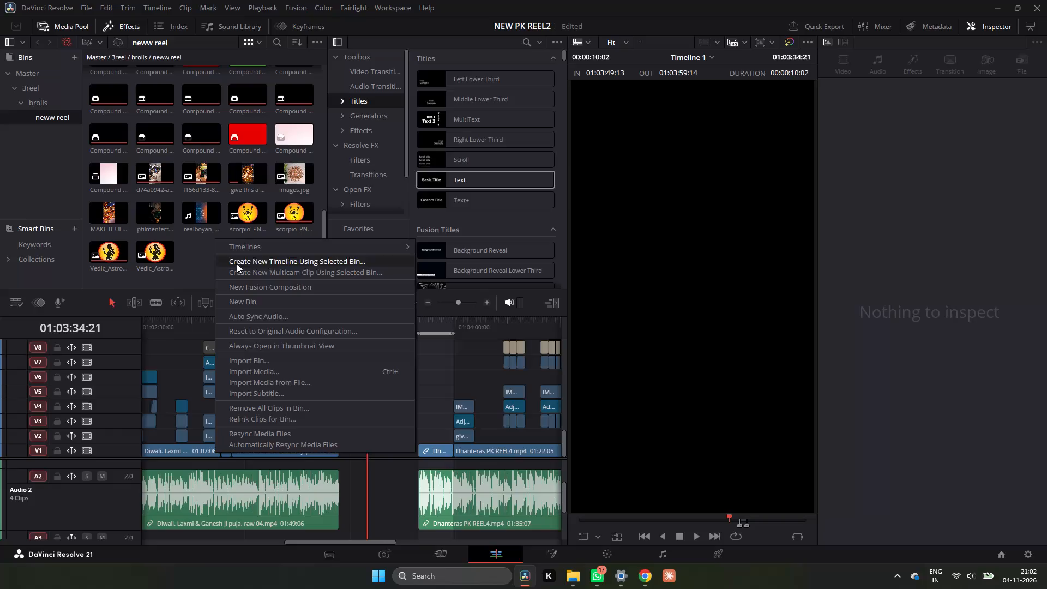
Import all files from the New ai pic folder into the neww reel bin.
{"action": "left_click", "coordinate": [252, 368]}
{"action": "left_click", "coordinate": [262, 194]}
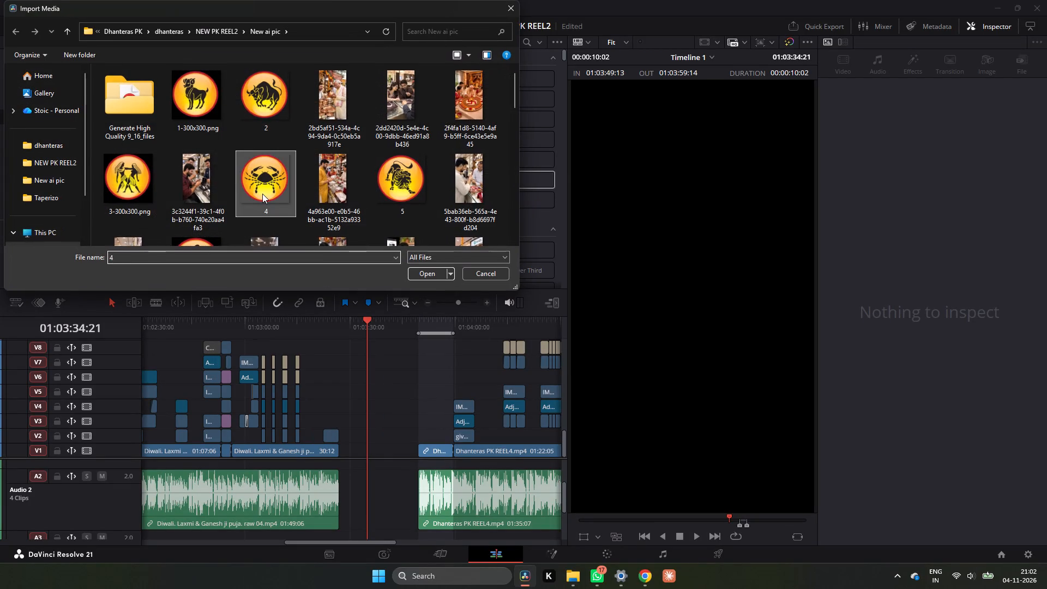
{"action": "key", "text": "ctrl+a"}
{"action": "scroll", "coordinate": [358, 229], "scroll_direction": "down", "scroll_amount": 6}
{"action": "left_click", "coordinate": [417, 273]}
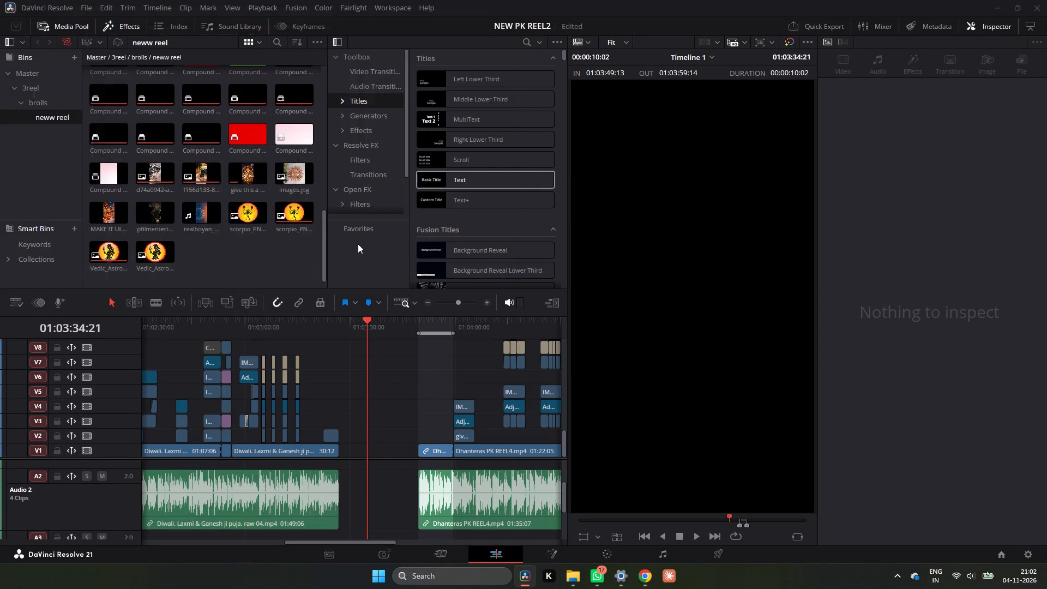
Place dhanteras_reel_green_screen.mov on video track V2 in the gap before the Dhanteras clips and delete its audio.
{"action": "left_click_drag", "start_coordinate": [198, 178], "coordinate": [366, 428]}
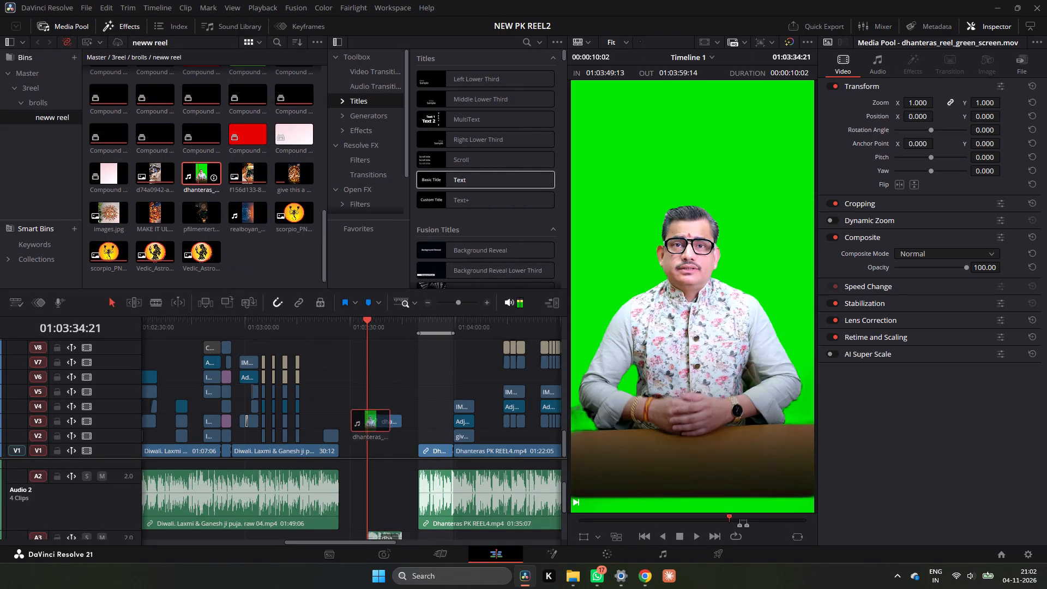
{"action": "left_click_drag", "start_coordinate": [366, 428], "coordinate": [366, 443]}
{"action": "left_click", "coordinate": [374, 473]}
{"action": "left_click", "coordinate": [379, 477]}
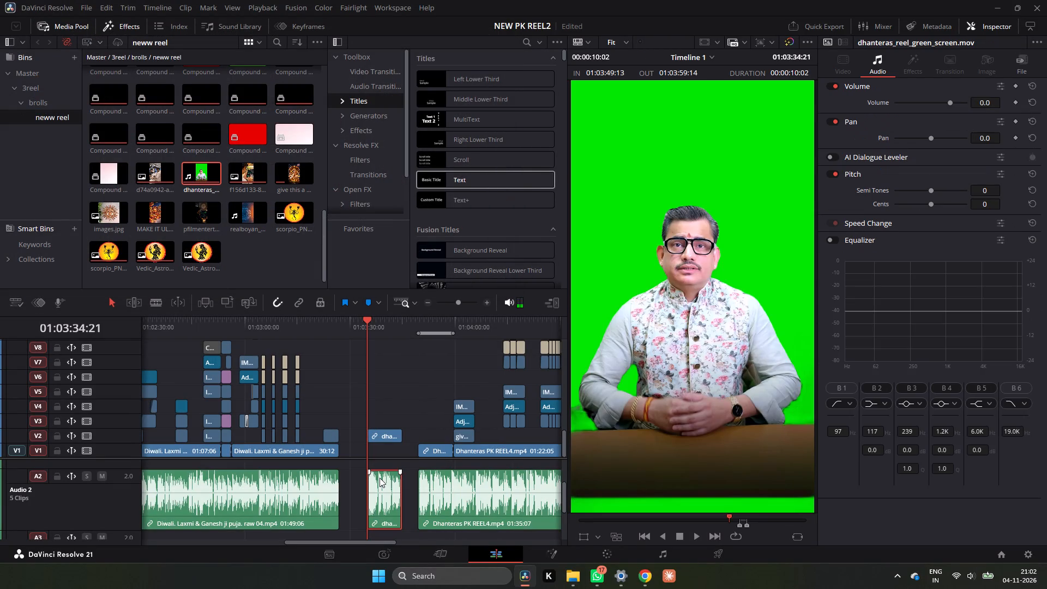
{"action": "key", "text": "BackSpace"}
Move the green-screen clip along V2 so it sits above the short 10:02 Dhanteras PK REEL4.mp4 clip on V1.
{"action": "left_click_drag", "start_coordinate": [380, 441], "coordinate": [395, 438]}
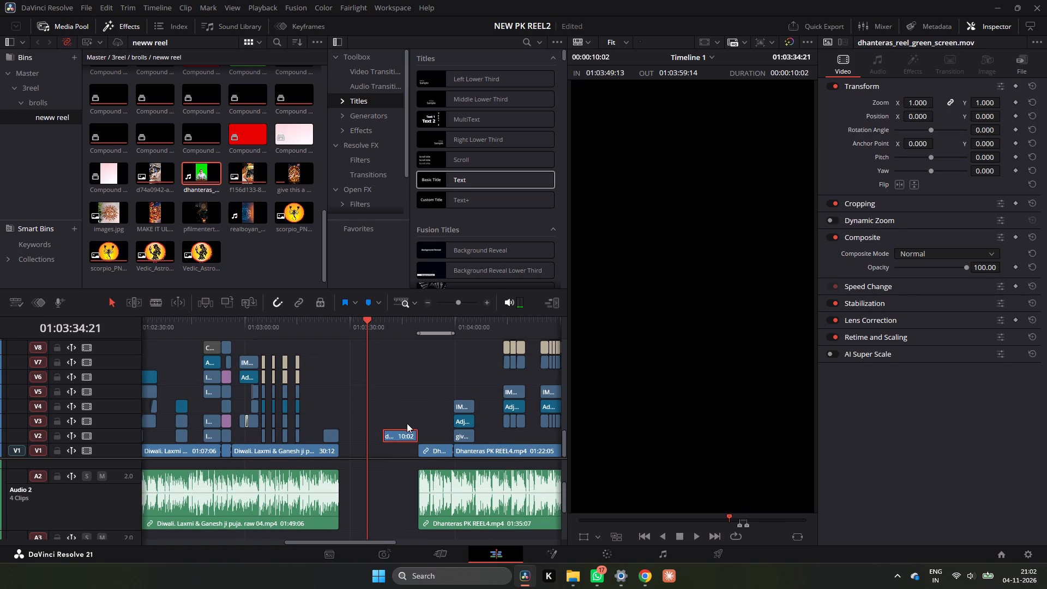
{"action": "left_click_drag", "start_coordinate": [400, 431], "coordinate": [412, 433]}
{"action": "left_click", "coordinate": [428, 450]}
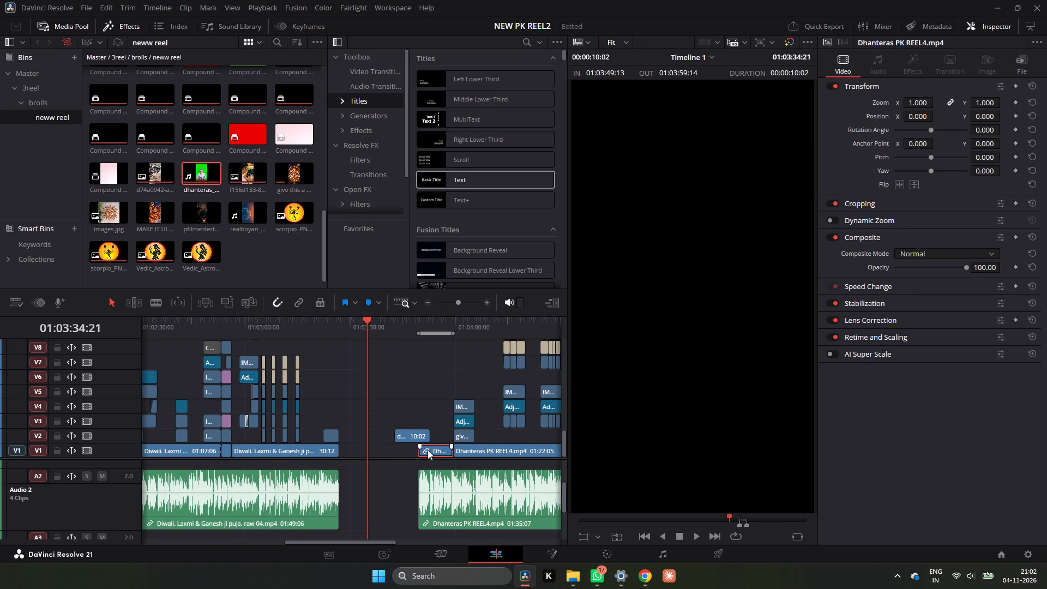
{"action": "left_click_drag", "start_coordinate": [414, 437], "coordinate": [431, 437]}
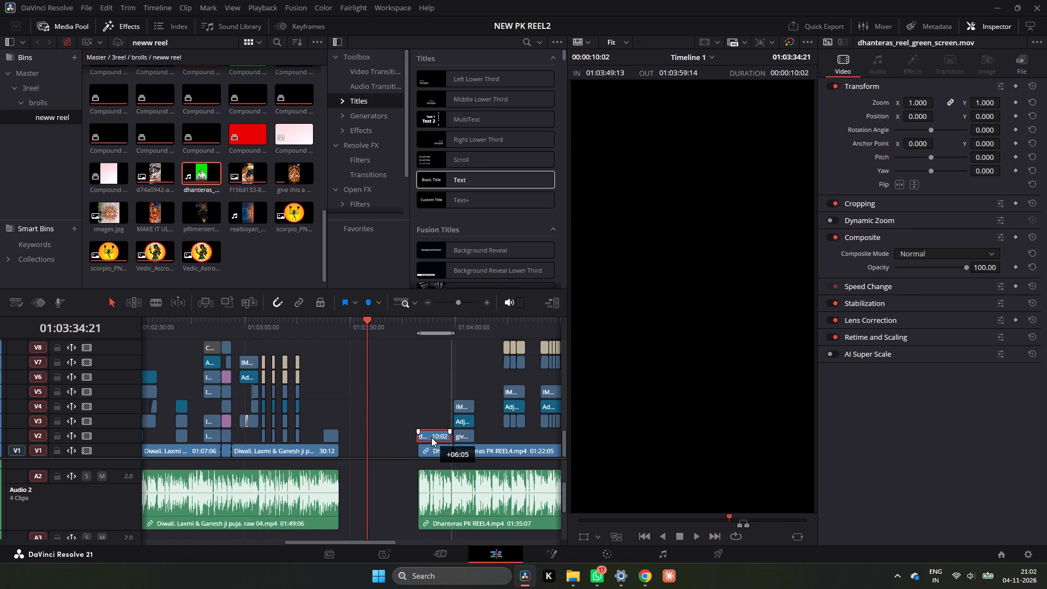
{"action": "left_click_drag", "start_coordinate": [431, 437], "coordinate": [432, 437]}
{"action": "triple_click", "coordinate": [486, 308]}
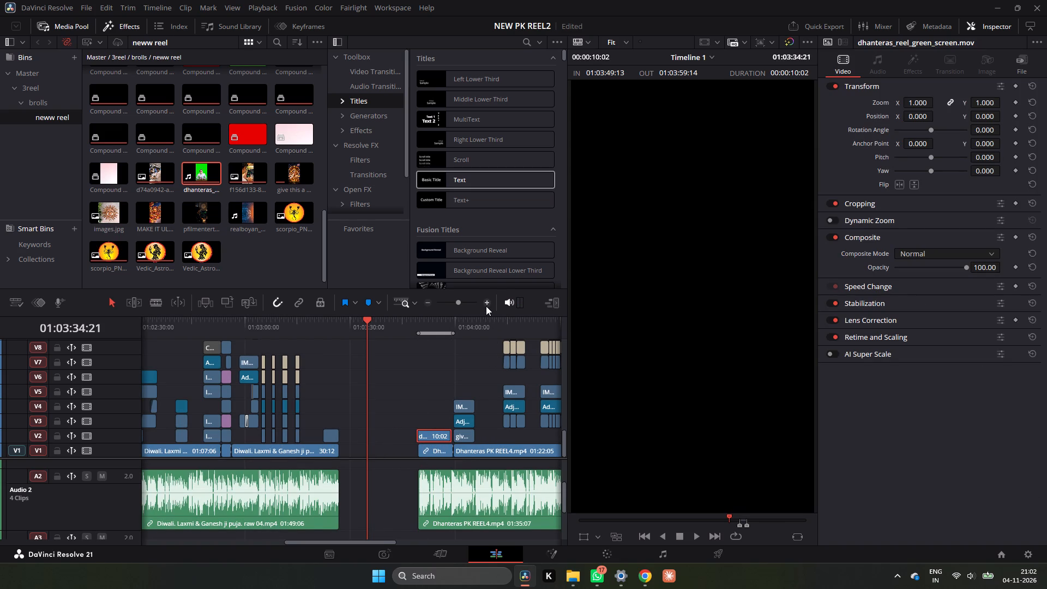
{"action": "scroll", "coordinate": [437, 378], "scroll_direction": "down", "scroll_amount": 4, "text": "ctrl"}
{"action": "scroll", "coordinate": [378, 403], "scroll_direction": "down", "scroll_amount": 3, "text": "ctrl"}
{"action": "scroll", "coordinate": [297, 409], "scroll_direction": "up", "scroll_amount": 2, "text": "ctrl"}
{"action": "left_click_drag", "start_coordinate": [299, 425], "coordinate": [308, 432]}
{"action": "left_click_drag", "start_coordinate": [304, 434], "coordinate": [311, 437]}
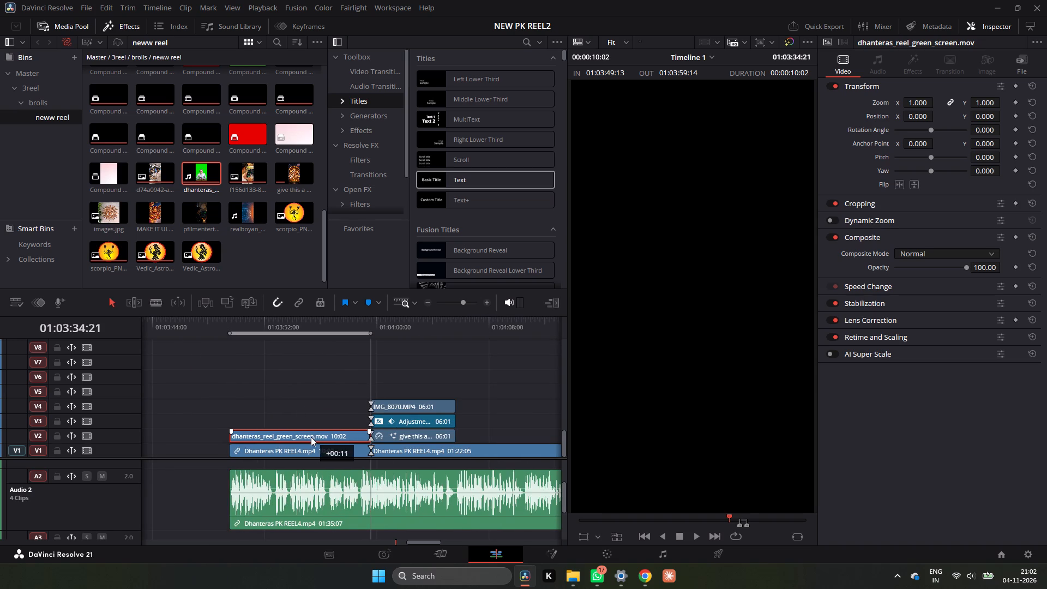
{"action": "left_click_drag", "start_coordinate": [311, 437], "coordinate": [309, 438]}
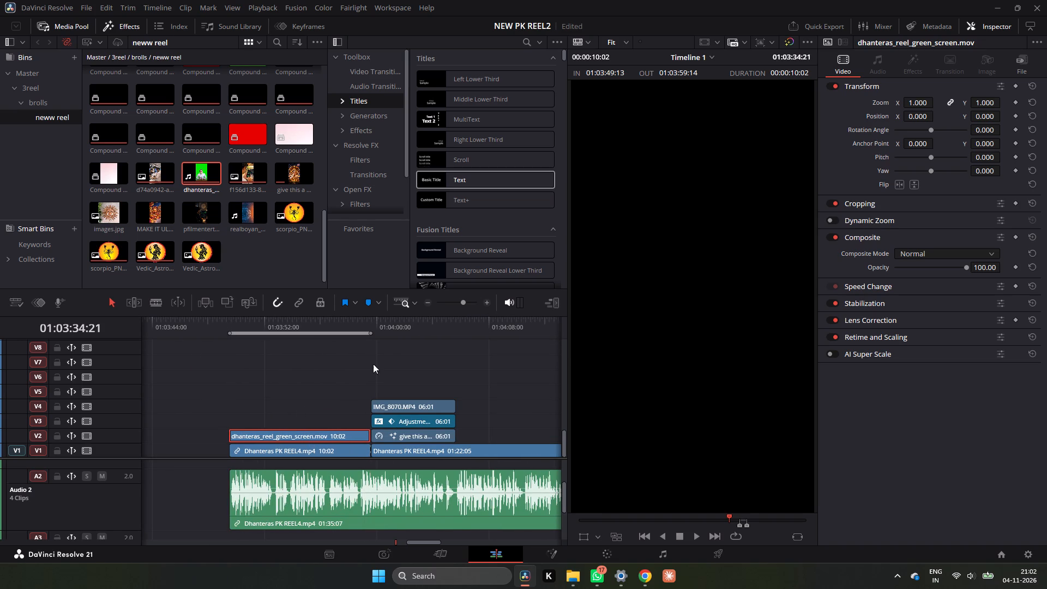
{"action": "left_click_drag", "start_coordinate": [374, 320], "coordinate": [364, 327]}
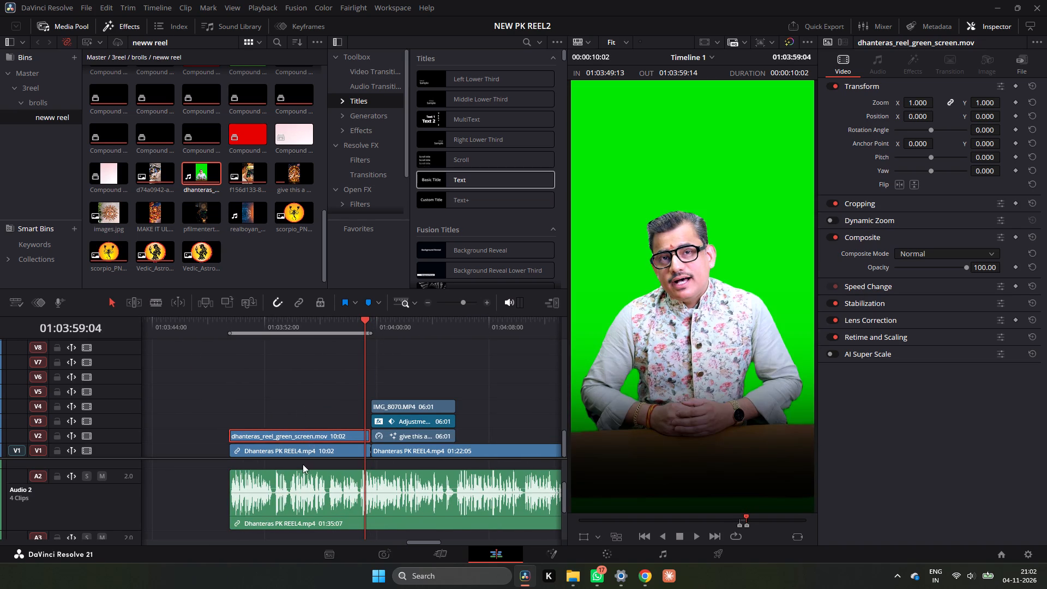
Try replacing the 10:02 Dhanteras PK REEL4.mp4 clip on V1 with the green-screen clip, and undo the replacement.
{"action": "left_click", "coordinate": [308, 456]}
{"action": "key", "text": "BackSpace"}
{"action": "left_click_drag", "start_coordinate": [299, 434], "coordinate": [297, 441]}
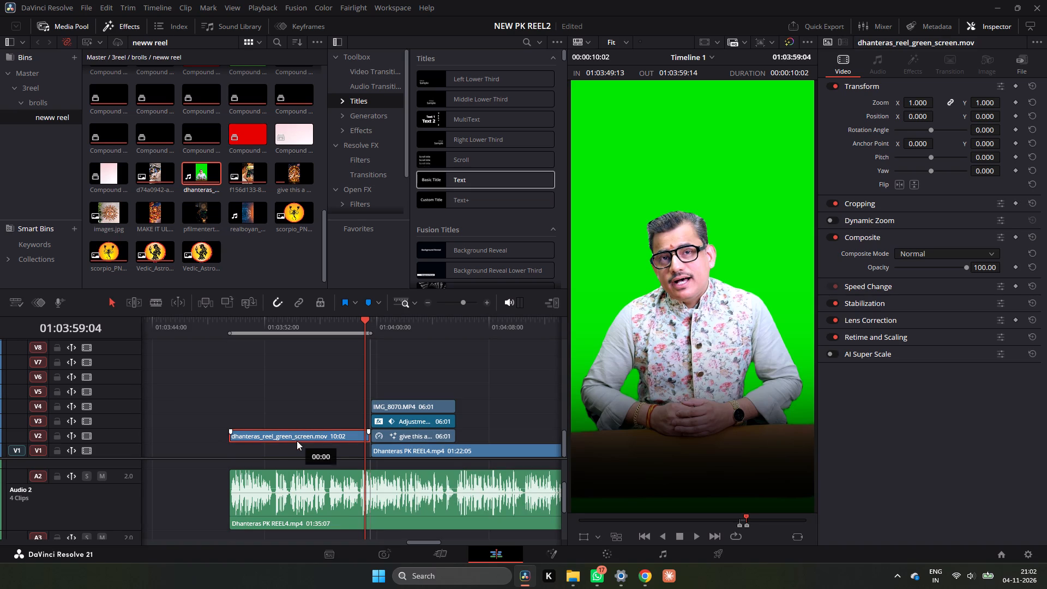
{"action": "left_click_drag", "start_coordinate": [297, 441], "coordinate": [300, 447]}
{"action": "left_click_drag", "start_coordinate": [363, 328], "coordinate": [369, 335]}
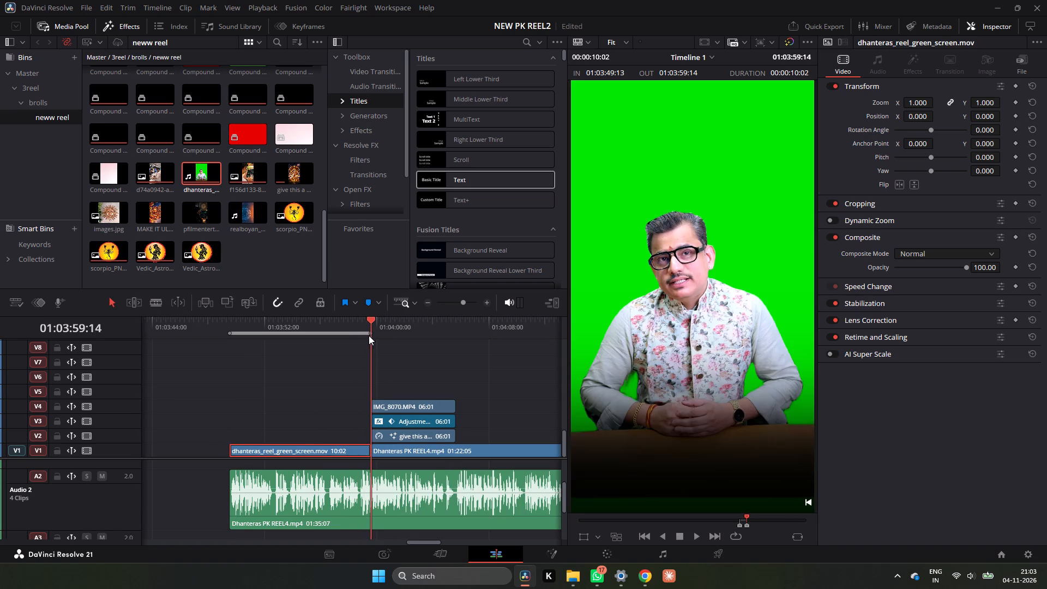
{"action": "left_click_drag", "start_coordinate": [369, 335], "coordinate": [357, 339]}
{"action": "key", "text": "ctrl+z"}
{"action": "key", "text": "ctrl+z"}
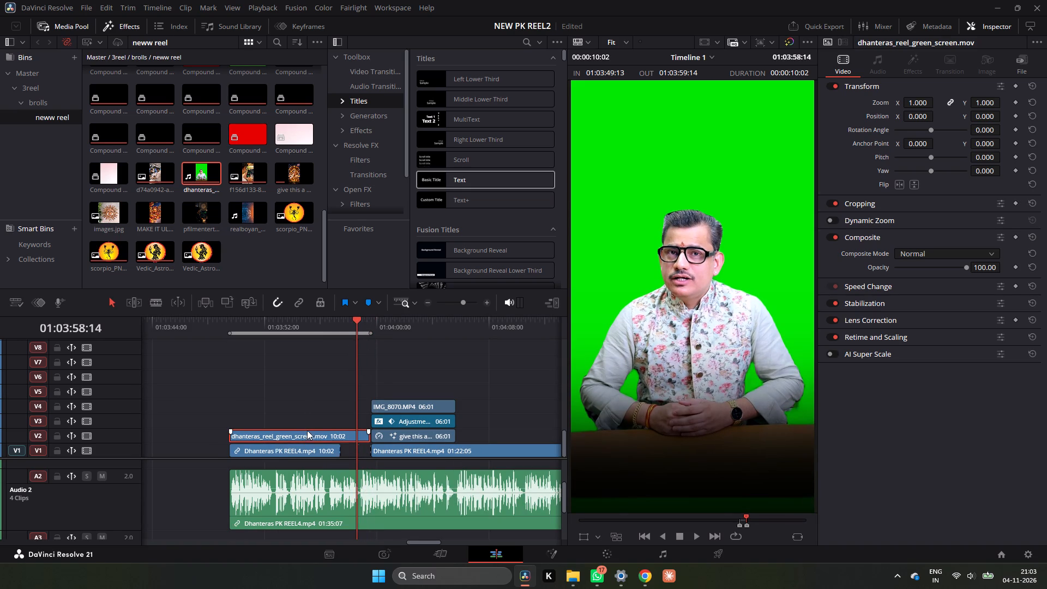
Align the start of the green-screen clip on V2 exactly with the V1 clip's start at 01:03:49:13.
{"action": "left_click", "coordinate": [305, 434]}
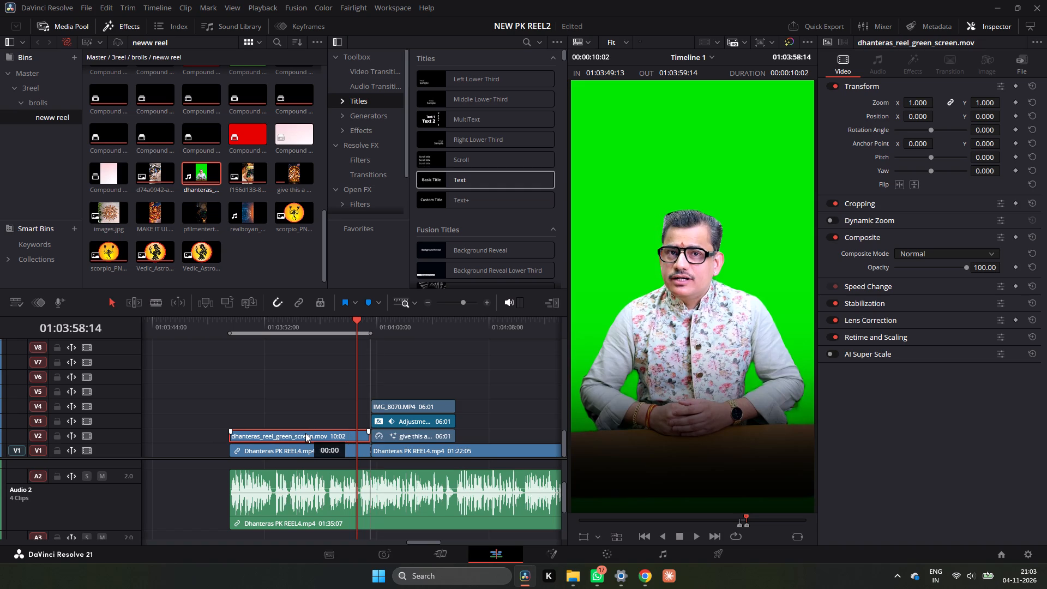
{"action": "left_click_drag", "start_coordinate": [274, 329], "coordinate": [222, 334]}
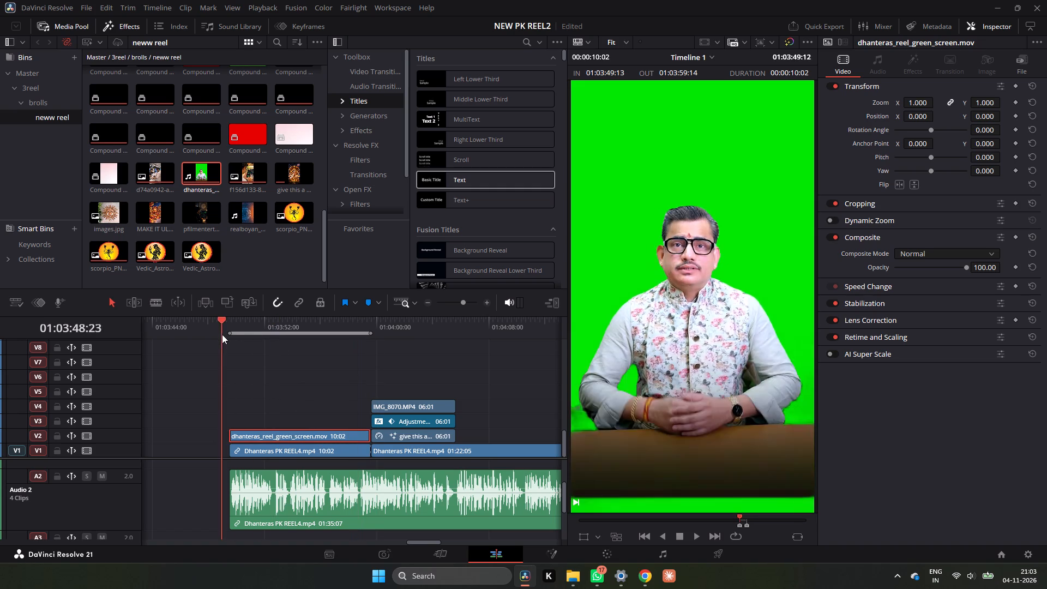
{"action": "left_click_drag", "start_coordinate": [222, 334], "coordinate": [231, 338]}
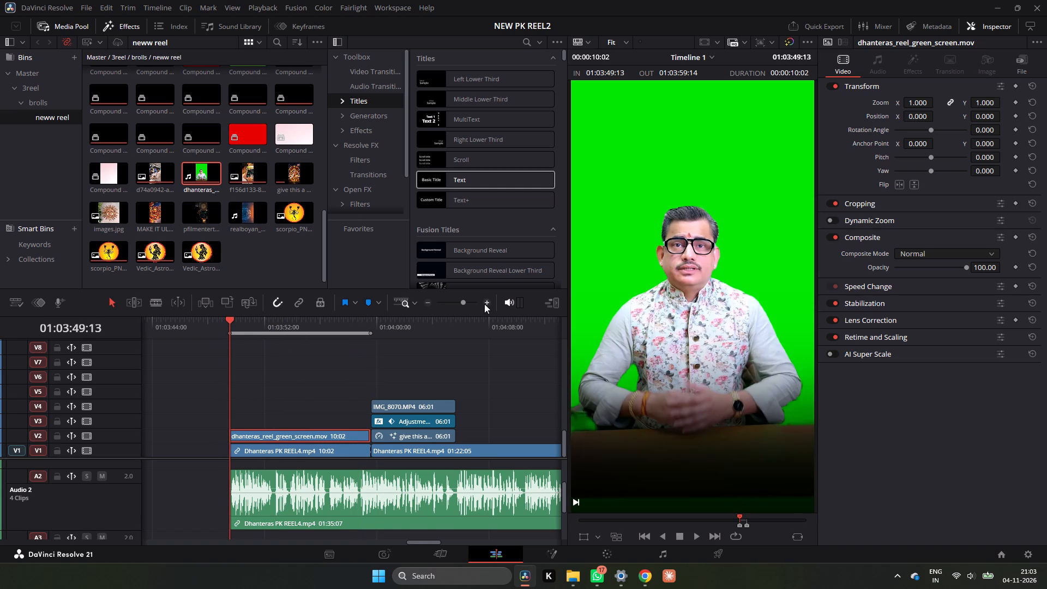
{"action": "double_click", "coordinate": [484, 304]}
{"action": "left_click_drag", "start_coordinate": [308, 326], "coordinate": [298, 332]}
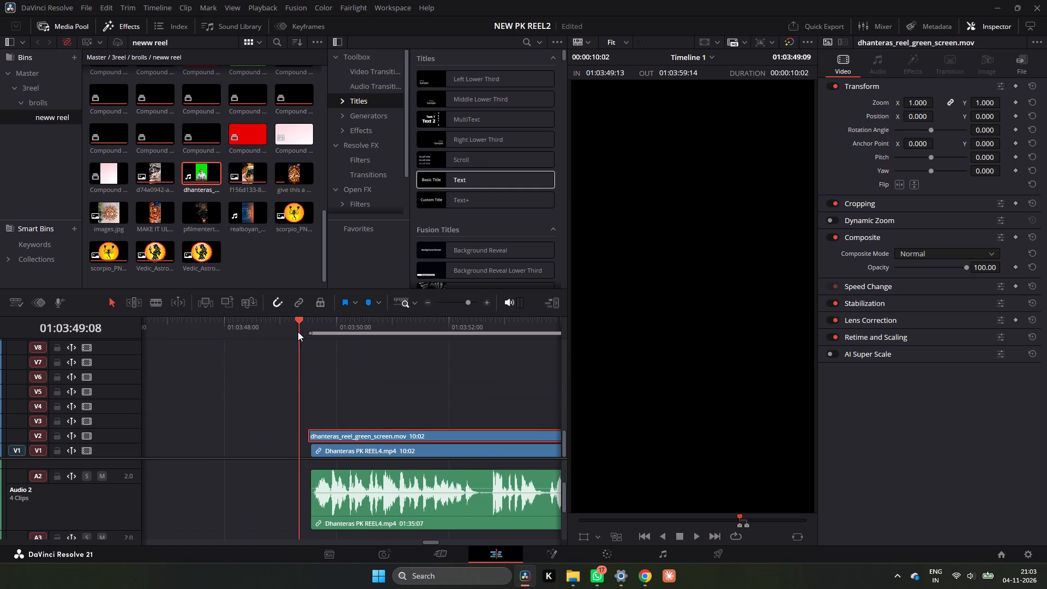
{"action": "left_click_drag", "start_coordinate": [298, 332], "coordinate": [296, 332]}
{"action": "left_click_drag", "start_coordinate": [357, 437], "coordinate": [364, 438]}
{"action": "left_click", "coordinate": [316, 322]}
{"action": "scroll", "coordinate": [390, 407], "scroll_direction": "down", "scroll_amount": 7, "text": "ctrl"}
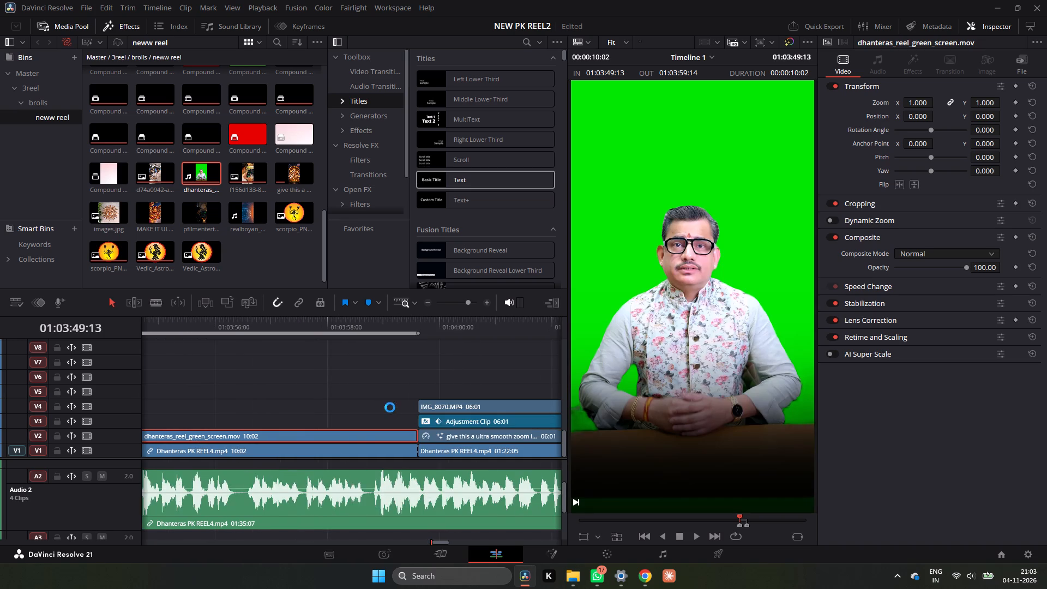
{"action": "scroll", "coordinate": [390, 407], "scroll_direction": "up", "scroll_amount": 7, "text": "ctrl"}
Apply the 3D Keyer effect to the green-screen clip on V2.
{"action": "right_click", "coordinate": [390, 434]}
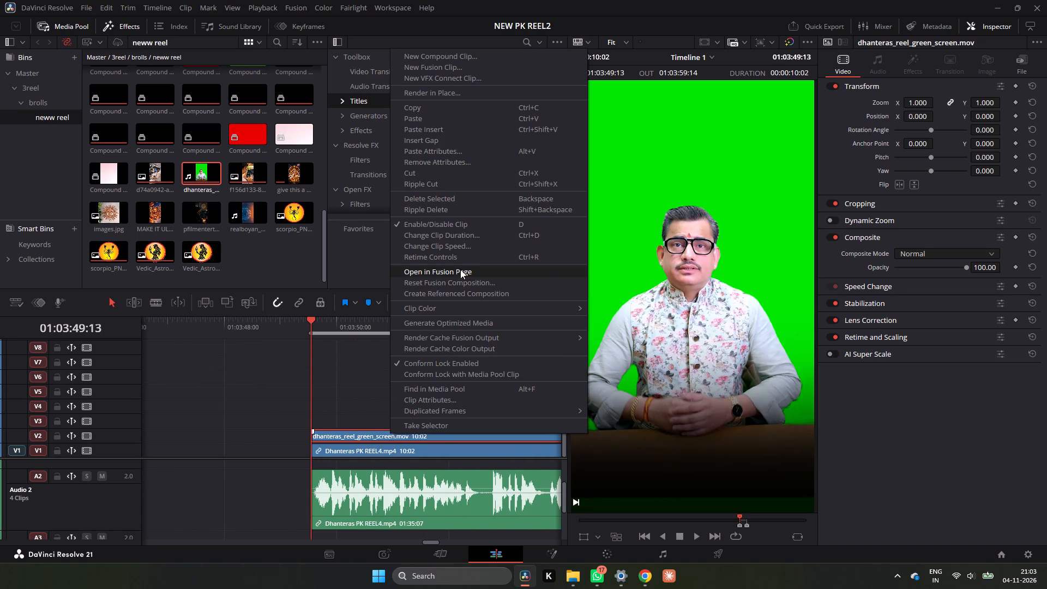
{"action": "left_click", "coordinate": [342, 433]}
{"action": "key", "text": "shift+space"}
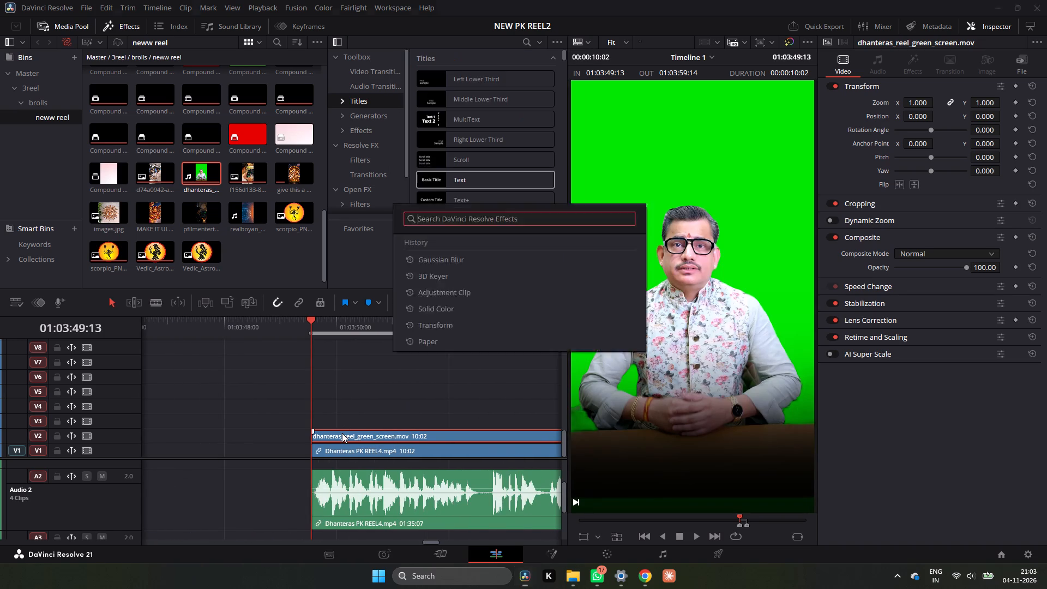
{"action": "left_click", "coordinate": [446, 278]}
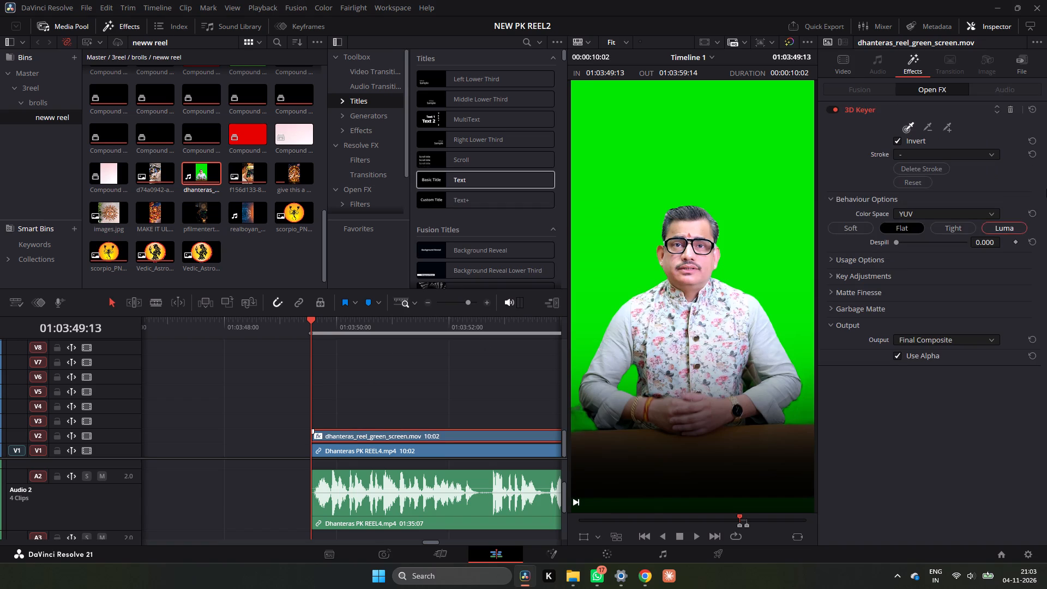
Switch the viewer to the Open FX overlay and sample the green backdrop above the man's head for the 3D Keyer.
{"action": "left_click_drag", "start_coordinate": [745, 119], "coordinate": [700, 95]}
{"action": "left_click", "coordinate": [592, 538]}
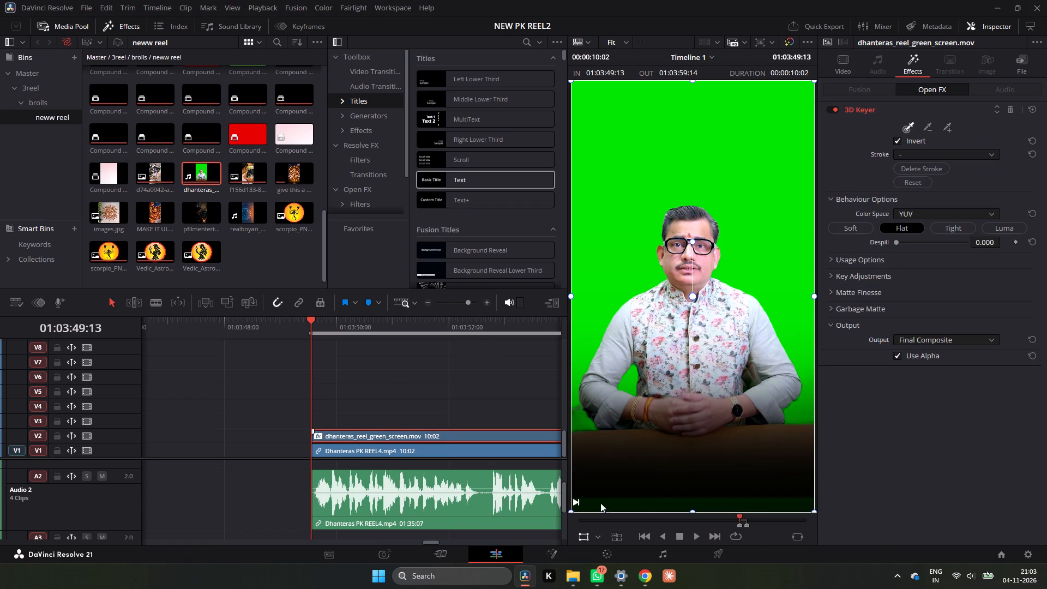
{"action": "left_click", "coordinate": [586, 539]}
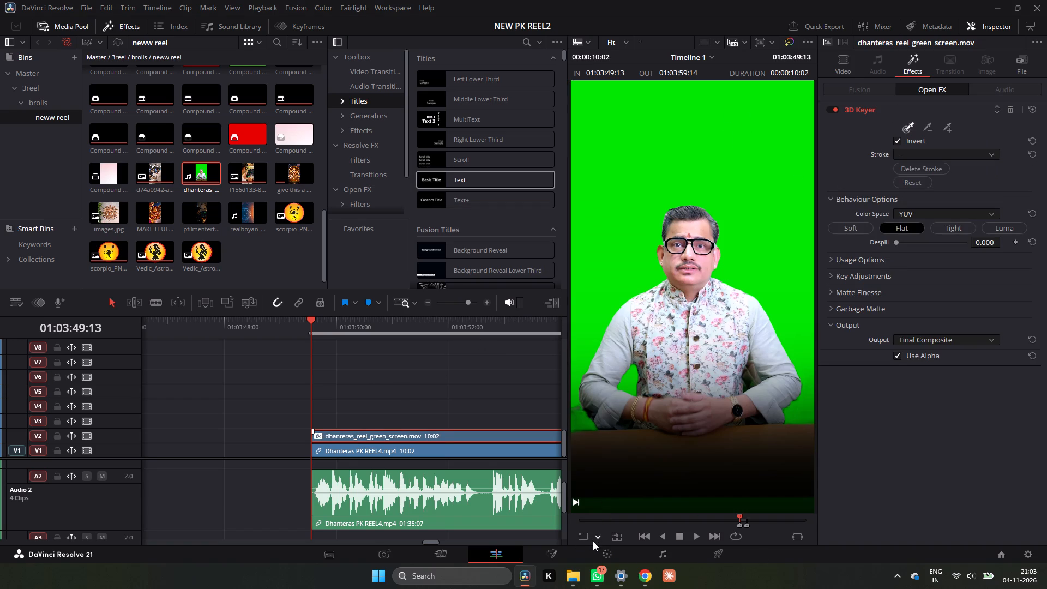
{"action": "left_click", "coordinate": [594, 541]}
{"action": "left_click", "coordinate": [598, 534]}
{"action": "left_click", "coordinate": [619, 491]}
{"action": "left_click_drag", "start_coordinate": [731, 98], "coordinate": [715, 99]}
{"action": "left_click", "coordinate": [658, 126]}
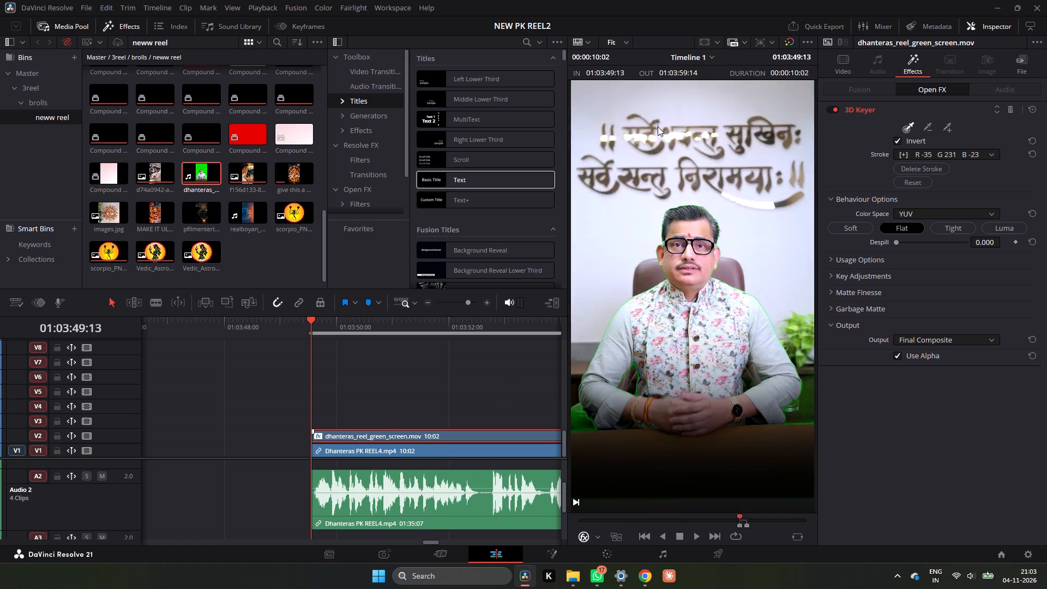
Draw further key-sampling strokes on the backdrop around the man, finishing with one just above his head.
{"action": "left_click_drag", "start_coordinate": [633, 152], "coordinate": [624, 190]}
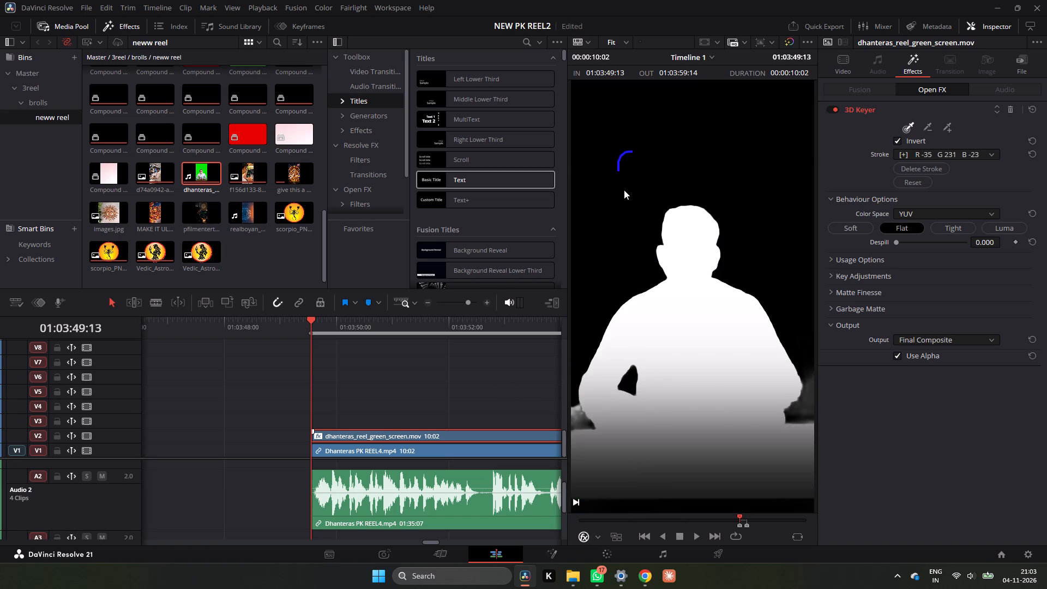
{"action": "left_click_drag", "start_coordinate": [624, 190], "coordinate": [633, 193]}
{"action": "left_click", "coordinate": [595, 235]}
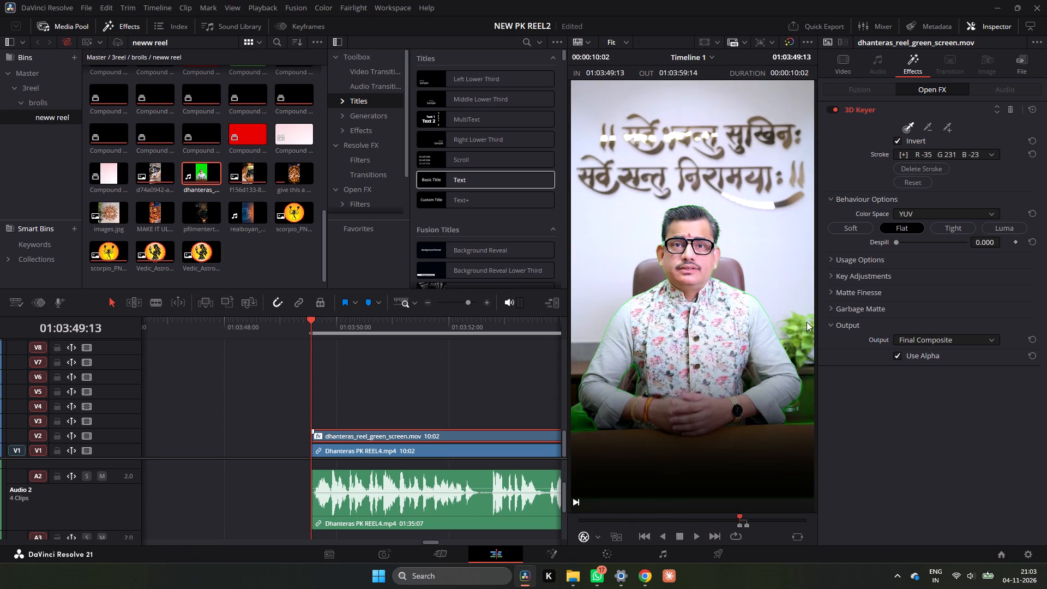
{"action": "left_click_drag", "start_coordinate": [804, 321], "coordinate": [819, 390]}
{"action": "left_click_drag", "start_coordinate": [810, 400], "coordinate": [807, 410]}
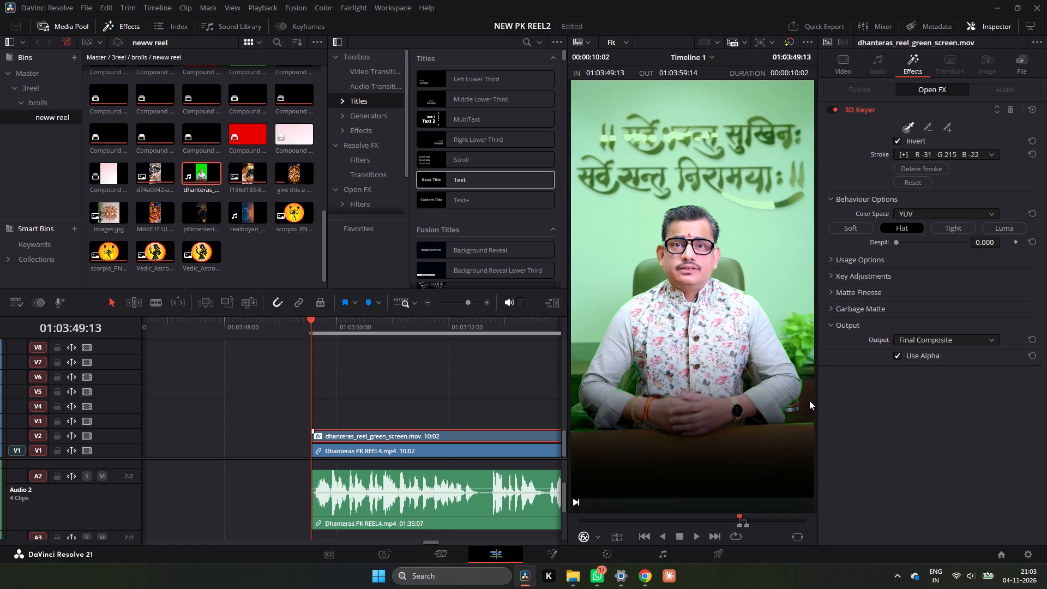
{"action": "left_click_drag", "start_coordinate": [786, 260], "coordinate": [786, 236]}
{"action": "left_click_drag", "start_coordinate": [713, 166], "coordinate": [704, 165]}
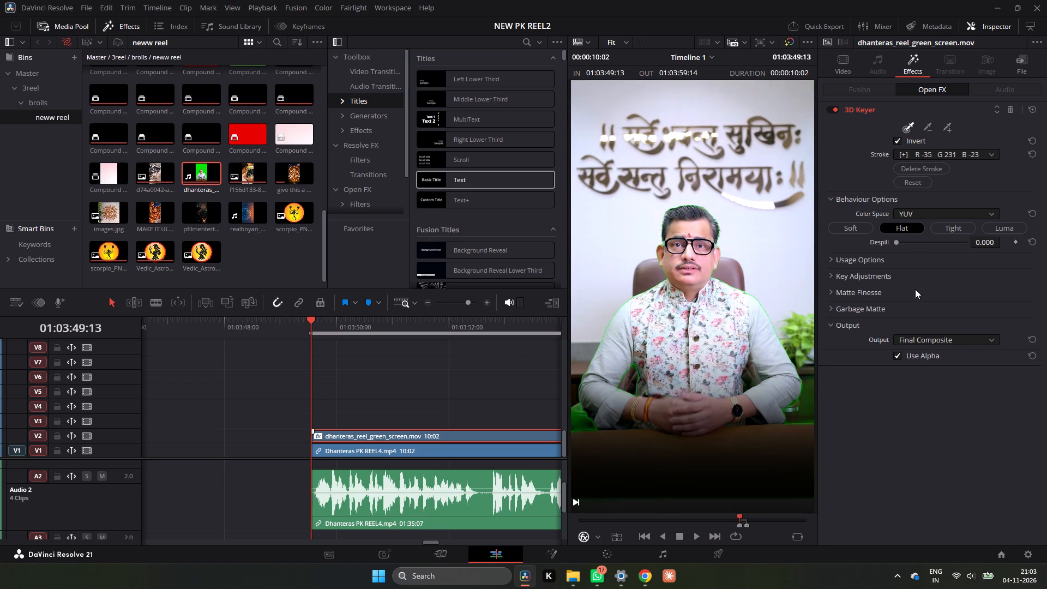
Set the 3D Keyer's despill to 1.000.
{"action": "left_click_drag", "start_coordinate": [903, 241], "coordinate": [1046, 256]}
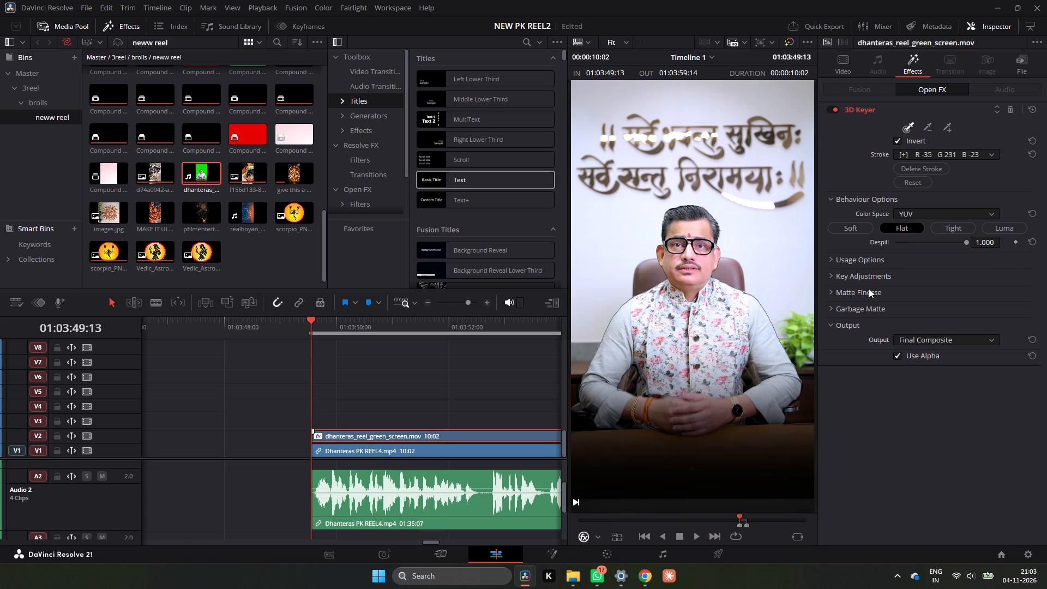
Set Clean Black in the 3D Keyer's Matte Finesse settings to 54.3.
{"action": "left_click", "coordinate": [869, 290]}
{"action": "left_click_drag", "start_coordinate": [898, 331], "coordinate": [959, 345]}
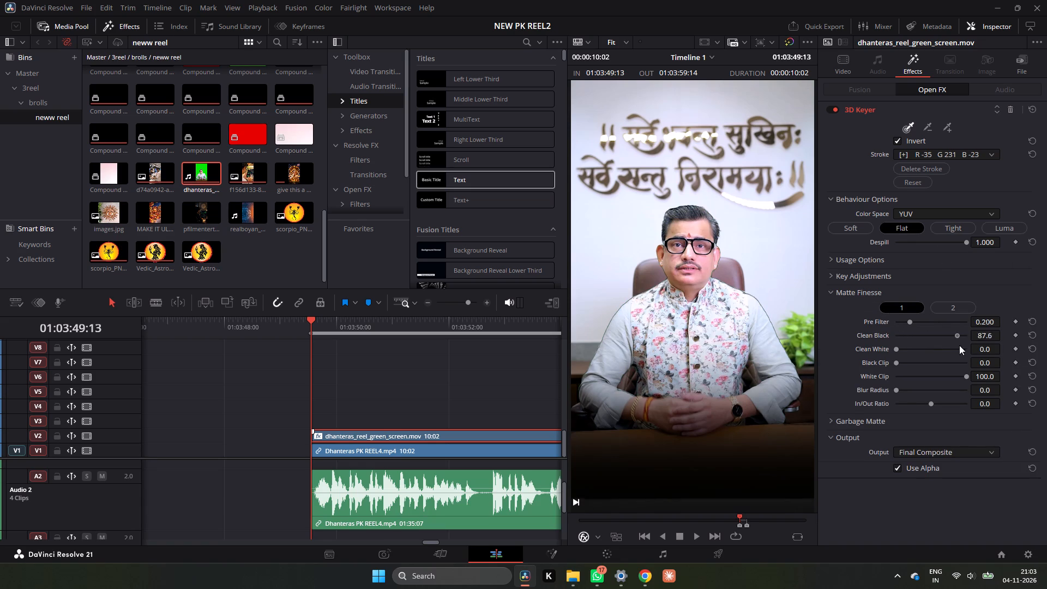
{"action": "left_click_drag", "start_coordinate": [959, 345], "coordinate": [933, 345]}
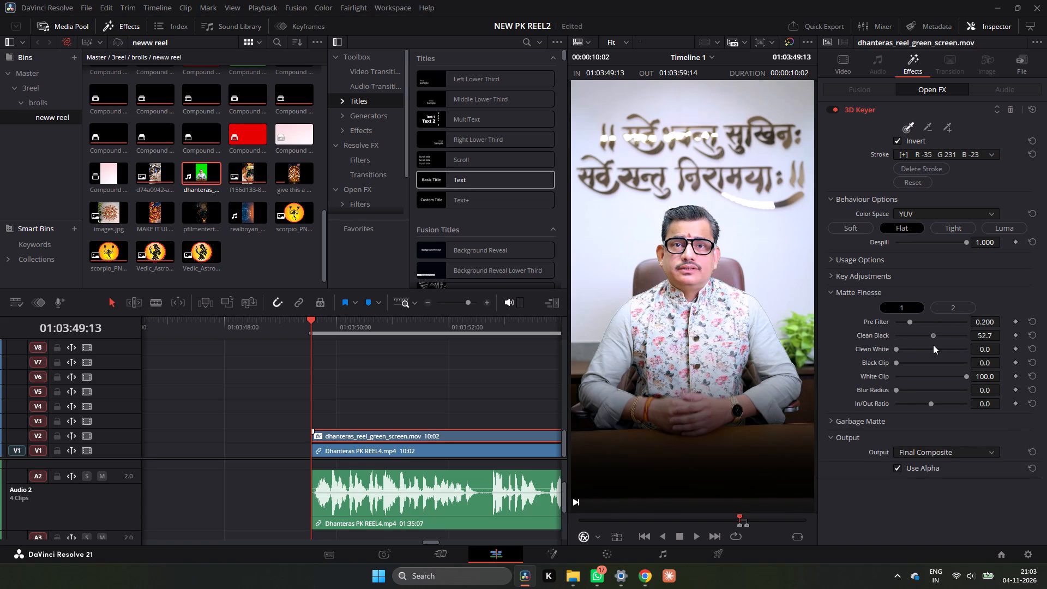
{"action": "left_click_drag", "start_coordinate": [933, 345], "coordinate": [934, 344]}
Play back the start of the keyed segment several times to check the presenter key.
{"action": "key", "text": "space"}
{"action": "key", "text": "space"}
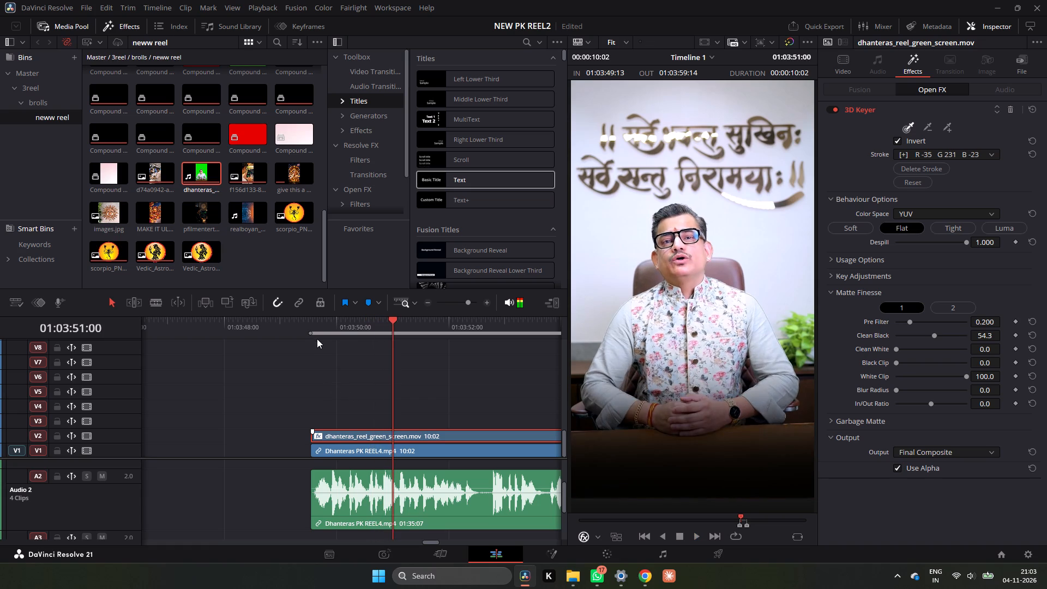
{"action": "left_click", "coordinate": [316, 328]}
{"action": "key", "text": "space"}
{"action": "left_click", "coordinate": [316, 328]}
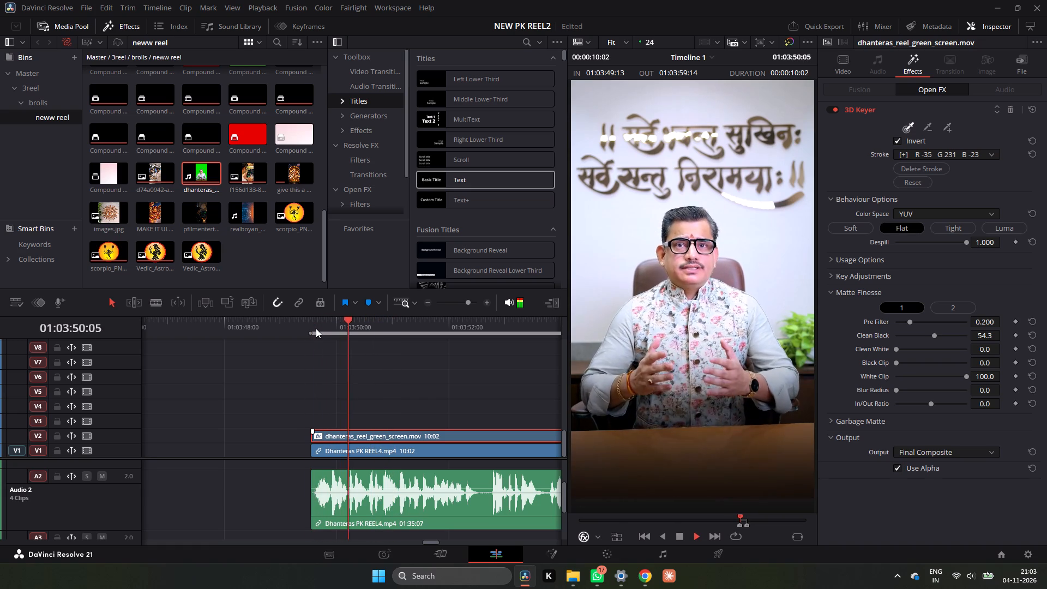
{"action": "left_click", "coordinate": [316, 328]}
{"action": "left_click", "coordinate": [316, 328]}
{"action": "key", "text": "space"}
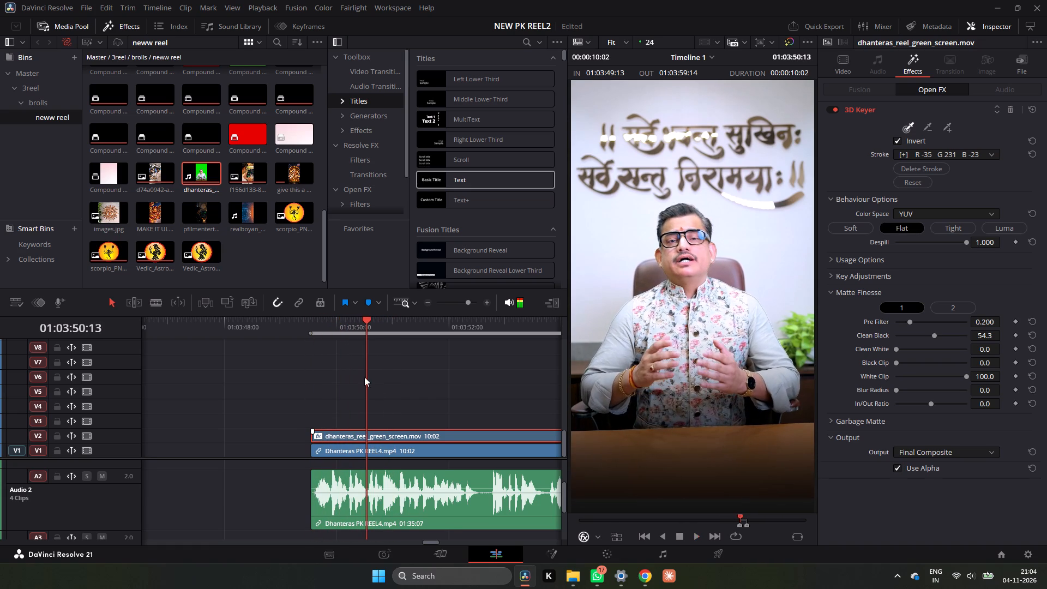
Duplicate the Dhanteras PK REEL4.mp4 segment from V1 onto V3, keeping the same start time.
{"action": "left_click", "coordinate": [383, 447]}
{"action": "left_click_drag", "start_coordinate": [383, 447], "coordinate": [383, 419], "text": "alt"}
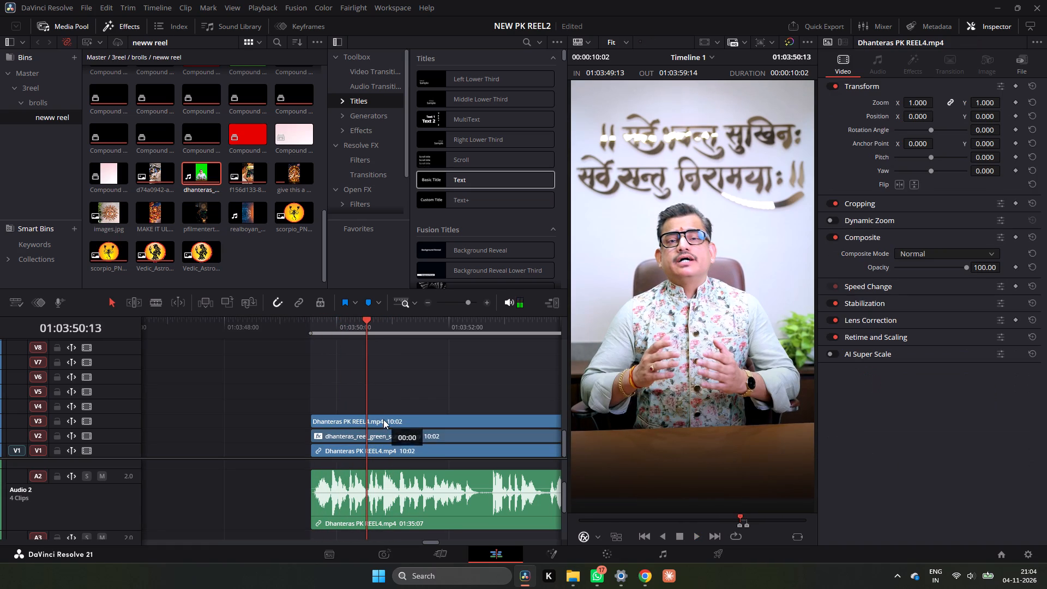
{"action": "left_click_drag", "start_coordinate": [383, 419], "coordinate": [384, 417], "text": "alt"}
{"action": "scroll", "coordinate": [384, 417], "scroll_direction": "up", "scroll_amount": 1}
{"action": "scroll", "coordinate": [384, 417], "scroll_direction": "down", "scroll_amount": 3}
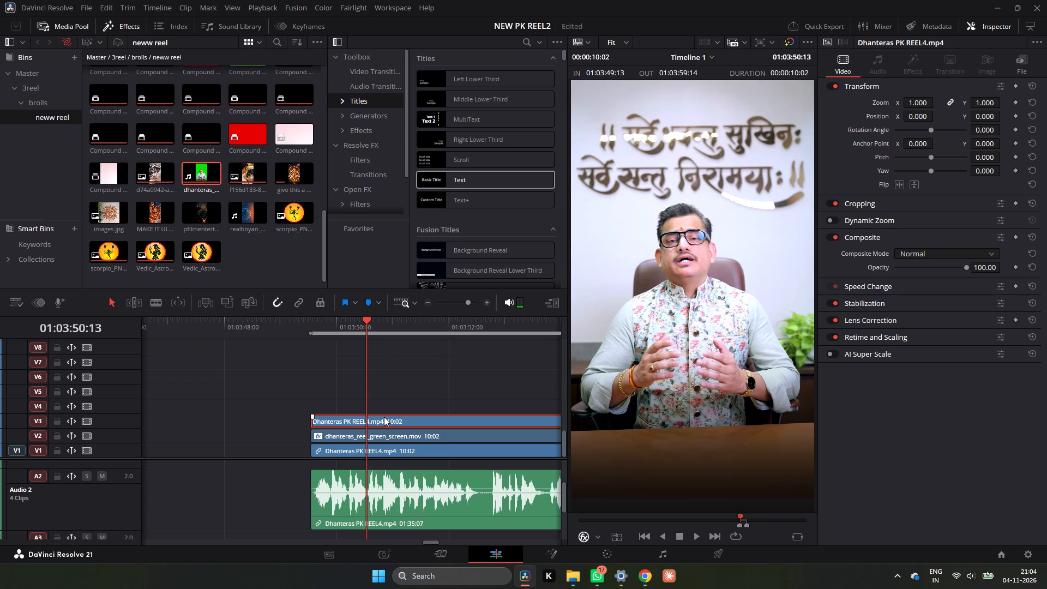
Open the V3 copy in Fusion and add a rectangle mask enlarged to about 1.59 wide and 0.91 high.
{"action": "right_click", "coordinate": [384, 417]}
{"action": "left_click", "coordinate": [459, 260]}
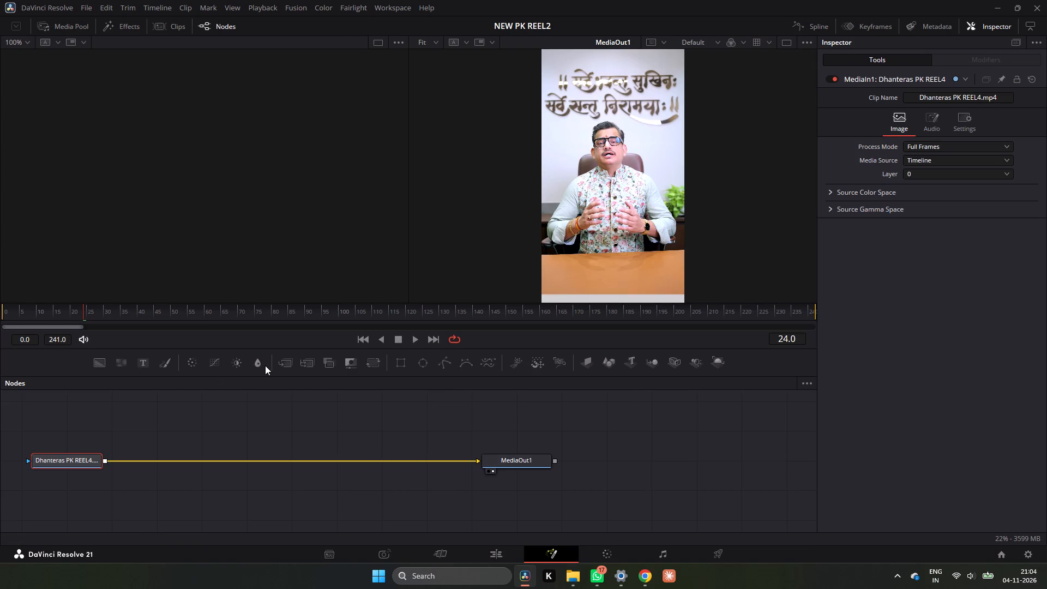
{"action": "left_click", "coordinate": [396, 365]}
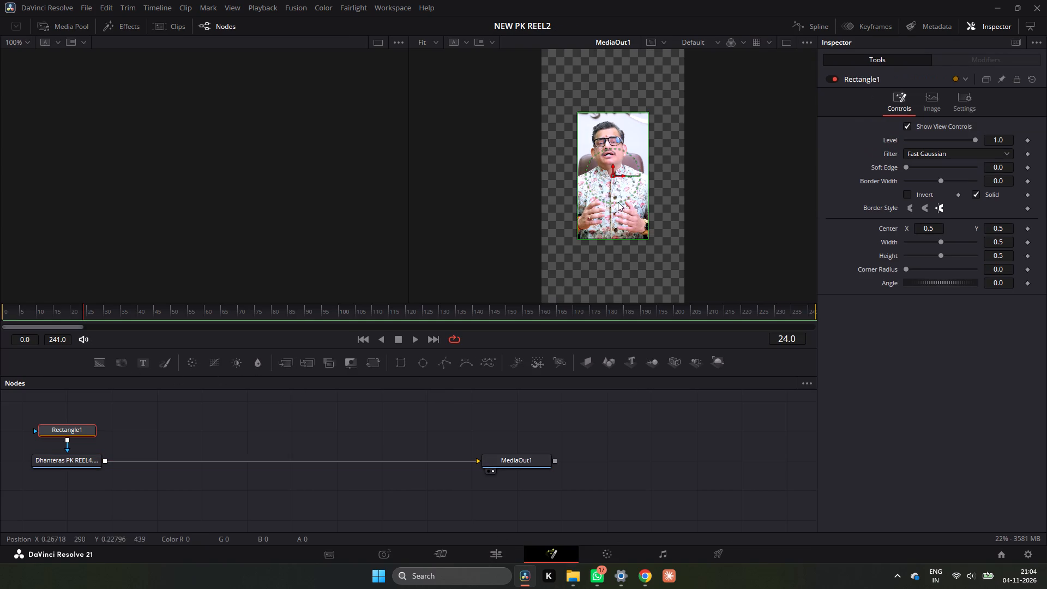
{"action": "left_click_drag", "start_coordinate": [646, 186], "coordinate": [720, 224]}
{"action": "left_click_drag", "start_coordinate": [648, 199], "coordinate": [680, 212]}
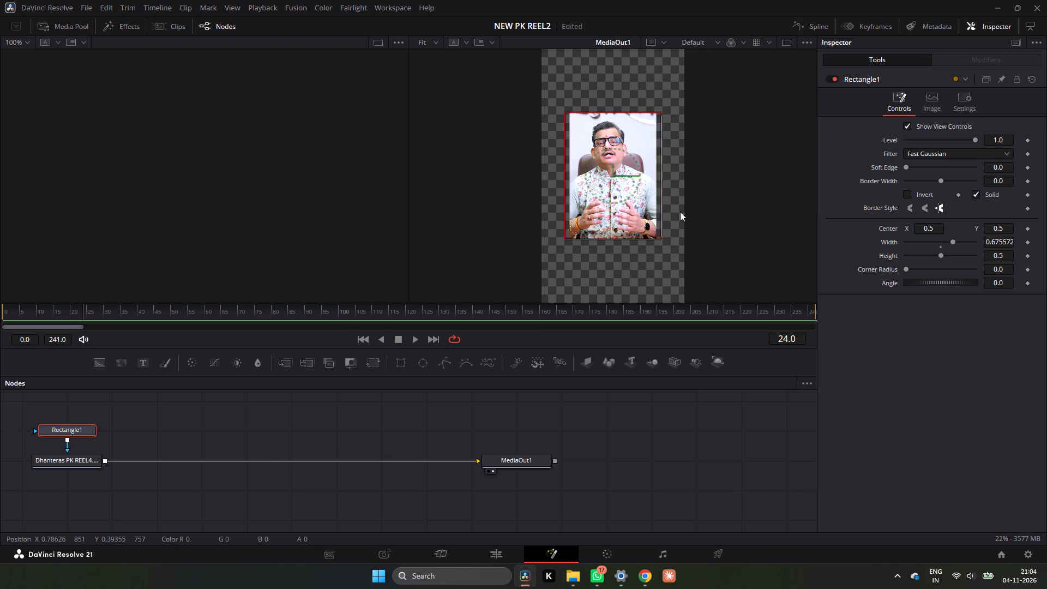
{"action": "left_click_drag", "start_coordinate": [680, 212], "coordinate": [726, 225]}
{"action": "left_click_drag", "start_coordinate": [617, 238], "coordinate": [620, 290]}
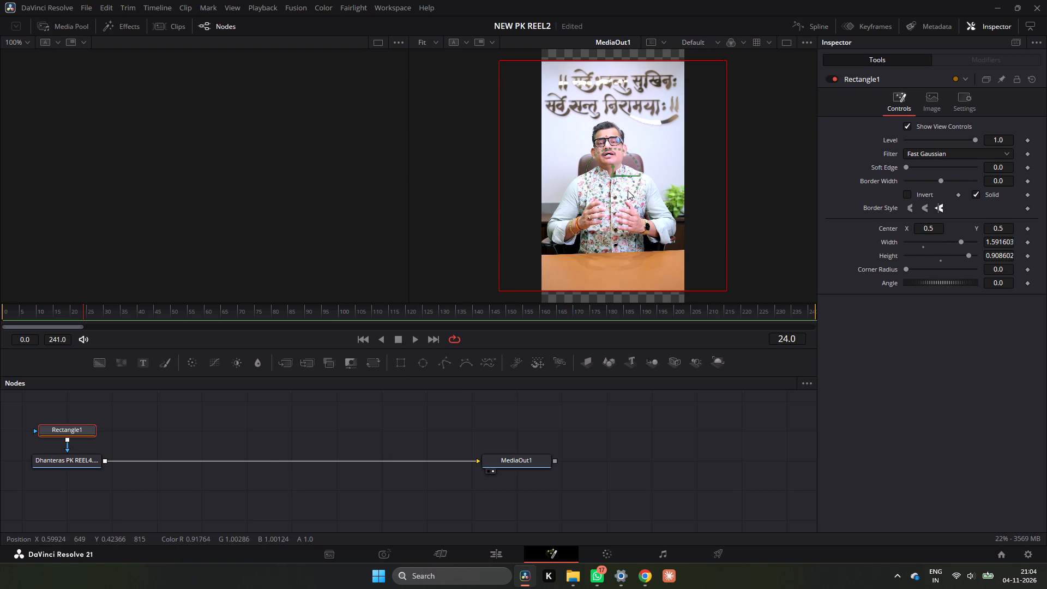
Move the rectangle mask down over the desk area, centred at about X 0.50, Y -0.13, and return to the Edit page.
{"action": "left_click_drag", "start_coordinate": [613, 175], "coordinate": [614, 333]}
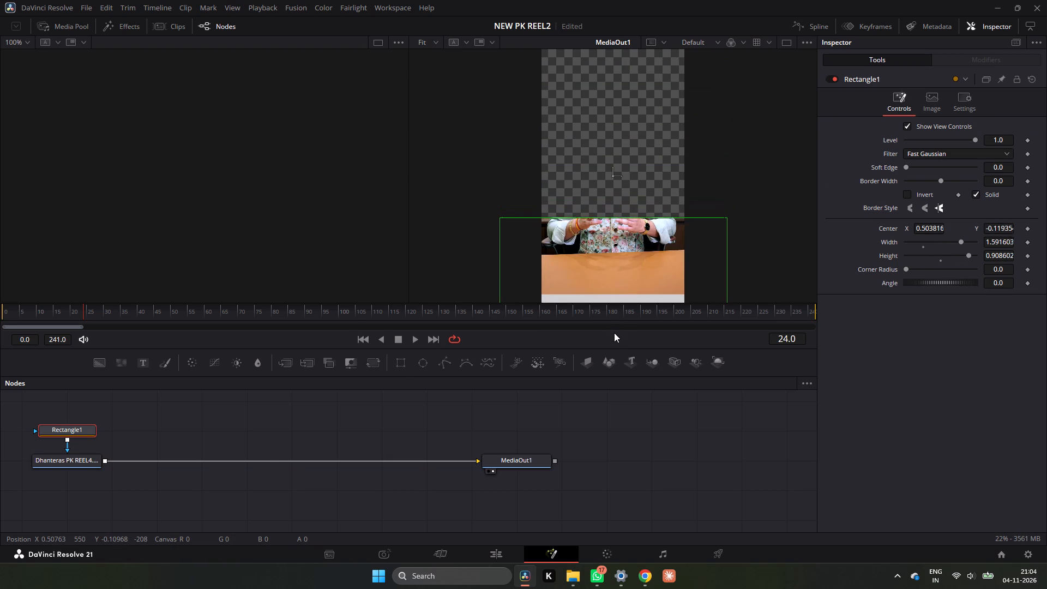
{"action": "left_click_drag", "start_coordinate": [614, 333], "coordinate": [614, 335]}
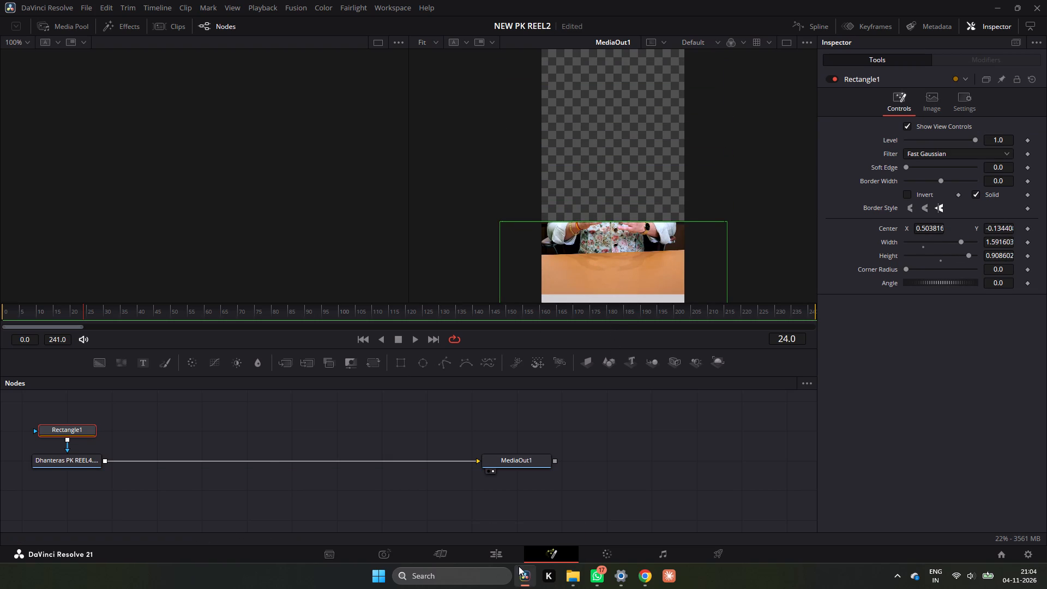
{"action": "left_click", "coordinate": [493, 551]}
{"action": "left_click", "coordinate": [493, 551]}
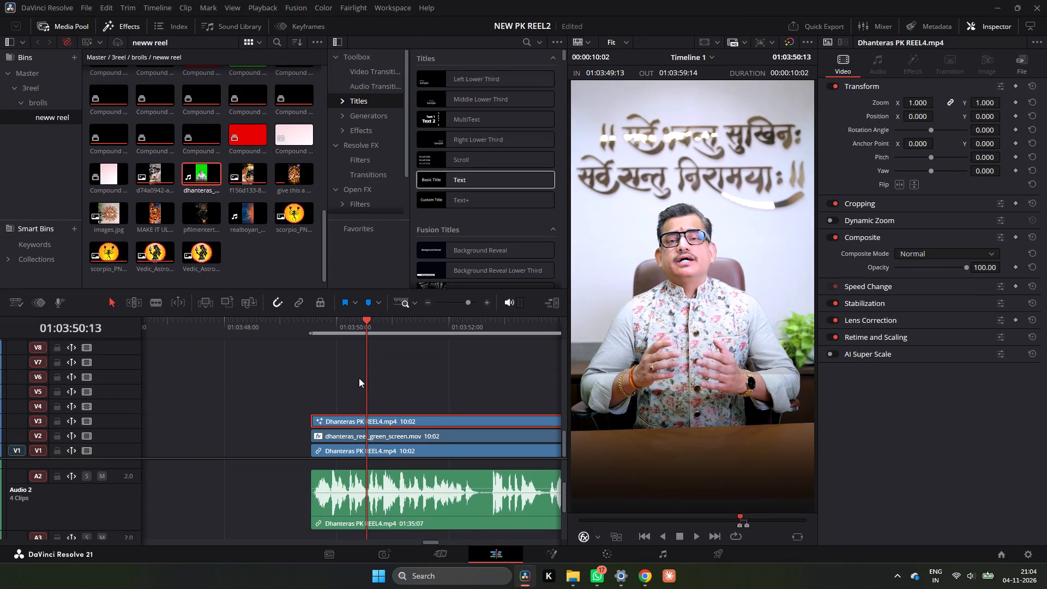
Play back the layered segment from near its start to check the composite.
{"action": "left_click", "coordinate": [335, 337]}
{"action": "key", "text": "space"}
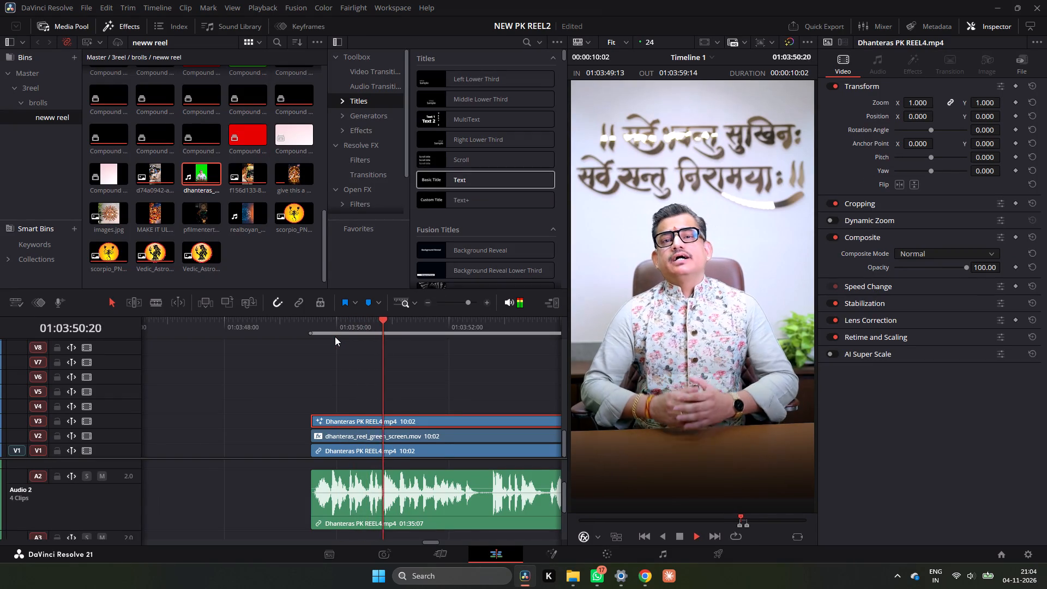
{"action": "left_click", "coordinate": [335, 336]}
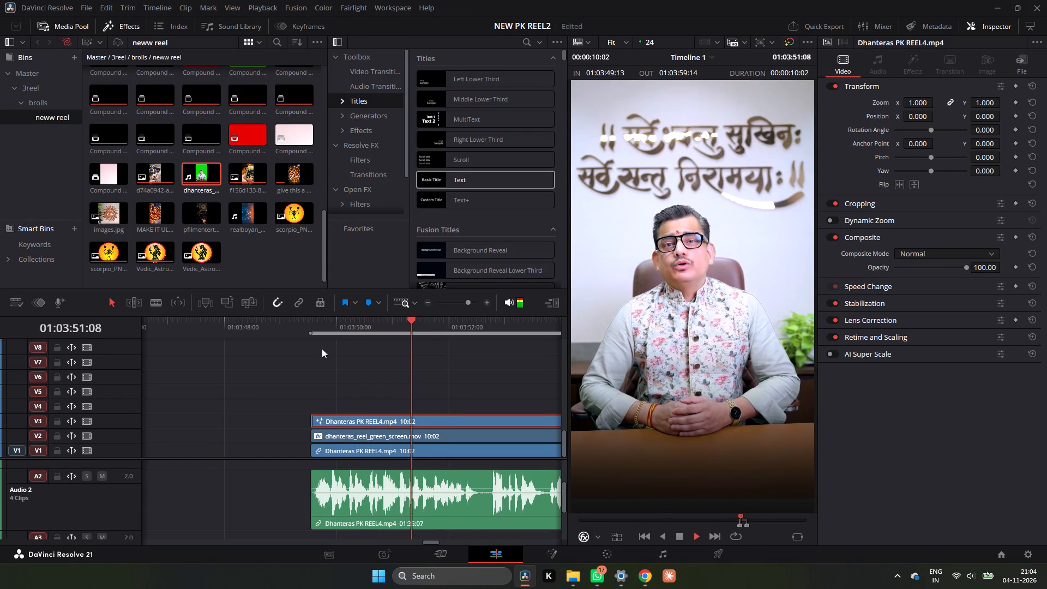
{"action": "key", "text": "space"}
{"action": "left_click", "coordinate": [429, 303]}
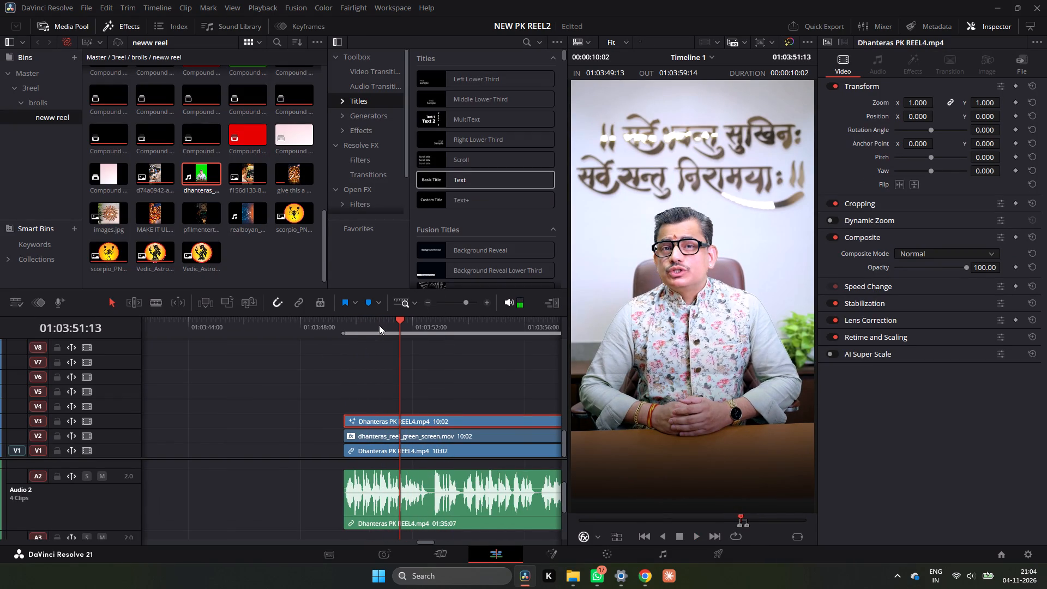
{"action": "left_click", "coordinate": [355, 321]}
{"action": "scroll", "coordinate": [429, 424], "scroll_direction": "up", "scroll_amount": 4}
{"action": "scroll", "coordinate": [429, 424], "scroll_direction": "down", "scroll_amount": 4}
{"action": "key", "text": "space"}
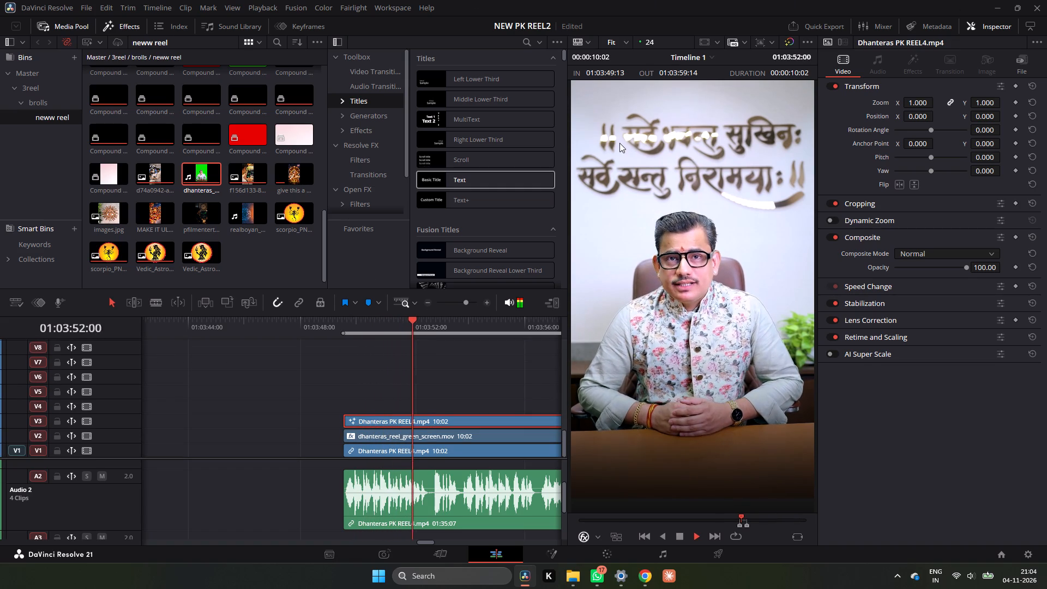
{"action": "key", "text": "space"}
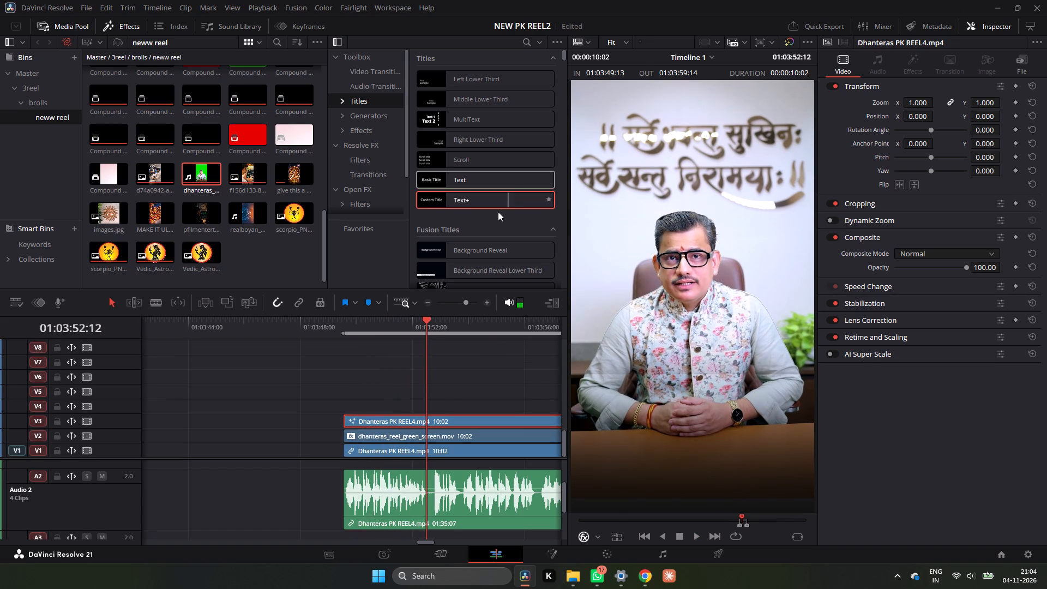
Find the MAKE IT ULTRA SMOOTH ZOOM IN clip in the neww reel bin and place it on V4 at the segment's start.
{"action": "scroll", "coordinate": [223, 199], "scroll_direction": "up", "scroll_amount": 5}
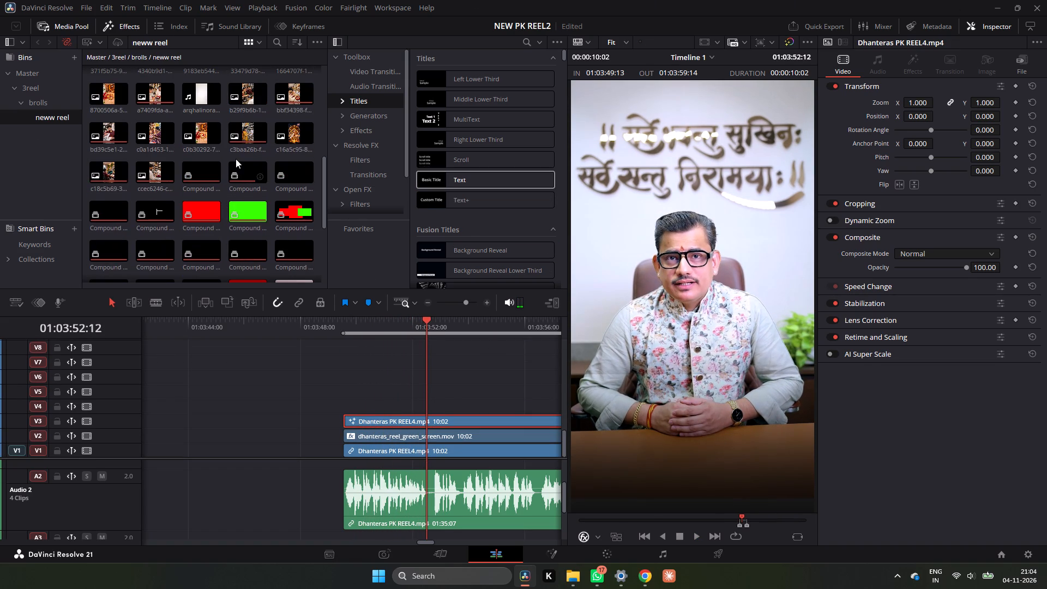
{"action": "scroll", "coordinate": [298, 134], "scroll_direction": "up", "scroll_amount": 4}
{"action": "scroll", "coordinate": [225, 131], "scroll_direction": "up", "scroll_amount": 7}
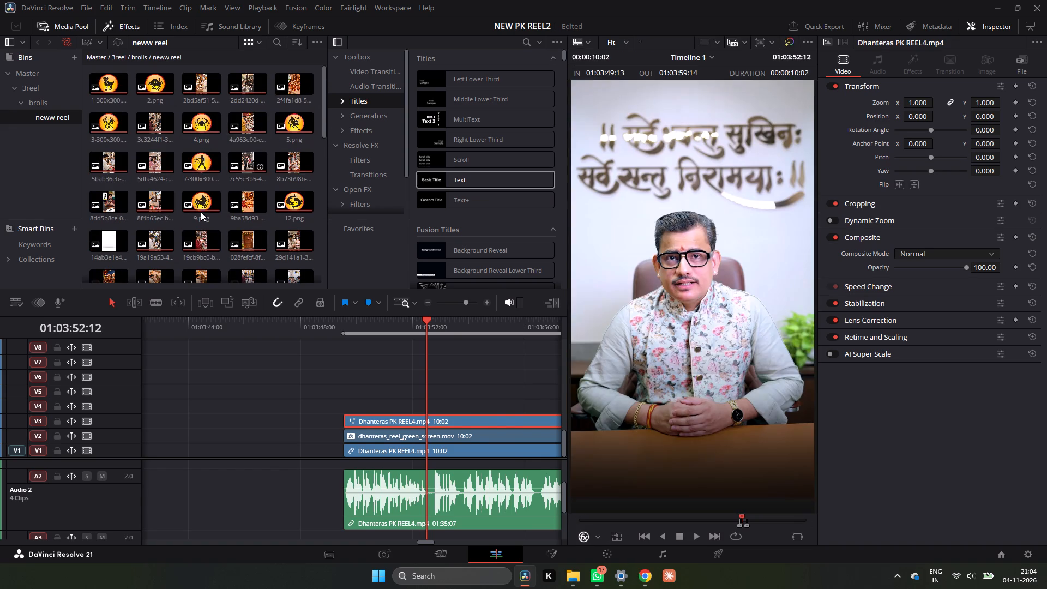
{"action": "scroll", "coordinate": [196, 215], "scroll_direction": "down", "scroll_amount": 1}
{"action": "scroll", "coordinate": [248, 178], "scroll_direction": "down", "scroll_amount": 1}
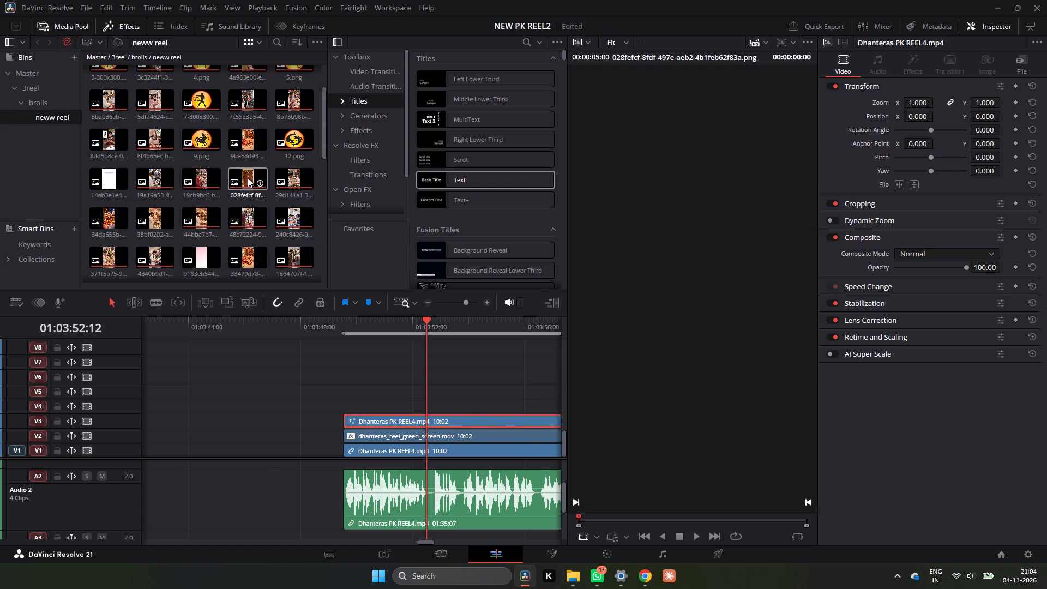
{"action": "scroll", "coordinate": [188, 196], "scroll_direction": "down", "scroll_amount": 2}
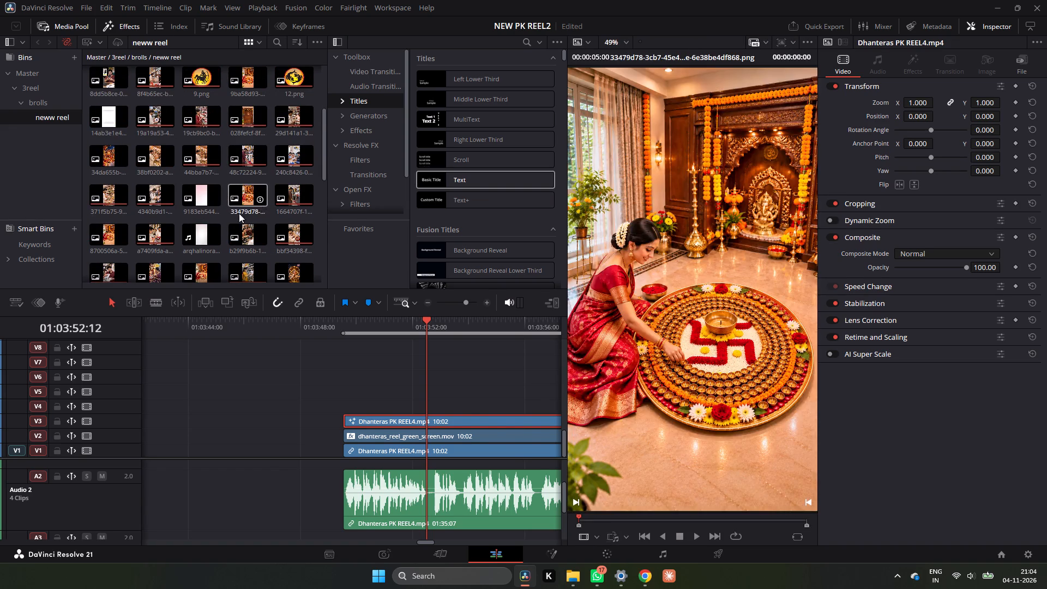
{"action": "scroll", "coordinate": [220, 230], "scroll_direction": "down", "scroll_amount": 3}
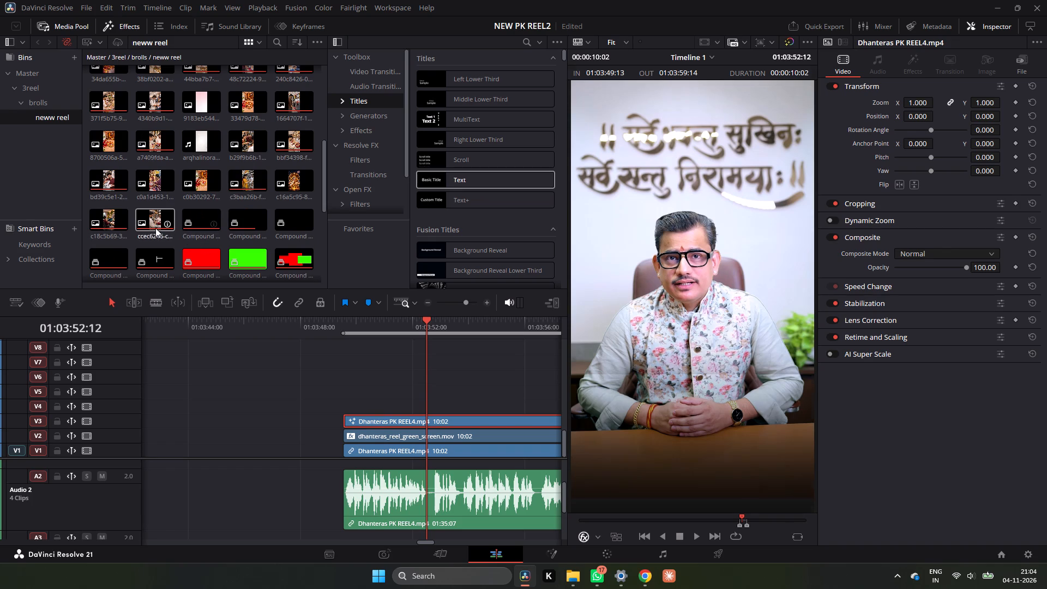
{"action": "scroll", "coordinate": [284, 200], "scroll_direction": "down", "scroll_amount": 5}
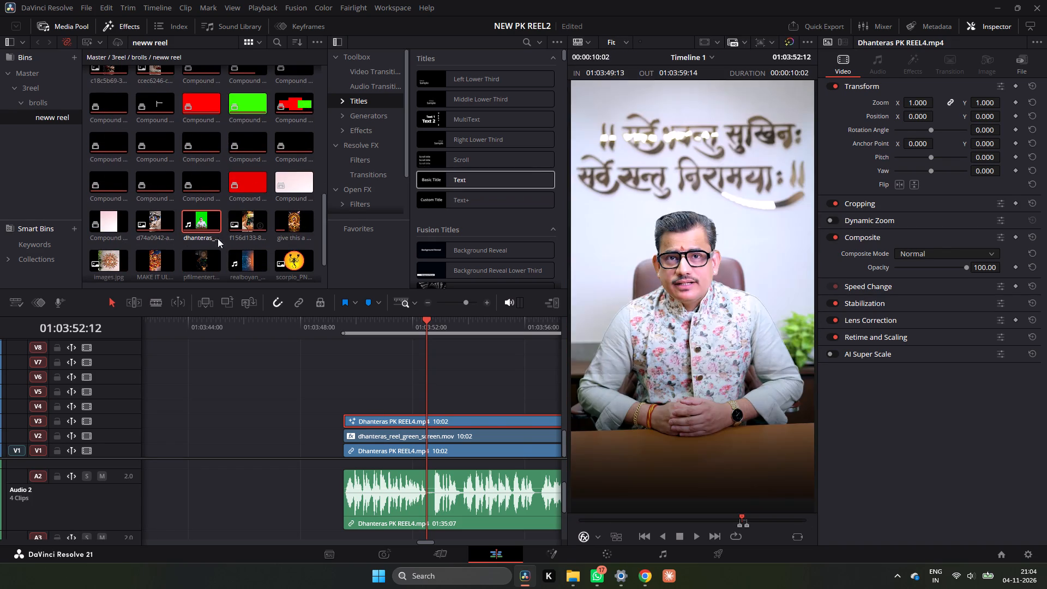
{"action": "left_click_drag", "start_coordinate": [149, 263], "coordinate": [257, 357]}
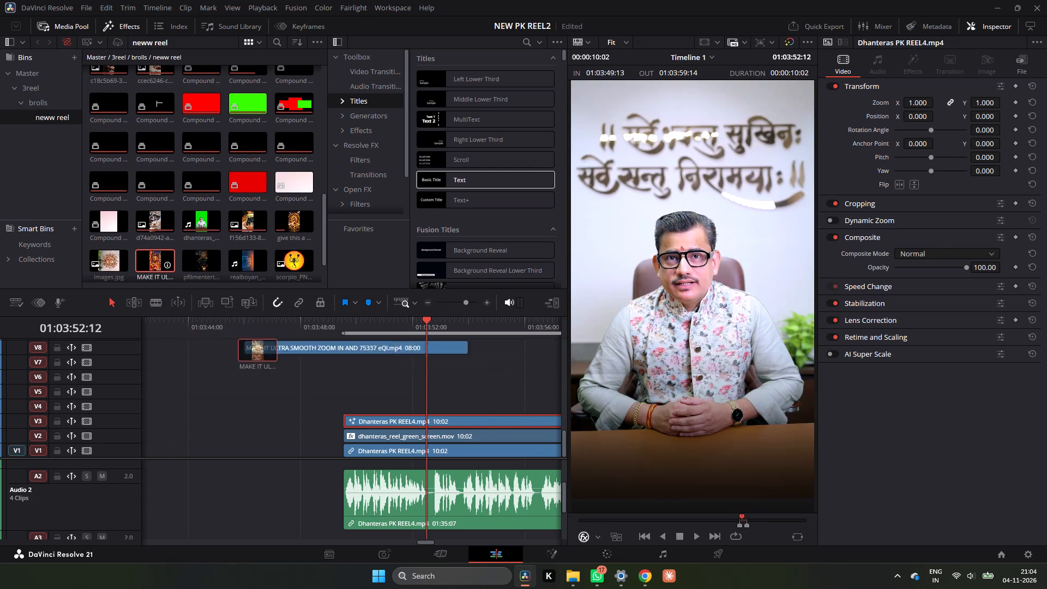
{"action": "left_click_drag", "start_coordinate": [257, 357], "coordinate": [342, 407]}
Move the masked Dhanteras PK REEL4.mp4 copy from V3 to V5, above the zoom clip, and check the segment's opening frames.
{"action": "left_click", "coordinate": [342, 328]}
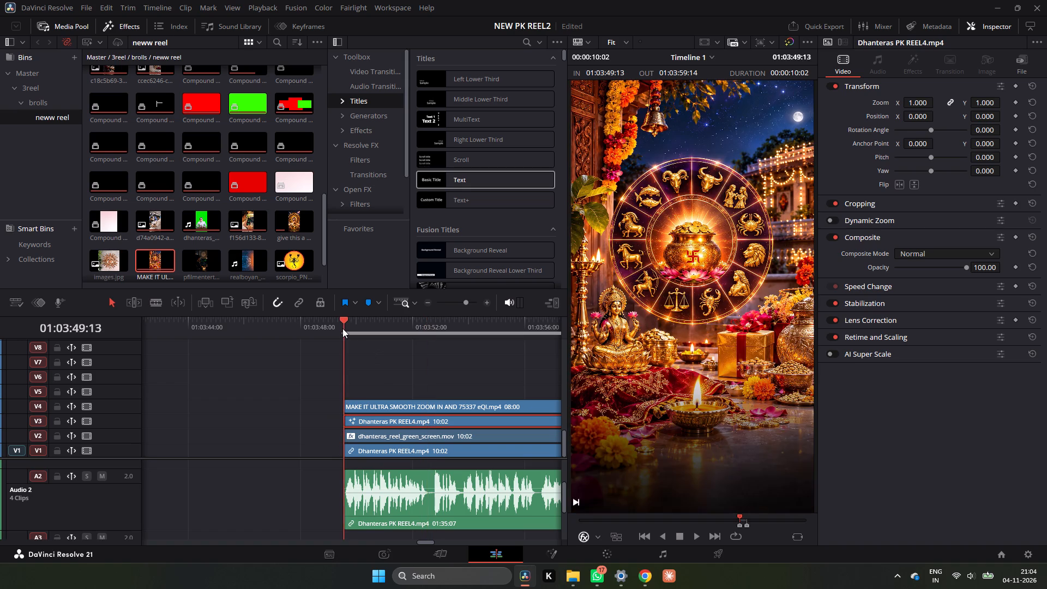
{"action": "key", "text": "space"}
{"action": "left_click_drag", "start_coordinate": [405, 419], "coordinate": [409, 385]}
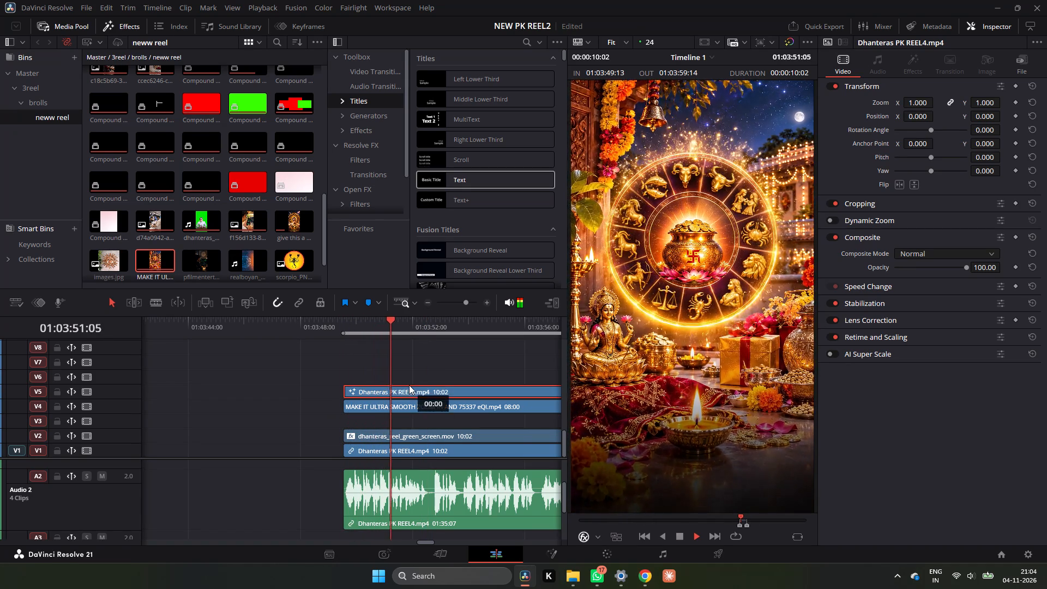
{"action": "left_click_drag", "start_coordinate": [409, 385], "coordinate": [409, 384]}
{"action": "key", "text": "space"}
{"action": "left_click_drag", "start_coordinate": [363, 333], "coordinate": [356, 338]}
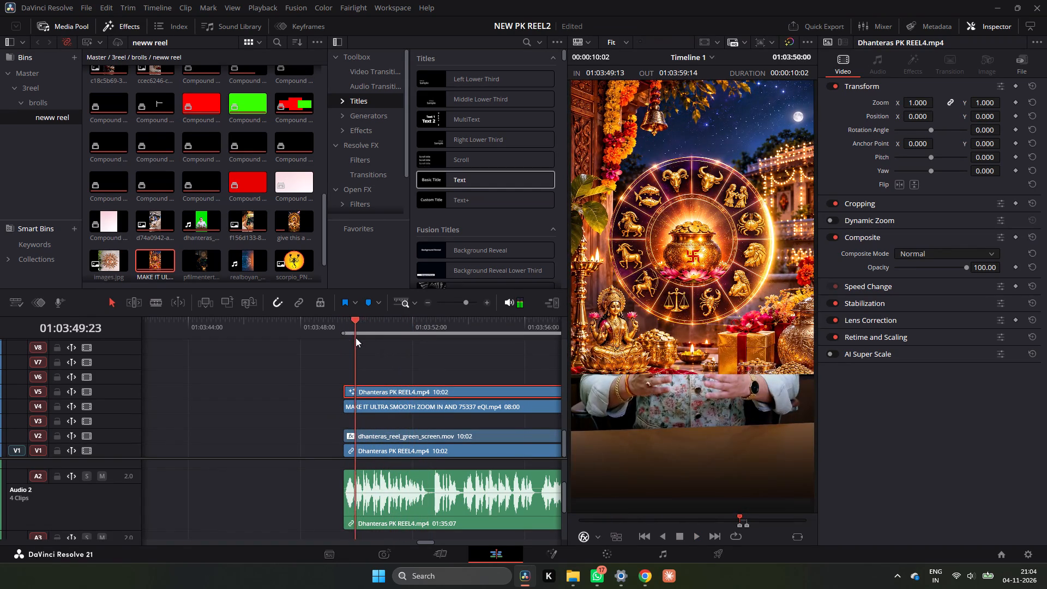
{"action": "left_click_drag", "start_coordinate": [356, 338], "coordinate": [348, 343]}
Move dhanteras_reel_green_screen.mov from V2 to V6, aligned with the segment's start, and play the composite through.
{"action": "left_click_drag", "start_coordinate": [365, 436], "coordinate": [373, 361]}
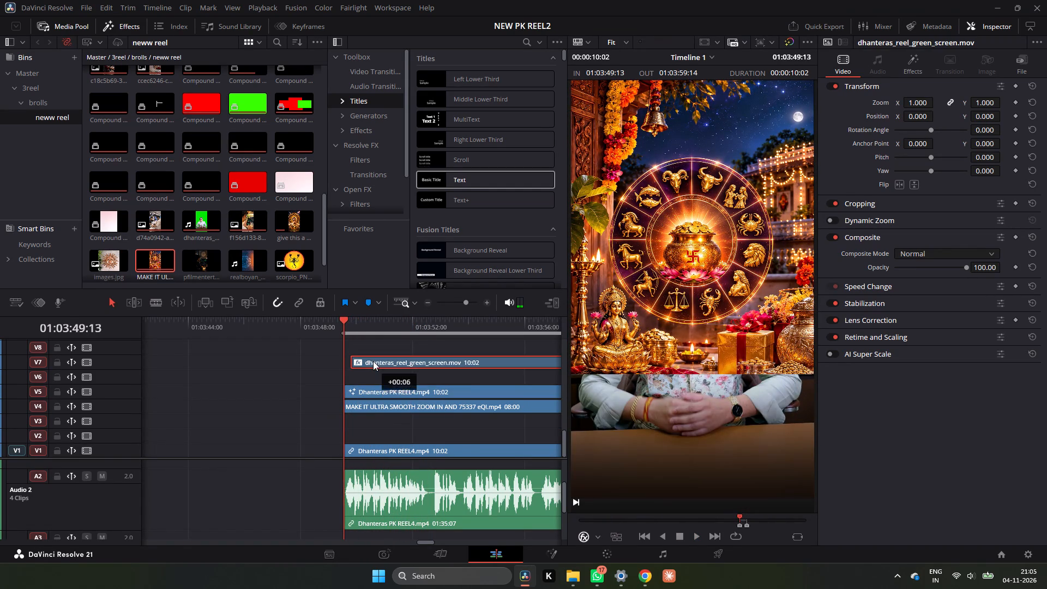
{"action": "left_click_drag", "start_coordinate": [373, 361], "coordinate": [364, 374]}
{"action": "key", "text": "space"}
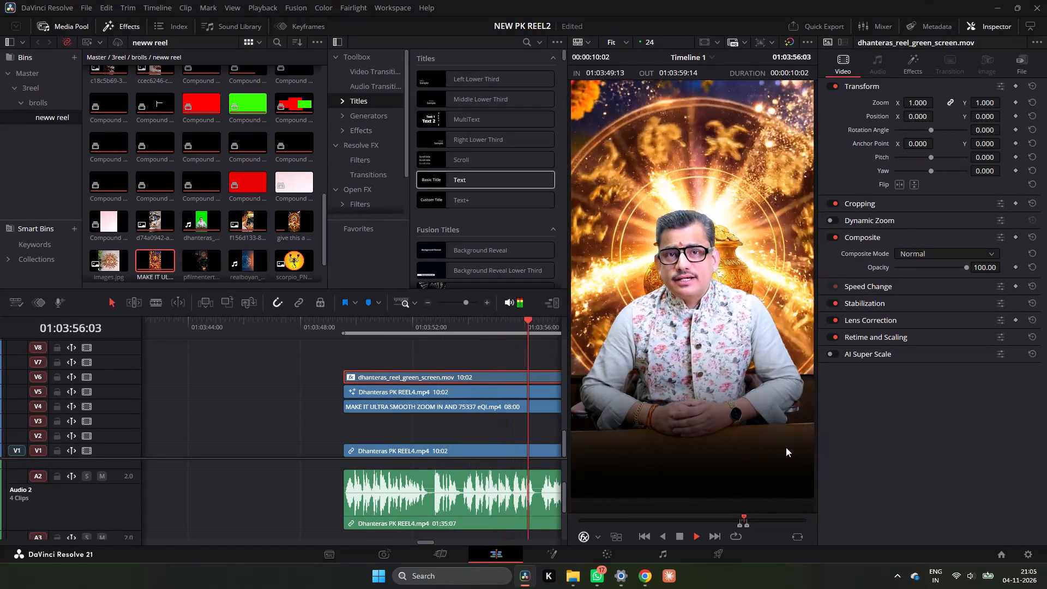
{"action": "key", "text": "space"}
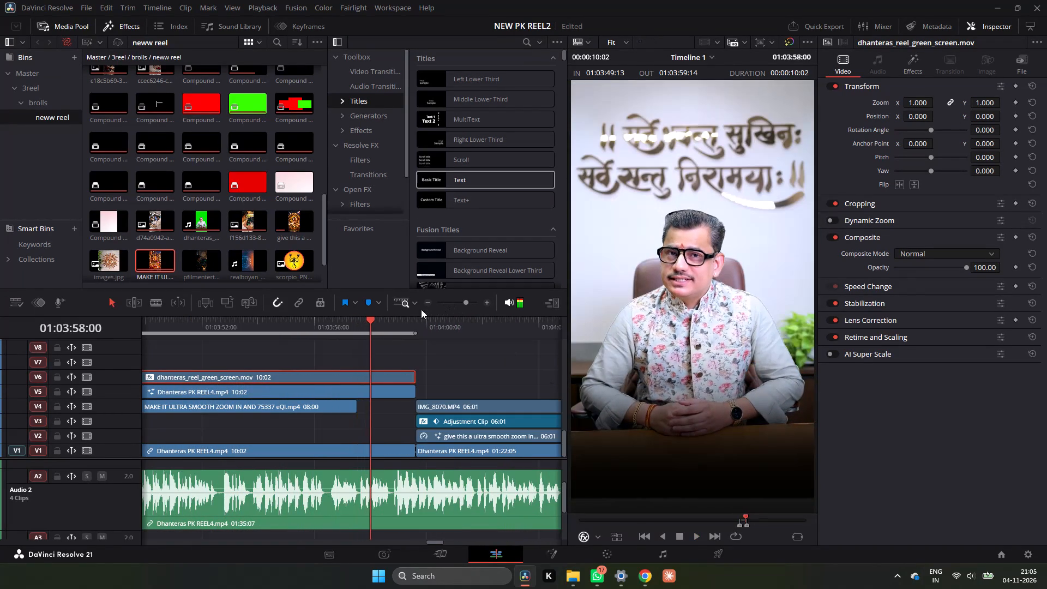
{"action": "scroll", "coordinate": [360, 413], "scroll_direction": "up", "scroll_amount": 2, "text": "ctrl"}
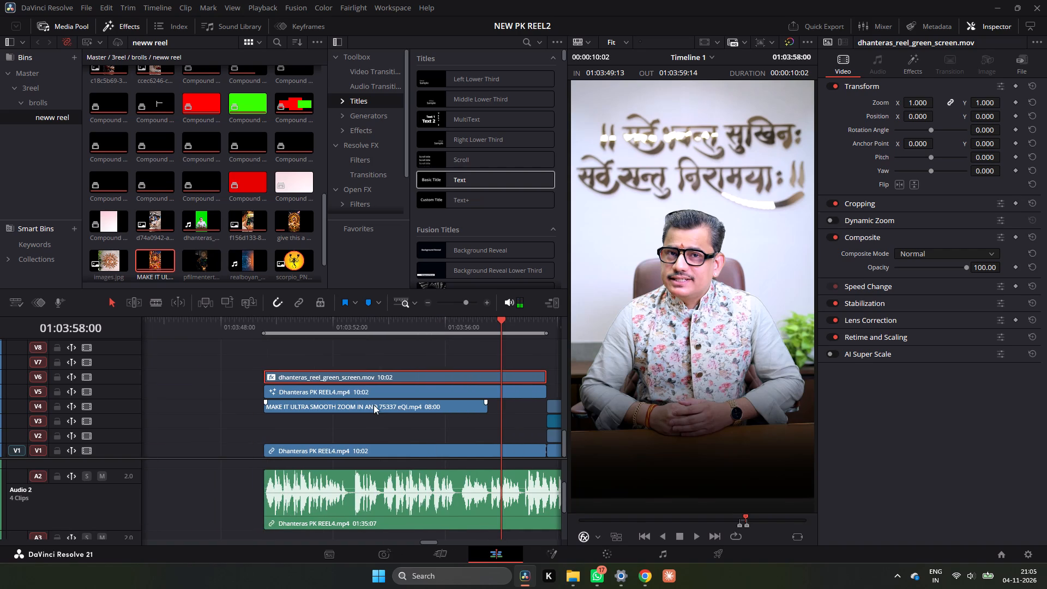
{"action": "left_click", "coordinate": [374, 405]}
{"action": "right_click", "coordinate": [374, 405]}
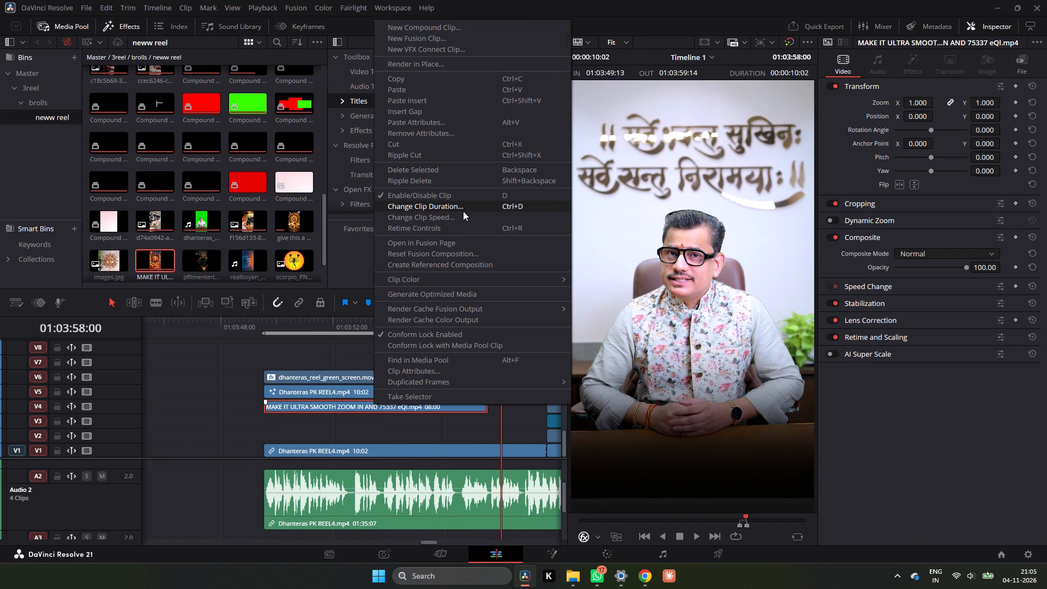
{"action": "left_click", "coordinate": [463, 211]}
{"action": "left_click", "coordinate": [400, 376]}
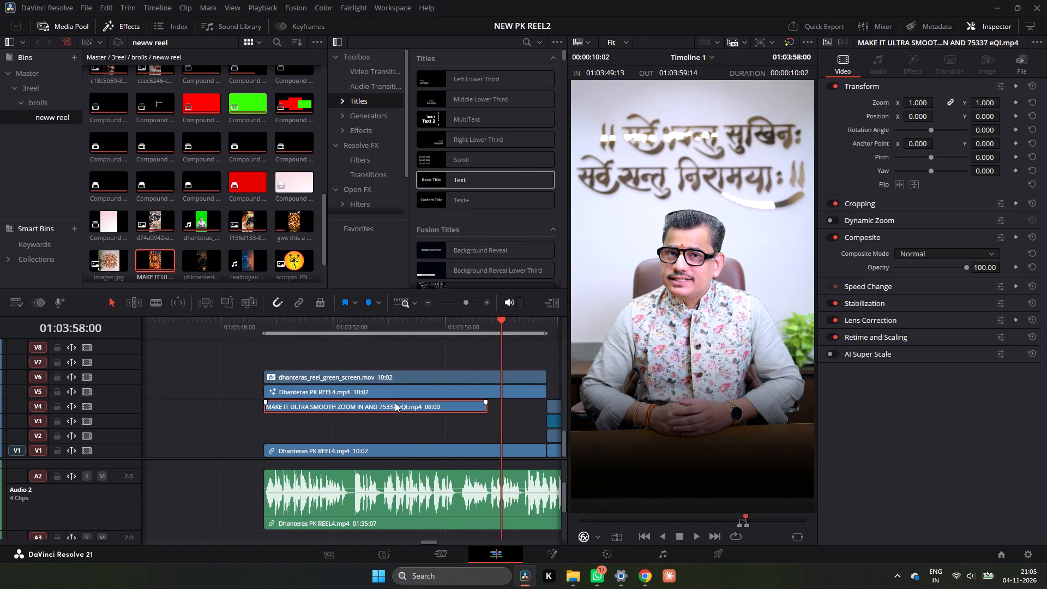
Change the speed of the zoom-in background clip on V4 to 65%.
{"action": "right_click", "coordinate": [395, 406]}
{"action": "left_click", "coordinate": [460, 223]}
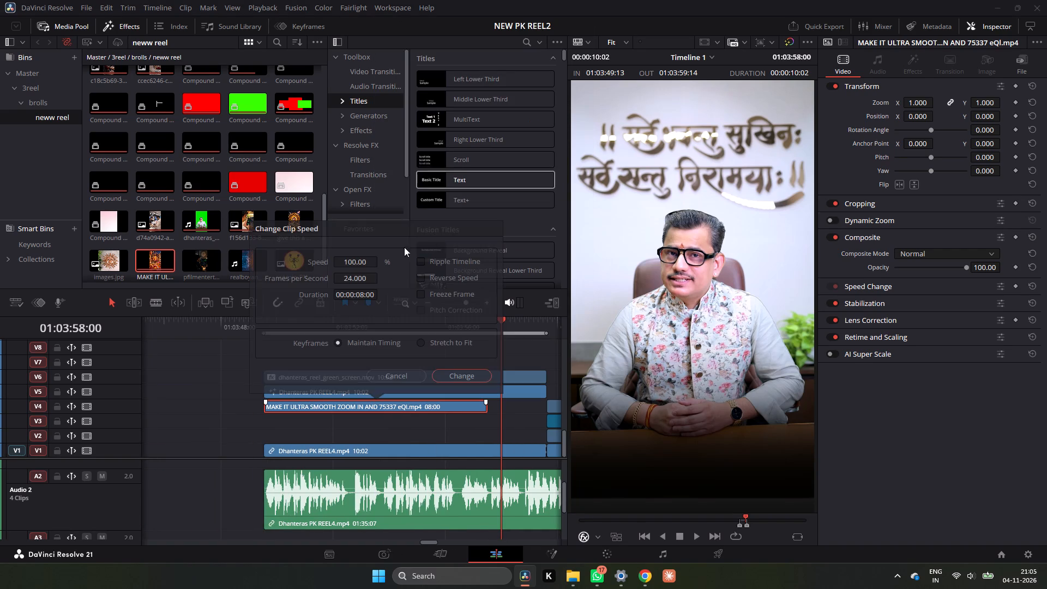
{"action": "left_click_drag", "start_coordinate": [363, 266], "coordinate": [344, 278]}
{"action": "left_click", "coordinate": [466, 372]}
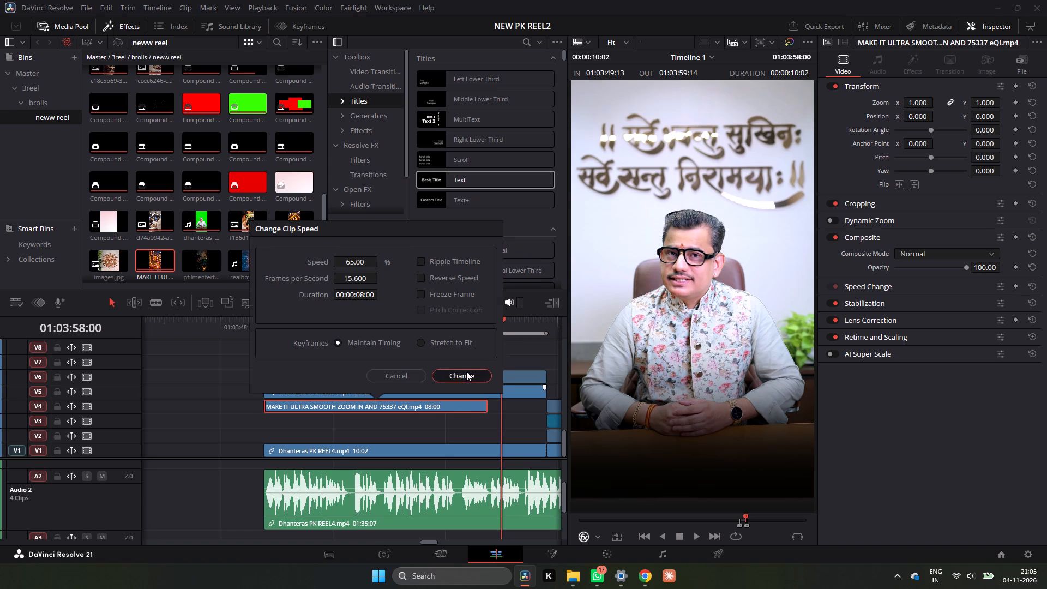
Extend the slowed zoom-in background clip on V4 to about 10:01, near the end of the segment.
{"action": "left_click_drag", "start_coordinate": [490, 408], "coordinate": [545, 413]}
{"action": "left_click", "coordinate": [528, 412]}
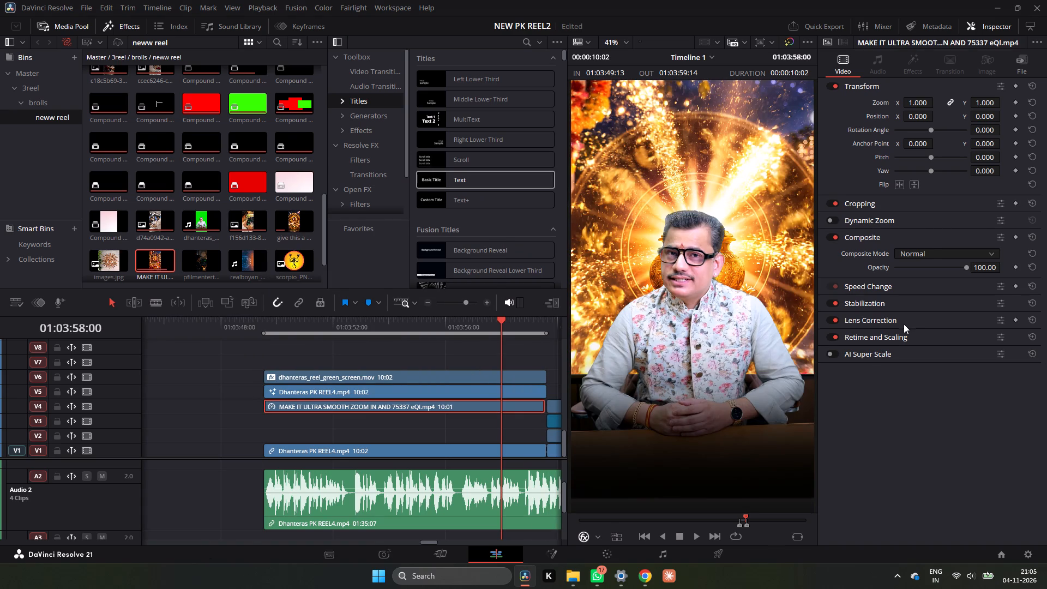
Set the V4 background clip's retime process to Optical Flow with Enhanced Better motion estimation.
{"action": "left_click", "coordinate": [904, 324]}
{"action": "left_click", "coordinate": [898, 364]}
{"action": "left_click", "coordinate": [934, 383]}
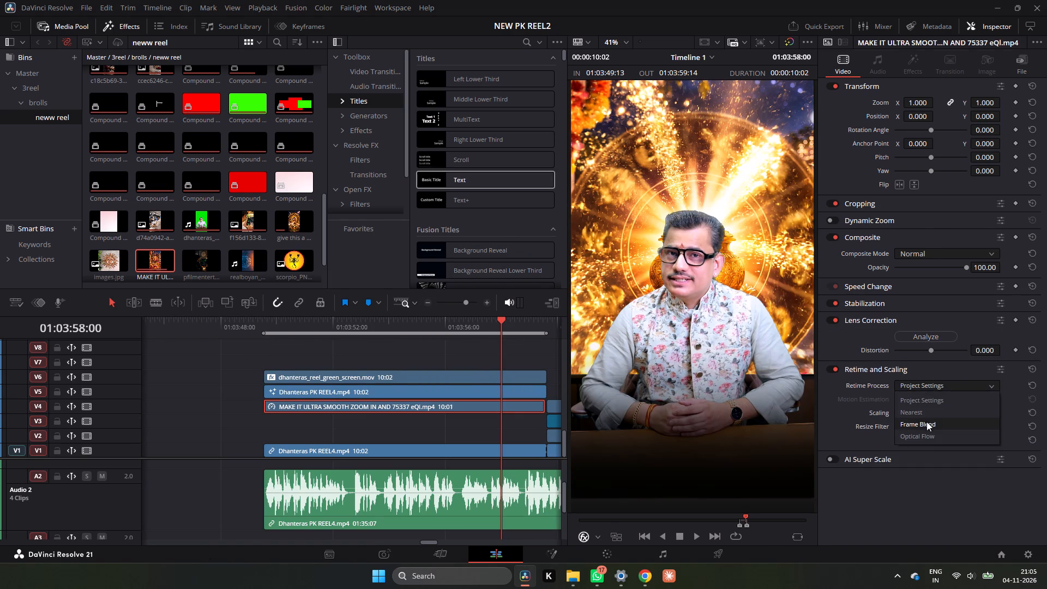
{"action": "left_click", "coordinate": [925, 429]}
{"action": "left_click", "coordinate": [943, 381]}
{"action": "left_click", "coordinate": [912, 435]}
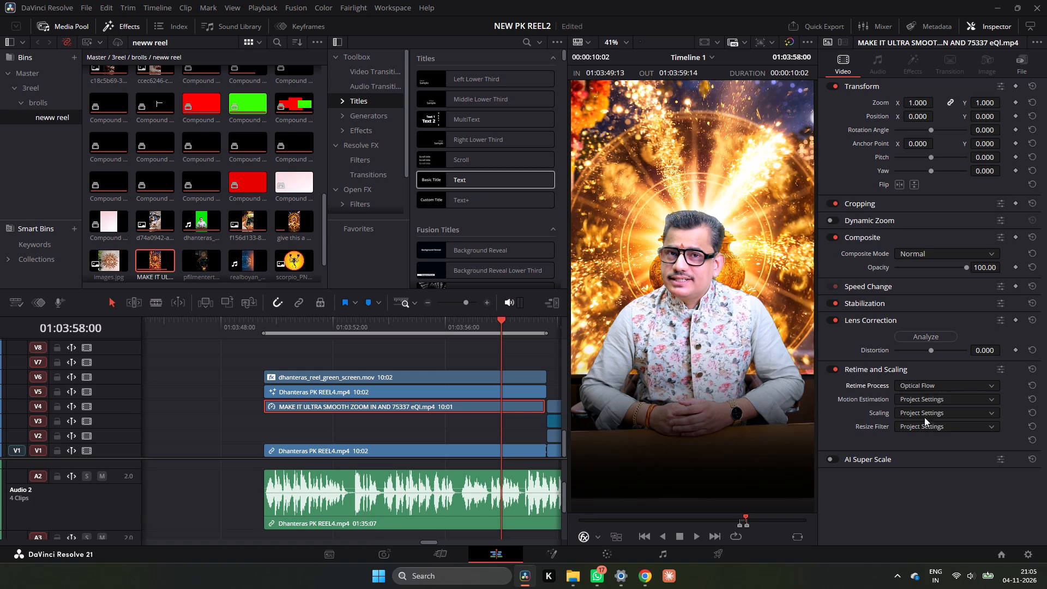
{"action": "left_click", "coordinate": [931, 400]}
{"action": "left_click", "coordinate": [923, 463]}
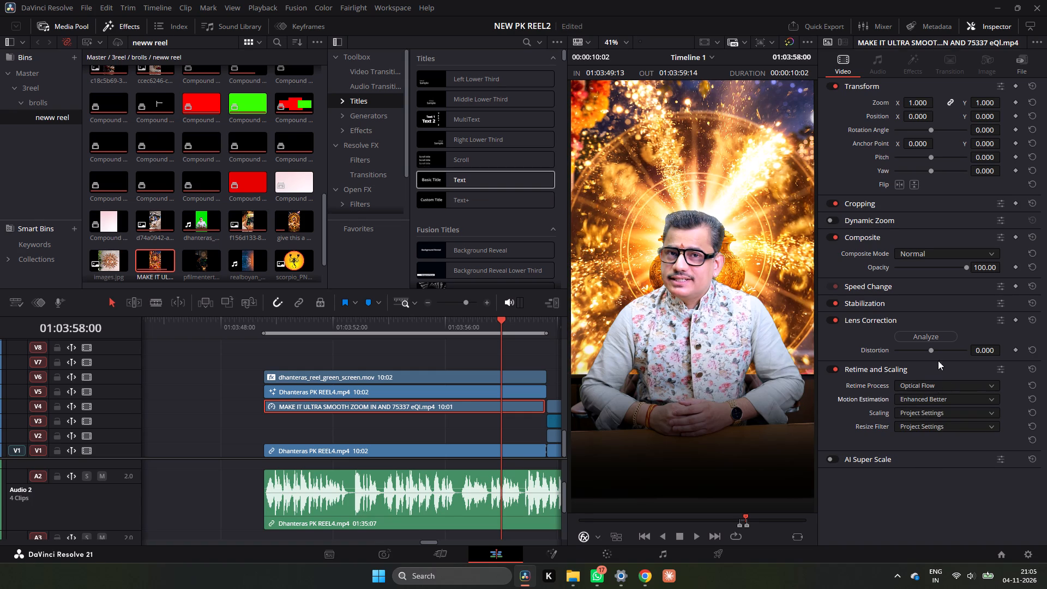
Stabilize the V4 background clip using Translation mode.
{"action": "left_click", "coordinate": [873, 297]}
{"action": "left_click", "coordinate": [922, 320]}
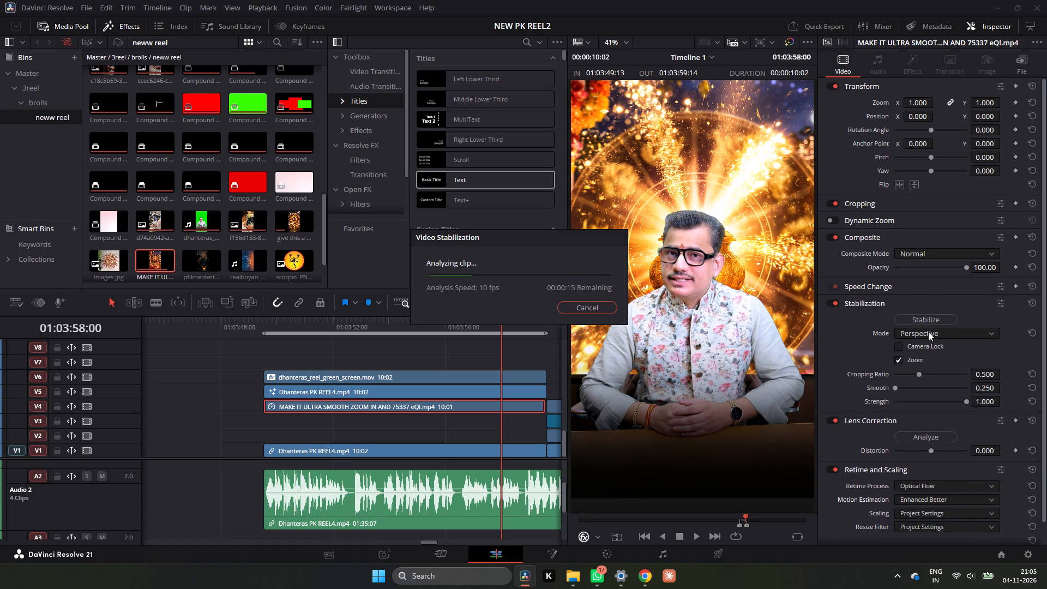
{"action": "left_click", "coordinate": [928, 332]}
{"action": "left_click", "coordinate": [911, 368]}
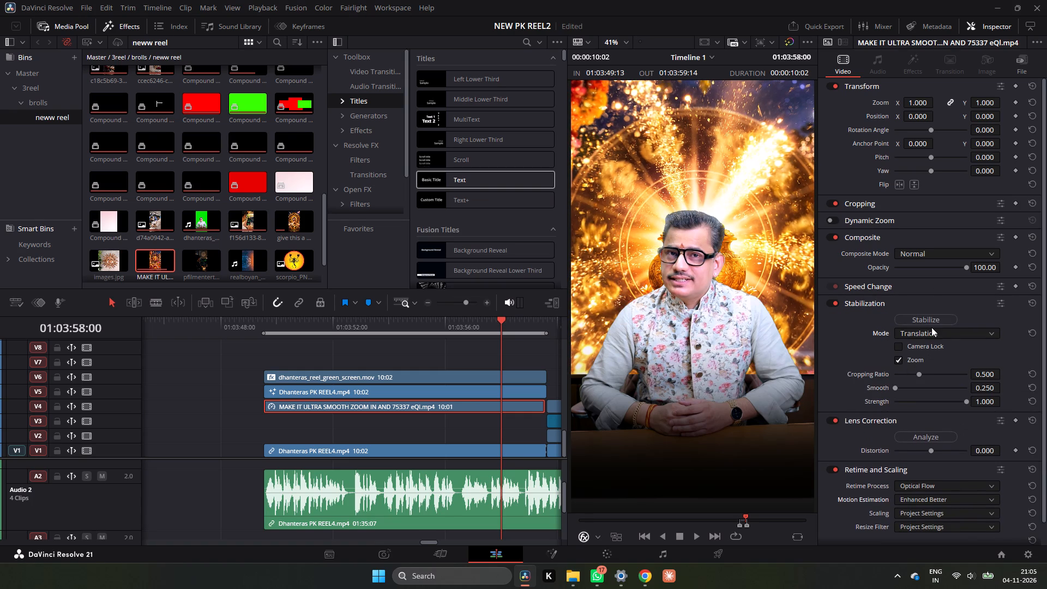
{"action": "left_click", "coordinate": [933, 320]}
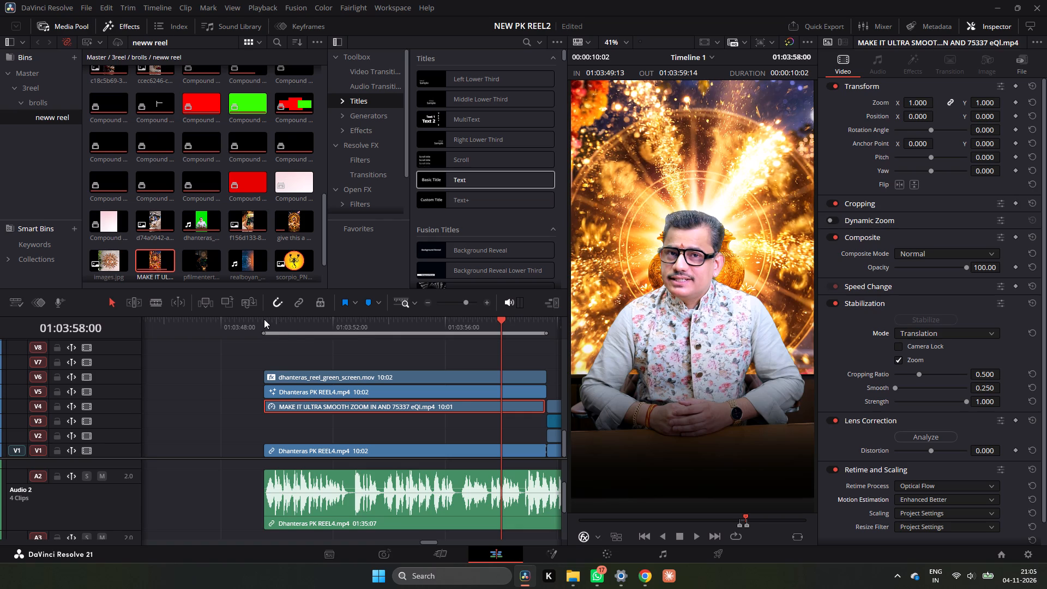
Play the composite from the segment's start, including full screen, to check the motion of the slowed background.
{"action": "left_click", "coordinate": [271, 327]}
{"action": "key", "text": "space"}
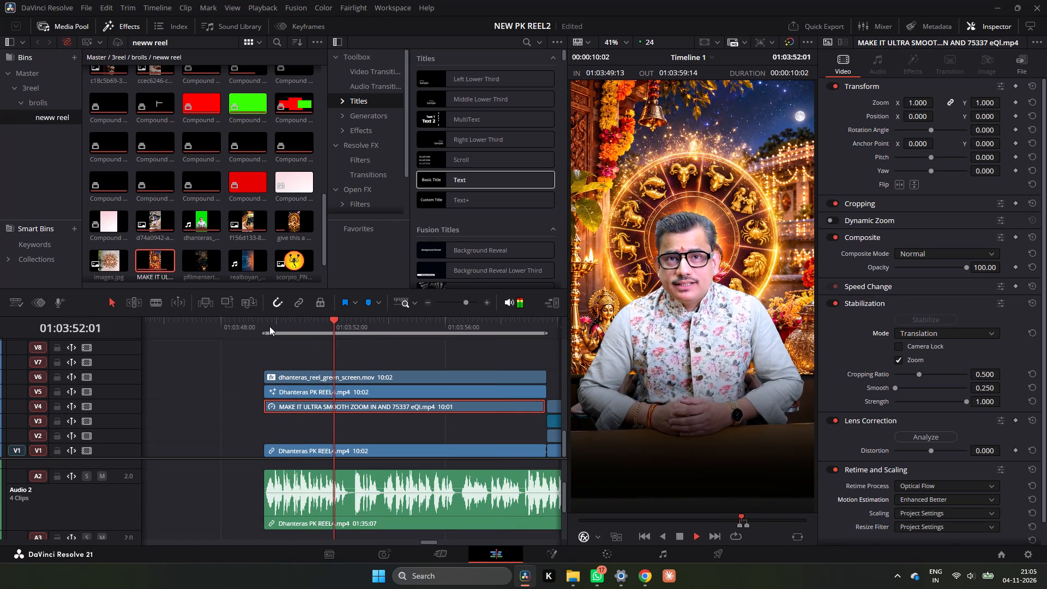
{"action": "key", "text": "space"}
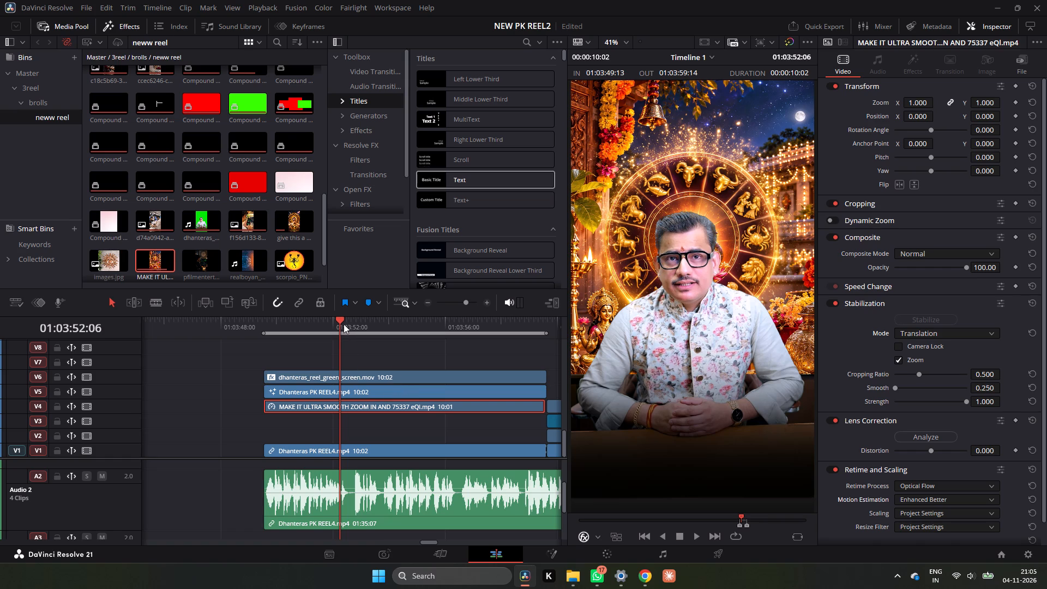
{"action": "left_click_drag", "start_coordinate": [342, 321], "coordinate": [270, 325]}
{"action": "key", "text": "space"}
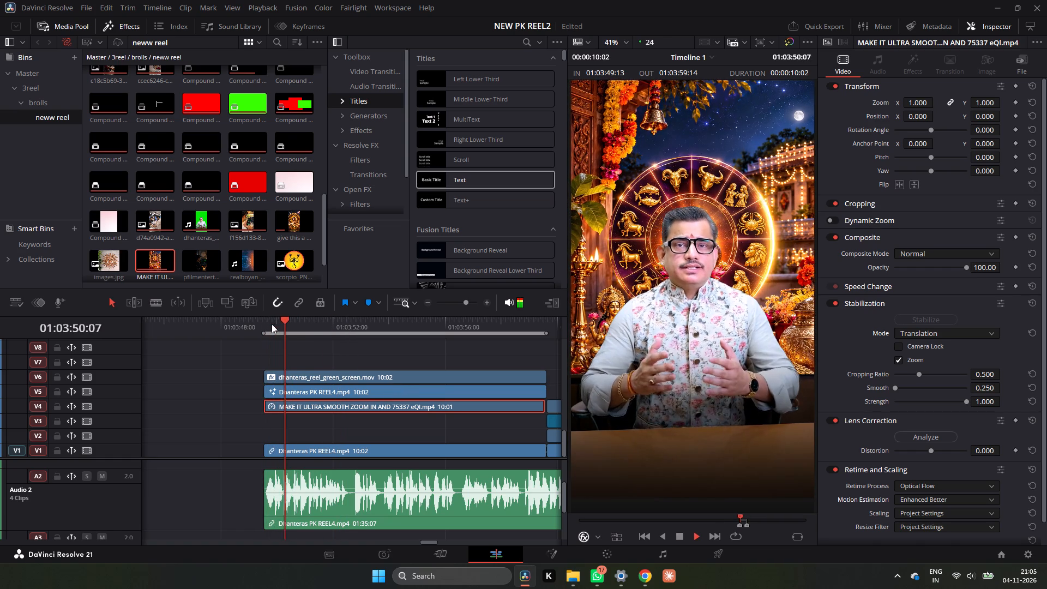
{"action": "left_click_drag", "start_coordinate": [287, 320], "coordinate": [263, 326]}
{"action": "key", "text": "space"}
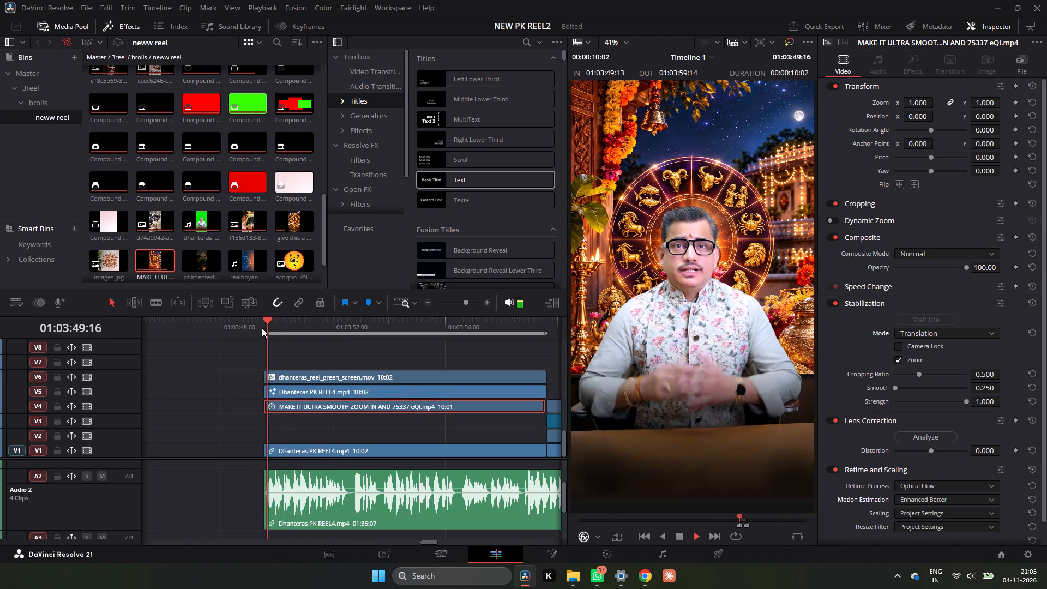
{"action": "scroll", "coordinate": [320, 361], "scroll_direction": "up", "scroll_amount": 4}
{"action": "scroll", "coordinate": [318, 371], "scroll_direction": "down", "scroll_amount": 5}
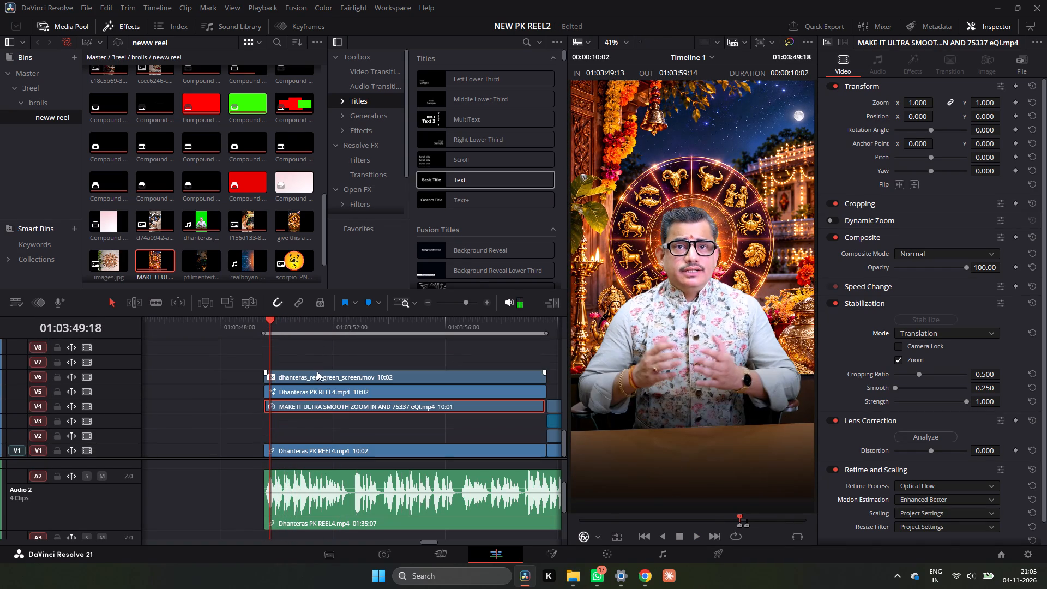
{"action": "left_click_drag", "start_coordinate": [267, 323], "coordinate": [261, 327]}
{"action": "key", "text": "p"}
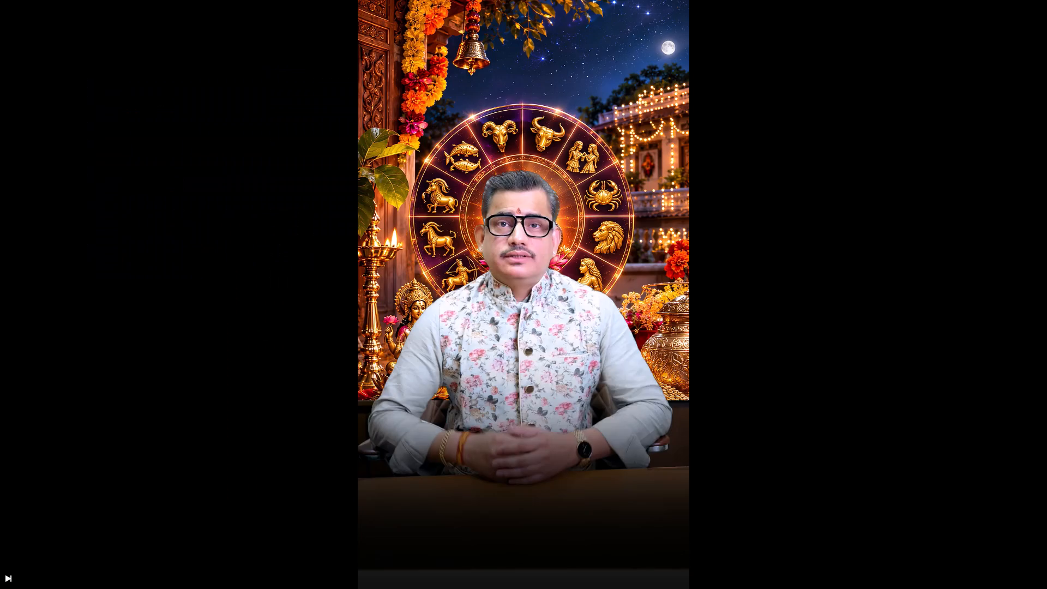
{"action": "key", "text": "space"}
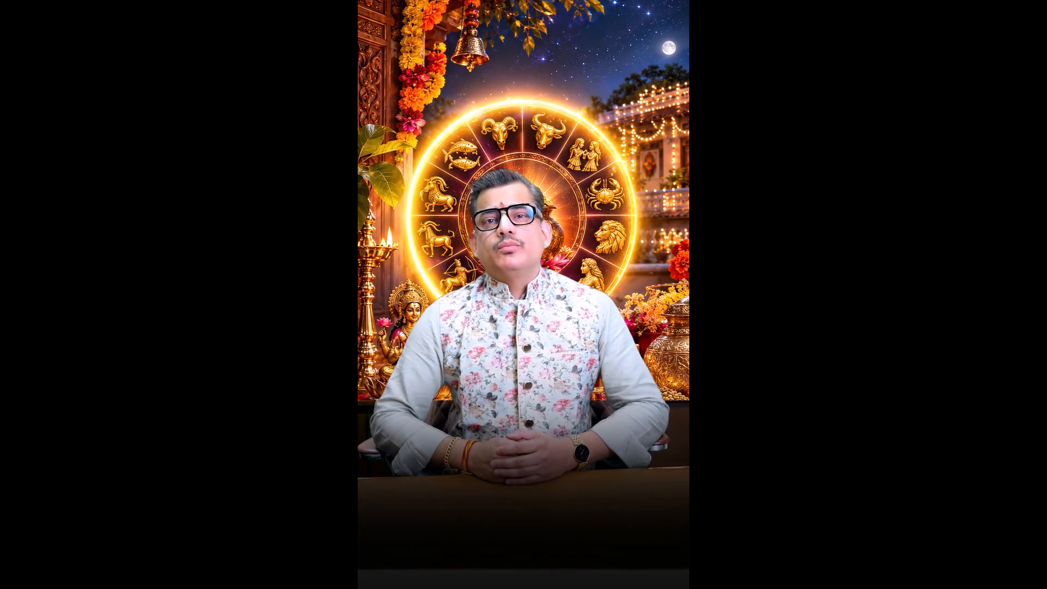
{"action": "key", "text": "space"}
{"action": "key", "text": "o"}
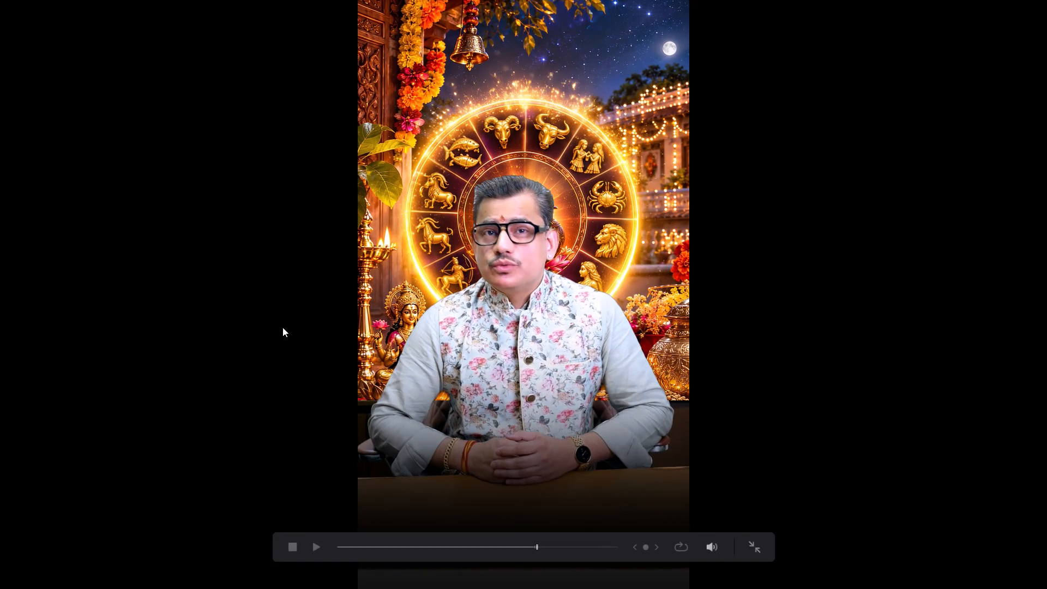
{"action": "key", "text": "p"}
Scrub through the segment's opening seconds to examine the presenter's hands and the desk edge over the background.
{"action": "left_click_drag", "start_coordinate": [324, 324], "coordinate": [294, 327]}
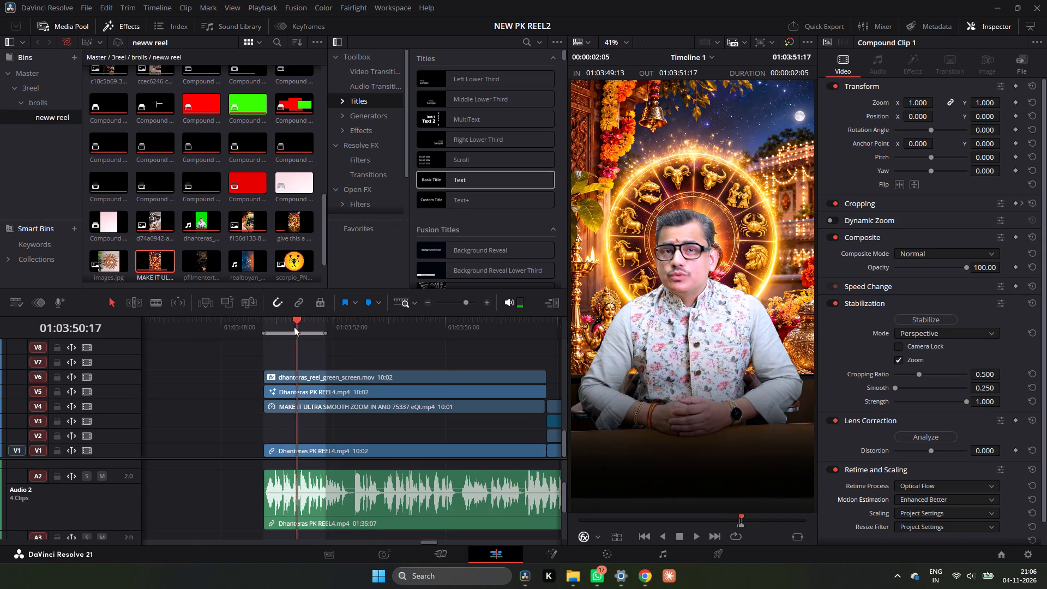
{"action": "left_click_drag", "start_coordinate": [294, 327], "coordinate": [268, 332]}
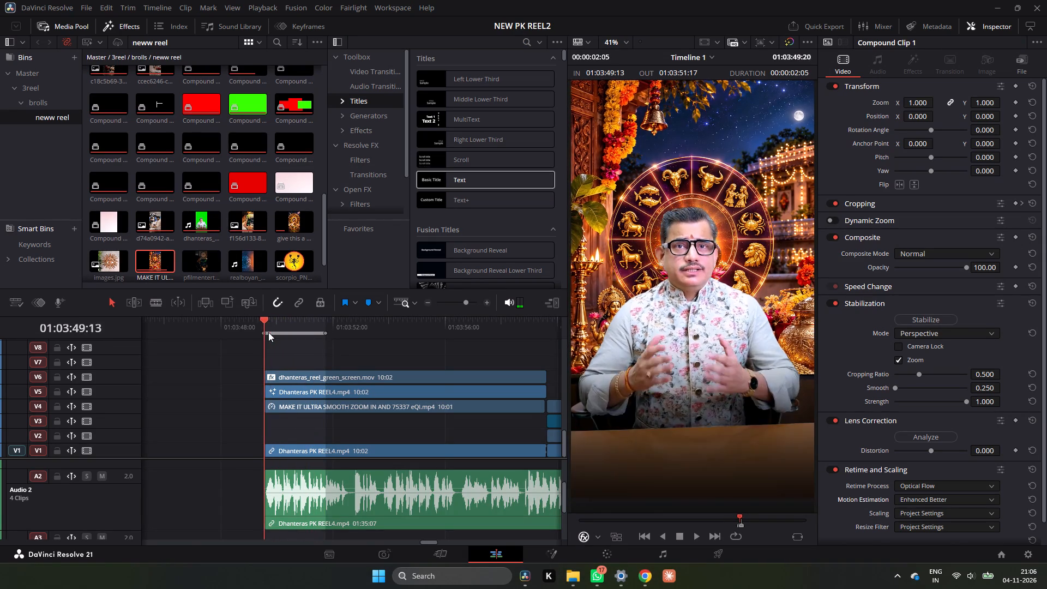
{"action": "left_click_drag", "start_coordinate": [268, 332], "coordinate": [288, 335]}
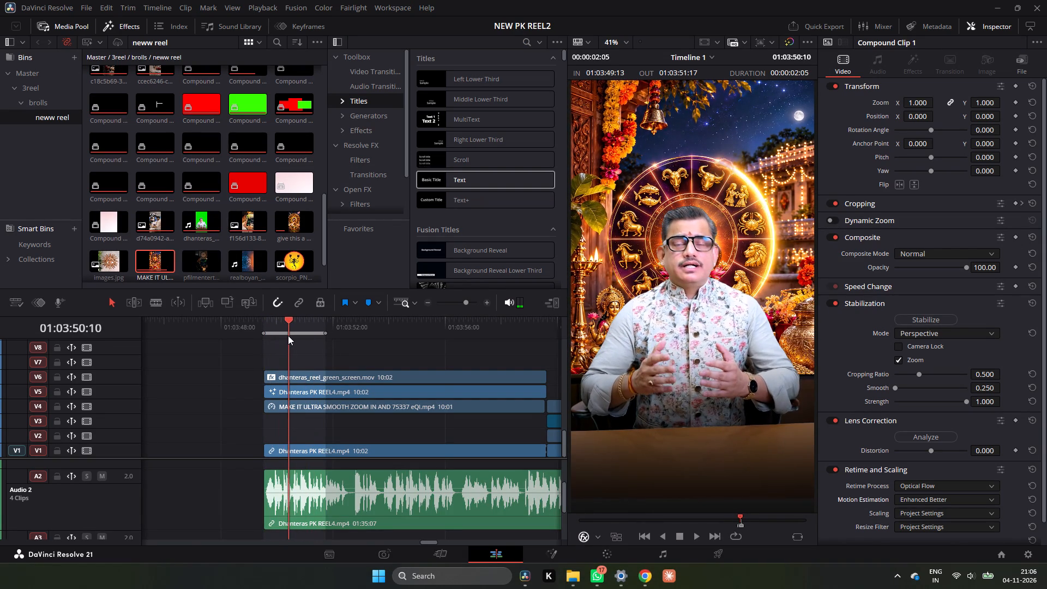
{"action": "left_click_drag", "start_coordinate": [288, 335], "coordinate": [293, 333]}
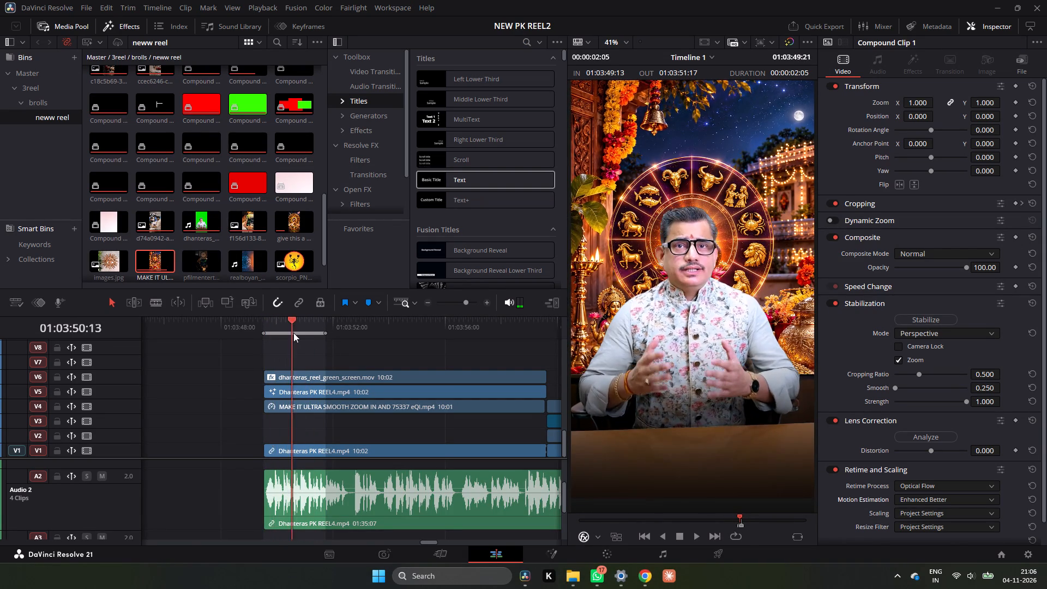
{"action": "left_click_drag", "start_coordinate": [293, 333], "coordinate": [281, 334]}
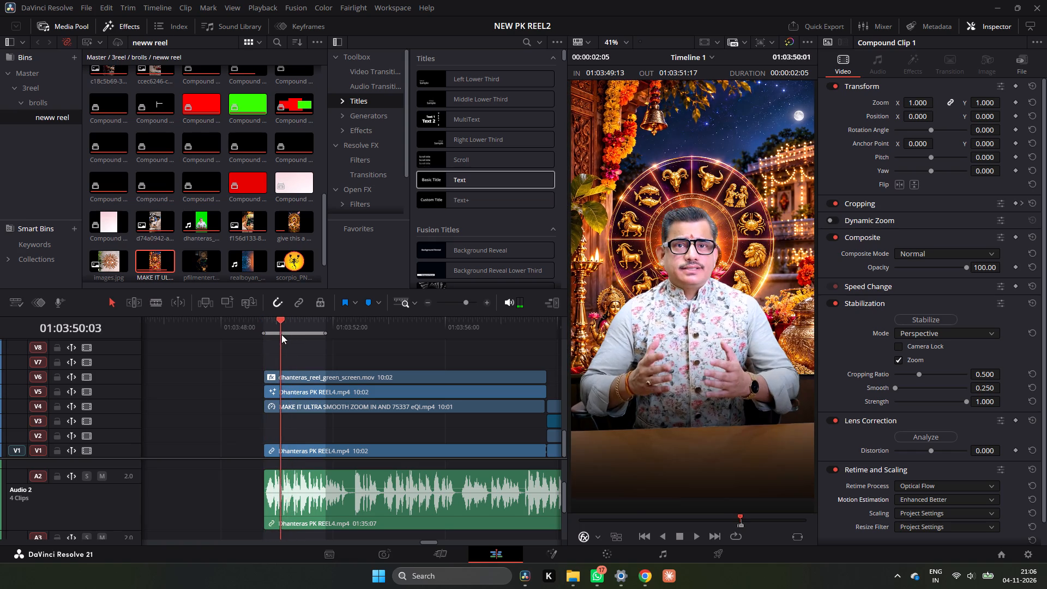
{"action": "left_click_drag", "start_coordinate": [281, 334], "coordinate": [289, 333]}
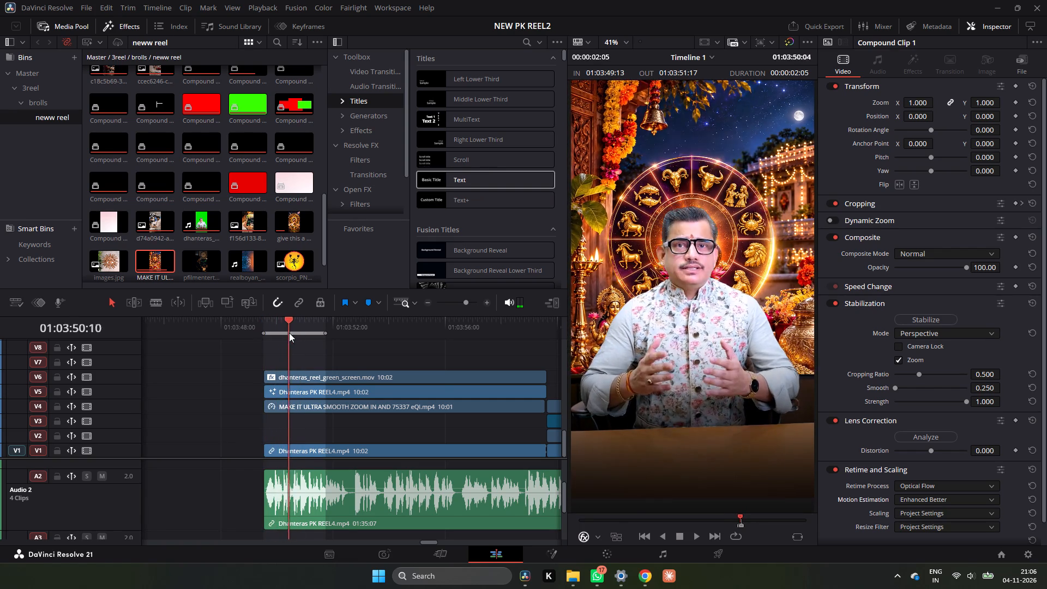
{"action": "left_click_drag", "start_coordinate": [289, 333], "coordinate": [264, 332]}
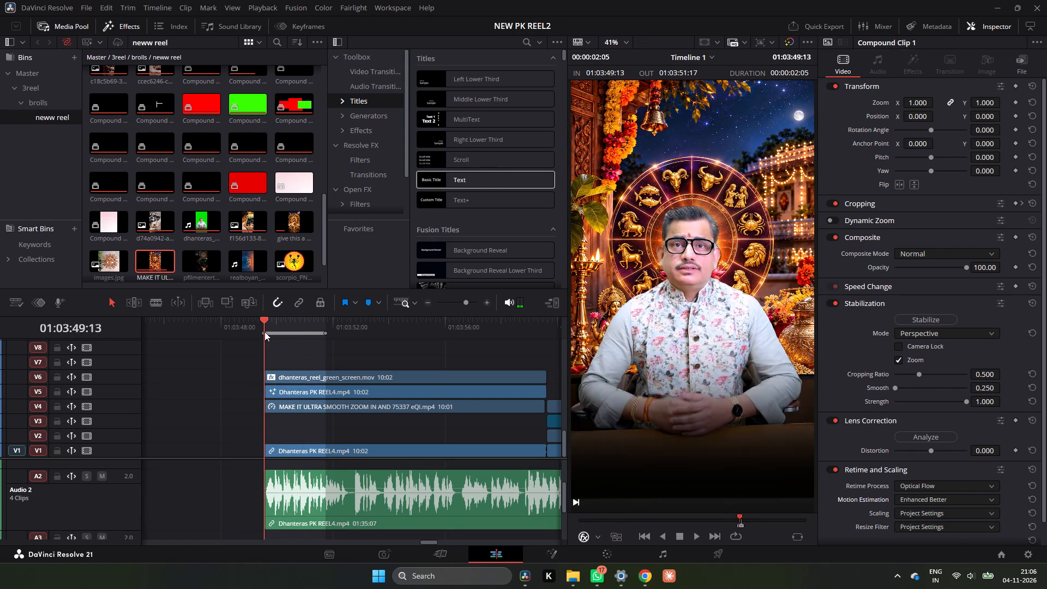
{"action": "left_click_drag", "start_coordinate": [264, 332], "coordinate": [276, 331]}
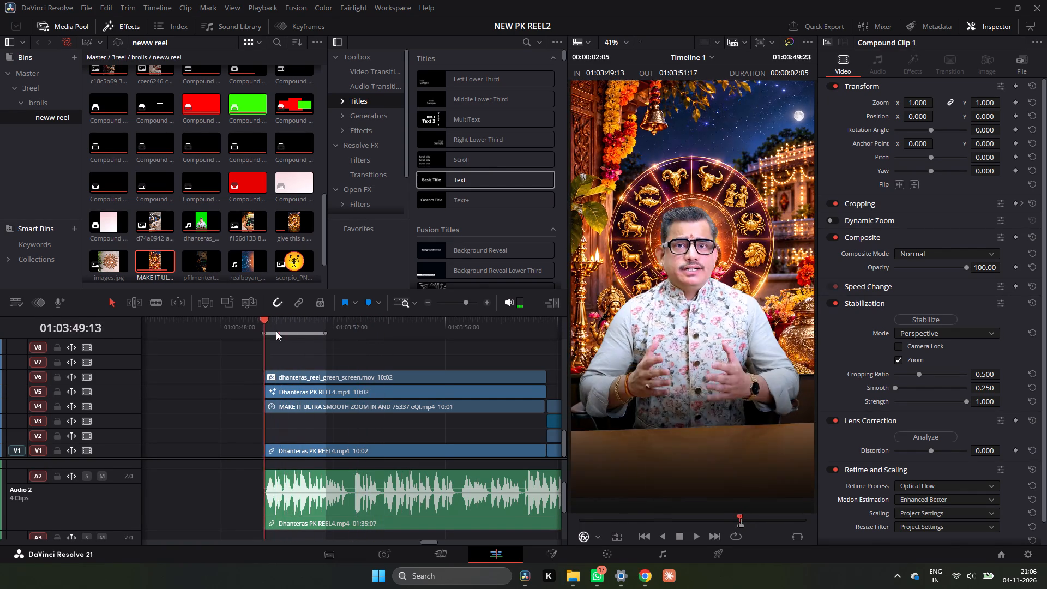
{"action": "left_click_drag", "start_coordinate": [276, 331], "coordinate": [268, 333]}
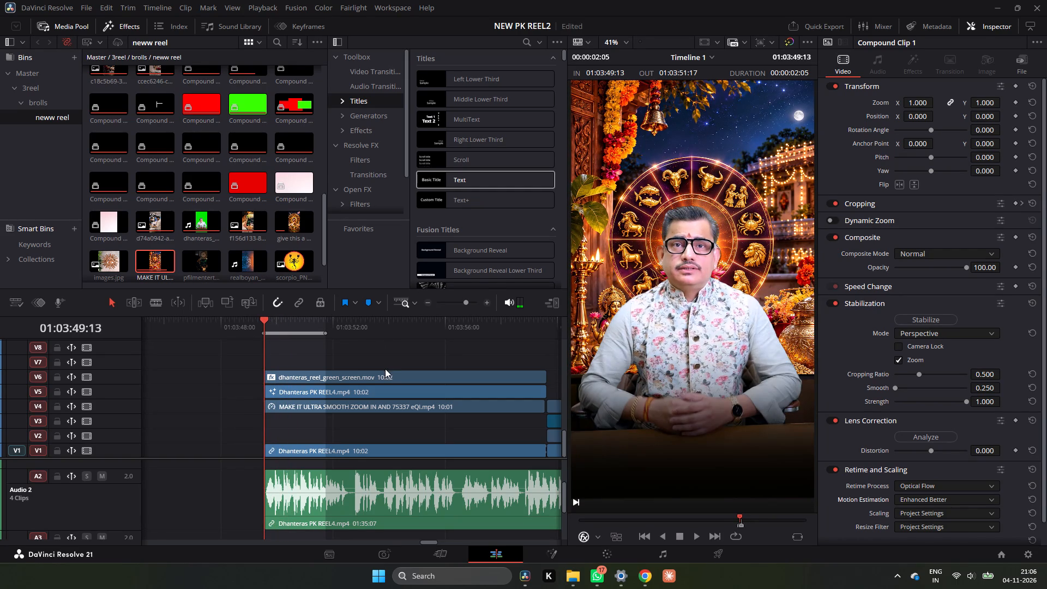
Disable Compound Clip 1 on V21 and play the segment's opening without the overlay.
{"action": "scroll", "coordinate": [372, 370], "scroll_direction": "up", "scroll_amount": 8}
{"action": "scroll", "coordinate": [324, 398], "scroll_direction": "down", "scroll_amount": 2}
{"action": "left_click", "coordinate": [314, 405]}
{"action": "type", "text": "d"}
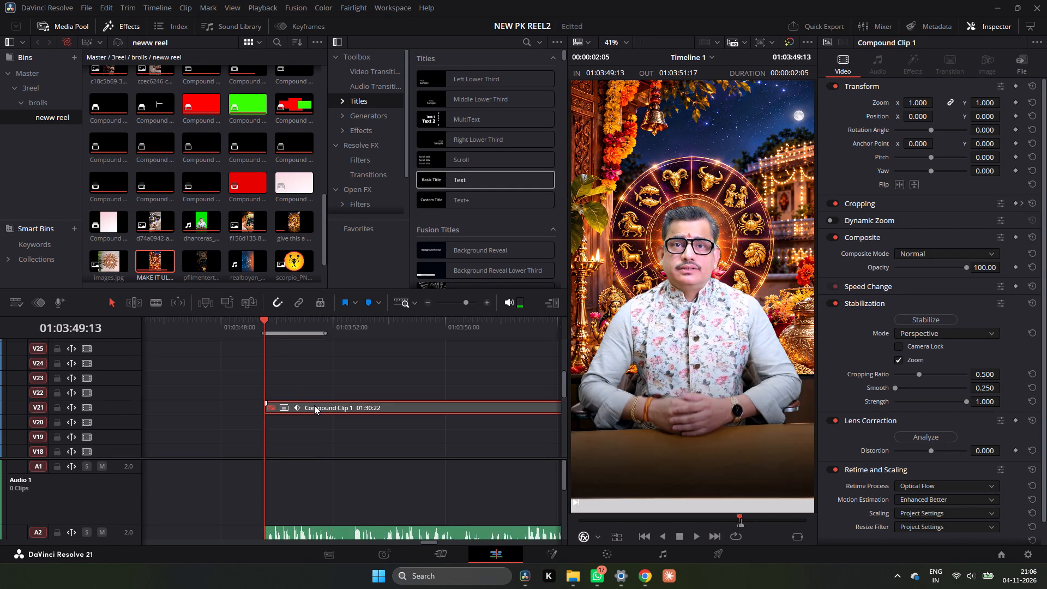
{"action": "key", "text": "space"}
{"action": "key", "text": "space"}
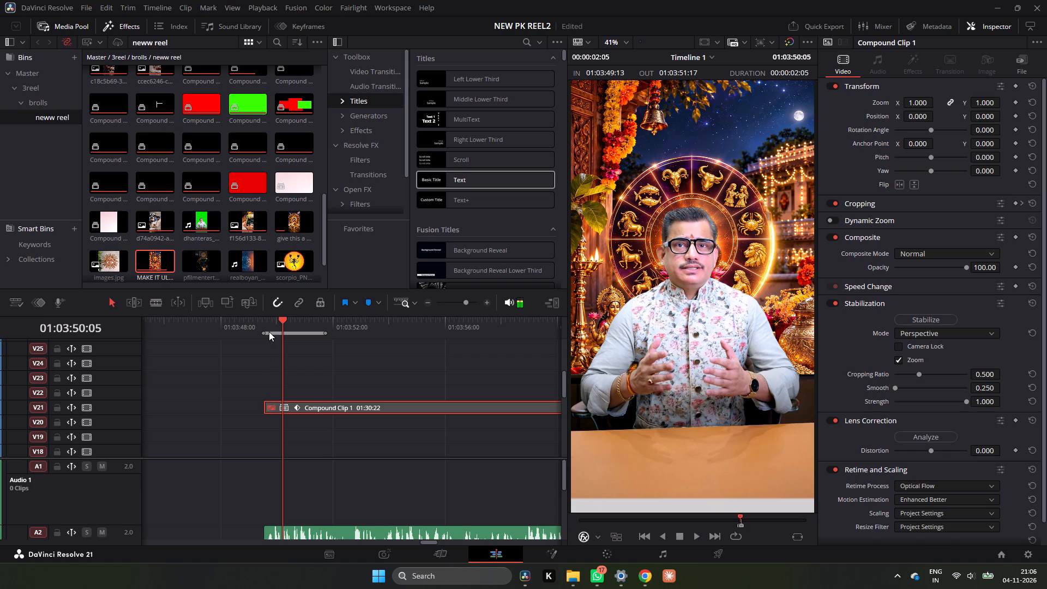
{"action": "left_click", "coordinate": [264, 325]}
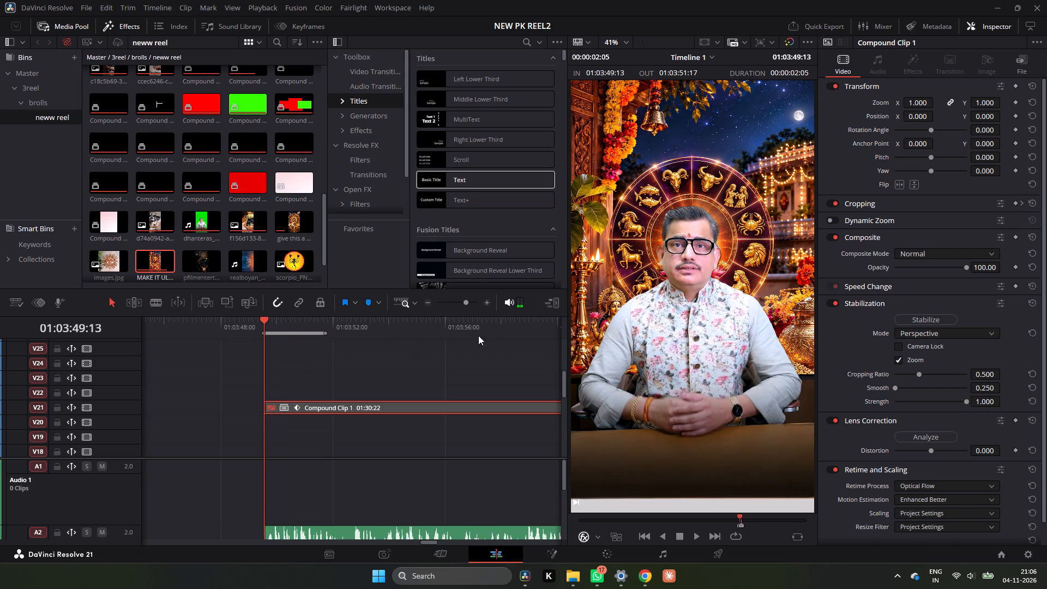
Toggle dhanteras_reel_green_screen.mov on V6 off and on and play the opening to compare the keyed and masked layers.
{"action": "scroll", "coordinate": [352, 364], "scroll_direction": "up", "scroll_amount": 4}
{"action": "scroll", "coordinate": [352, 364], "scroll_direction": "down", "scroll_amount": 4}
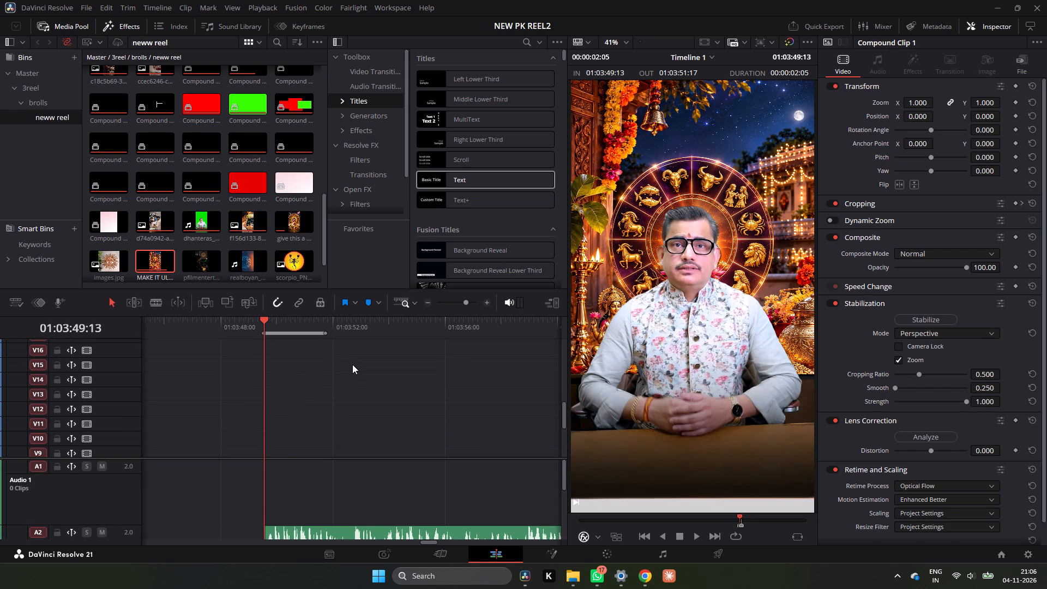
{"action": "scroll", "coordinate": [352, 364], "scroll_direction": "down", "scroll_amount": 1}
{"action": "left_click", "coordinate": [321, 426]}
{"action": "type", "text": "dd"}
{"action": "scroll", "coordinate": [352, 413], "scroll_direction": "up", "scroll_amount": 7}
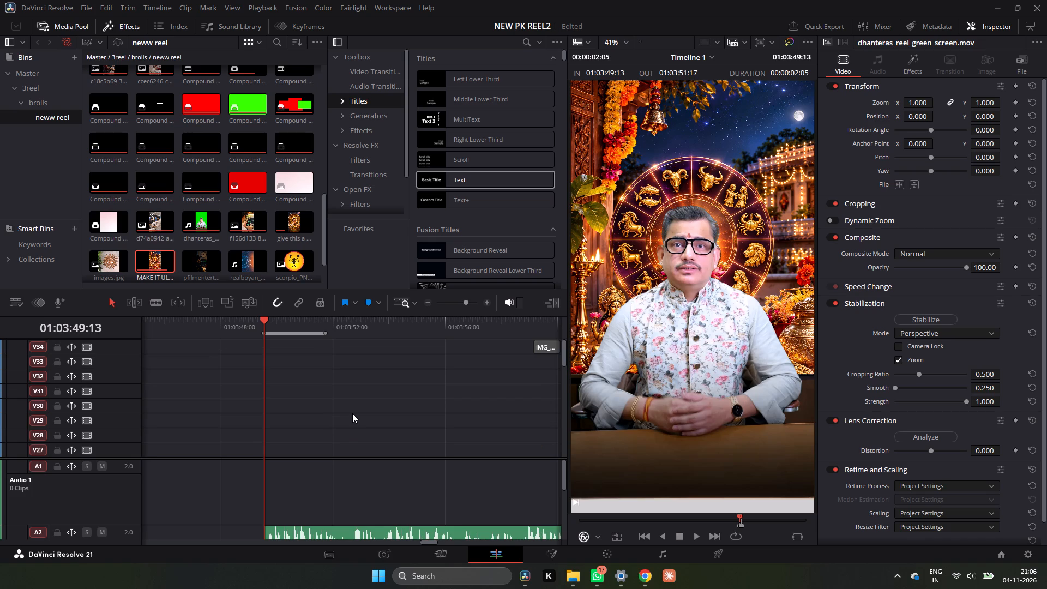
{"action": "key", "text": "space"}
{"action": "key", "text": "space"}
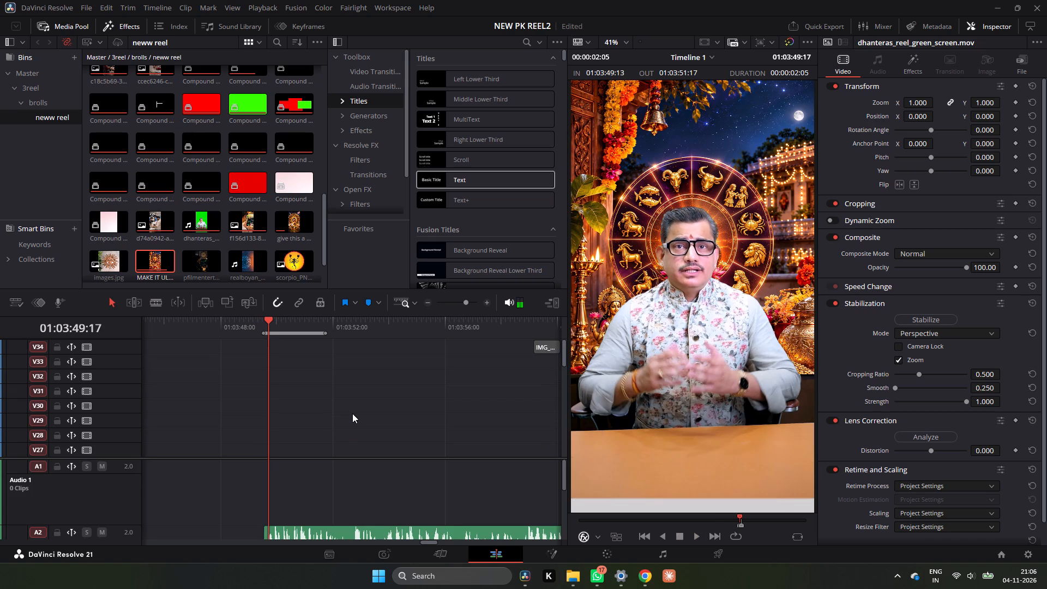
{"action": "scroll", "coordinate": [281, 388], "scroll_direction": "down", "scroll_amount": 5}
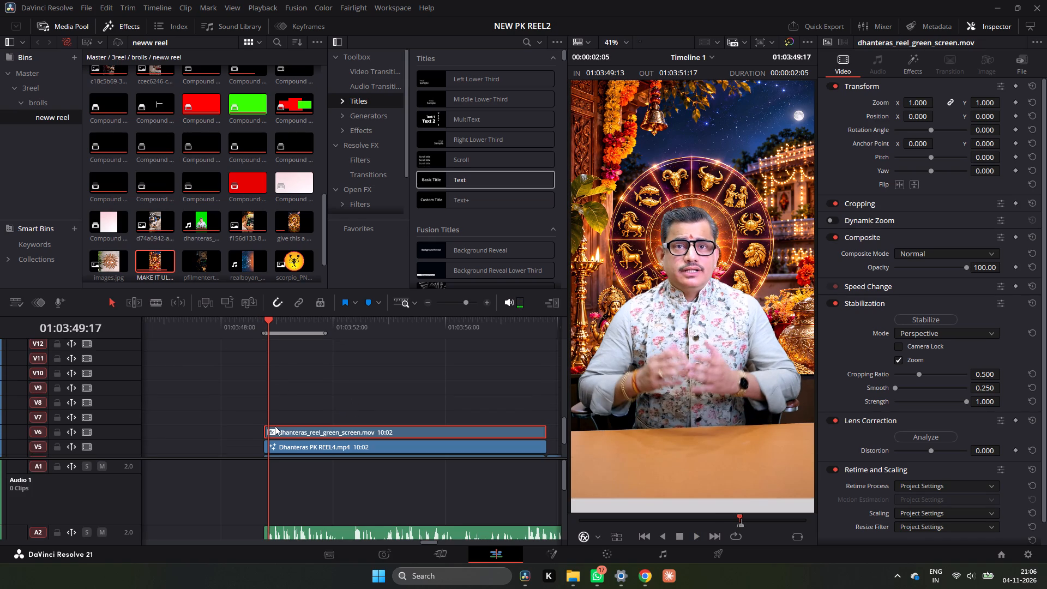
{"action": "type", "text": "dd"}
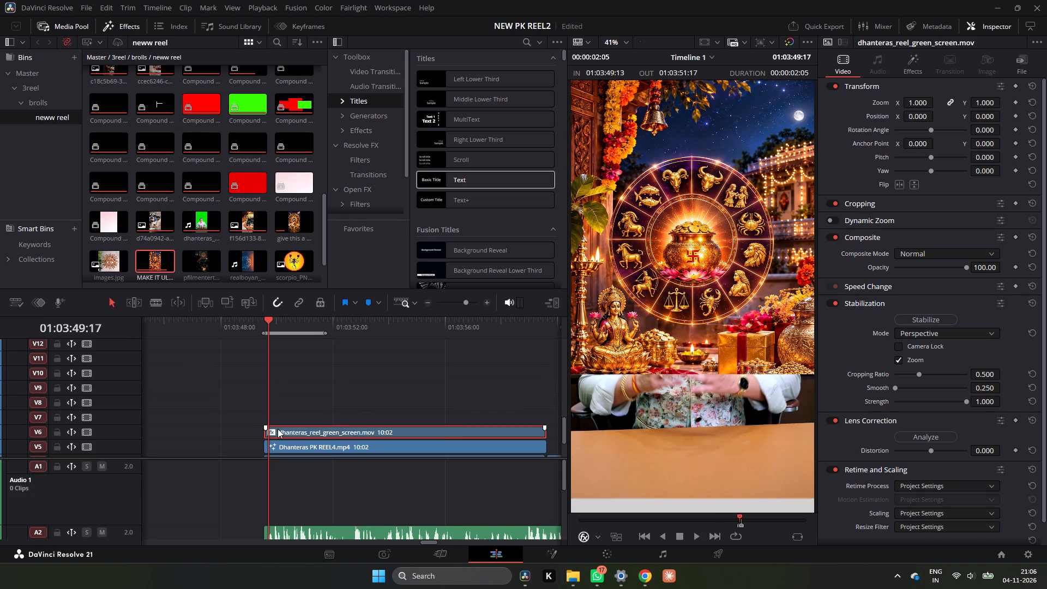
Crop the bottom of dhanteras_reel_green_screen.mov on V6 by about 542.
{"action": "scroll", "coordinate": [318, 445], "scroll_direction": "down", "scroll_amount": 1}
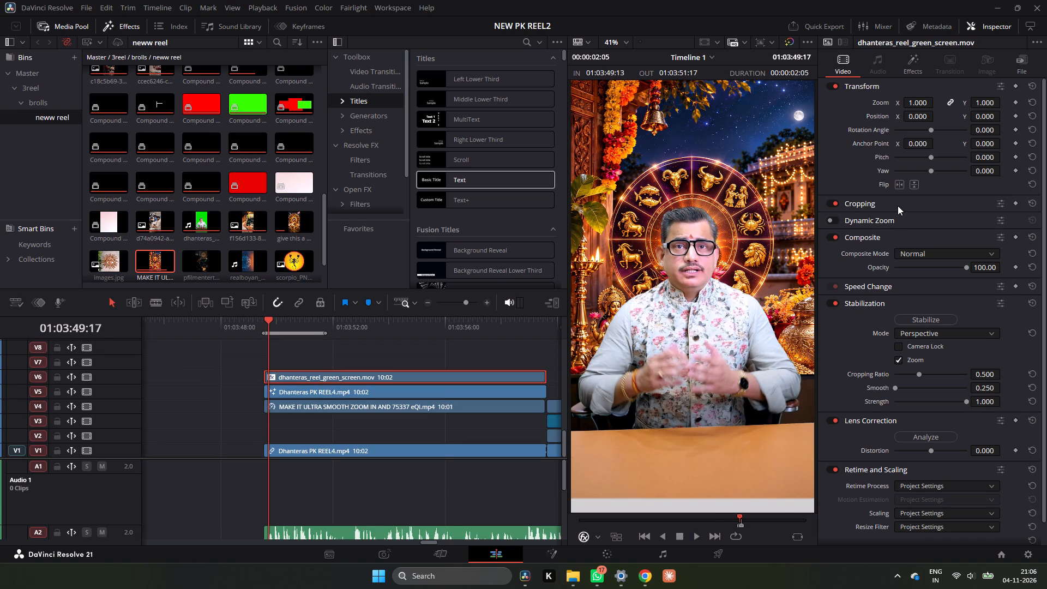
{"action": "left_click", "coordinate": [898, 206]}
{"action": "left_click_drag", "start_coordinate": [895, 260], "coordinate": [926, 265]}
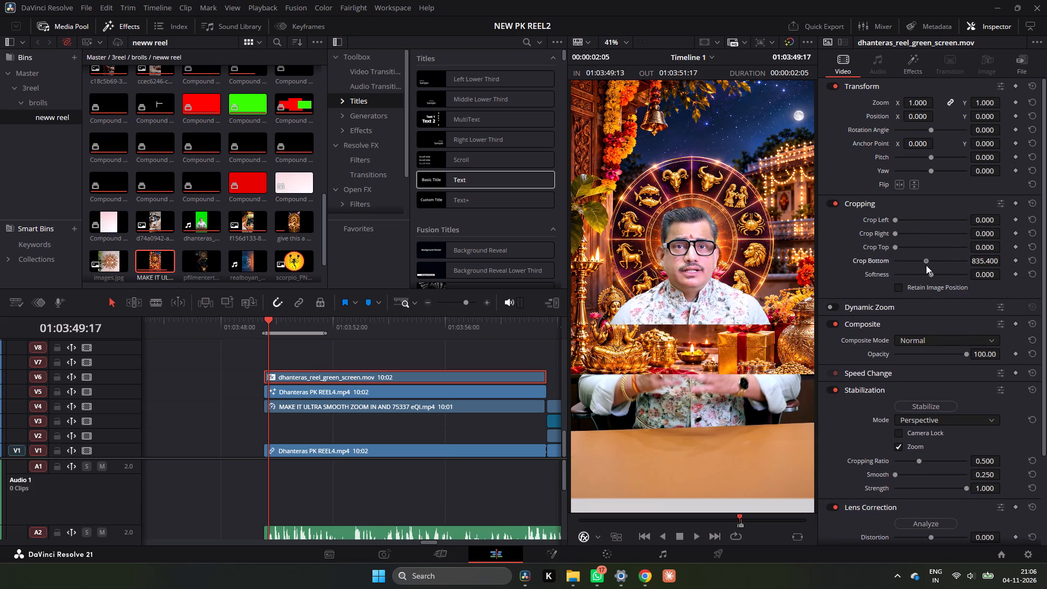
{"action": "left_click_drag", "start_coordinate": [926, 265], "coordinate": [915, 262]}
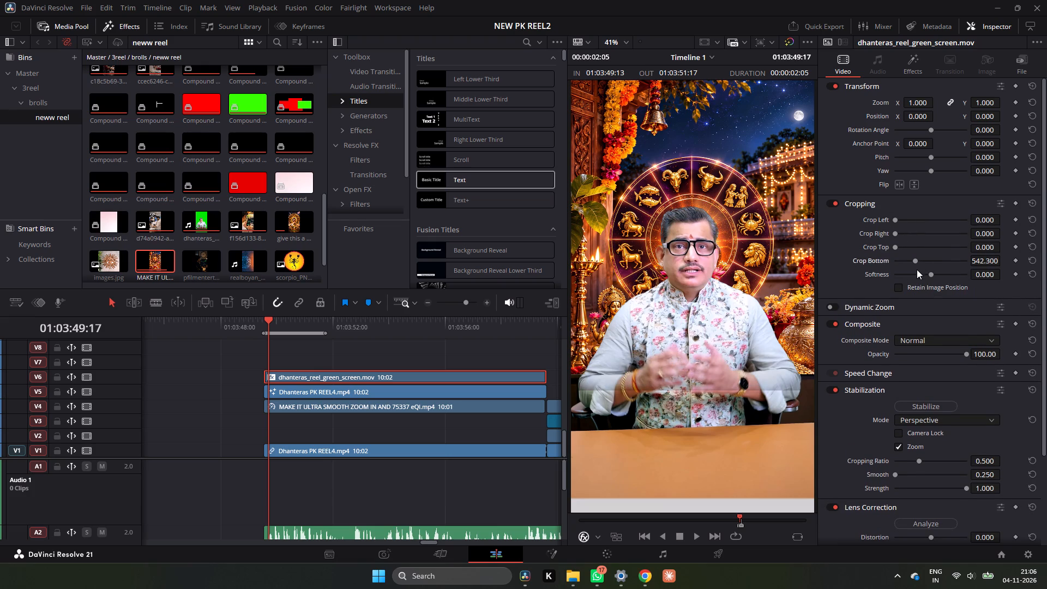
Set the crop softness of dhanteras_reel_green_screen.mov on V6 to about 29.8 and play the segment's opening.
{"action": "left_click_drag", "start_coordinate": [932, 275], "coordinate": [941, 278]}
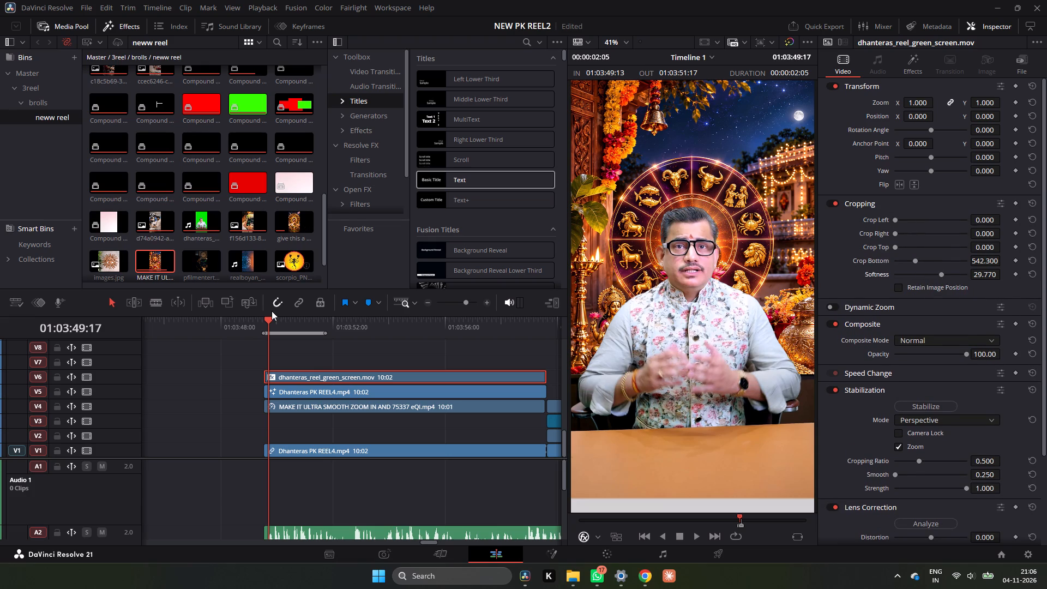
{"action": "left_click", "coordinate": [266, 324]}
{"action": "key", "text": "space"}
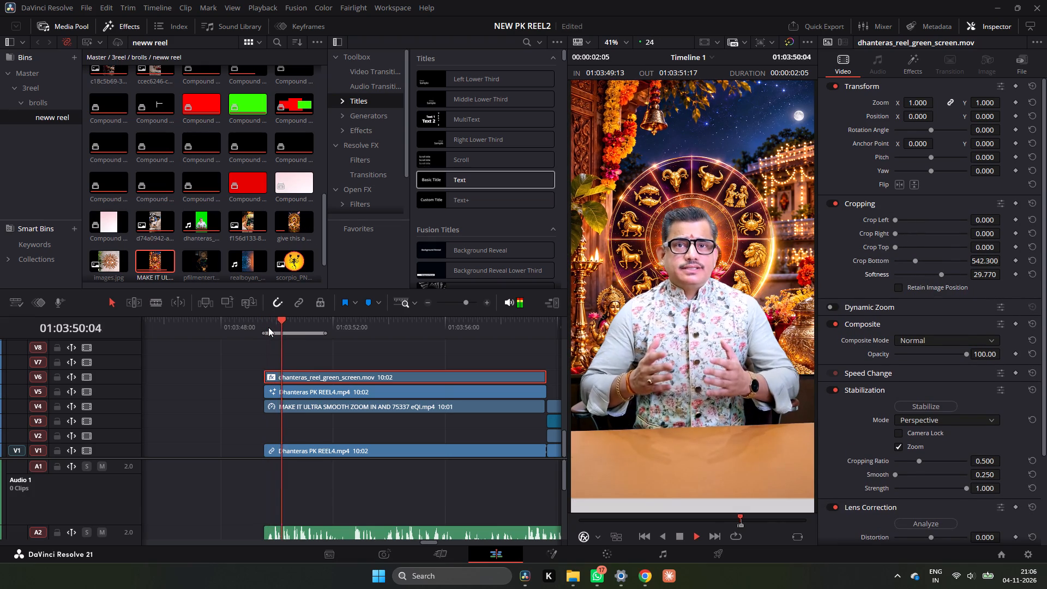
{"action": "left_click", "coordinate": [268, 327]}
{"action": "key", "text": "space"}
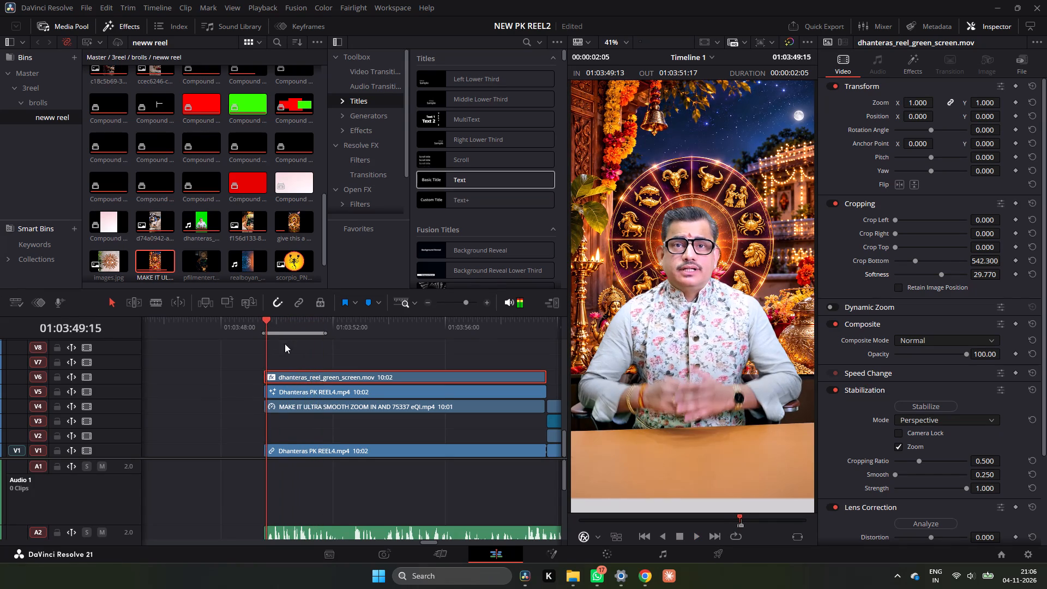
Re-enable Compound Clip 1 on V21 and play the segment from its start with the overlay.
{"action": "scroll", "coordinate": [294, 352], "scroll_direction": "up", "scroll_amount": 4}
{"action": "left_click", "coordinate": [285, 415]}
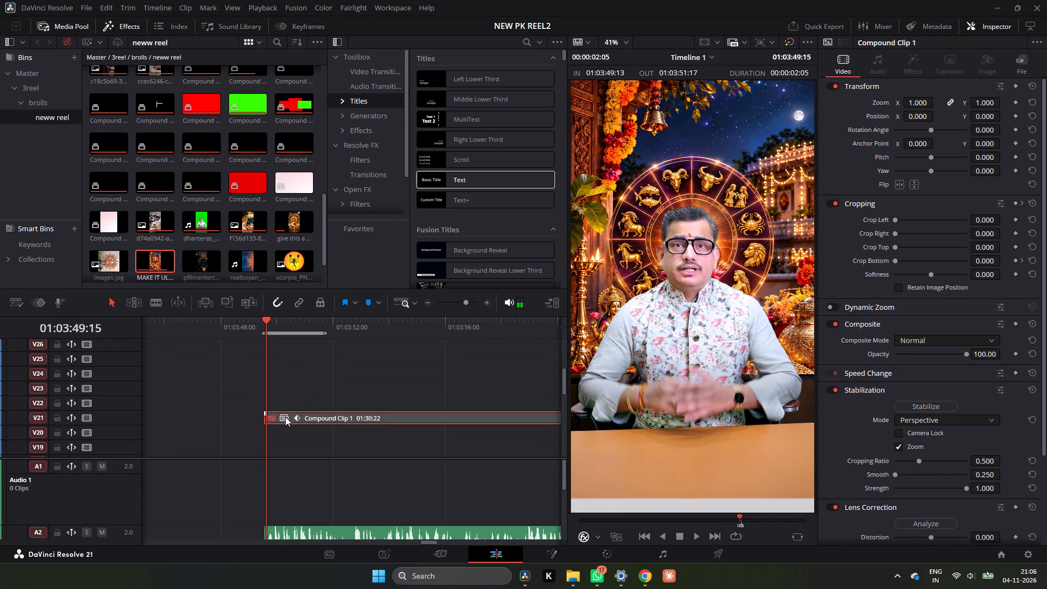
{"action": "key", "text": "d"}
{"action": "left_click", "coordinate": [263, 326]}
{"action": "key", "text": "space"}
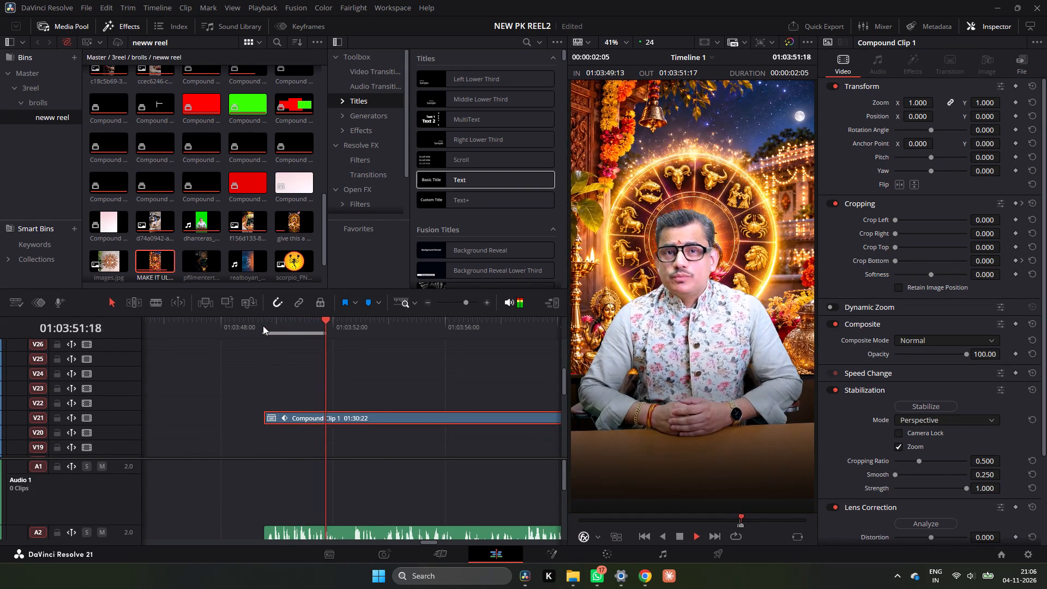
{"action": "key", "text": "space"}
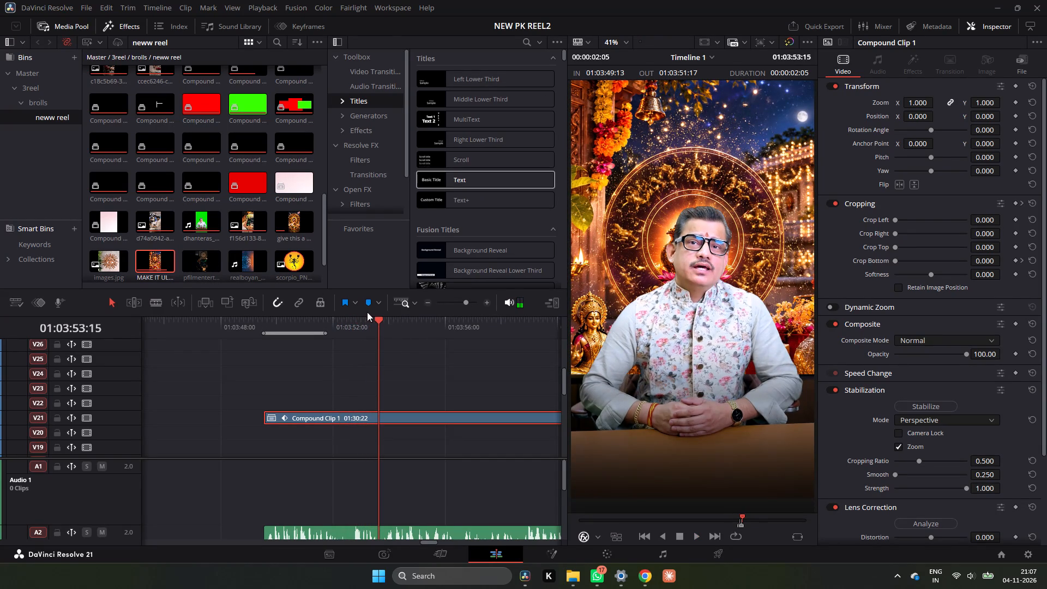
Toggle Dhanteras PK REEL4.mp4 on V5 off and on to compare the desk layer.
{"action": "scroll", "coordinate": [403, 338], "scroll_direction": "down", "scroll_amount": 9}
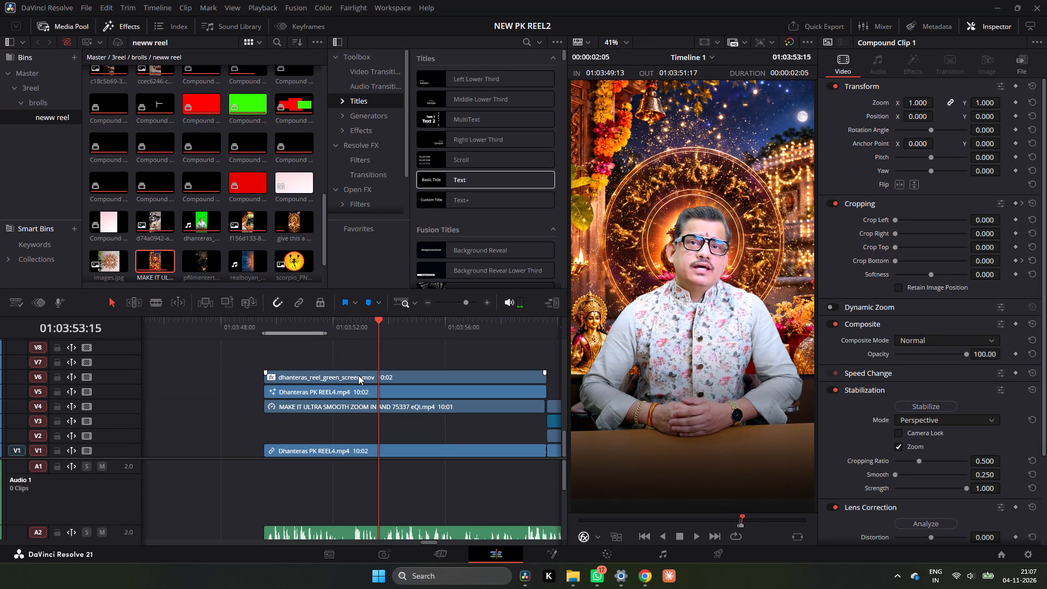
{"action": "left_click", "coordinate": [358, 375]}
{"action": "left_click", "coordinate": [322, 389]}
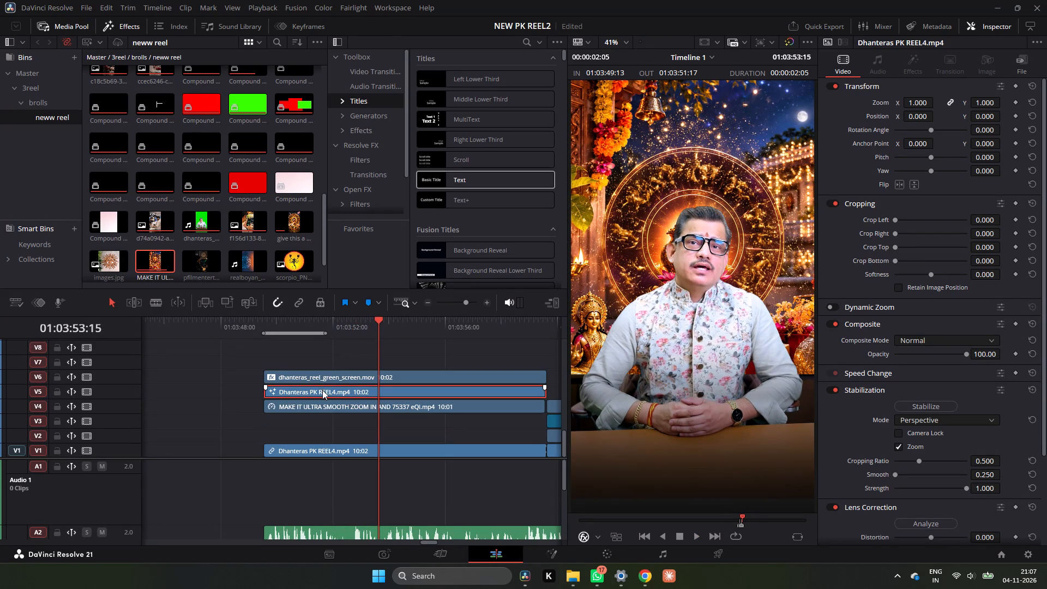
{"action": "key", "text": "d"}
{"action": "type", "text": "dd"}
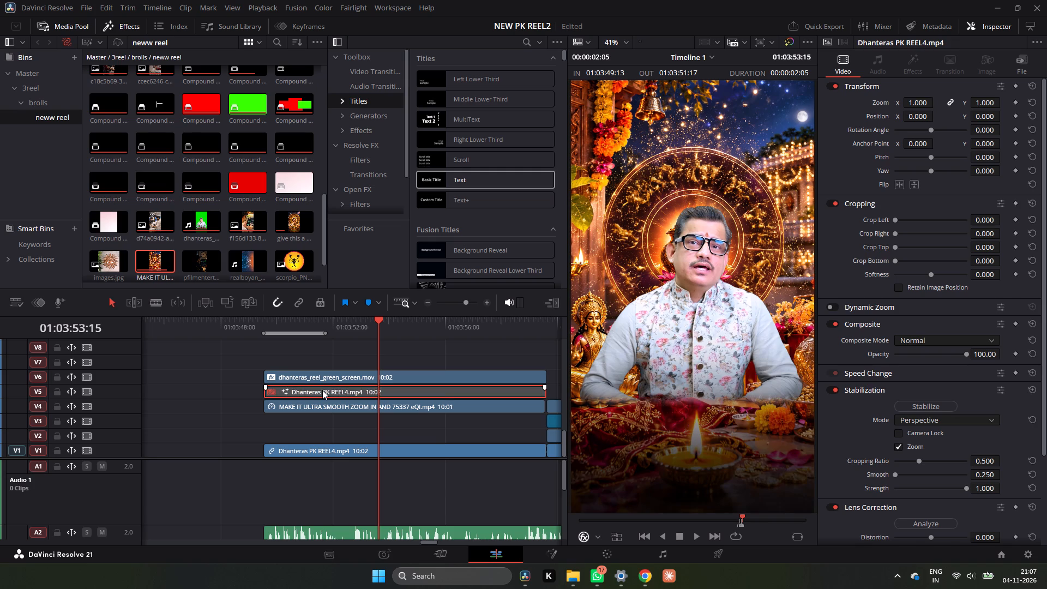
{"action": "key", "text": "d"}
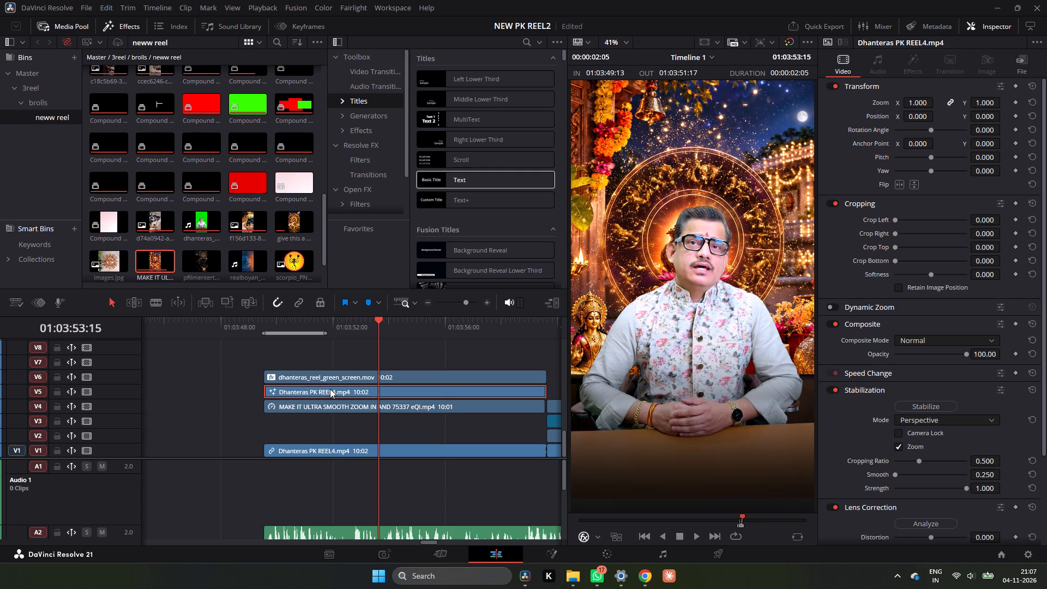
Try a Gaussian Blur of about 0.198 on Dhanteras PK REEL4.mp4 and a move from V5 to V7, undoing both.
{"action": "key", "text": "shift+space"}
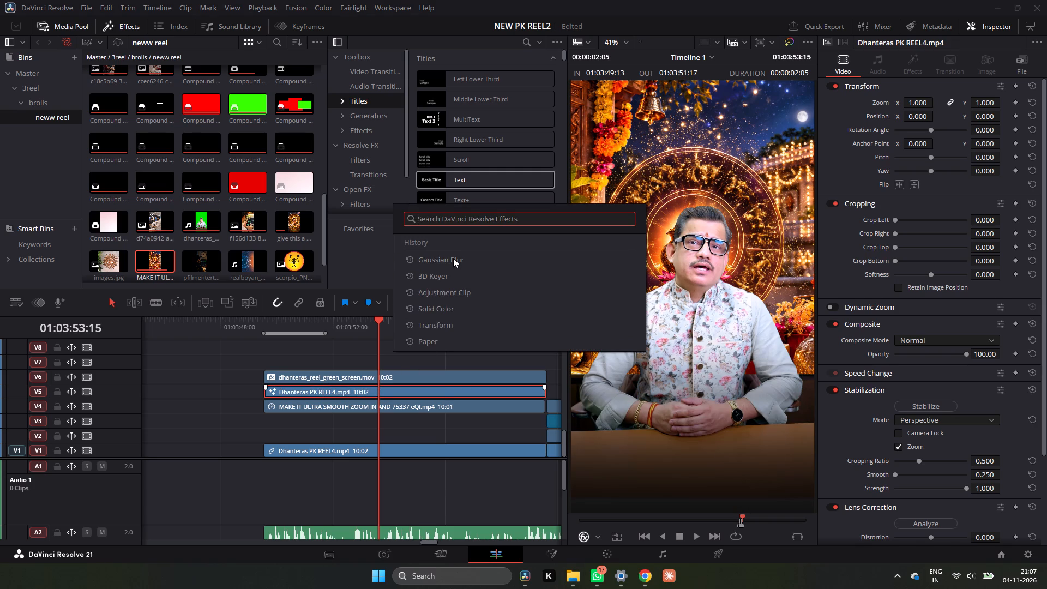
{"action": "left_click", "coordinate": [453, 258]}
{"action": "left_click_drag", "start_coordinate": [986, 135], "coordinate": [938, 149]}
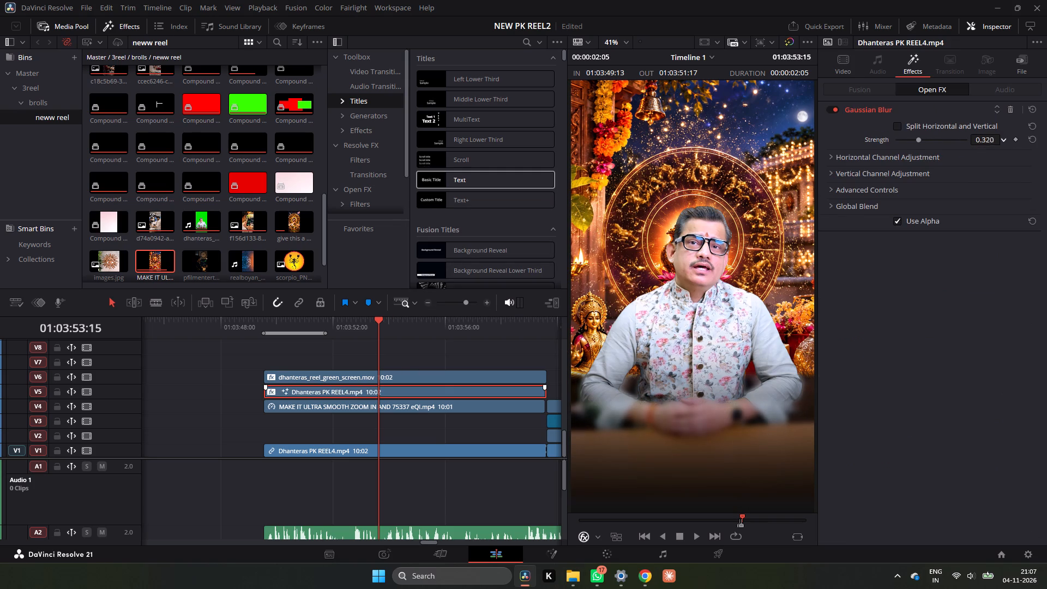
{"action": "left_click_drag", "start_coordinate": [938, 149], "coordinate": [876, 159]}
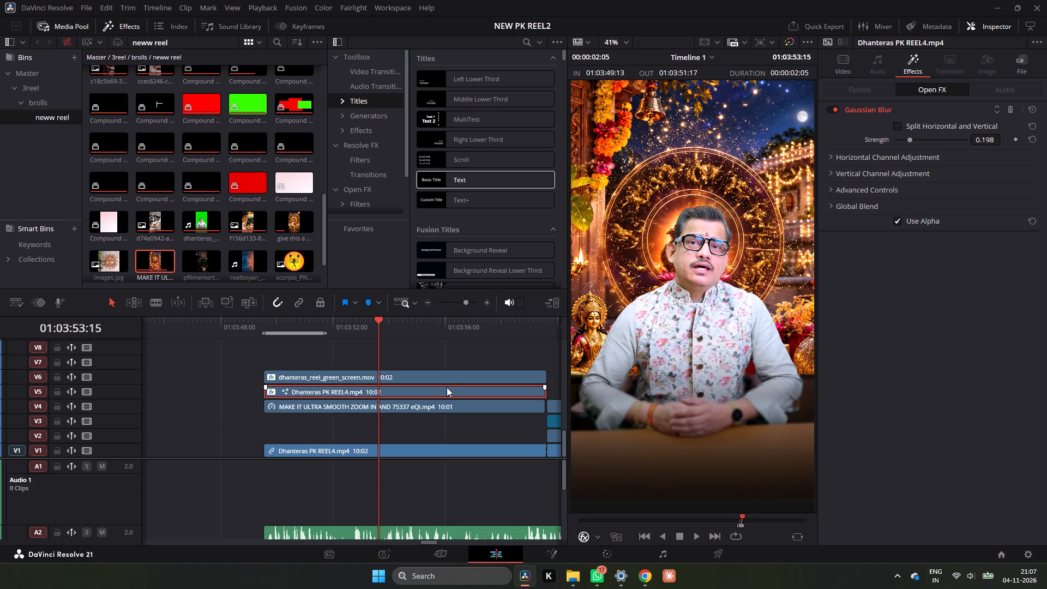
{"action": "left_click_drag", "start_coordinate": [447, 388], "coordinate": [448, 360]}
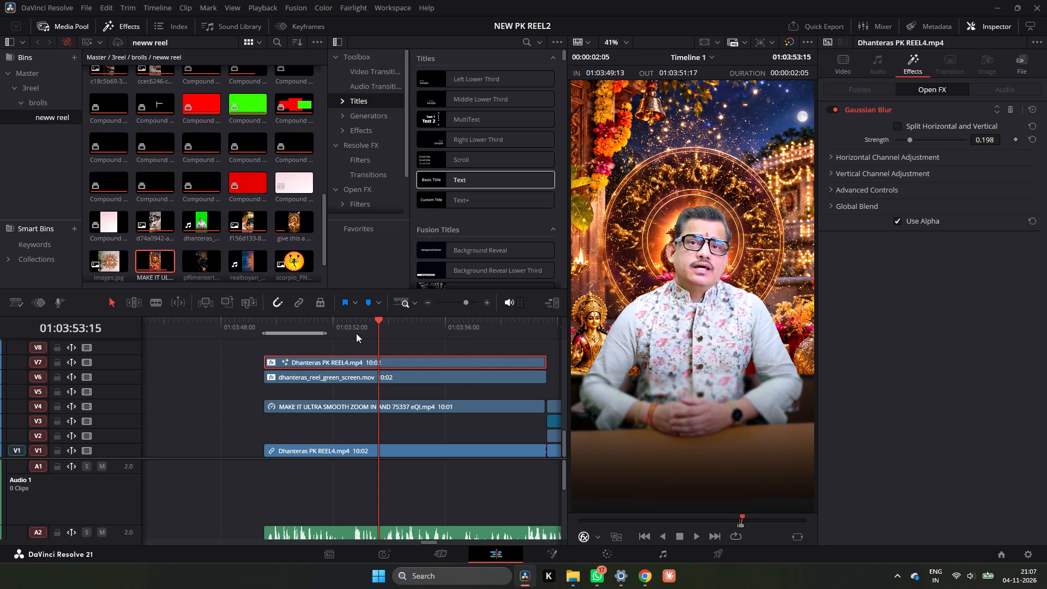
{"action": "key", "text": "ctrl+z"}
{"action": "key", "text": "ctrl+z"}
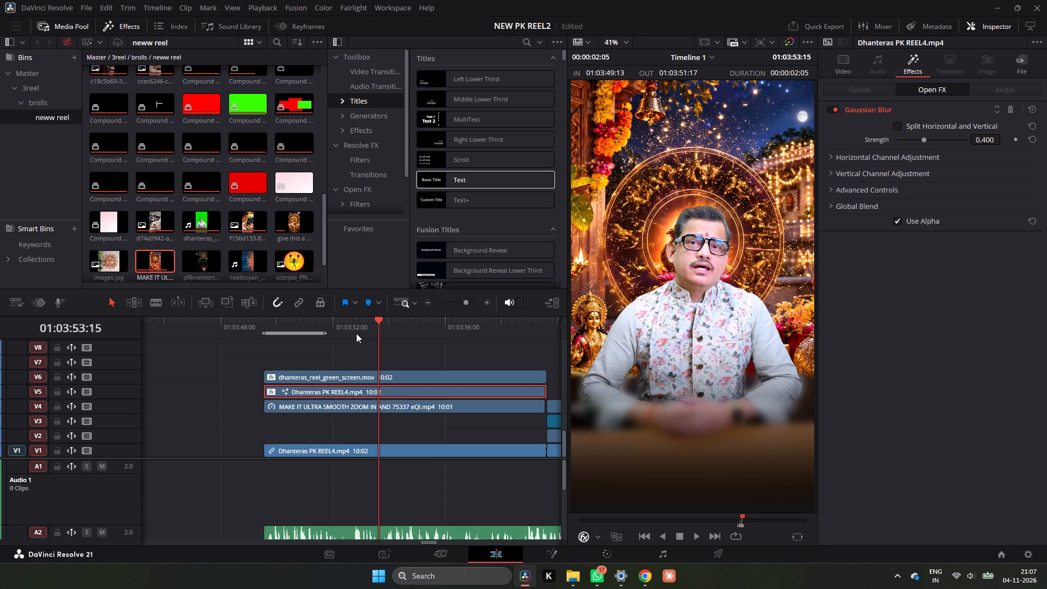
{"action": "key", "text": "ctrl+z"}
Apply Gaussian Blur to the zodiac zoom-in background clip on V4 with a strength of about 0.195.
{"action": "left_click", "coordinate": [328, 406]}
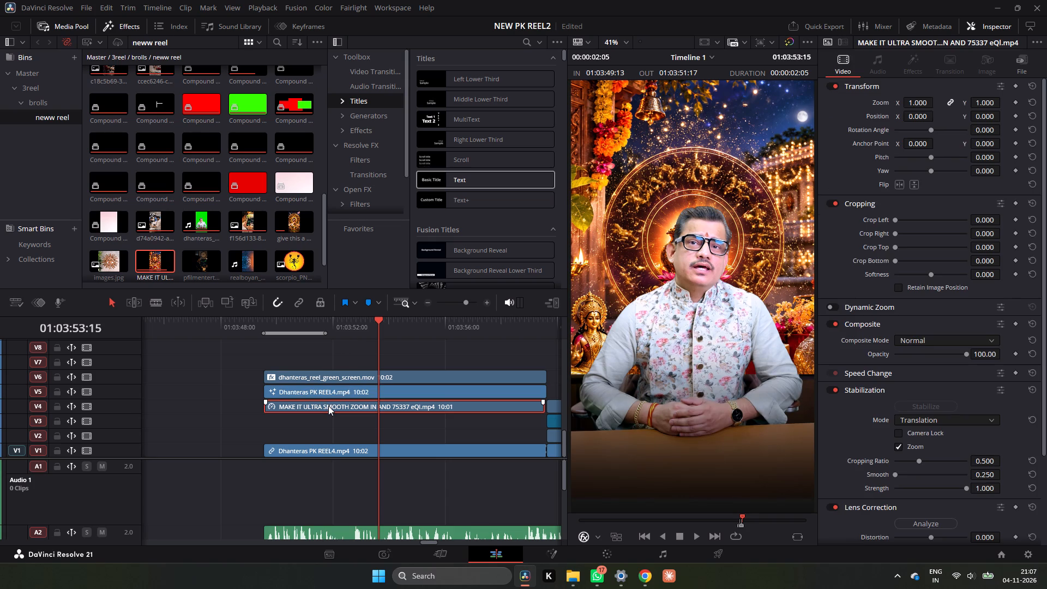
{"action": "key", "text": "shift+space"}
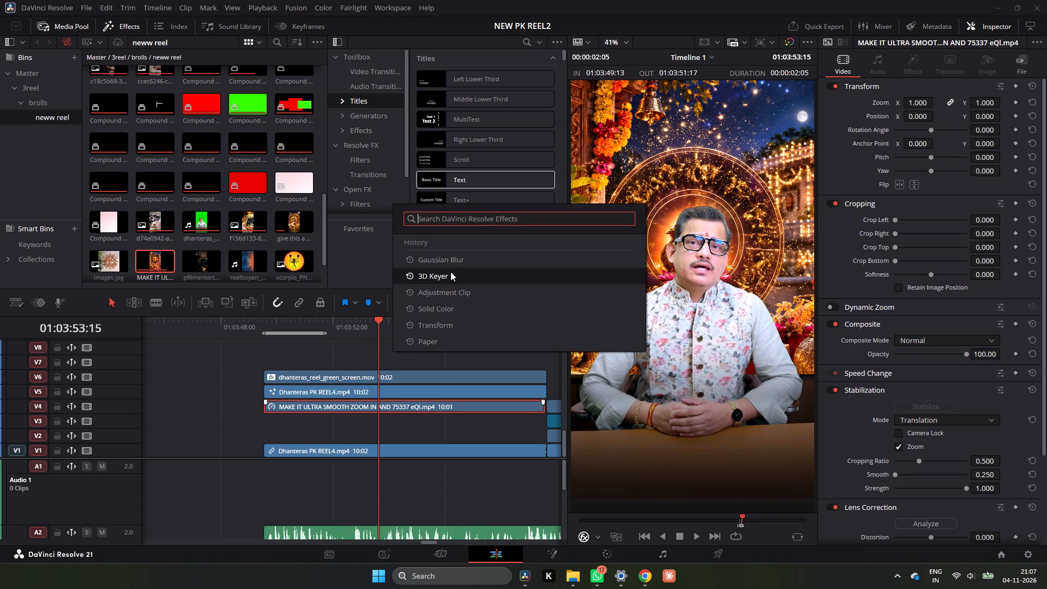
{"action": "left_click", "coordinate": [452, 262]}
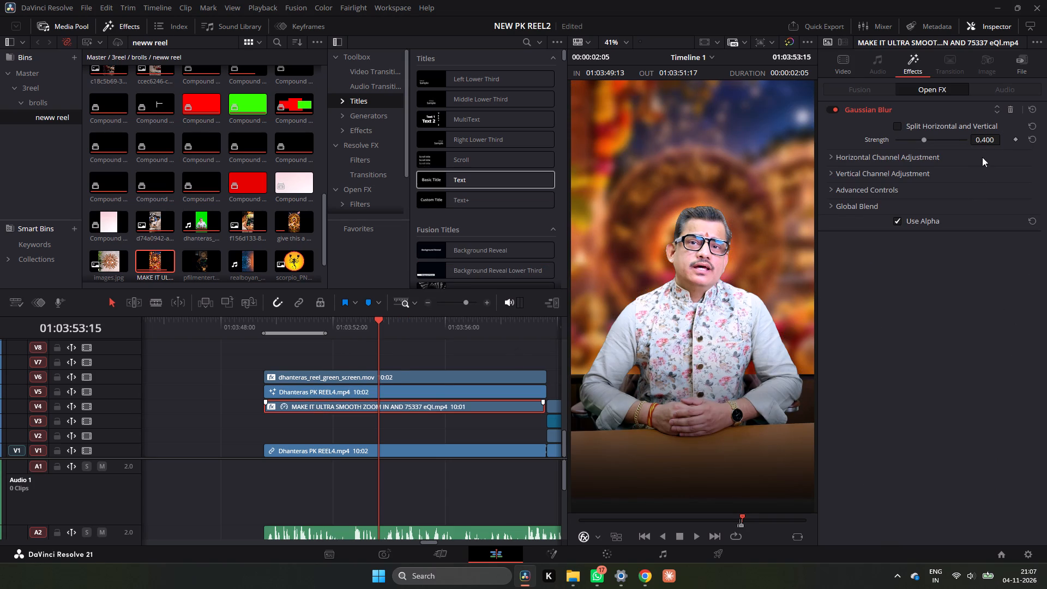
{"action": "left_click_drag", "start_coordinate": [986, 142], "coordinate": [874, 170]}
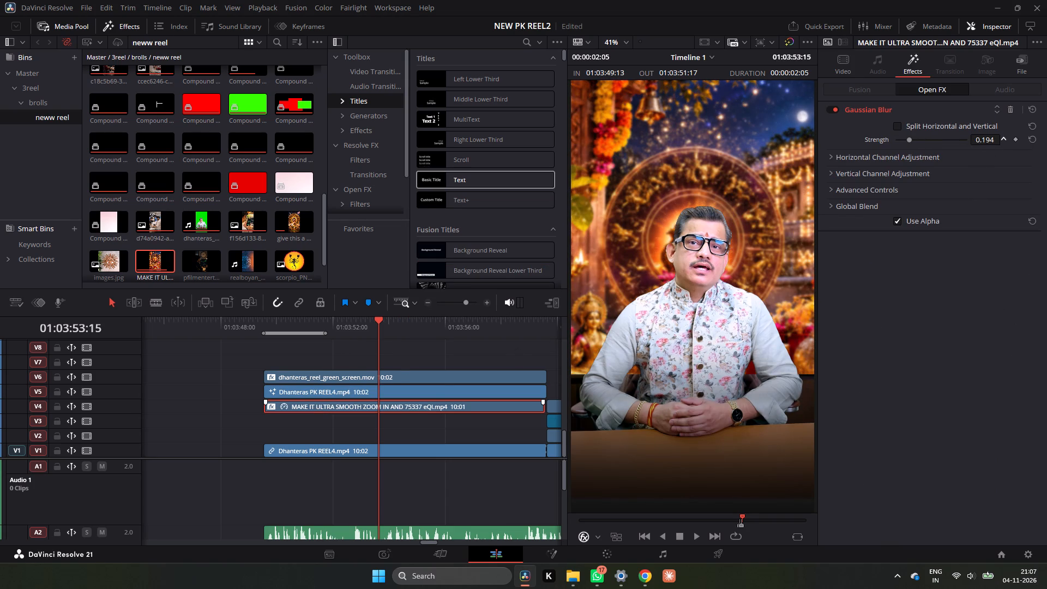
{"action": "left_click_drag", "start_coordinate": [874, 170], "coordinate": [874, 170]}
Crop the bottom of the zodiac background clip on V4 by about 709 with a softness of about 23.2.
{"action": "left_click", "coordinate": [844, 67]}
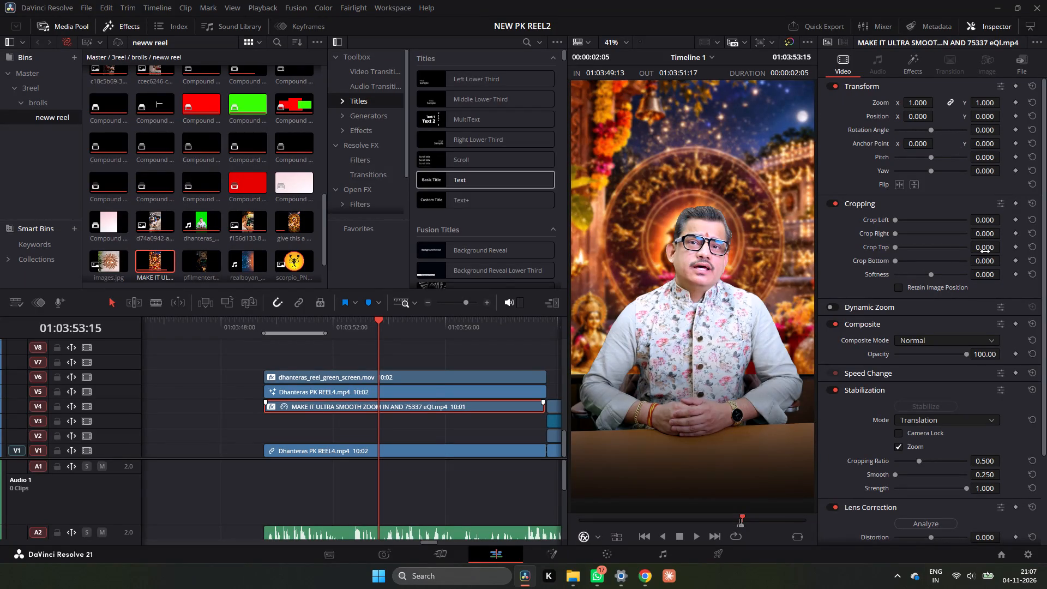
{"action": "left_click_drag", "start_coordinate": [987, 266], "coordinate": [1037, 266]}
{"action": "left_click_drag", "start_coordinate": [979, 259], "coordinate": [784, 250]}
{"action": "left_click_drag", "start_coordinate": [784, 250], "coordinate": [664, 243]}
{"action": "left_click_drag", "start_coordinate": [991, 272], "coordinate": [539, 294]}
{"action": "left_click_drag", "start_coordinate": [973, 257], "coordinate": [972, 298]}
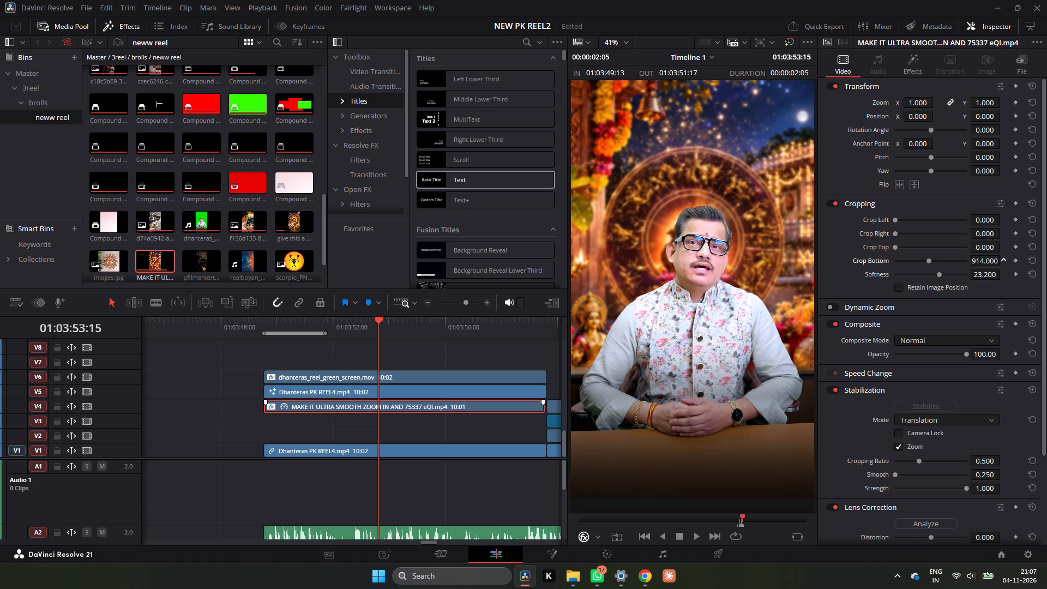
{"action": "left_click_drag", "start_coordinate": [972, 298], "coordinate": [360, 359]}
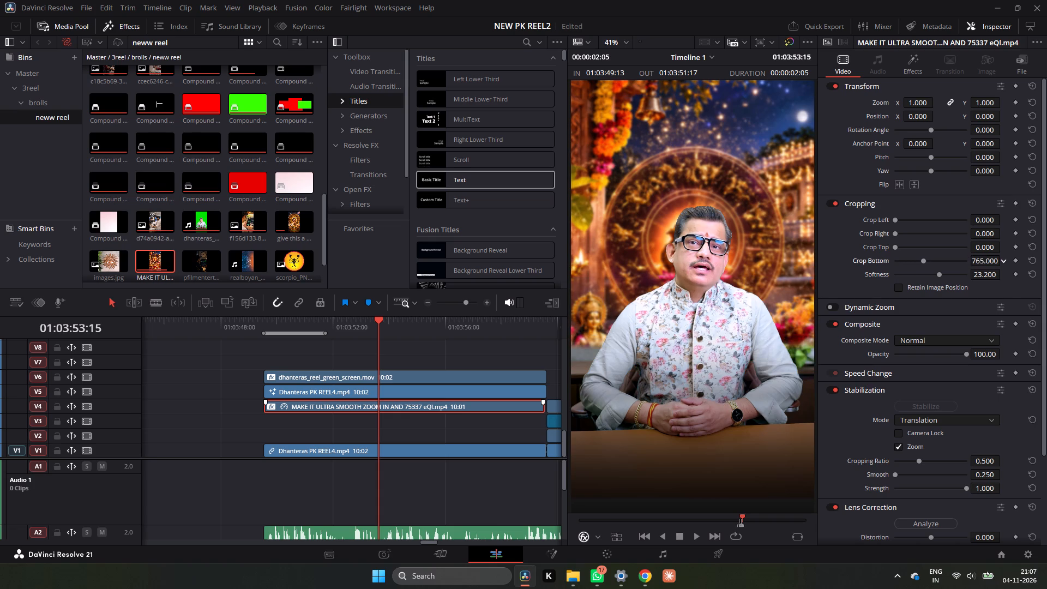
{"action": "left_click_drag", "start_coordinate": [360, 359], "coordinate": [347, 373]}
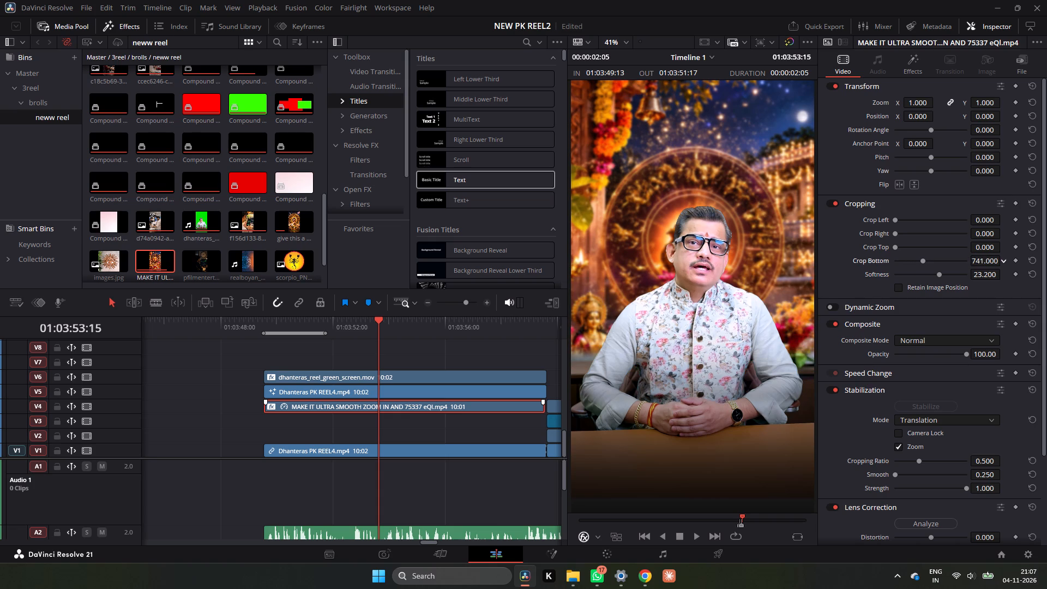
{"action": "left_click_drag", "start_coordinate": [347, 373], "coordinate": [329, 378]}
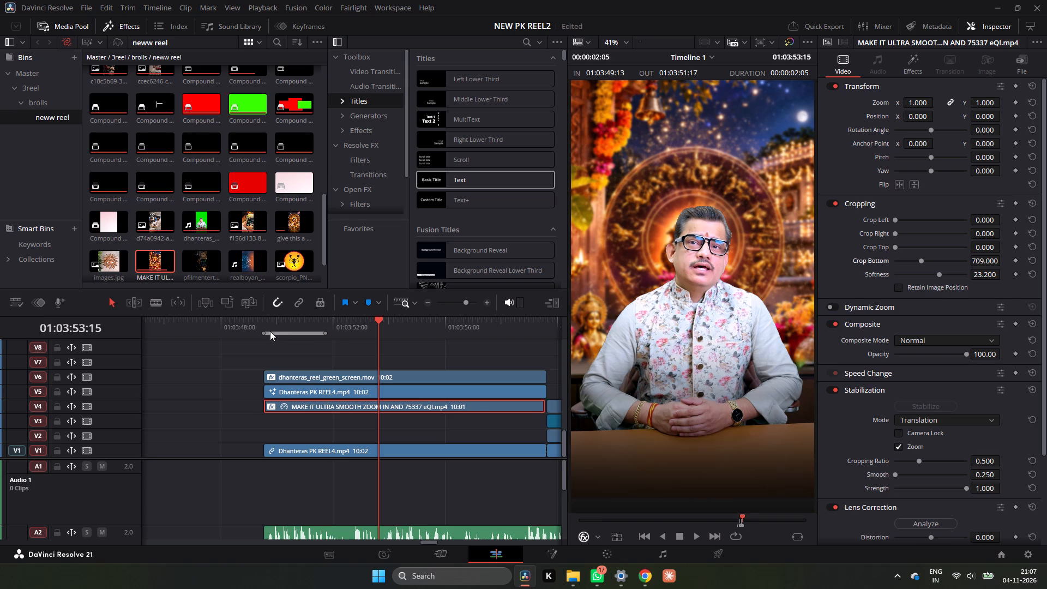
Play the segment from its start, including full screen, to review the blurred background behind the presenter.
{"action": "left_click", "coordinate": [270, 330]}
{"action": "key", "text": "space"}
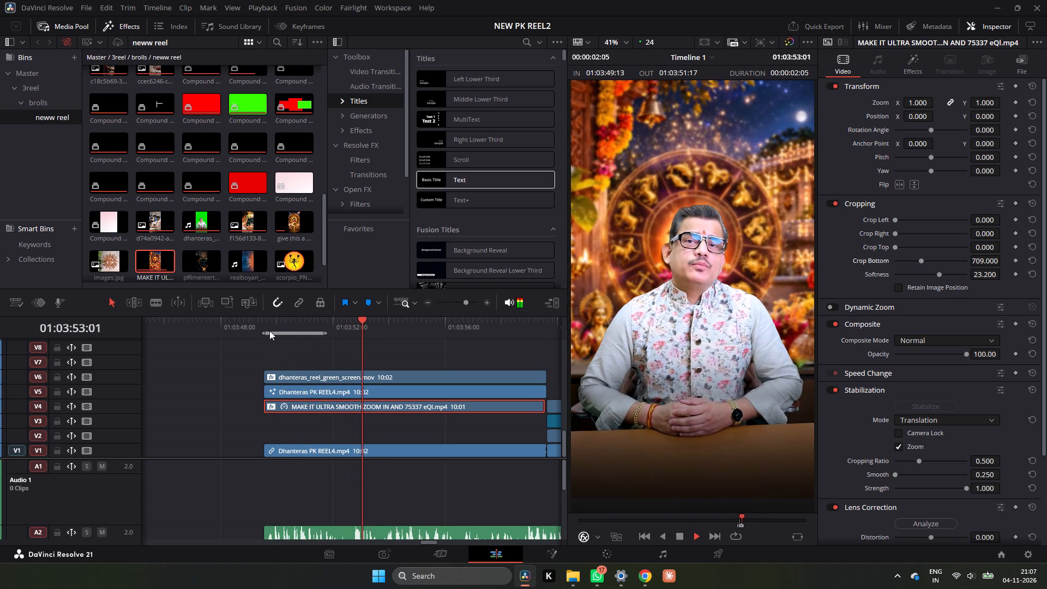
{"action": "key", "text": "space"}
{"action": "left_click_drag", "start_coordinate": [297, 325], "coordinate": [264, 331]}
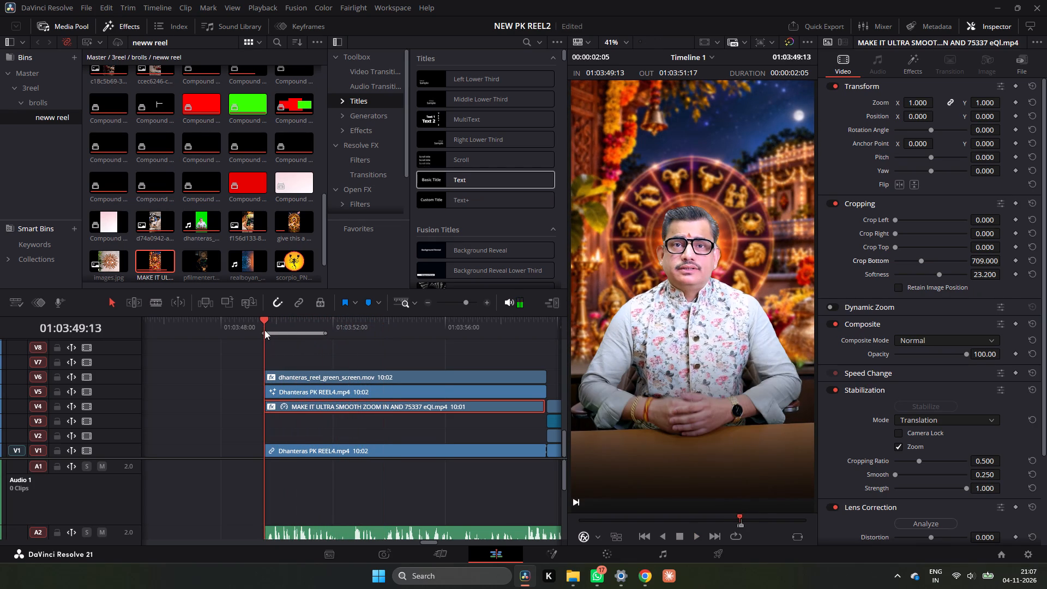
{"action": "type", "text": "p"}
{"action": "key", "text": "space"}
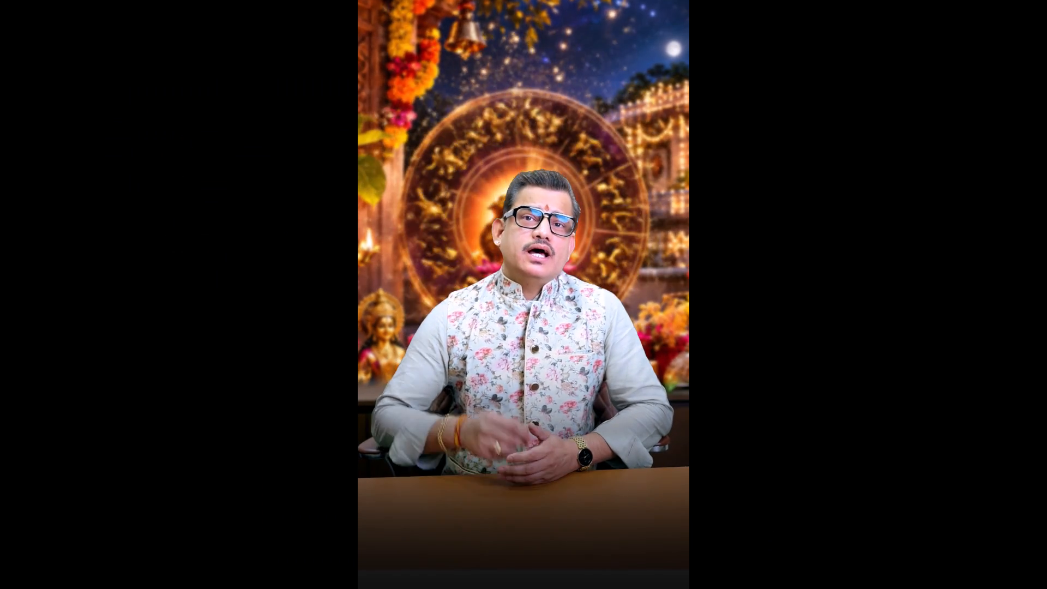
{"action": "key", "text": "space"}
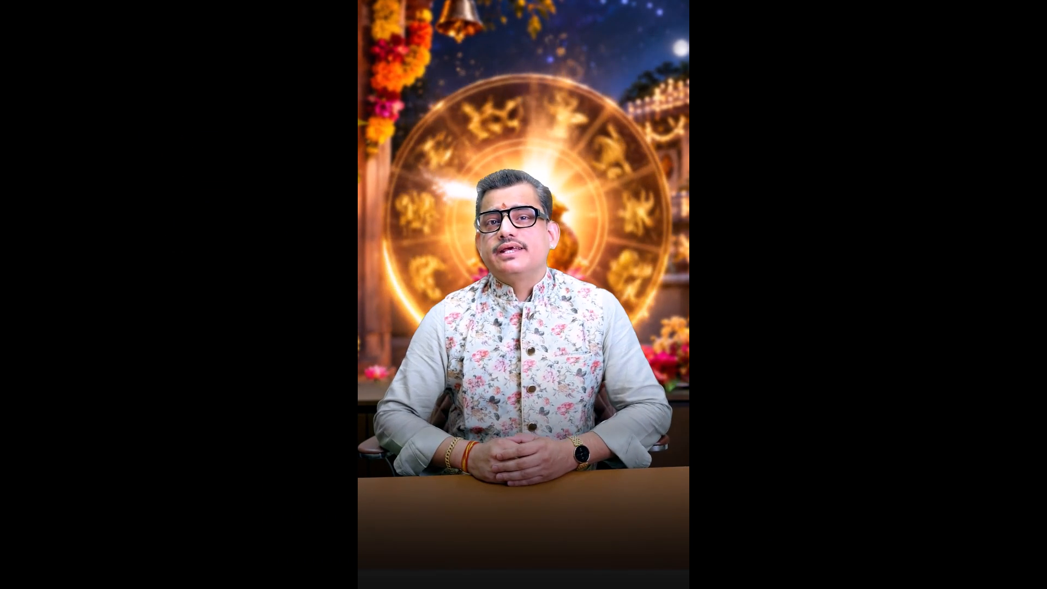
{"action": "key", "text": "p"}
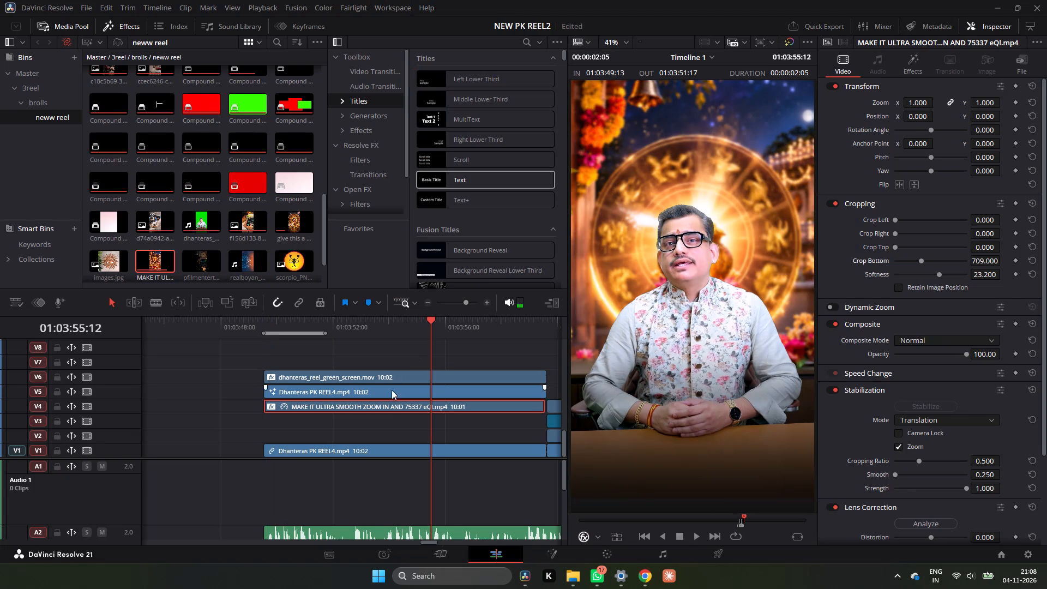
Set the Gaussian Blur strength on the V4 zodiac background clip to about 0.232.
{"action": "left_click", "coordinate": [908, 71]}
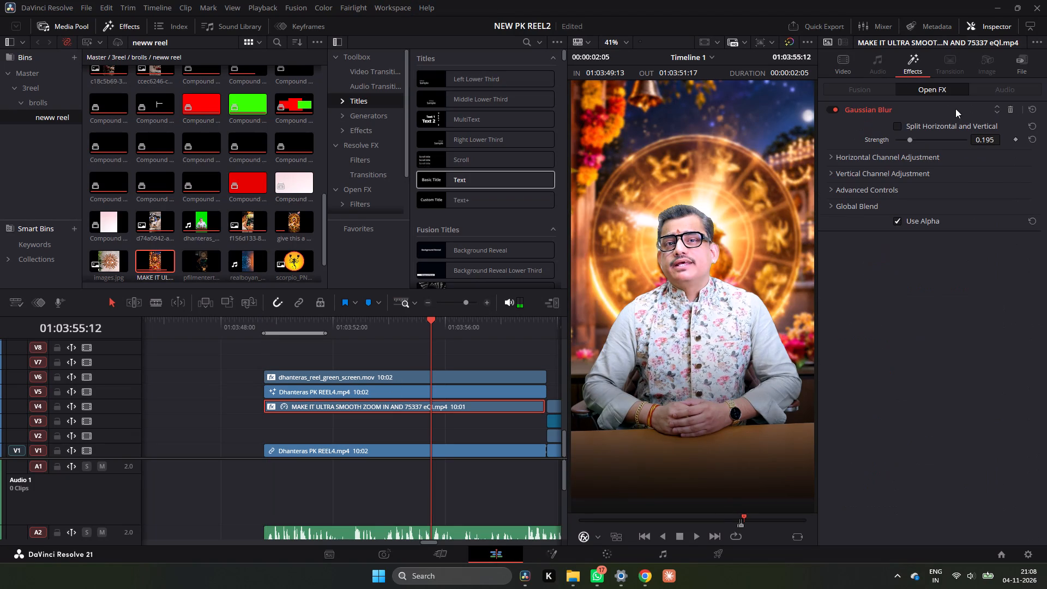
{"action": "left_click_drag", "start_coordinate": [980, 137], "coordinate": [992, 141]}
{"action": "left_click_drag", "start_coordinate": [992, 141], "coordinate": [1000, 142]}
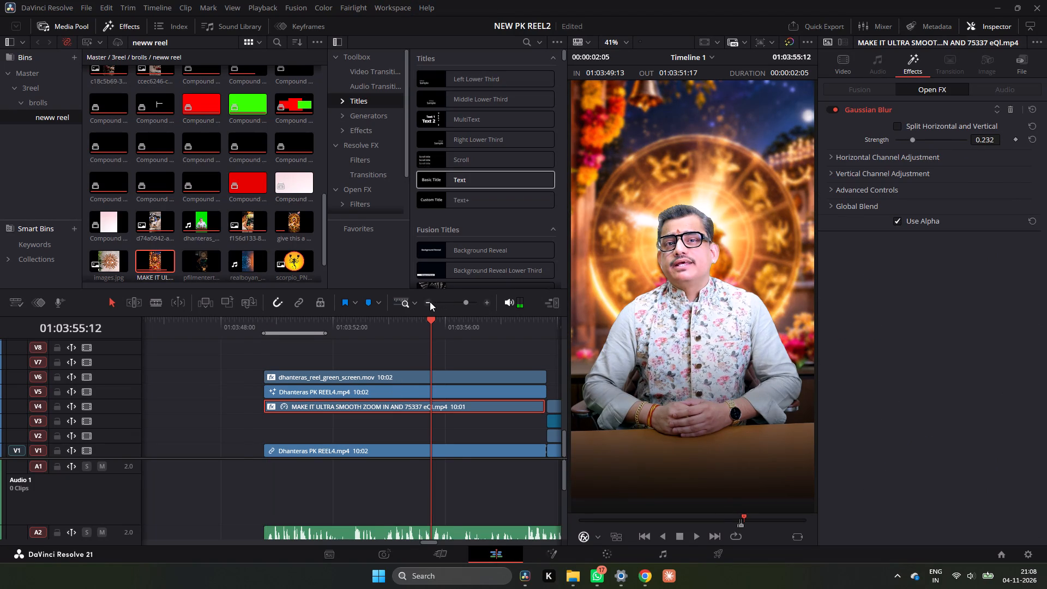
Duplicate the IMG_8070.MP4 overlay from V4 onto V7, aligned with the start of the zodiac presenter segment.
{"action": "double_click", "coordinate": [426, 302]}
{"action": "left_click", "coordinate": [434, 425]}
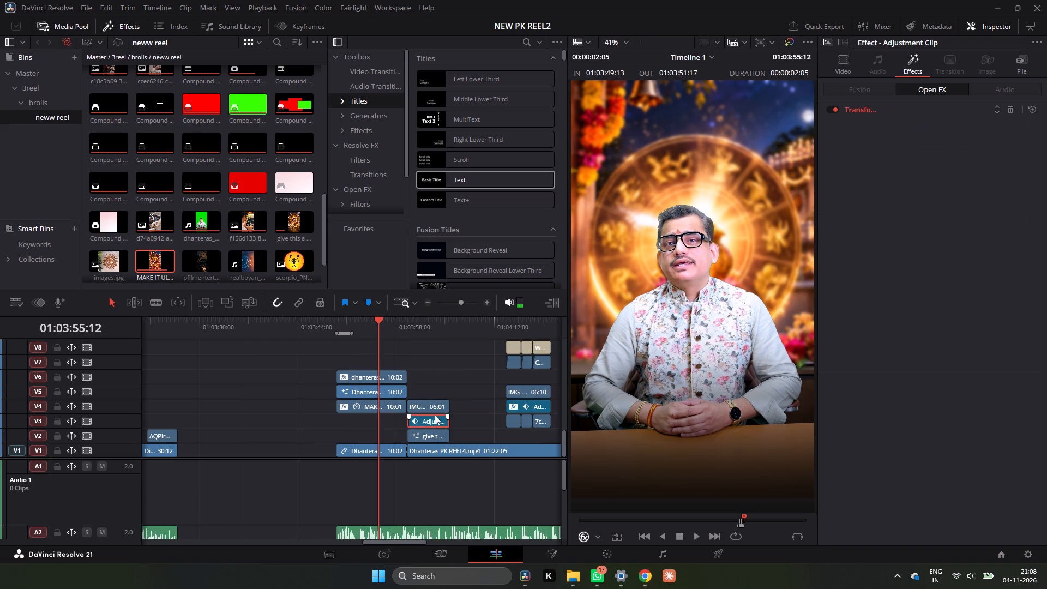
{"action": "left_click", "coordinate": [435, 414]}
{"action": "left_click", "coordinate": [436, 411]}
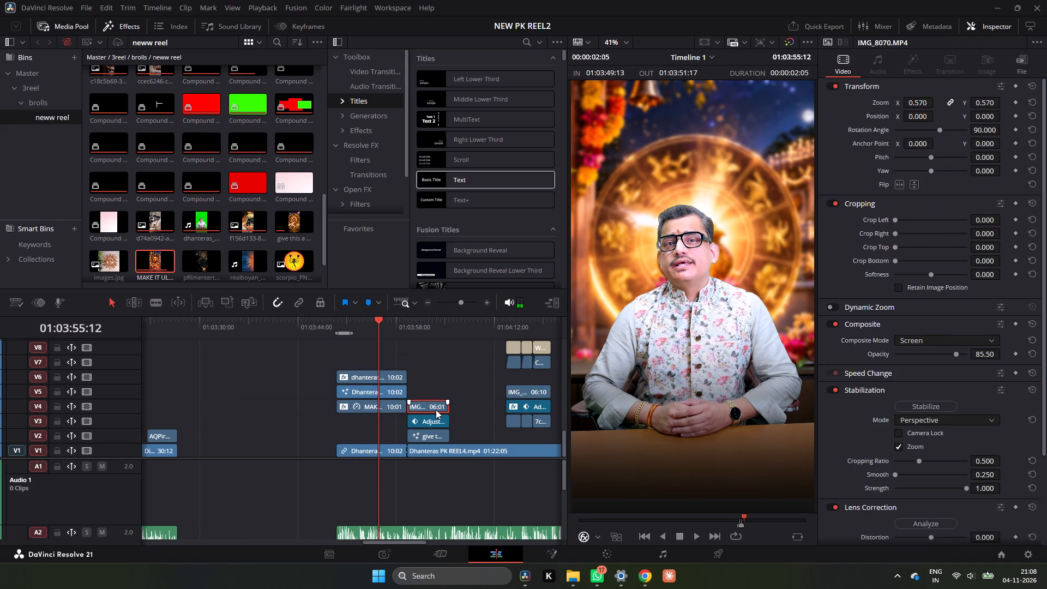
{"action": "left_click_drag", "start_coordinate": [436, 410], "coordinate": [383, 360], "text": "alt"}
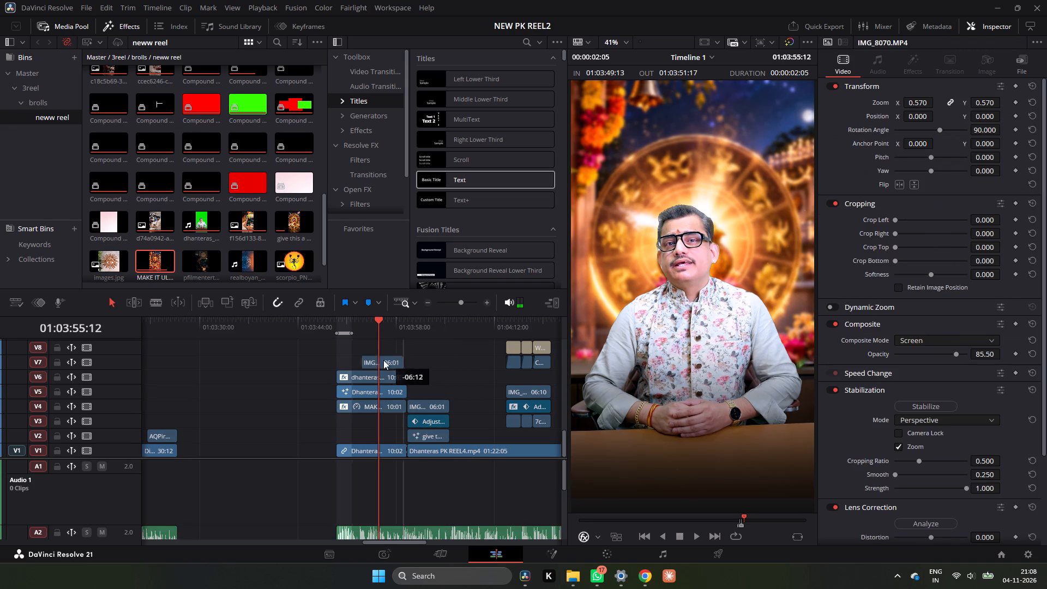
{"action": "left_click_drag", "start_coordinate": [383, 360], "coordinate": [361, 363], "text": "alt"}
Extend the duplicated IMG_8070.MP4 overlay on V7 to the end of the presenter segment, for a duration of 10:04.
{"action": "left_click_drag", "start_coordinate": [375, 366], "coordinate": [405, 366]}
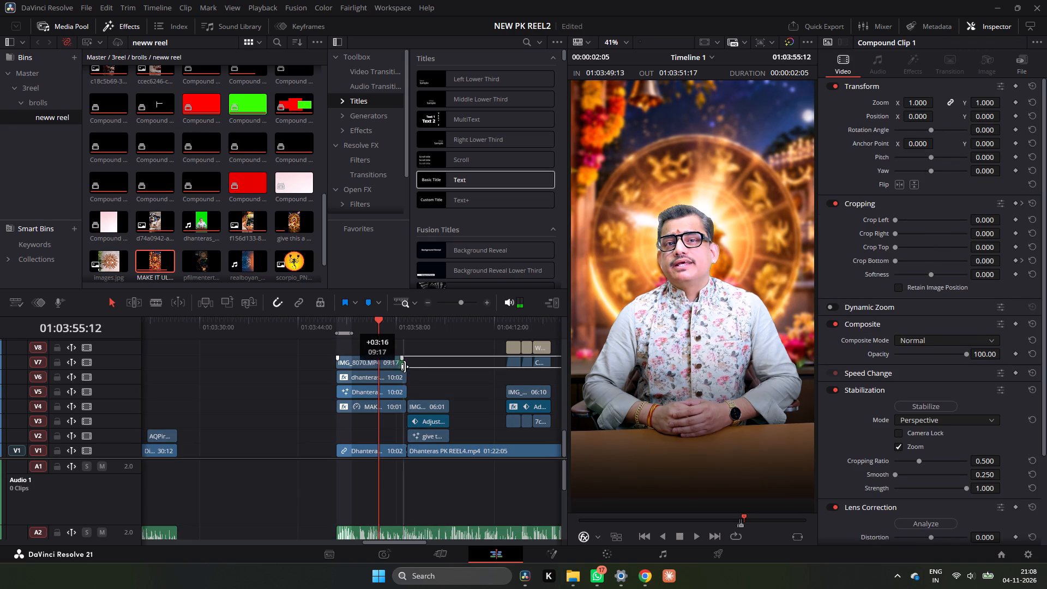
{"action": "left_click_drag", "start_coordinate": [405, 366], "coordinate": [404, 373]}
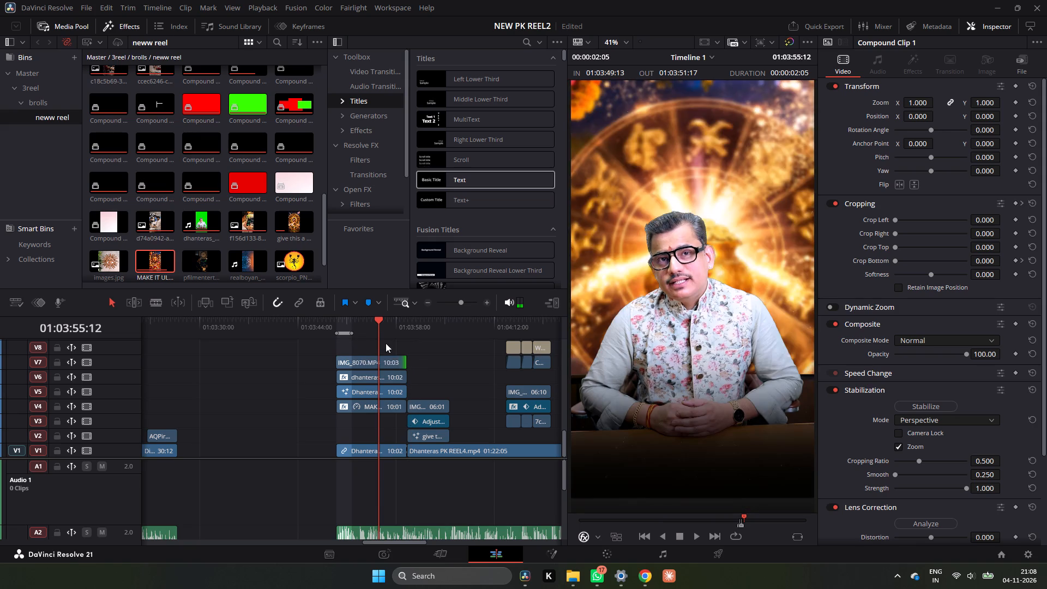
{"action": "left_click_drag", "start_coordinate": [407, 365], "coordinate": [406, 372]}
{"action": "left_click_drag", "start_coordinate": [415, 329], "coordinate": [401, 333]}
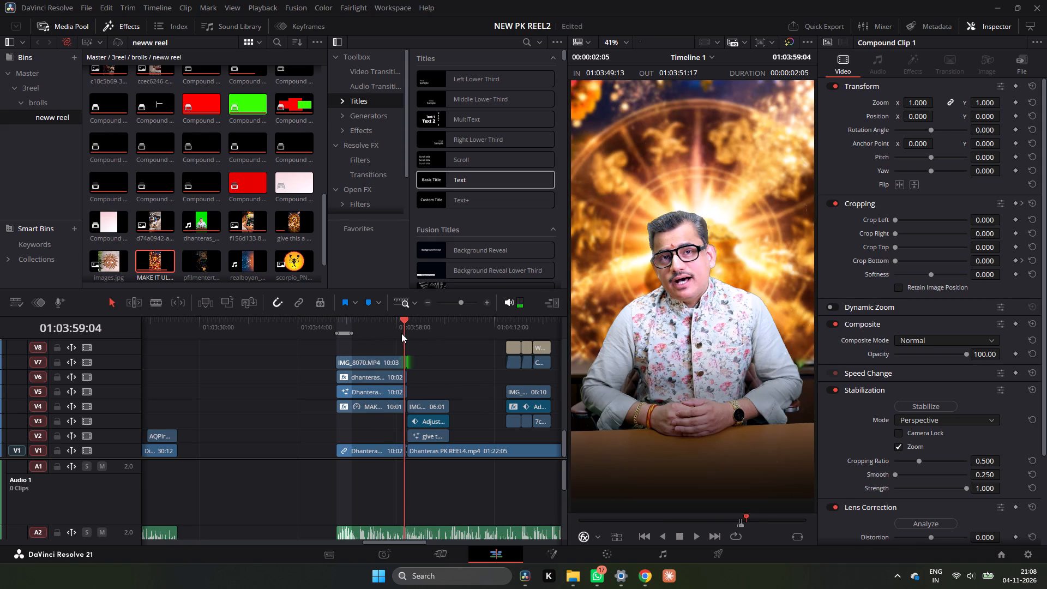
{"action": "left_click_drag", "start_coordinate": [401, 333], "coordinate": [401, 333]}
{"action": "left_click", "coordinate": [492, 300]}
{"action": "double_click", "coordinate": [489, 304]}
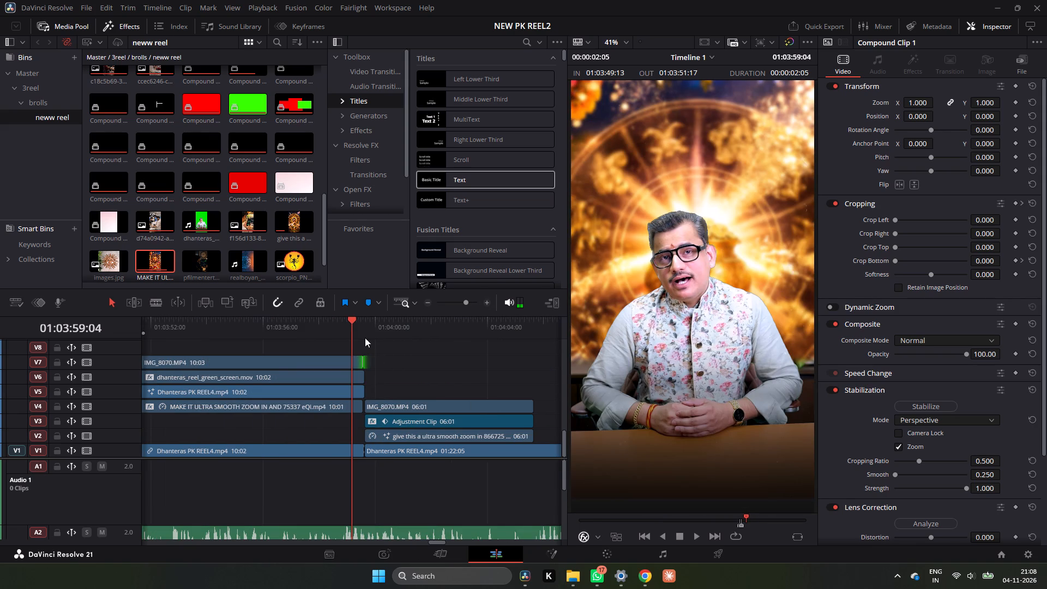
{"action": "left_click", "coordinate": [362, 366]}
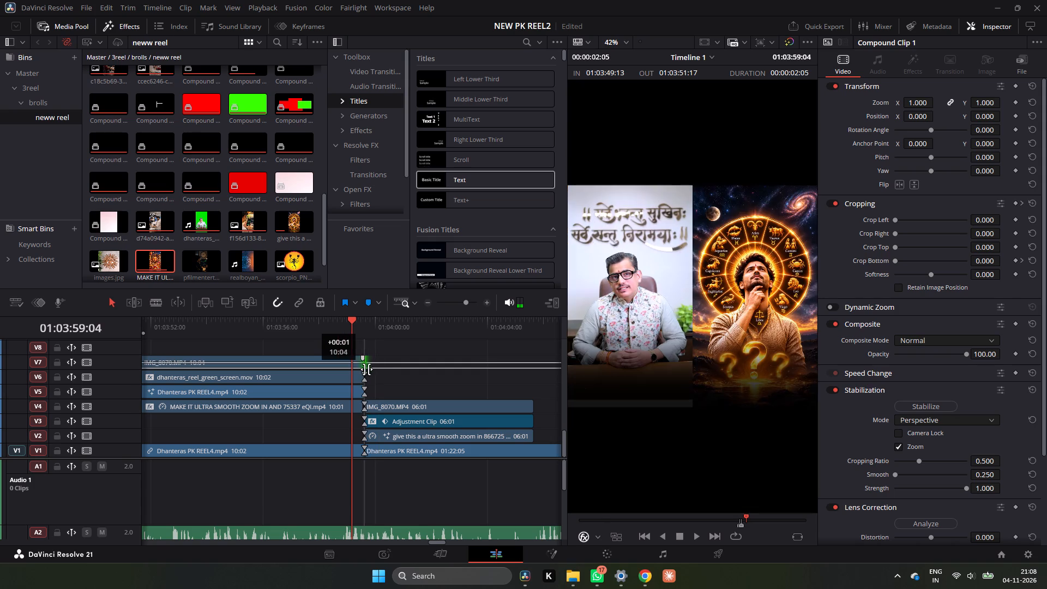
Extend the end of the zodiac background clip on V4 to the segment's cut, for a duration of 10:02.
{"action": "left_click_drag", "start_coordinate": [362, 409], "coordinate": [368, 410]}
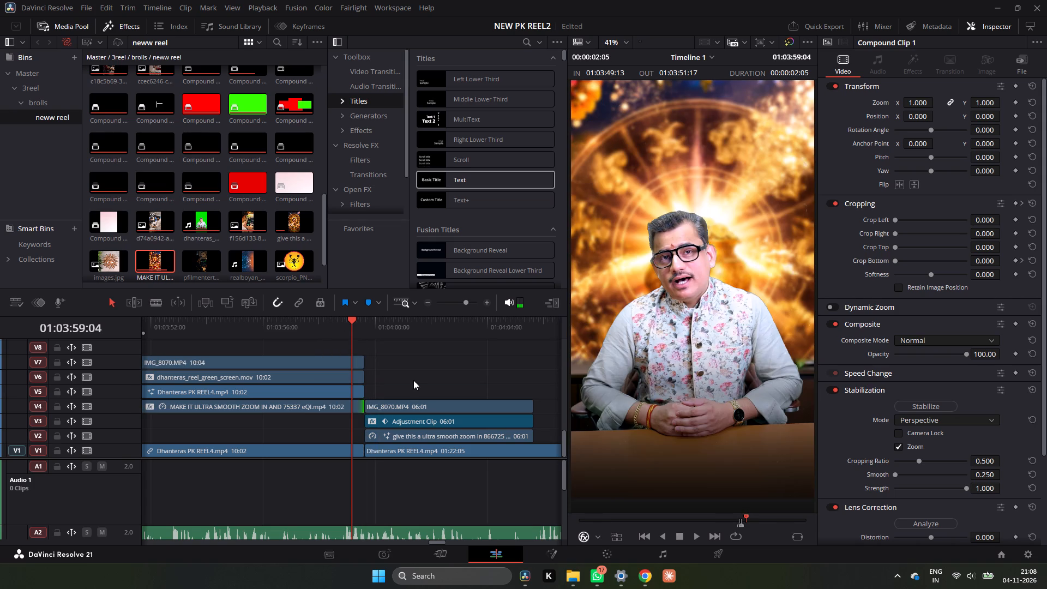
Play across the cut from the presenter segment into the following zodiac shot.
{"action": "left_click_drag", "start_coordinate": [356, 328], "coordinate": [335, 334]}
{"action": "key", "text": "space"}
{"action": "key", "text": "space"}
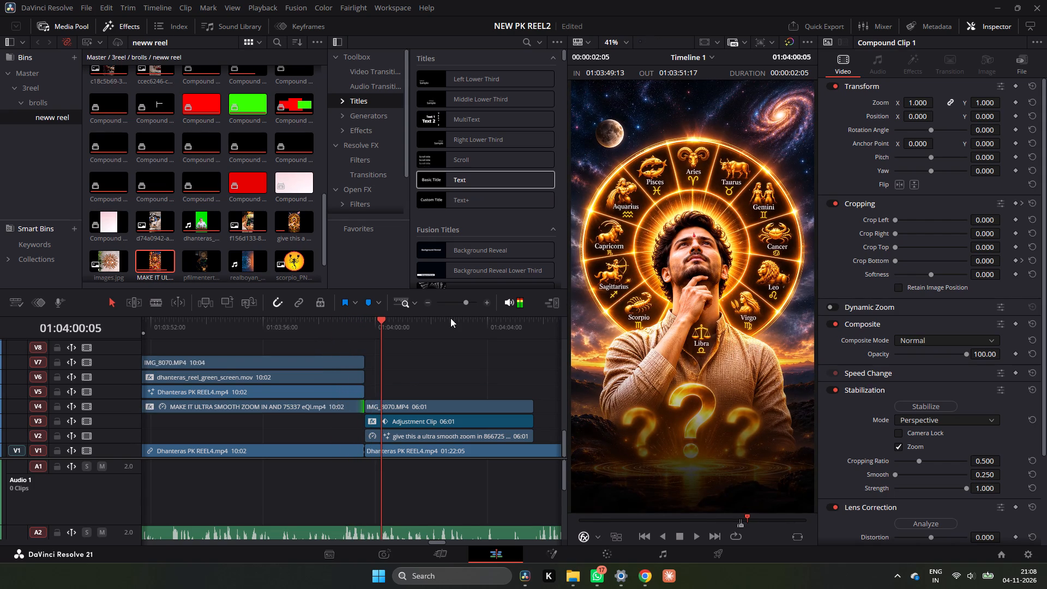
Enable the disabled IMG_8069.MP4 transition clip on V34 above the cut at about 01:03:59:15.
{"action": "double_click", "coordinate": [430, 303]}
{"action": "left_click", "coordinate": [348, 328]}
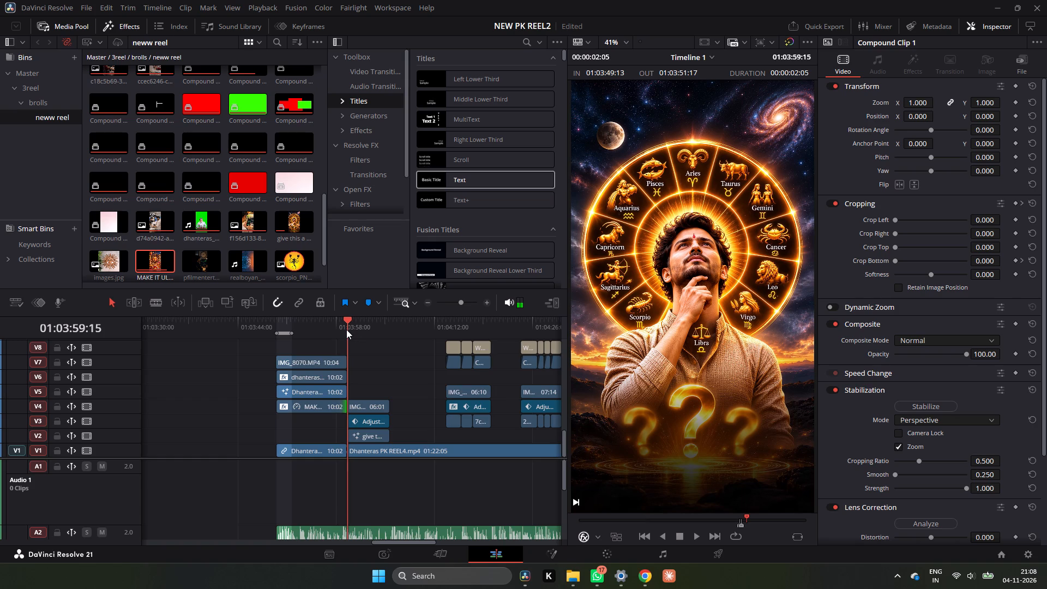
{"action": "scroll", "coordinate": [368, 362], "scroll_direction": "up", "scroll_amount": 5}
{"action": "scroll", "coordinate": [390, 406], "scroll_direction": "down", "scroll_amount": 1}
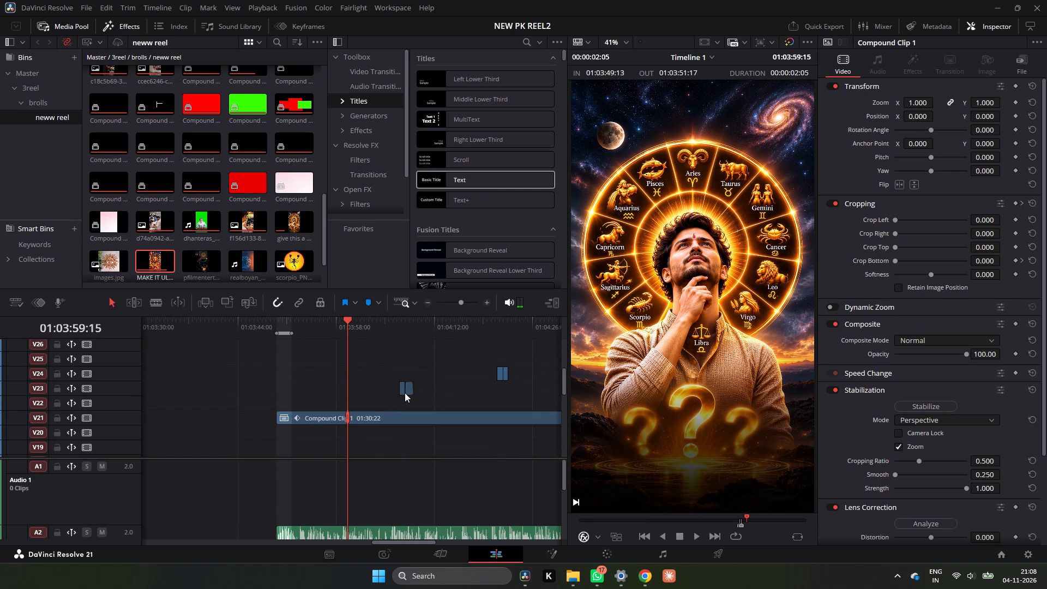
{"action": "double_click", "coordinate": [488, 304]}
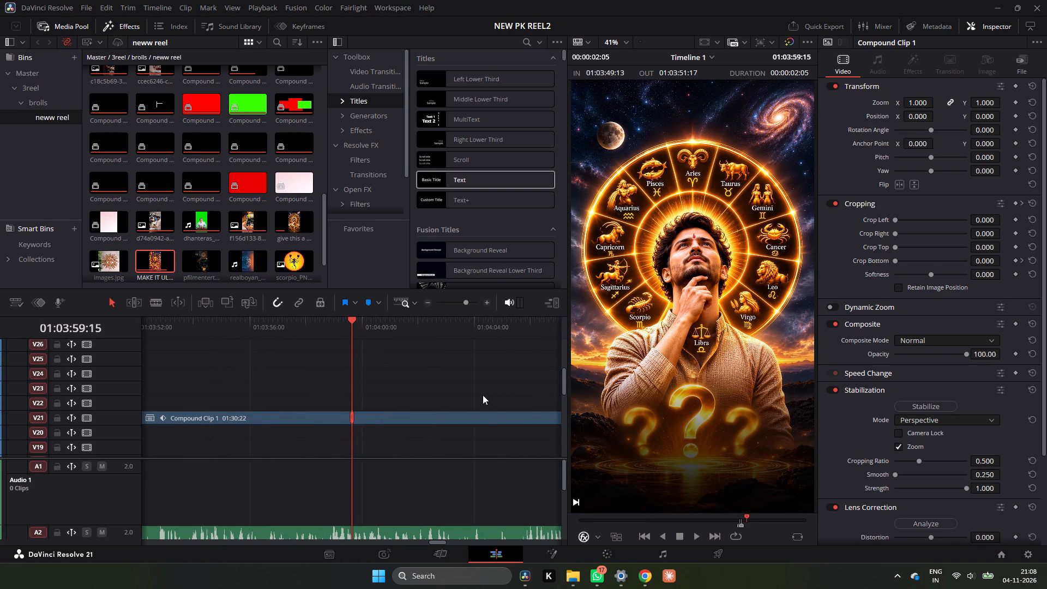
{"action": "scroll", "coordinate": [483, 394], "scroll_direction": "down", "scroll_amount": 1}
{"action": "scroll", "coordinate": [483, 394], "scroll_direction": "up", "scroll_amount": 9}
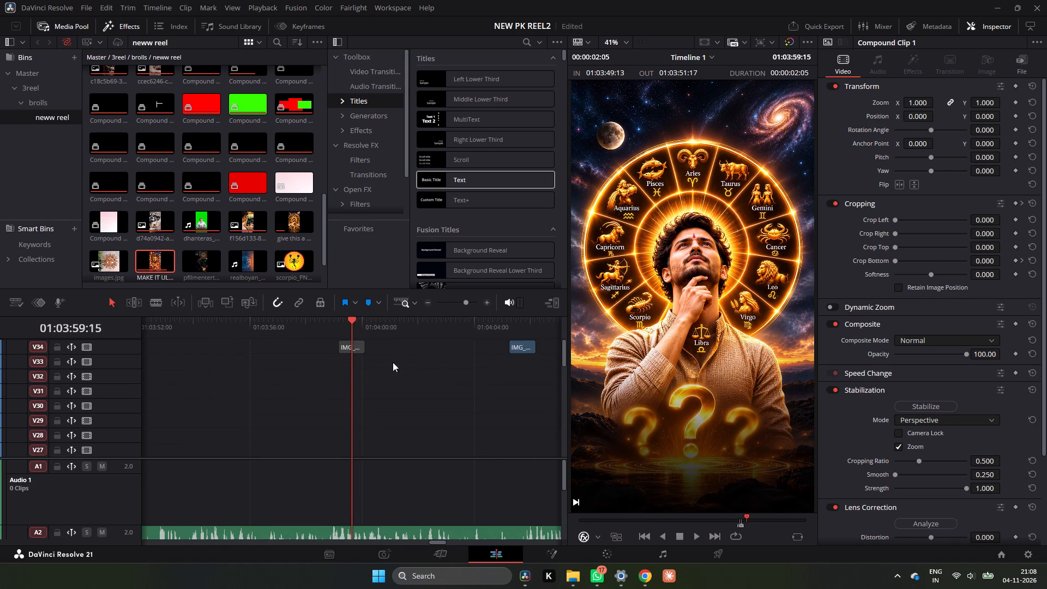
{"action": "left_click", "coordinate": [361, 349]}
{"action": "left_click", "coordinate": [358, 349]}
{"action": "key", "text": "d"}
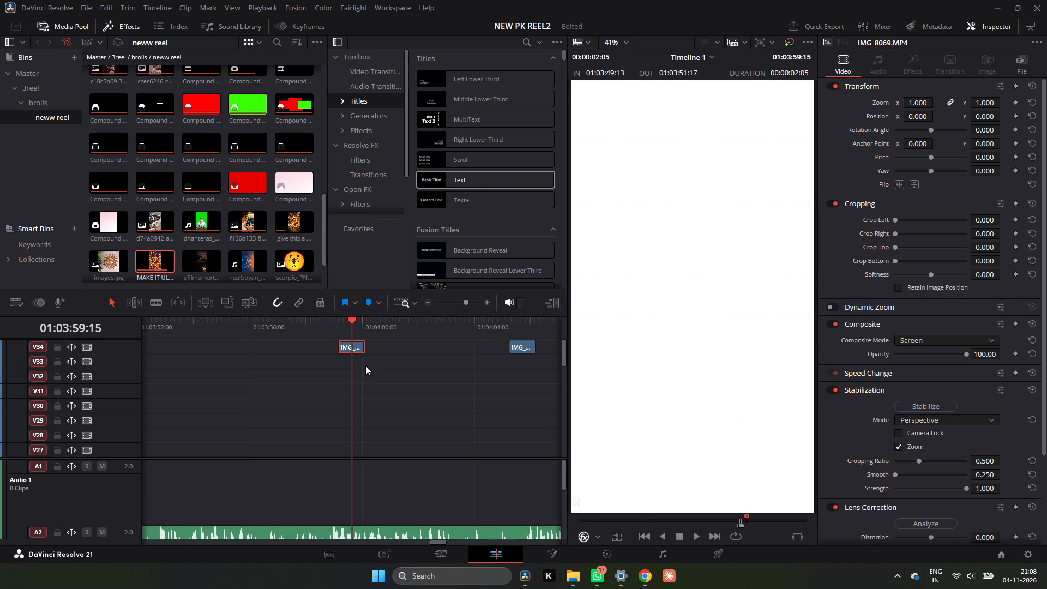
Play across the cut to review the enabled transition overlay.
{"action": "scroll", "coordinate": [367, 371], "scroll_direction": "down", "scroll_amount": 12}
{"action": "left_click", "coordinate": [293, 335]}
{"action": "key", "text": "space"}
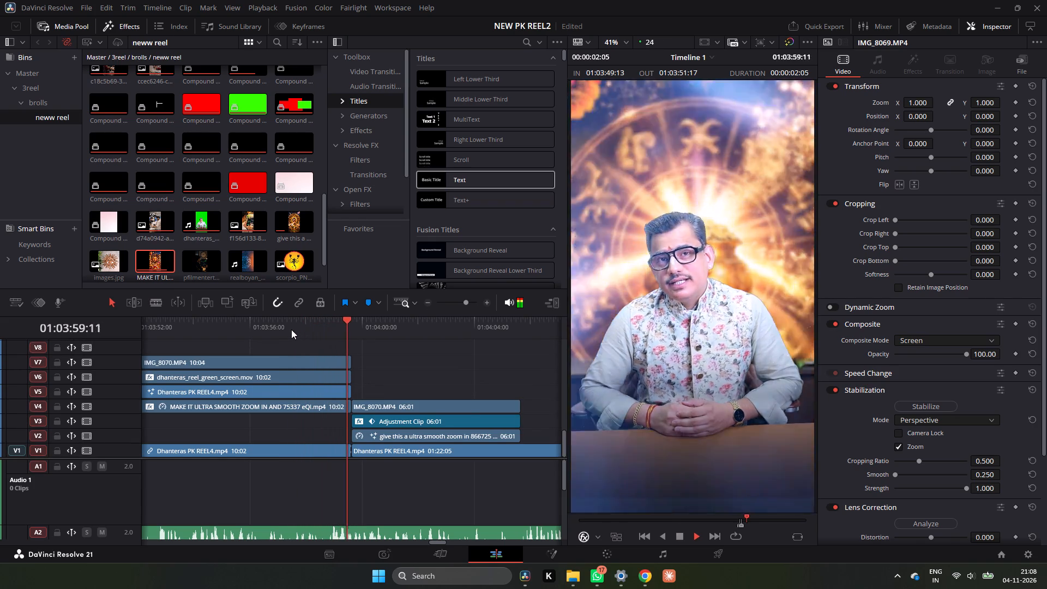
{"action": "key", "text": "space"}
Change the clip speed of the zodiac zoom-in background on V4 to 31%.
{"action": "left_click_drag", "start_coordinate": [294, 318], "coordinate": [183, 341]}
{"action": "scroll", "coordinate": [270, 363], "scroll_direction": "up", "scroll_amount": 3, "text": "ctrl"}
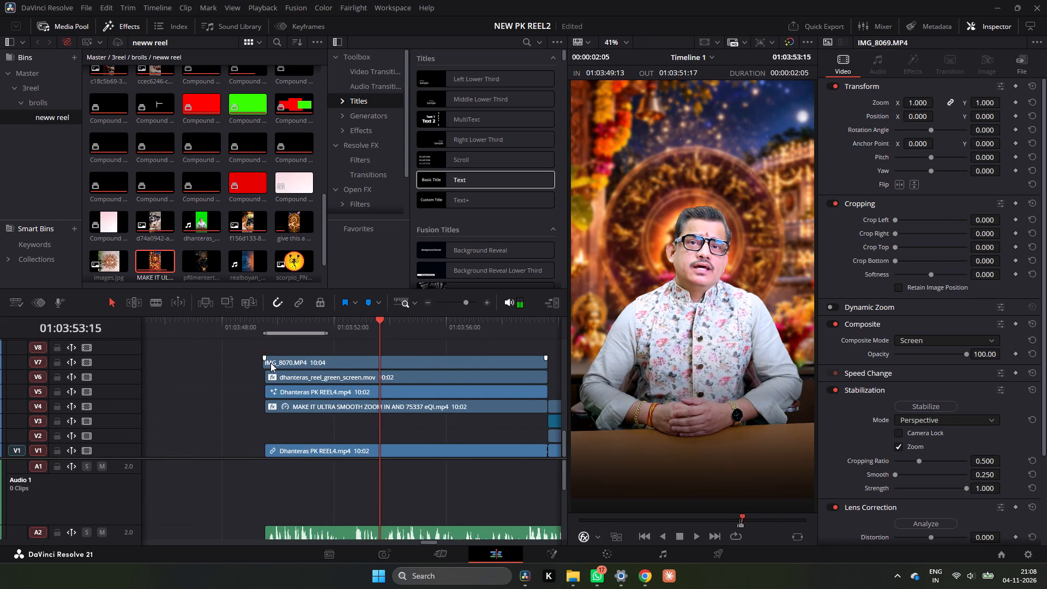
{"action": "left_click", "coordinate": [327, 404]}
{"action": "right_click", "coordinate": [328, 405]}
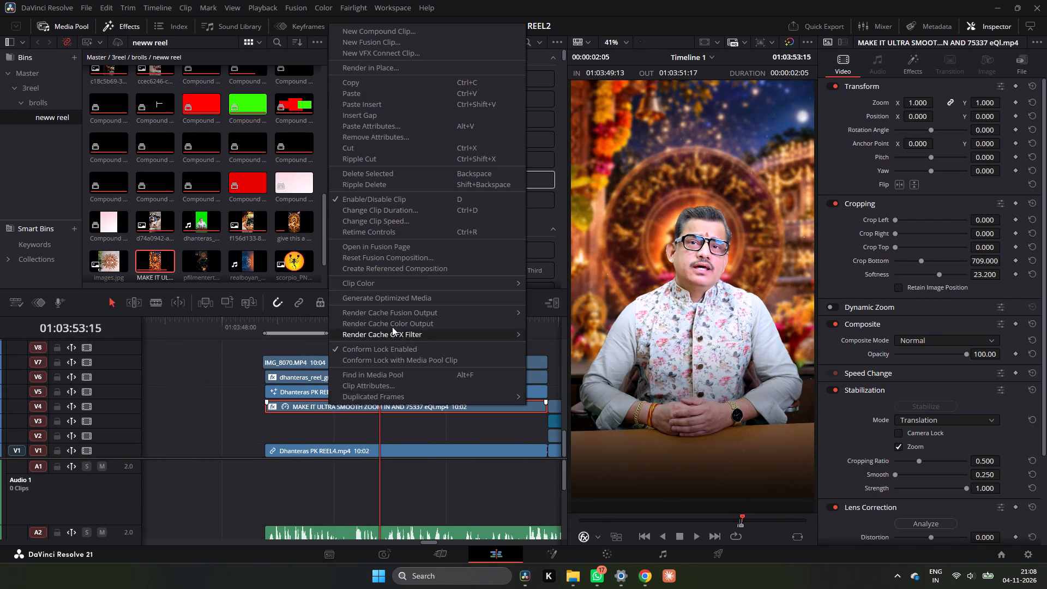
{"action": "left_click", "coordinate": [403, 226]}
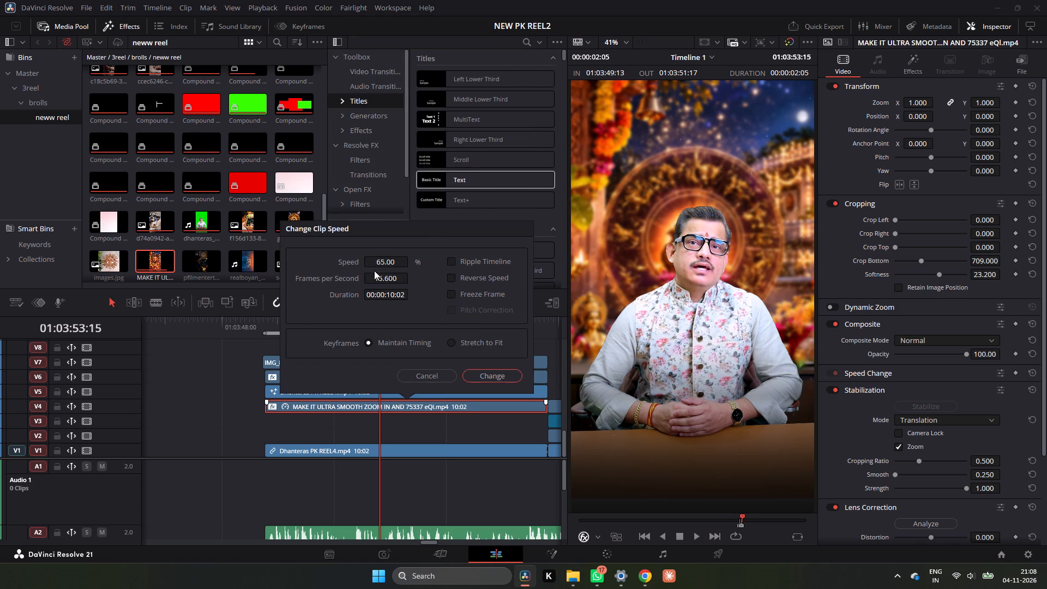
{"action": "left_click_drag", "start_coordinate": [388, 261], "coordinate": [370, 275]}
{"action": "left_click", "coordinate": [476, 371]}
Play the presenter segment's opening to check the slowed background.
{"action": "left_click", "coordinate": [276, 323]}
{"action": "key", "text": "space"}
{"action": "key", "text": "space"}
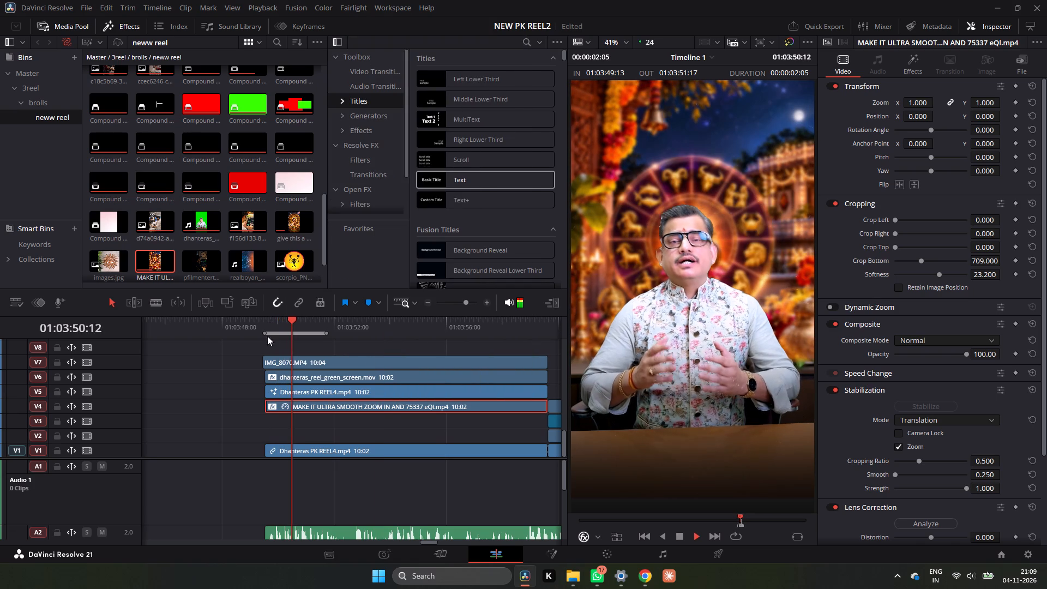
Trim the start of the IMG_8070.MP4 overlay on V7 to the segment's first frame, for a duration of 10:02.
{"action": "left_click", "coordinate": [267, 364]}
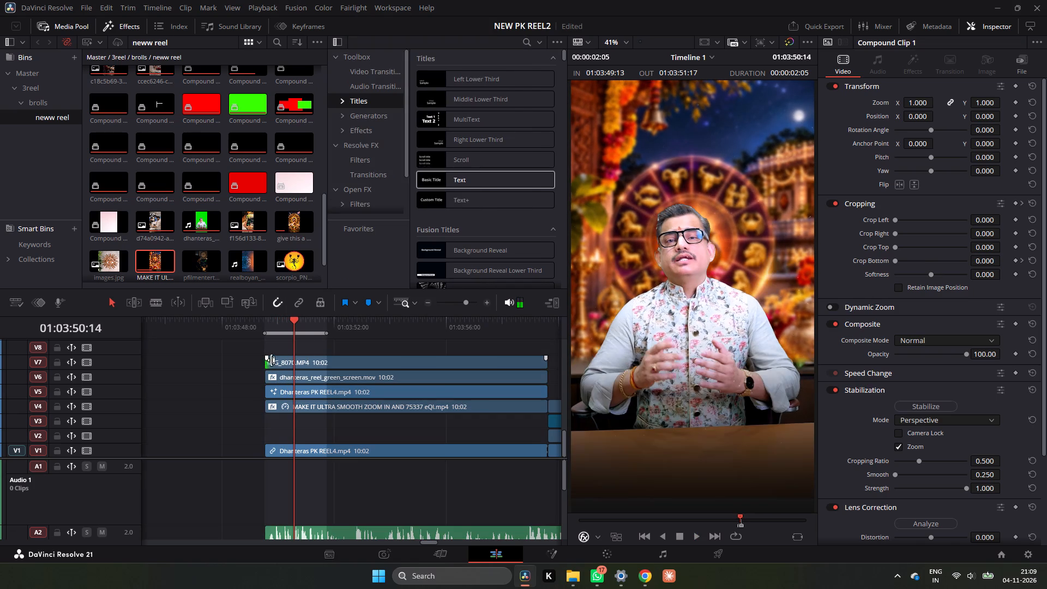
Play the segment from its start through the following shots to review the overlay and slowed background.
{"action": "left_click", "coordinate": [266, 322]}
{"action": "key", "text": "space"}
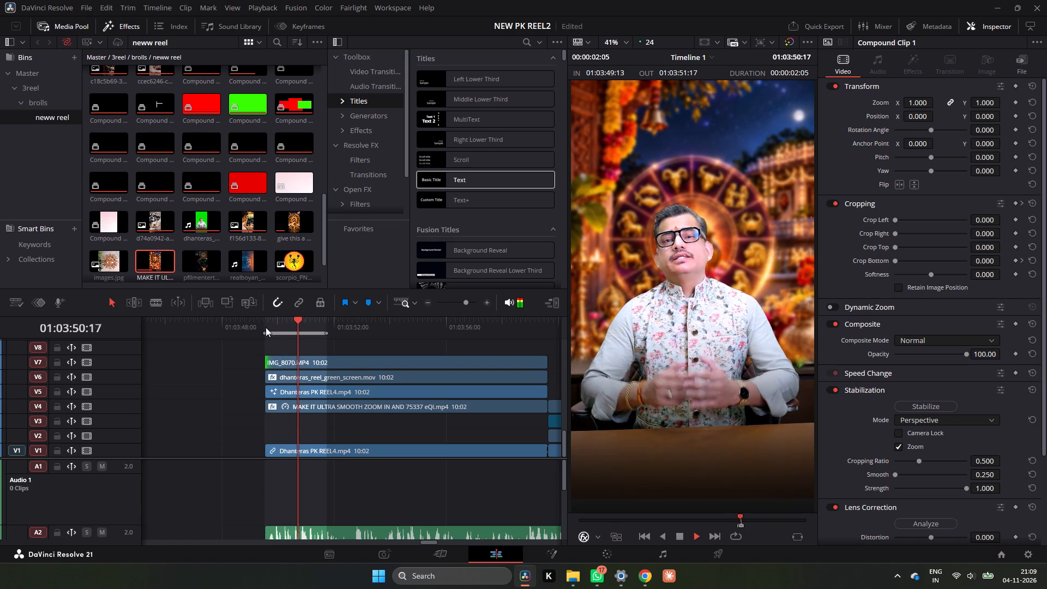
{"action": "left_click_drag", "start_coordinate": [414, 13], "coordinate": [299, 134]}
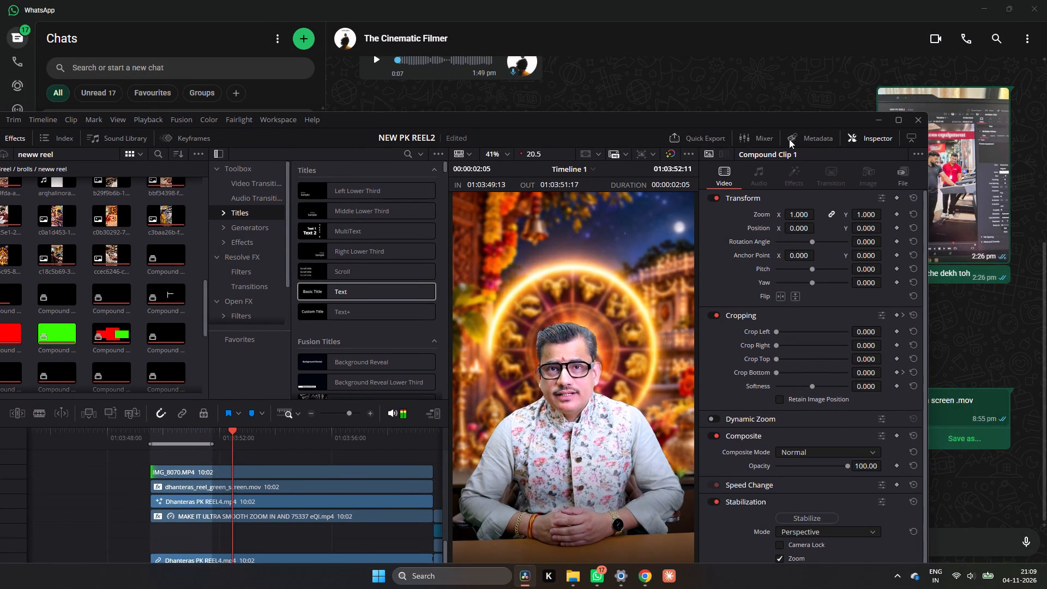
{"action": "left_click", "coordinate": [896, 119]}
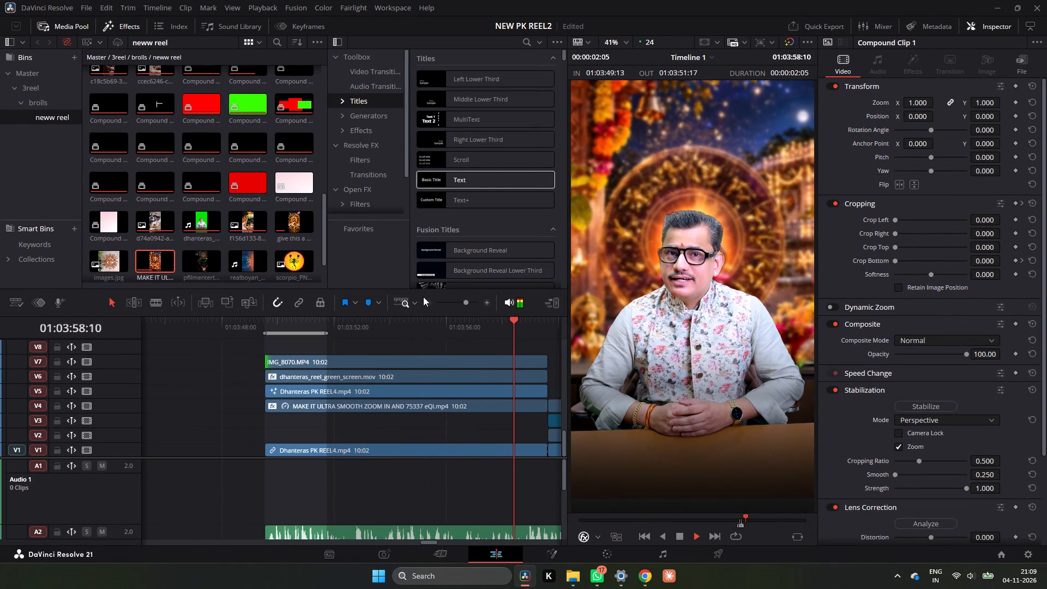
{"action": "left_click", "coordinate": [424, 300]}
{"action": "left_click", "coordinate": [424, 300]}
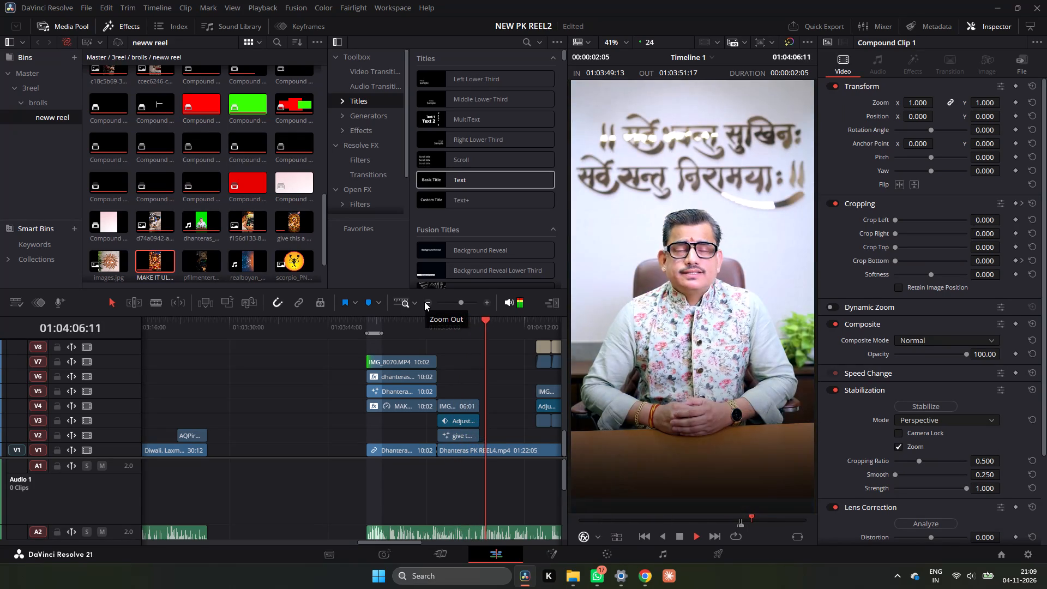
{"action": "key", "text": "space"}
Mark the Dhanteras reel's range with the In point at 01:03:49:13 and the Out point at 01:05:24:20.
{"action": "left_click_drag", "start_coordinate": [408, 317], "coordinate": [369, 332]}
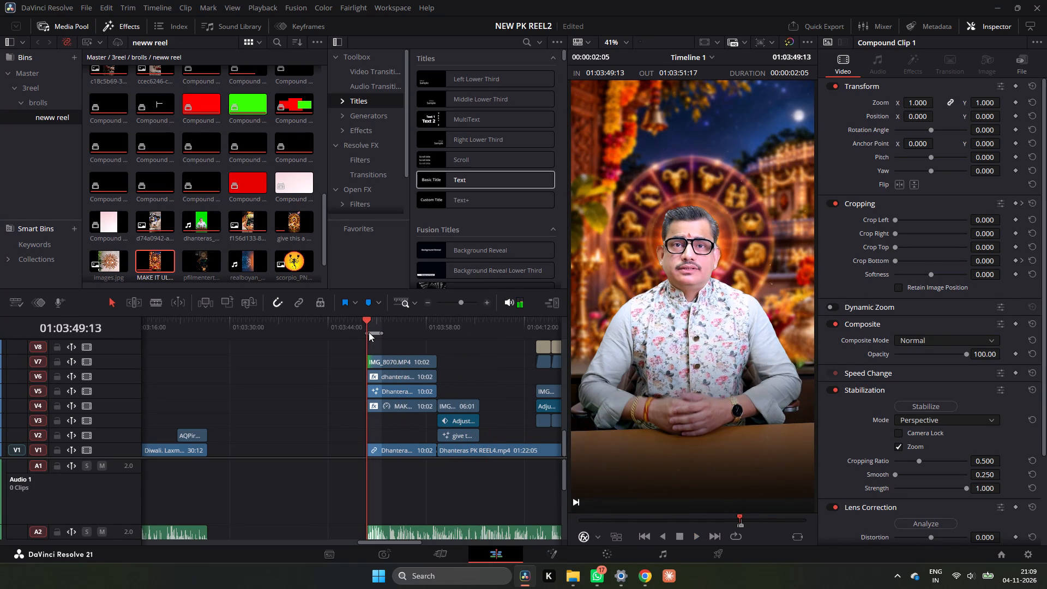
{"action": "key", "text": "i"}
{"action": "left_click", "coordinate": [368, 322]}
{"action": "key", "text": "i"}
{"action": "triple_click", "coordinate": [427, 298]}
{"action": "left_click_drag", "start_coordinate": [343, 317], "coordinate": [431, 335]}
{"action": "key", "text": "o"}
{"action": "left_click_drag", "start_coordinate": [426, 325], "coordinate": [443, 326]}
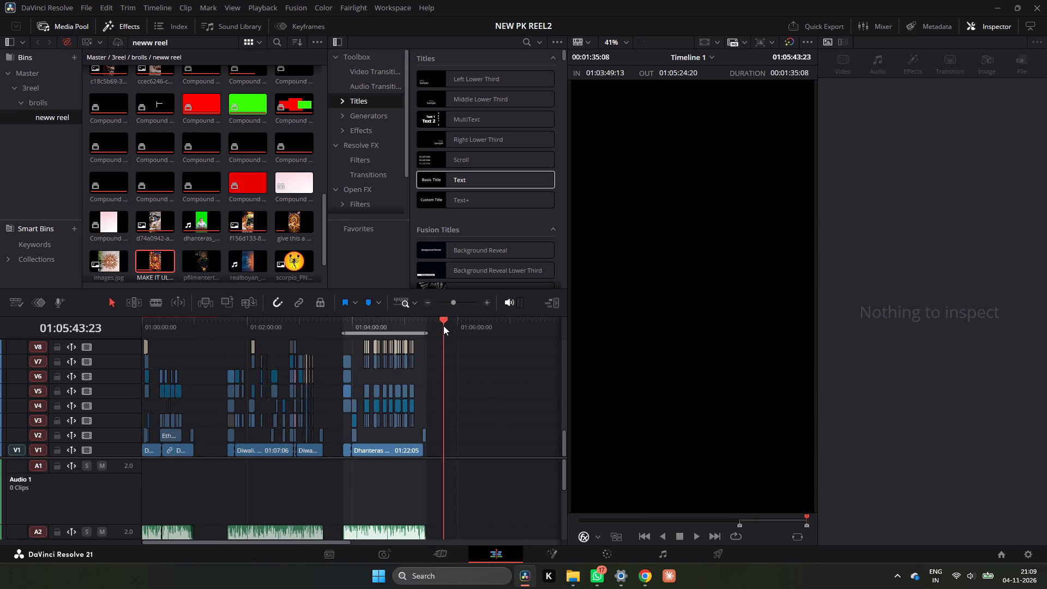
{"action": "left_click_drag", "start_coordinate": [443, 326], "coordinate": [429, 332]}
{"action": "left_click_drag", "start_coordinate": [424, 329], "coordinate": [412, 335]}
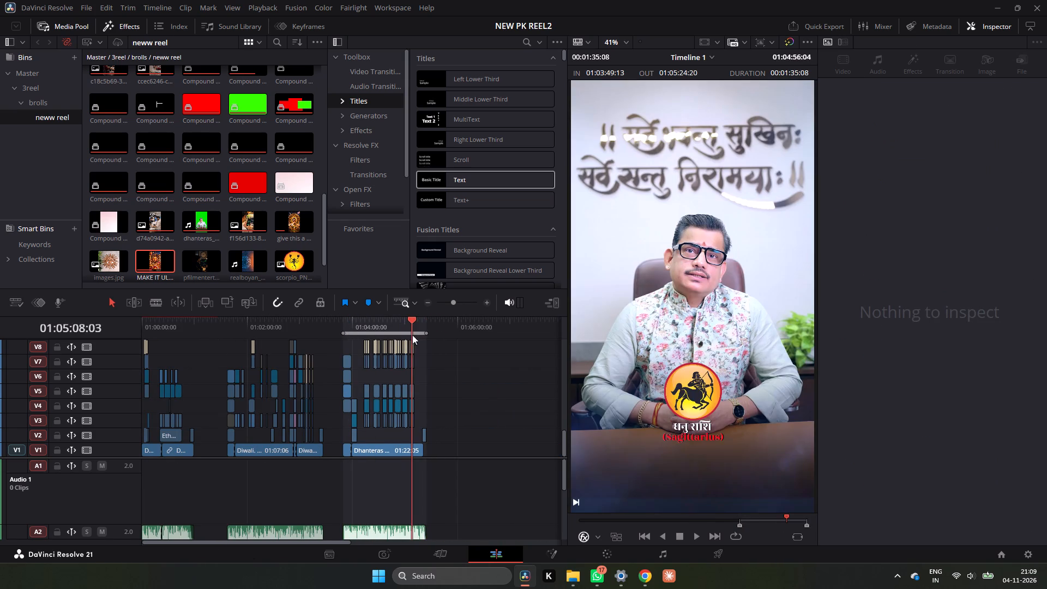
{"action": "left_click_drag", "start_coordinate": [412, 335], "coordinate": [432, 336]}
Return to the start of the marked range and show the composite full screen.
{"action": "double_click", "coordinate": [483, 303]}
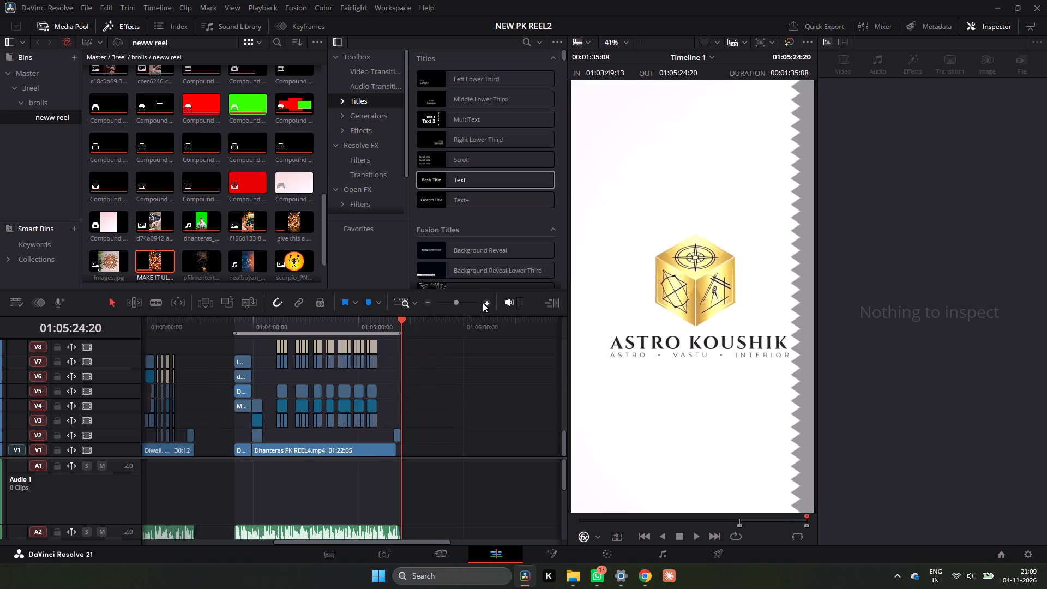
{"action": "scroll", "coordinate": [402, 344], "scroll_direction": "up", "scroll_amount": 1}
{"action": "scroll", "coordinate": [402, 344], "scroll_direction": "down", "scroll_amount": 2, "text": "ctrl"}
{"action": "scroll", "coordinate": [402, 344], "scroll_direction": "up", "scroll_amount": 6, "text": "ctrl"}
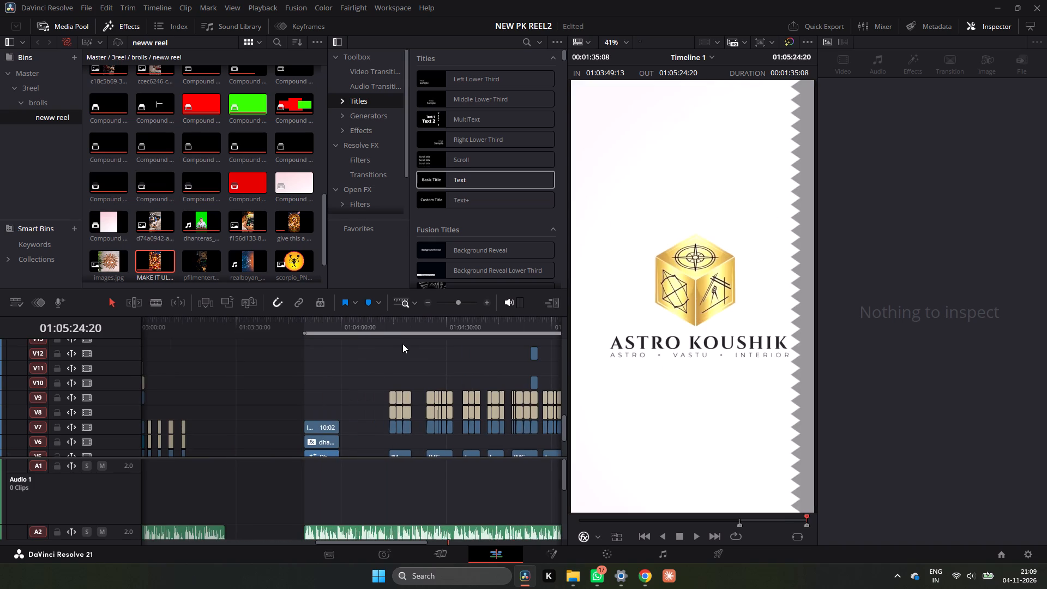
{"action": "left_click_drag", "start_coordinate": [399, 326], "coordinate": [306, 329]}
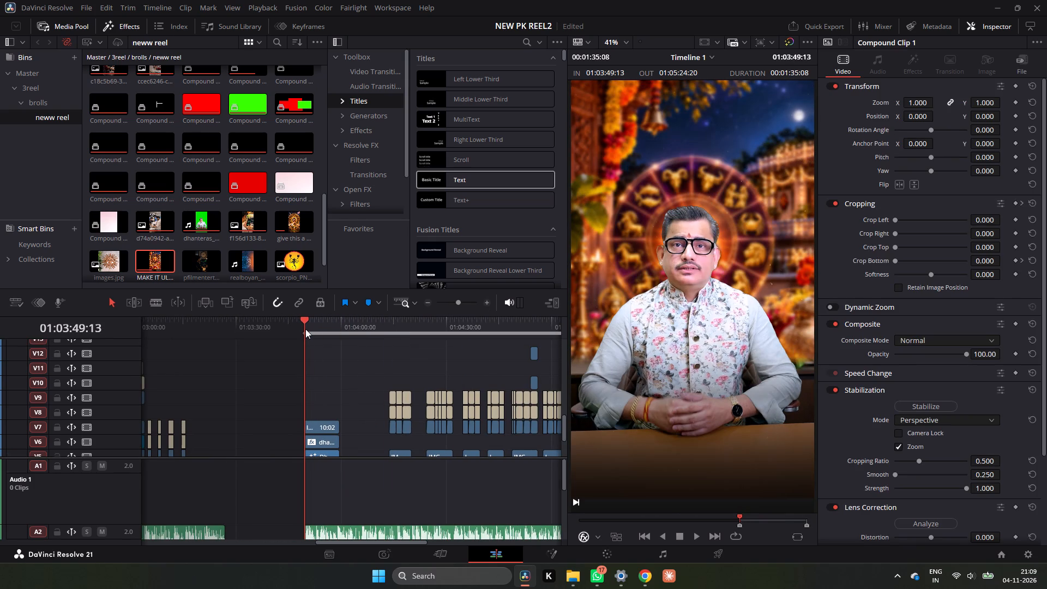
{"action": "key", "text": "p"}
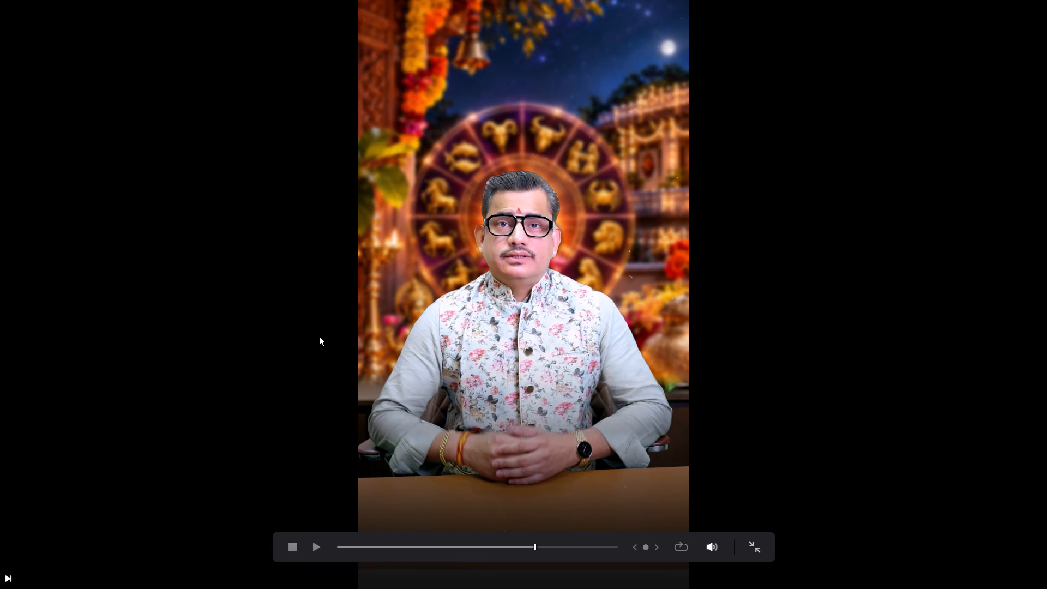
Play the composite full screen from the start of the marked range, exit full screen, and replay the opening in the viewer.
{"action": "key", "text": "space"}
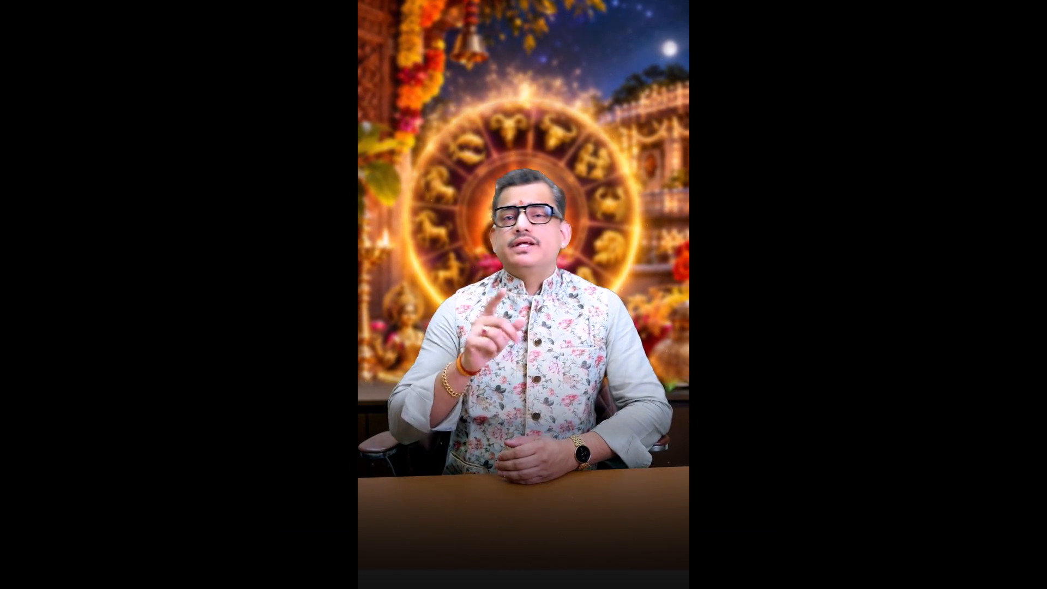
{"action": "type", "text": "p"}
{"action": "key", "text": "space"}
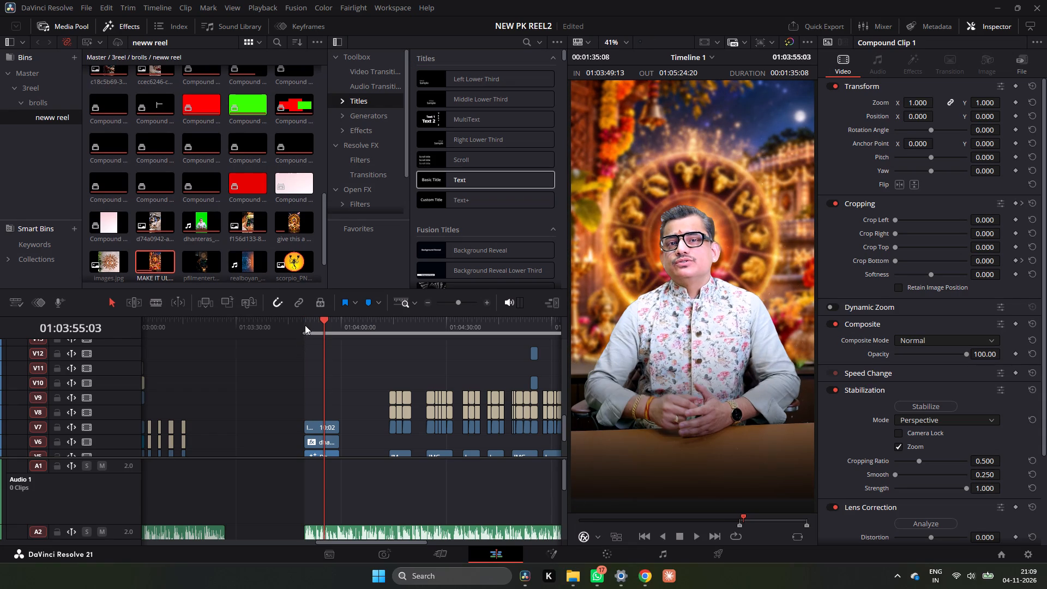
{"action": "double_click", "coordinate": [306, 327]}
{"action": "key", "text": "space"}
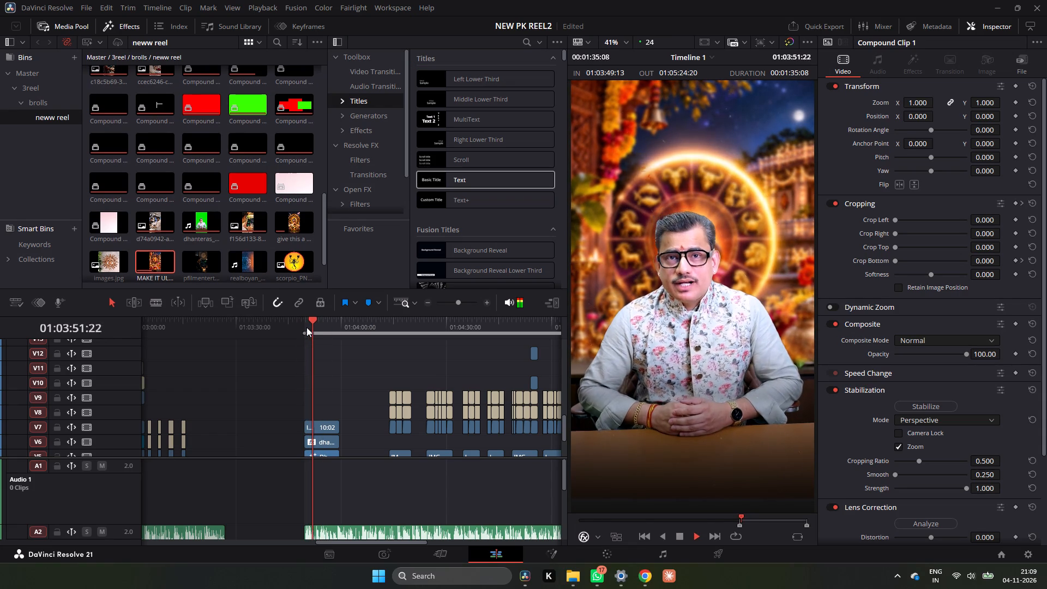
{"action": "key", "text": "space"}
Play the presenter segment in short bursts from 01:03:52:12 into the zodiac question-mark shot to examine the speech and background motion.
{"action": "scroll", "coordinate": [358, 410], "scroll_direction": "down", "scroll_amount": 5}
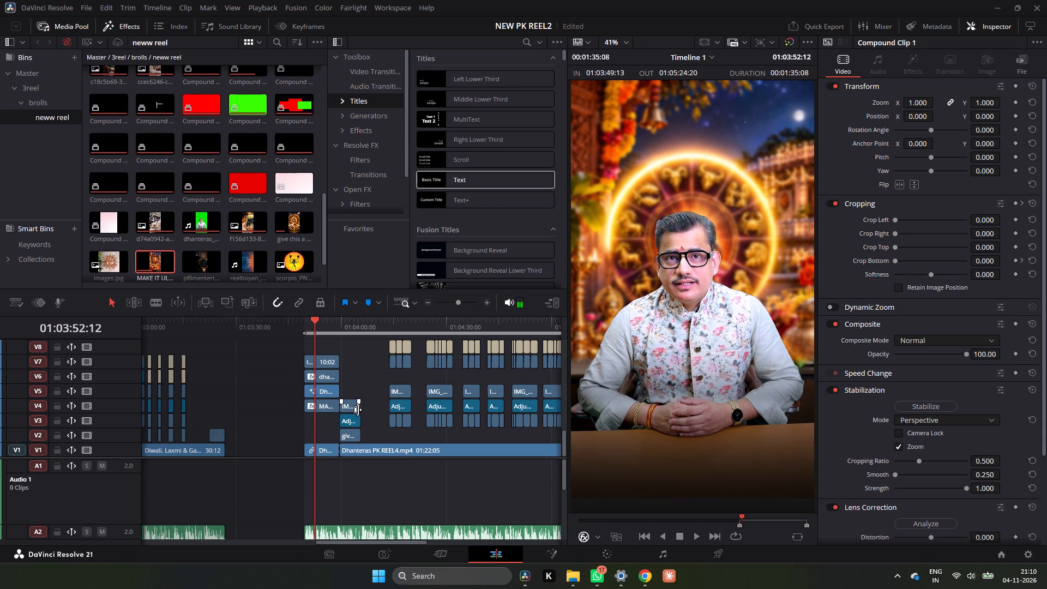
{"action": "scroll", "coordinate": [364, 501], "scroll_direction": "down", "scroll_amount": 1}
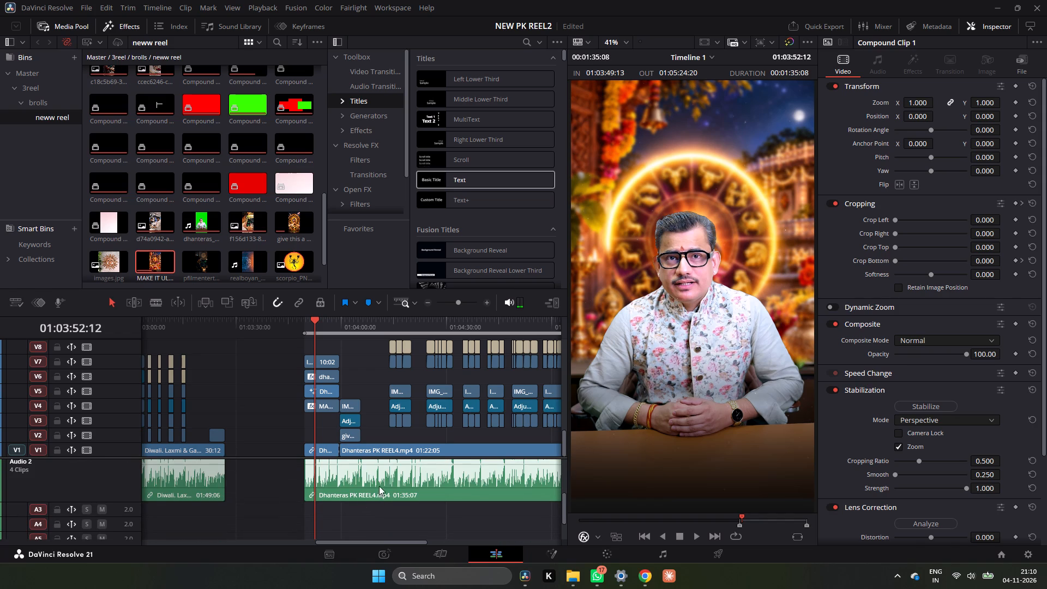
{"action": "double_click", "coordinate": [465, 297]}
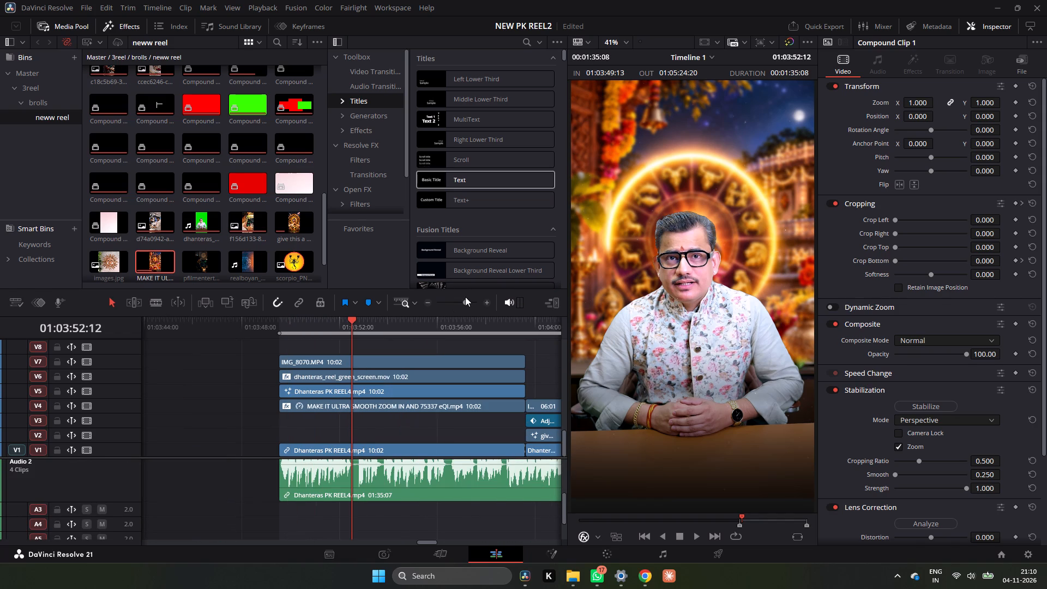
{"action": "left_click", "coordinate": [469, 300]}
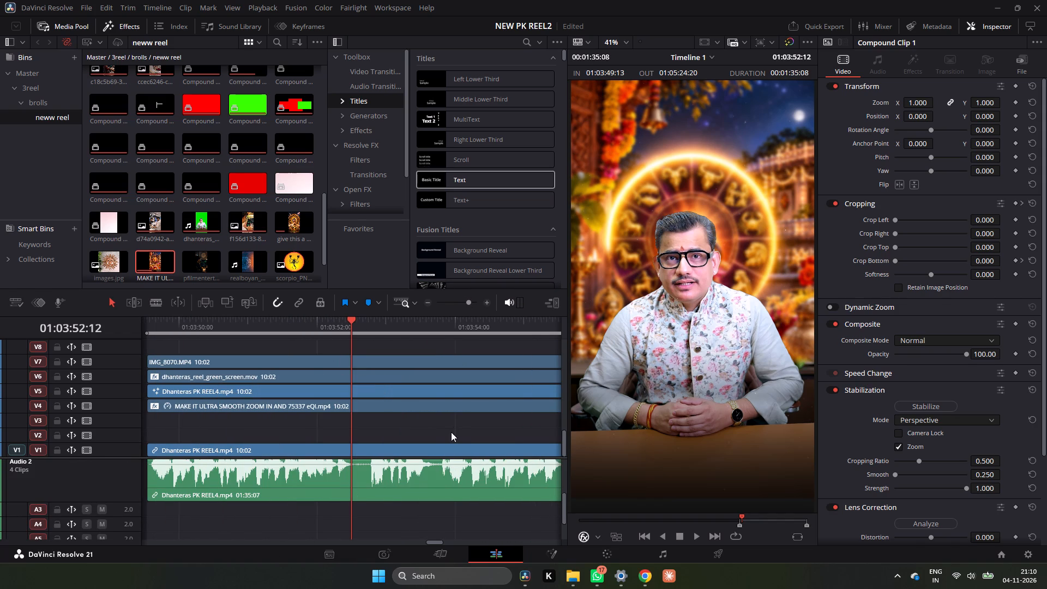
{"action": "double_click", "coordinate": [457, 302]}
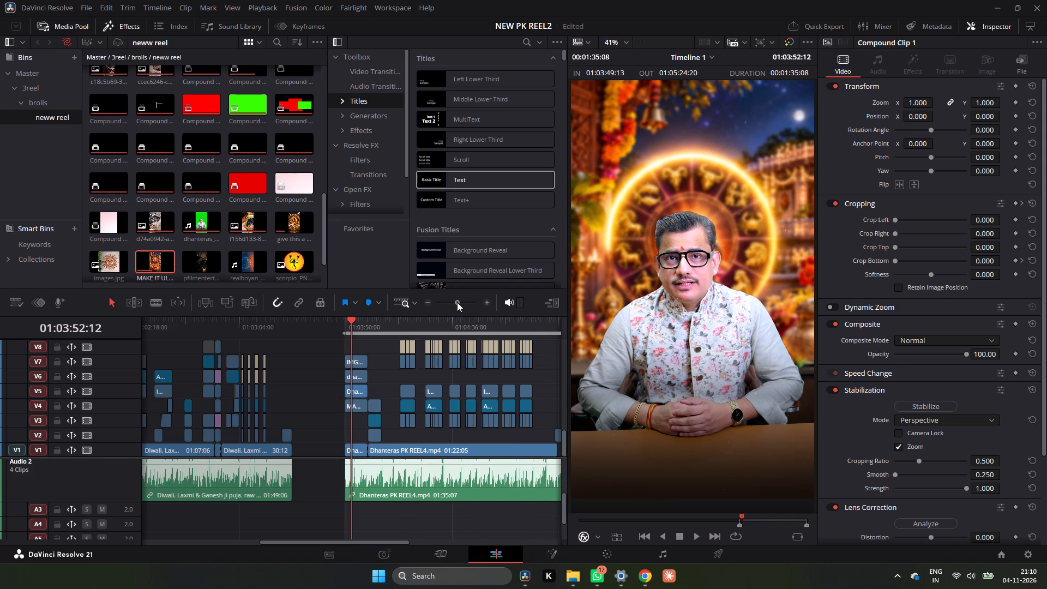
{"action": "key", "text": "space"}
{"action": "key", "text": "space"}
{"action": "key", "text": "space"}
{"action": "key", "text": "space"}
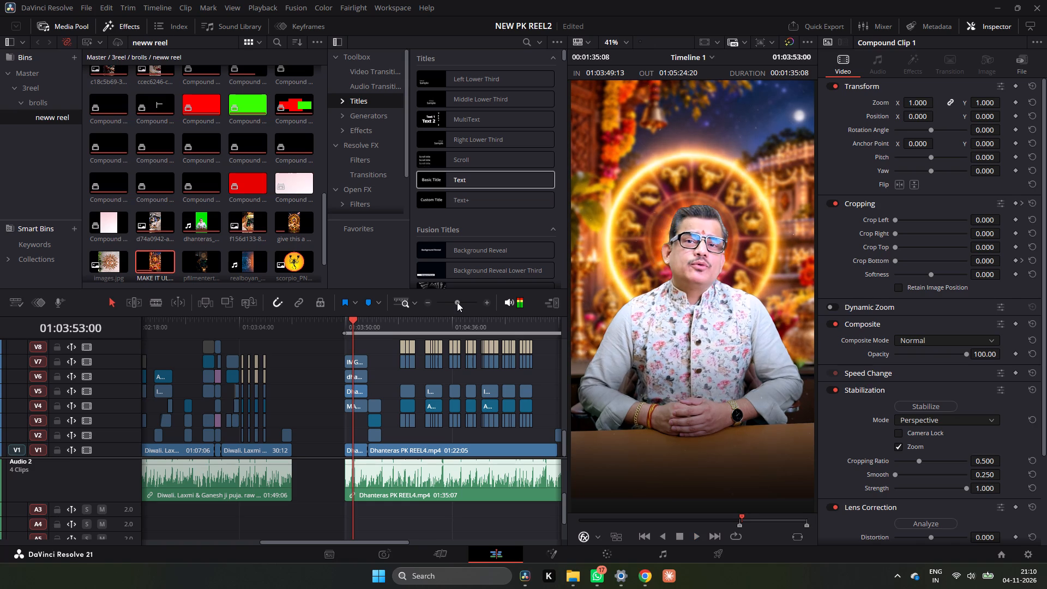
{"action": "key", "text": "space"}
{"action": "key", "text": "space"}
{"action": "key", "text": "space"}
{"action": "key", "text": "space"}
{"action": "key", "text": "space"}
{"action": "key", "text": "space"}
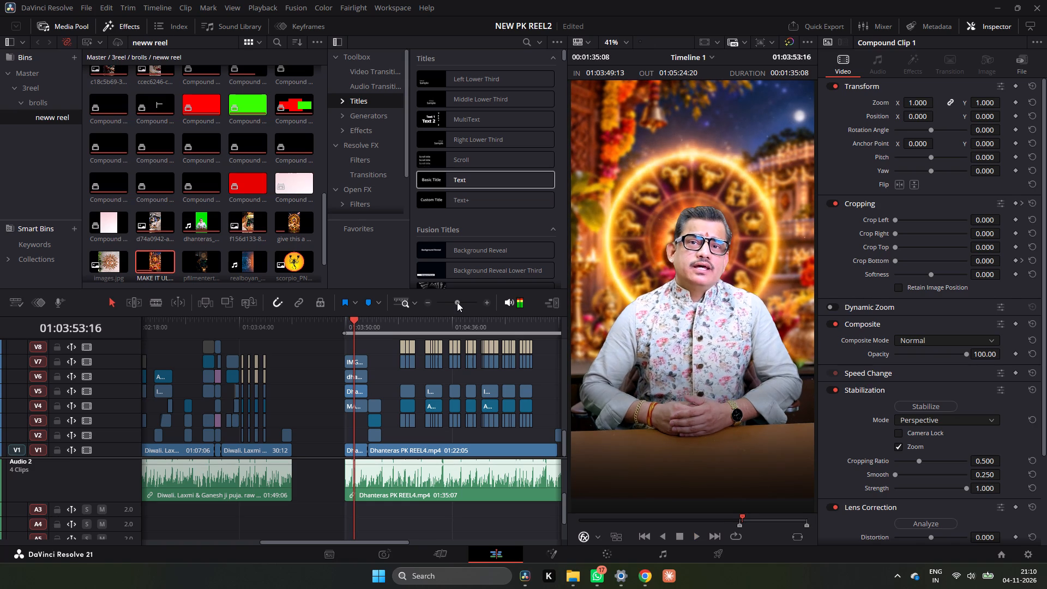
{"action": "key", "text": "space"}
{"action": "key", "text": "space"}
{"action": "key", "text": "space"}
{"action": "key", "text": "space"}
{"action": "key", "text": "space"}
{"action": "key", "text": "space"}
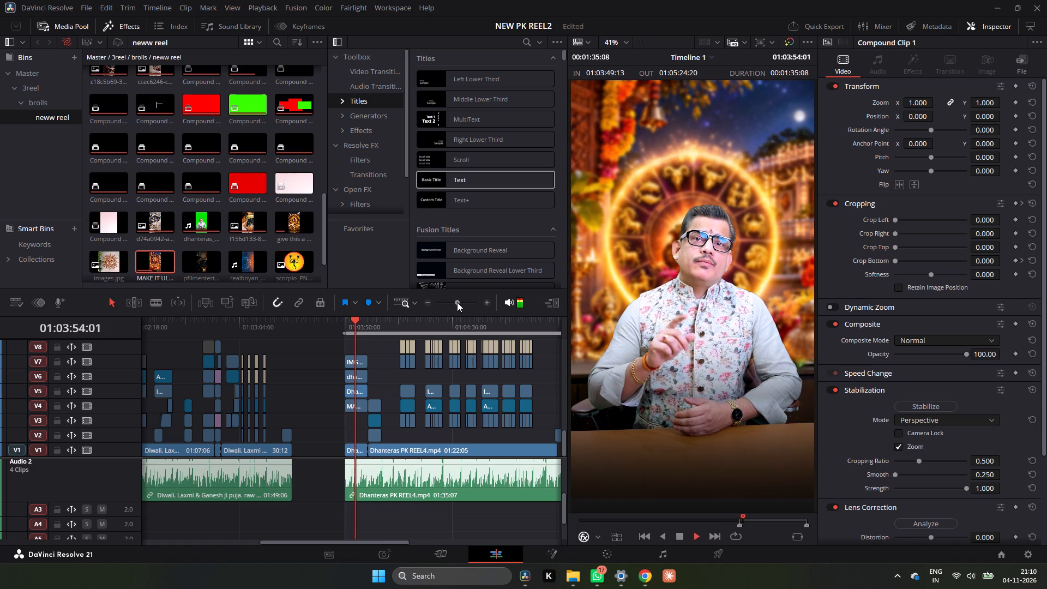
{"action": "key", "text": "space"}
{"action": "key", "text": "space"}
{"action": "key", "text": "space"}
{"action": "key", "text": "space"}
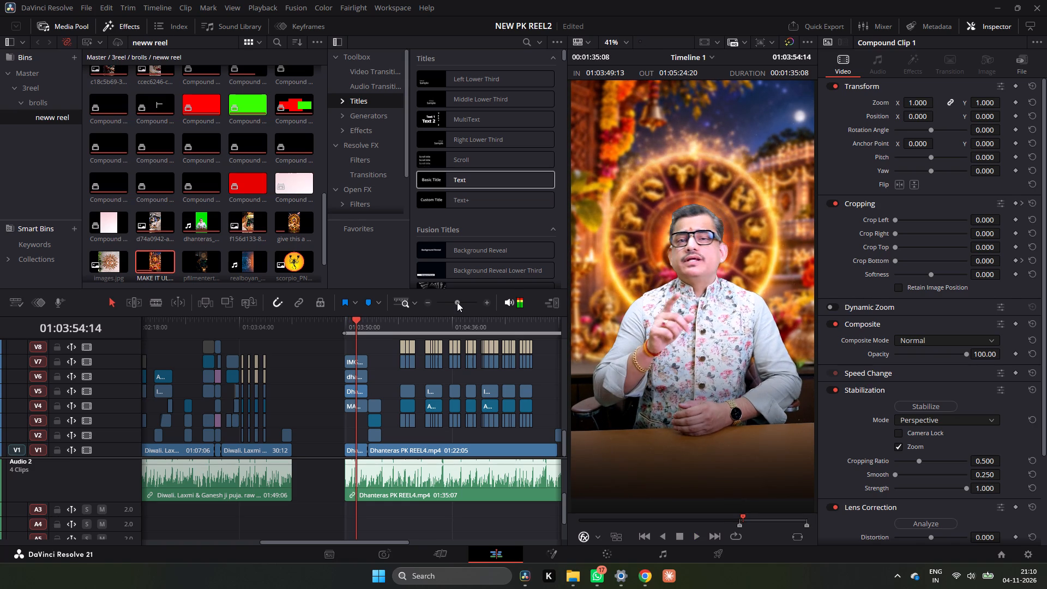
{"action": "key", "text": "space"}
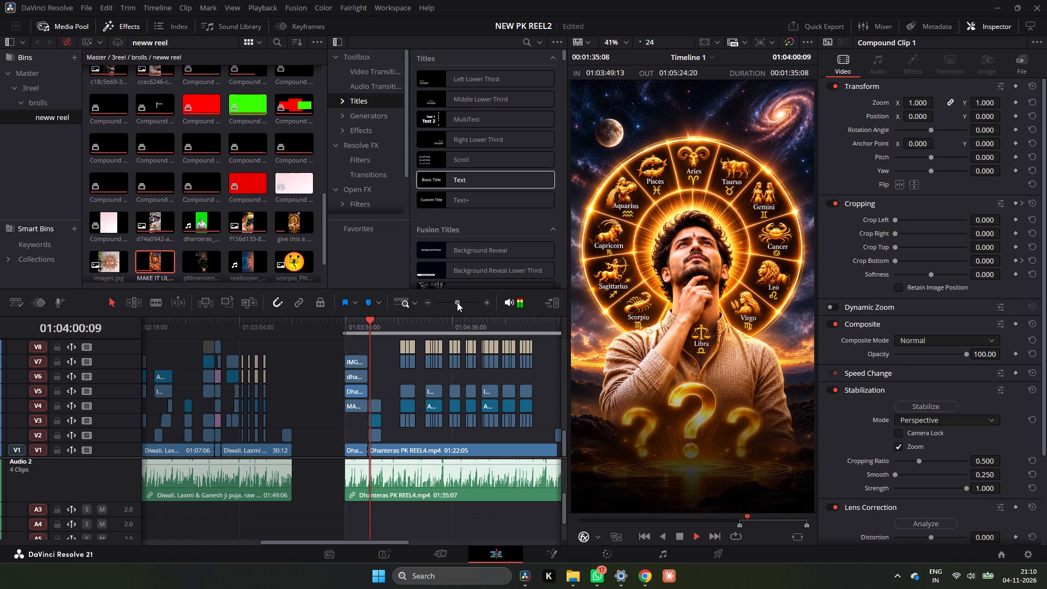
{"action": "key", "text": "space"}
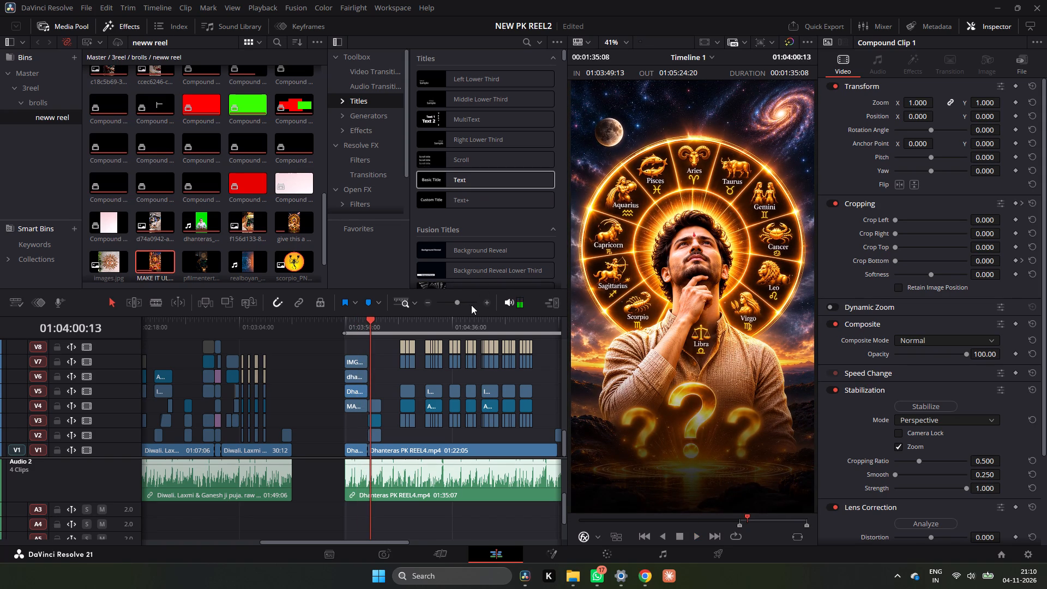
Replay the cut from the presenter composite to the zodiac question-mark shot, starting from about 01:03:57:15.
{"action": "left_click", "coordinate": [471, 302]}
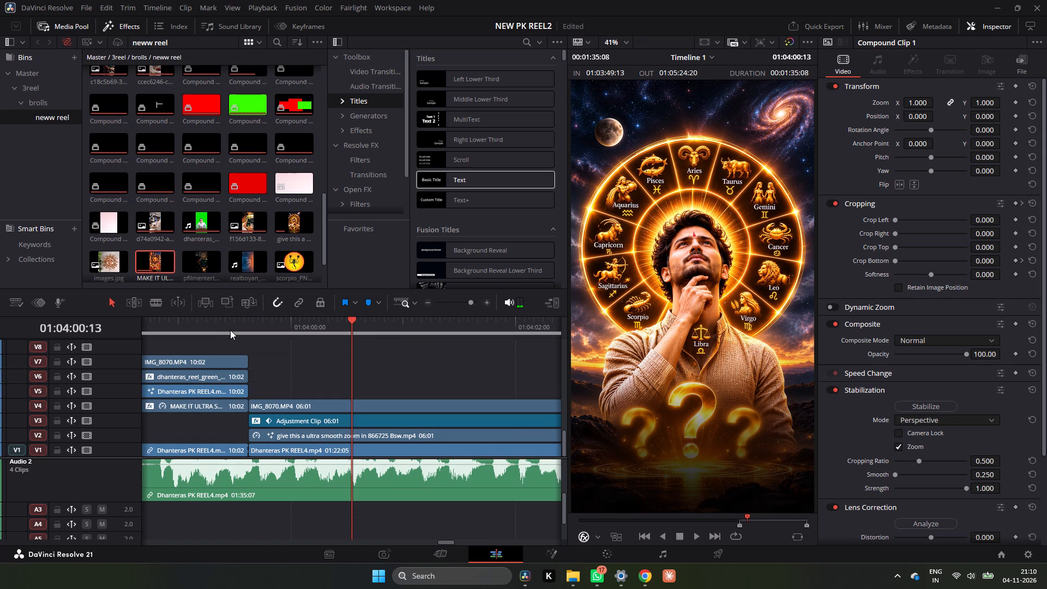
{"action": "left_click", "coordinate": [230, 330]}
{"action": "key", "text": "space"}
{"action": "key", "text": "space"}
{"action": "key", "text": "space"}
{"action": "key", "text": "space"}
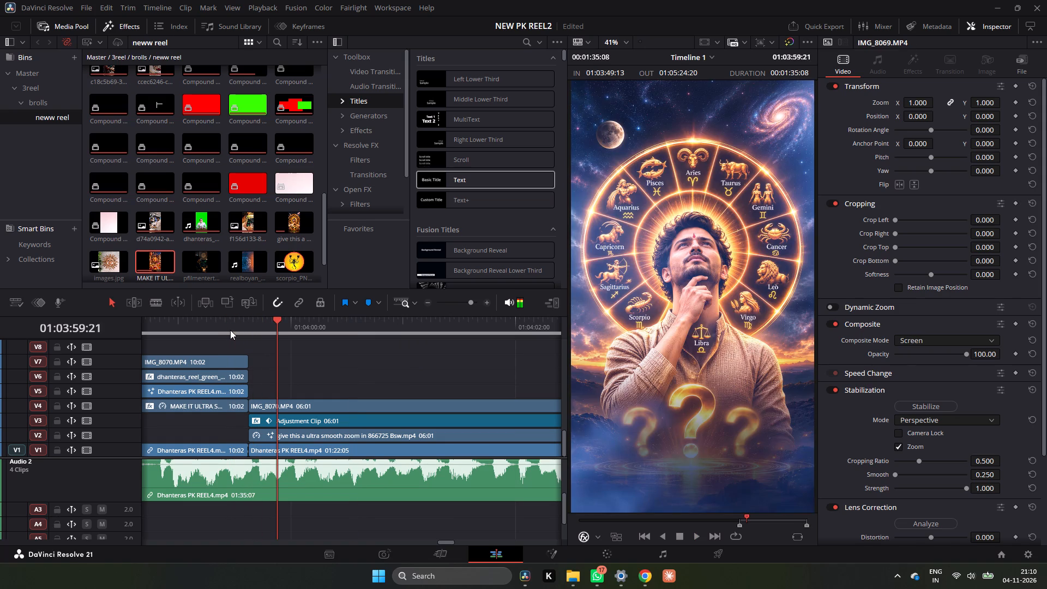
{"action": "key", "text": "space"}
{"action": "key", "text": "space"}
{"action": "scroll", "coordinate": [230, 330], "scroll_direction": "right", "scroll_amount": 1}
{"action": "double_click", "coordinate": [230, 330]}
{"action": "key", "text": "space"}
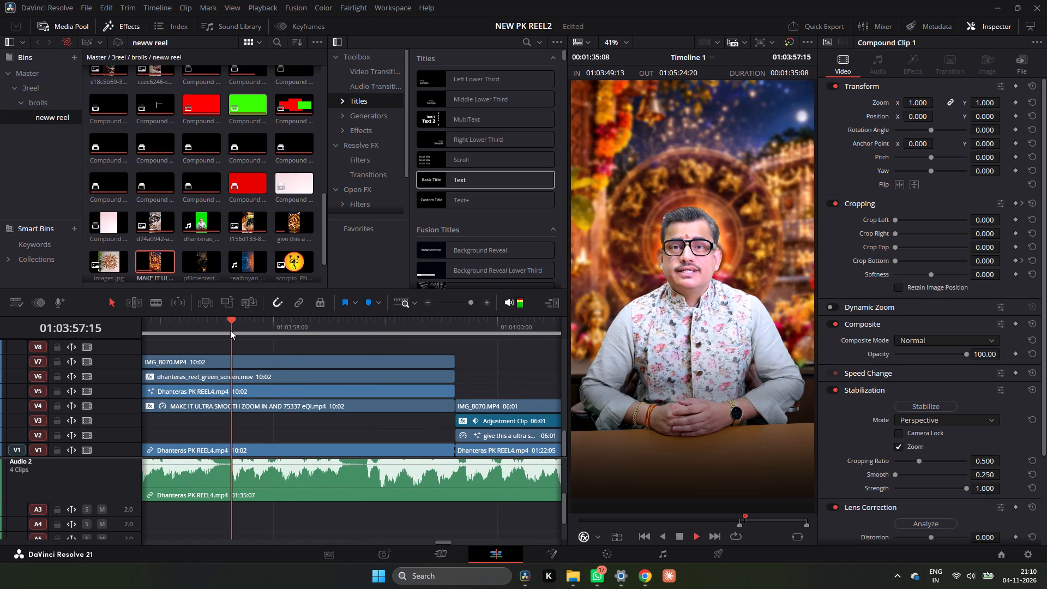
{"action": "key", "text": "space"}
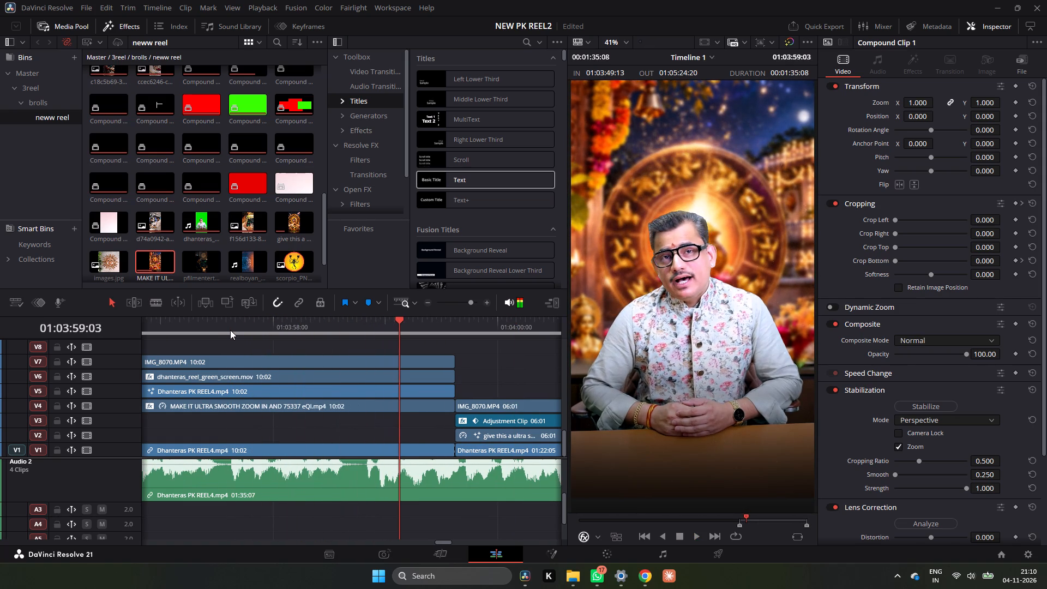
{"action": "key", "text": "space"}
{"action": "key", "text": "space"}
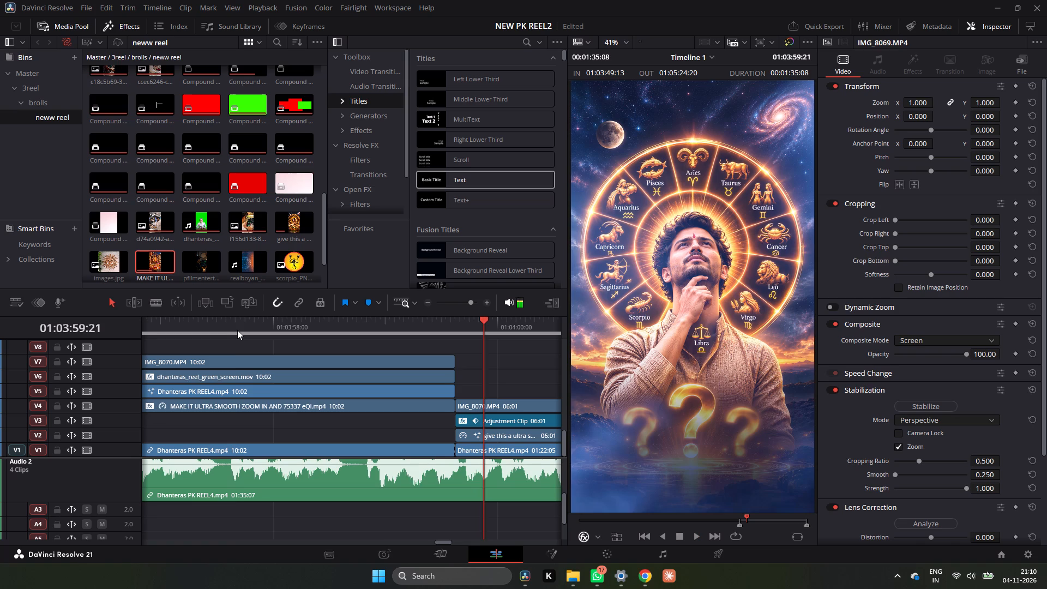
Examine the last two seconds of the presenter segment in short bursts and single frames, through the light flash after the cut.
{"action": "left_click", "coordinate": [237, 330]}
{"action": "key", "text": "space"}
{"action": "key", "text": "space"}
{"action": "key", "text": "space"}
{"action": "key", "text": "space"}
{"action": "key", "text": "space"}
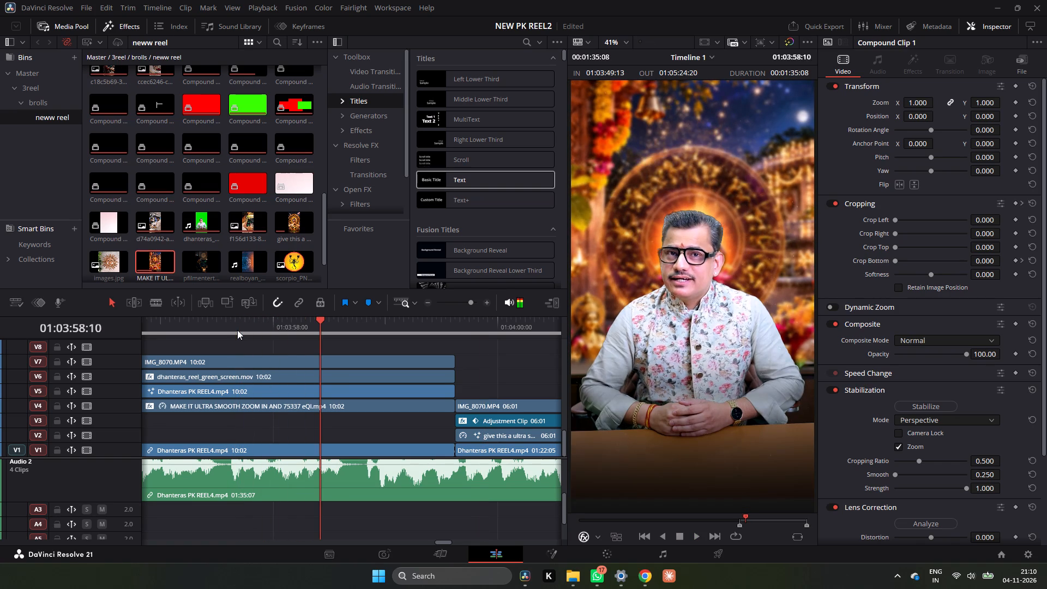
{"action": "key", "text": "space"}
{"action": "key", "text": "space"}
{"action": "key", "text": "space"}
{"action": "key", "text": "space"}
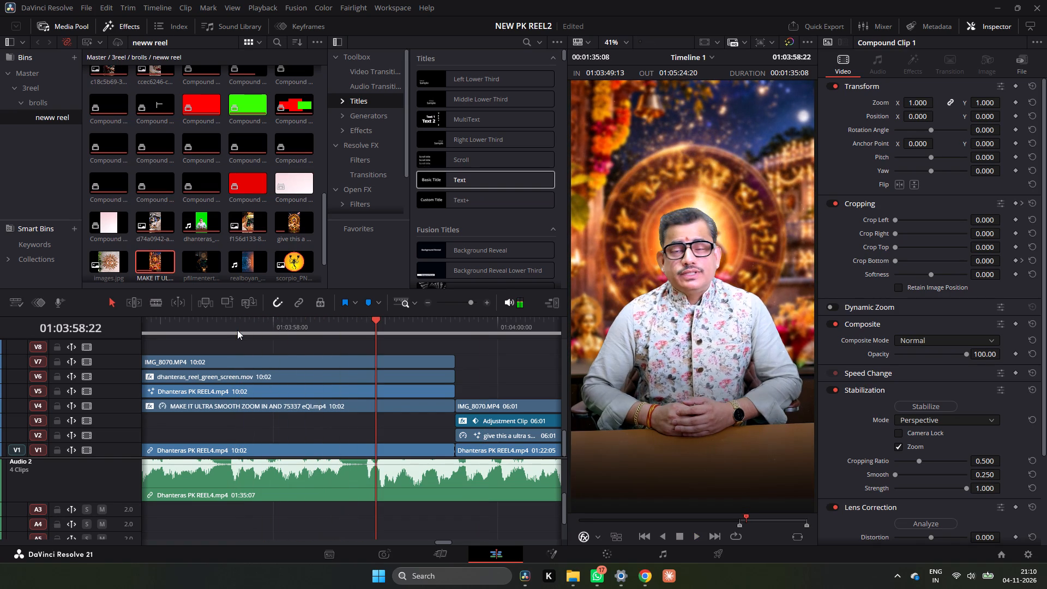
{"action": "key", "text": "Left"}
{"action": "key", "text": "Left"}
{"action": "key", "text": "Left"}
{"action": "key", "text": "space"}
{"action": "key", "text": "space"}
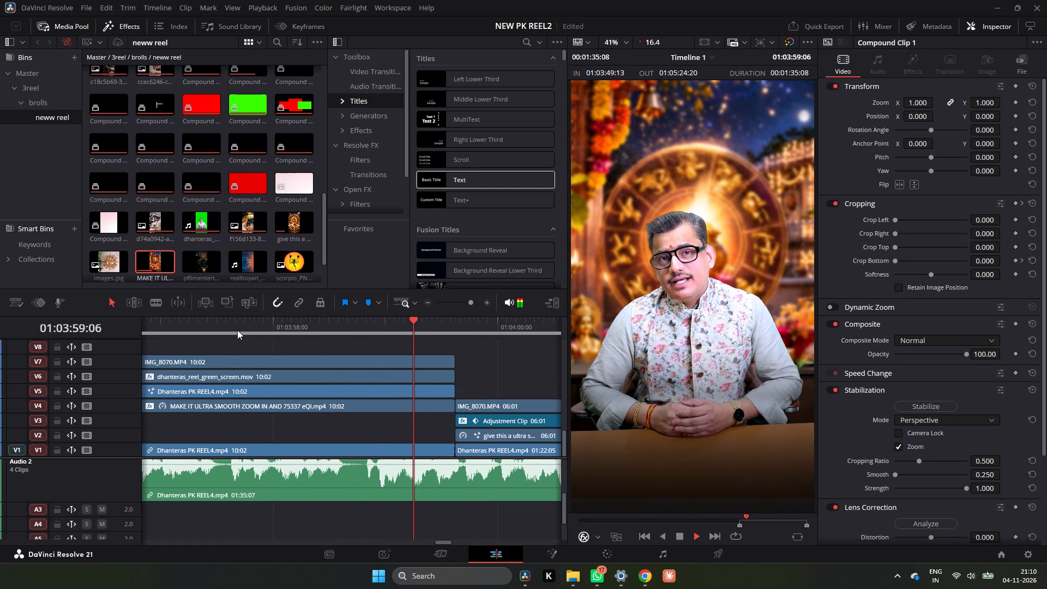
{"action": "key", "text": "space"}
{"action": "key", "text": "space"}
{"action": "key", "text": "space"}
{"action": "key", "text": "space"}
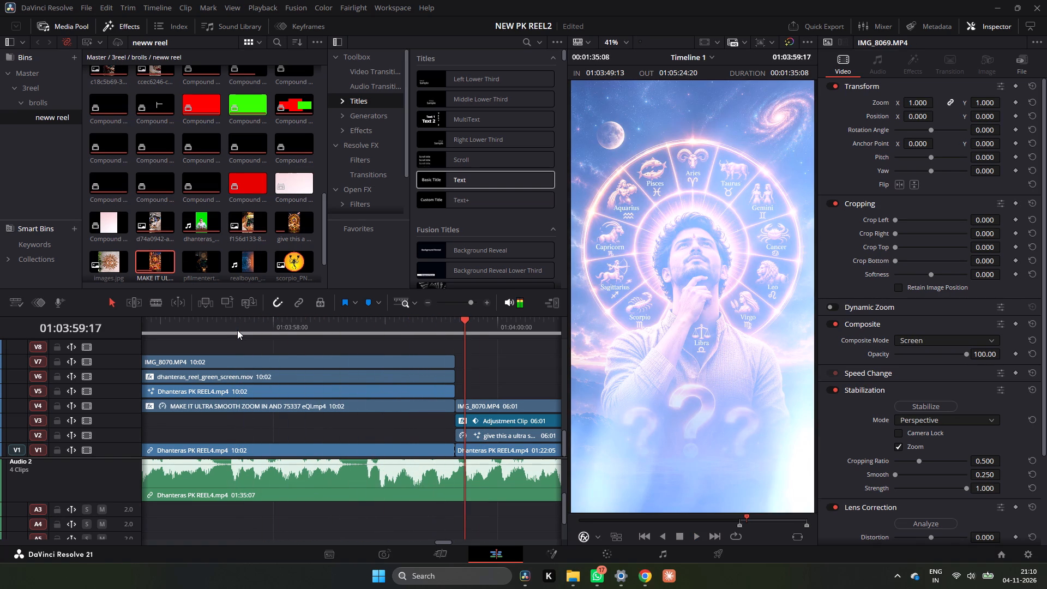
Play on through the shots past the Taurus graphic, return to about 01:04:07, and replay up to the Scorpio graphic at 01:04:08:01.
{"action": "key", "text": "space"}
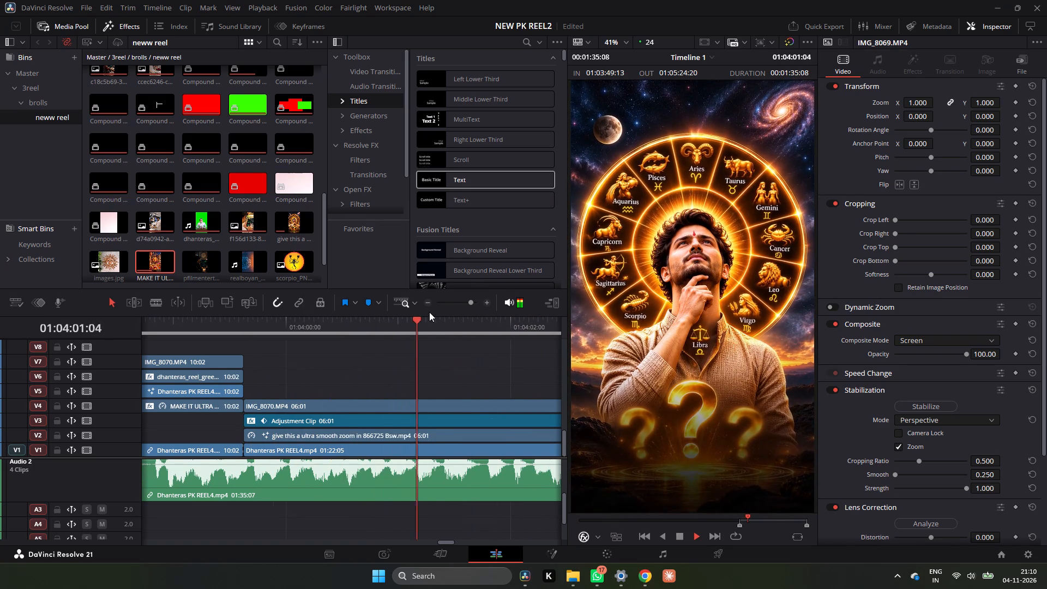
{"action": "left_click", "coordinate": [467, 301]}
{"action": "left_click", "coordinate": [462, 303]}
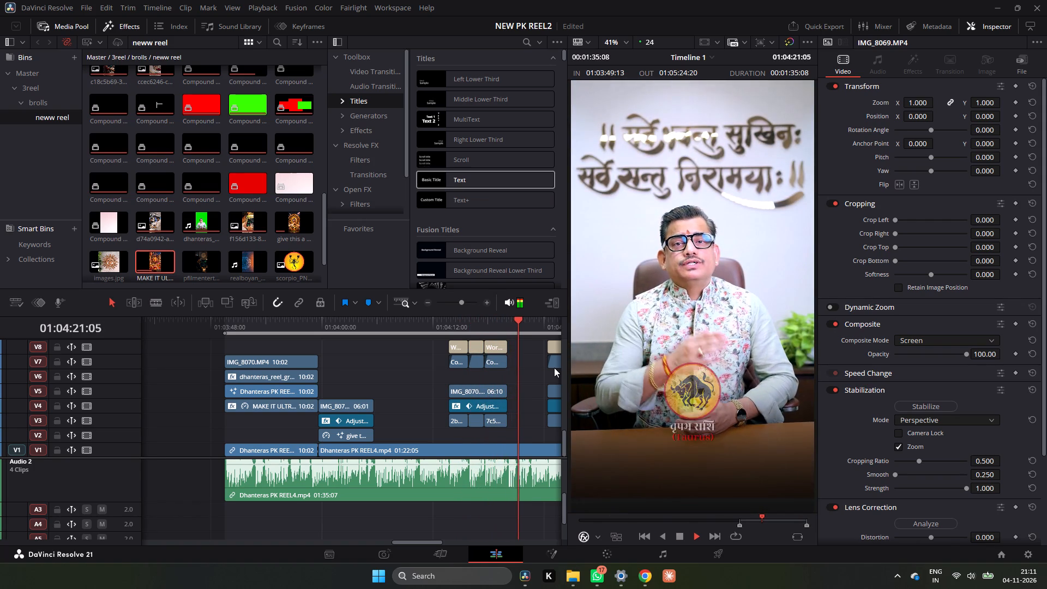
{"action": "left_click", "coordinate": [375, 345]}
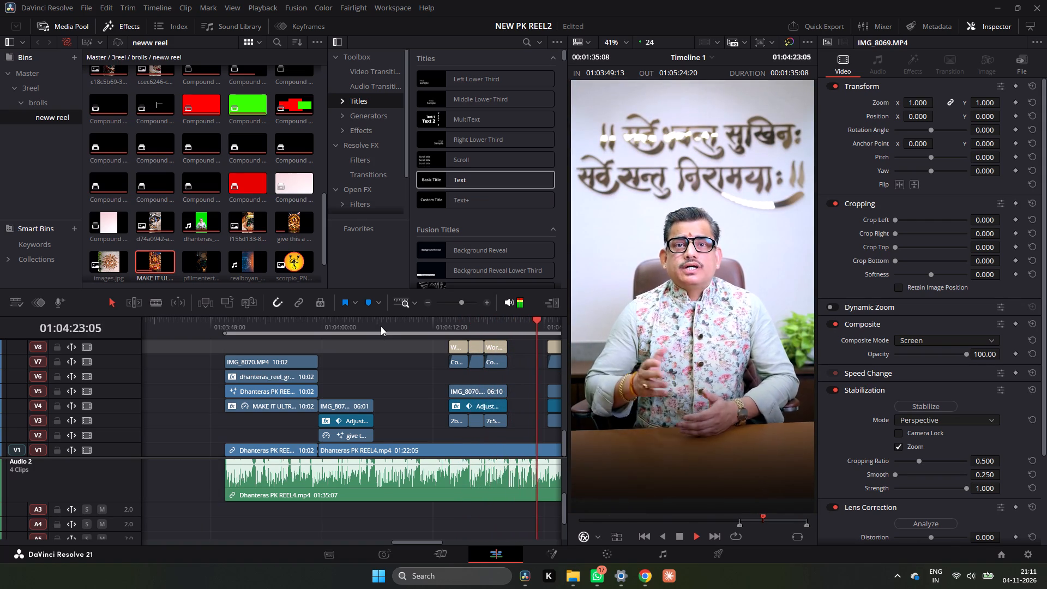
{"action": "left_click", "coordinate": [381, 326]}
{"action": "double_click", "coordinate": [381, 326]}
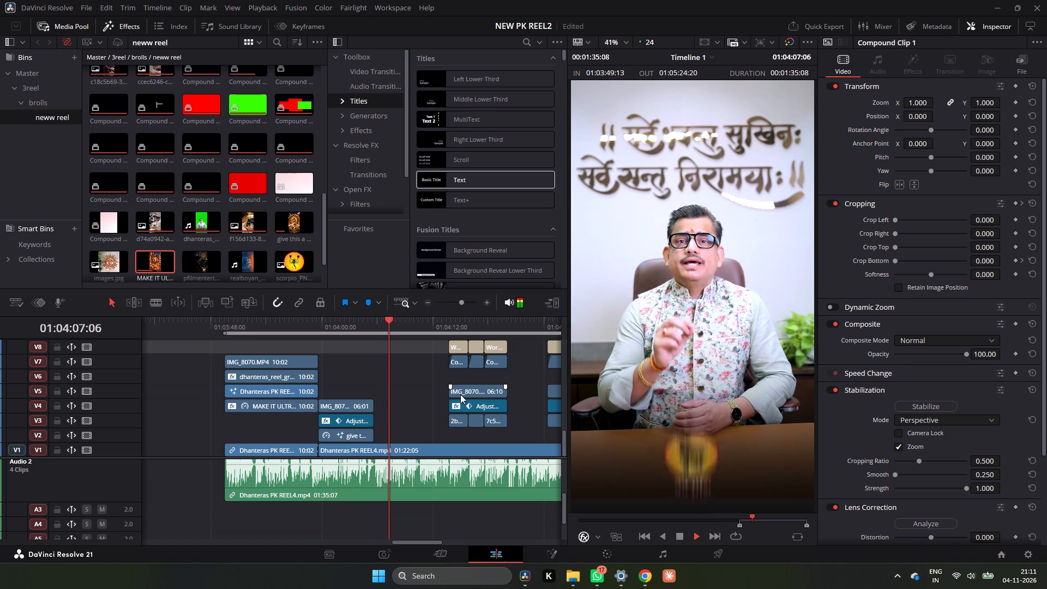
{"action": "key", "text": "space"}
Move Compound Clip 4, just before the Scorpio graphic clip, up from track V23 to V24.
{"action": "scroll", "coordinate": [495, 428], "scroll_direction": "up", "scroll_amount": 1}
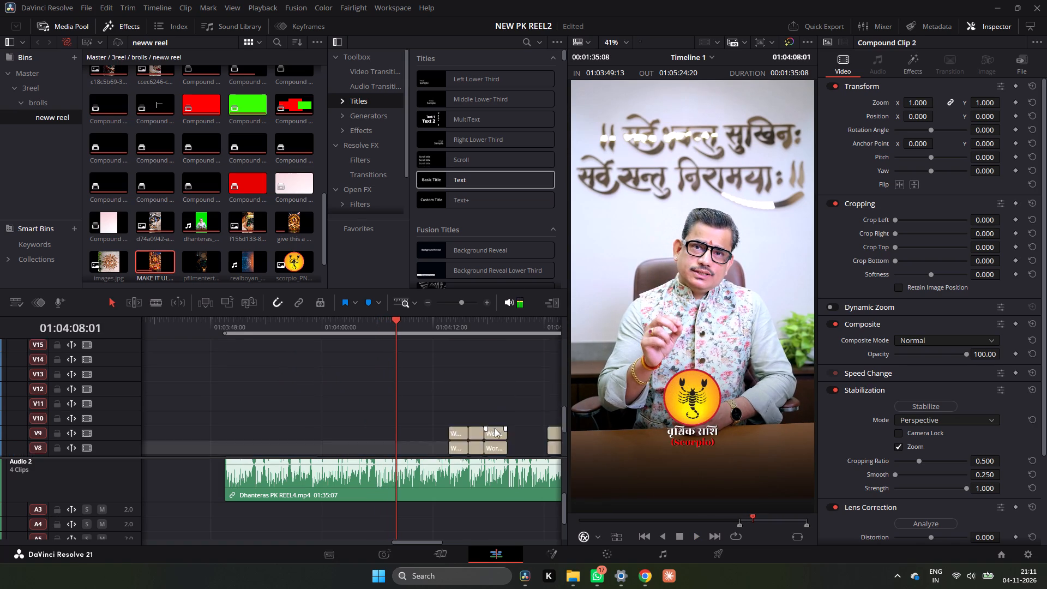
{"action": "scroll", "coordinate": [495, 428], "scroll_direction": "up", "scroll_amount": 1}
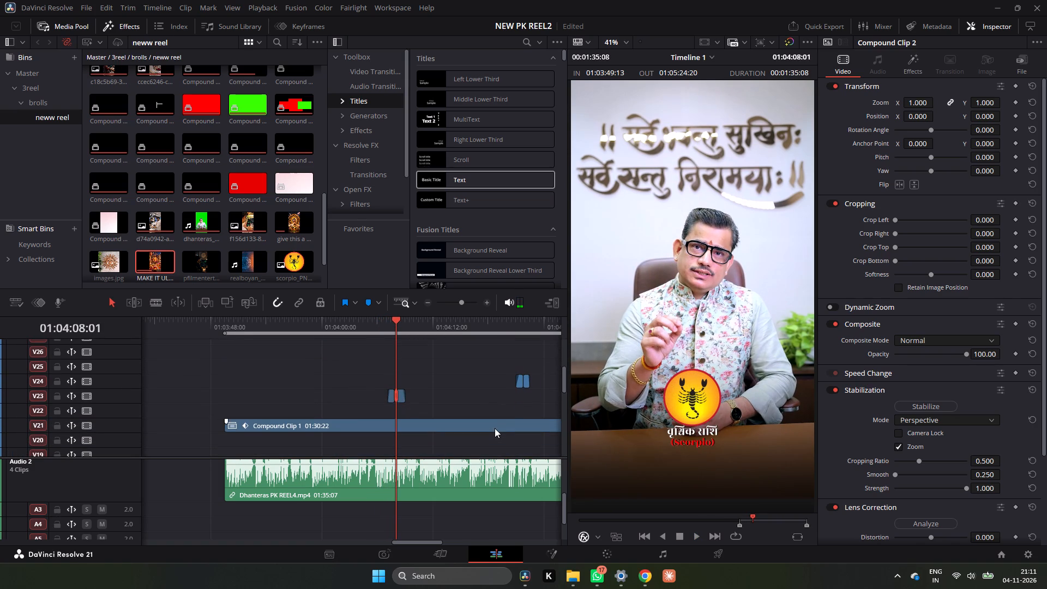
{"action": "left_click", "coordinate": [475, 302]}
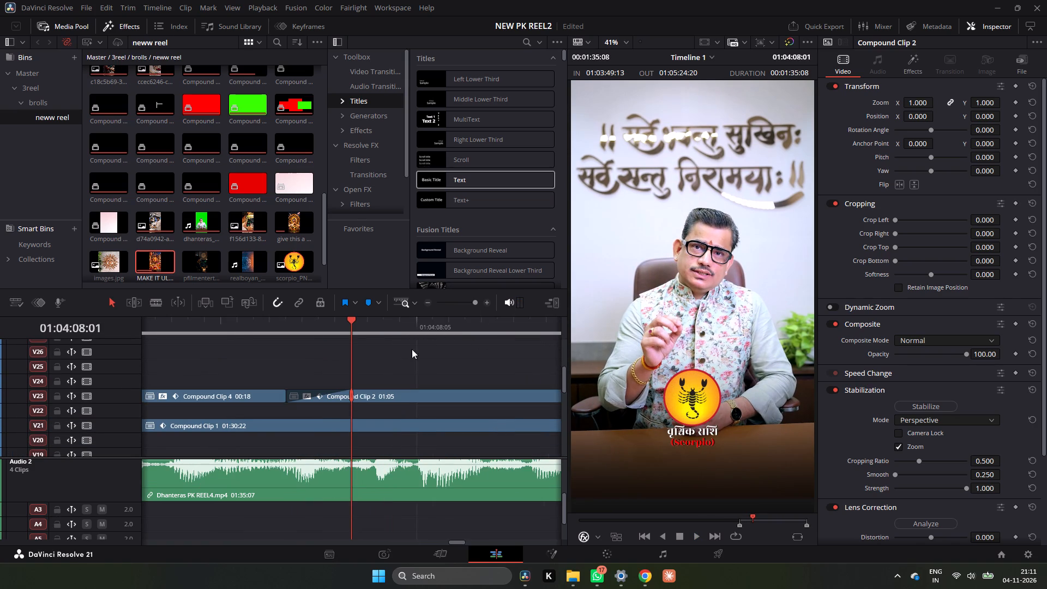
{"action": "left_click_drag", "start_coordinate": [468, 303], "coordinate": [351, 395]}
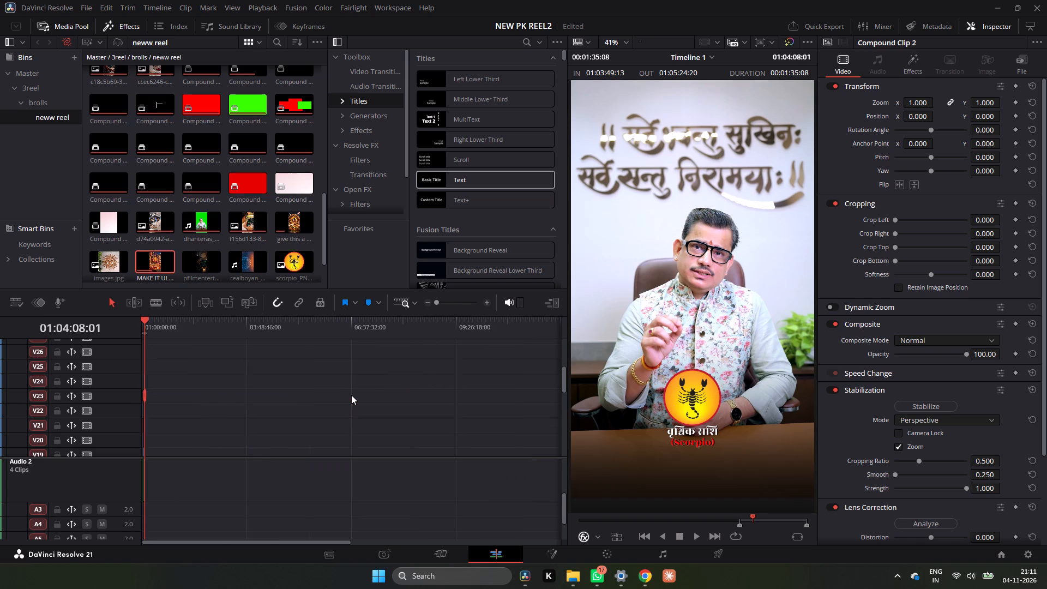
{"action": "scroll", "coordinate": [351, 395], "scroll_direction": "down", "scroll_amount": 1}
{"action": "left_click", "coordinate": [452, 297]}
{"action": "left_click_drag", "start_coordinate": [452, 297], "coordinate": [455, 298]}
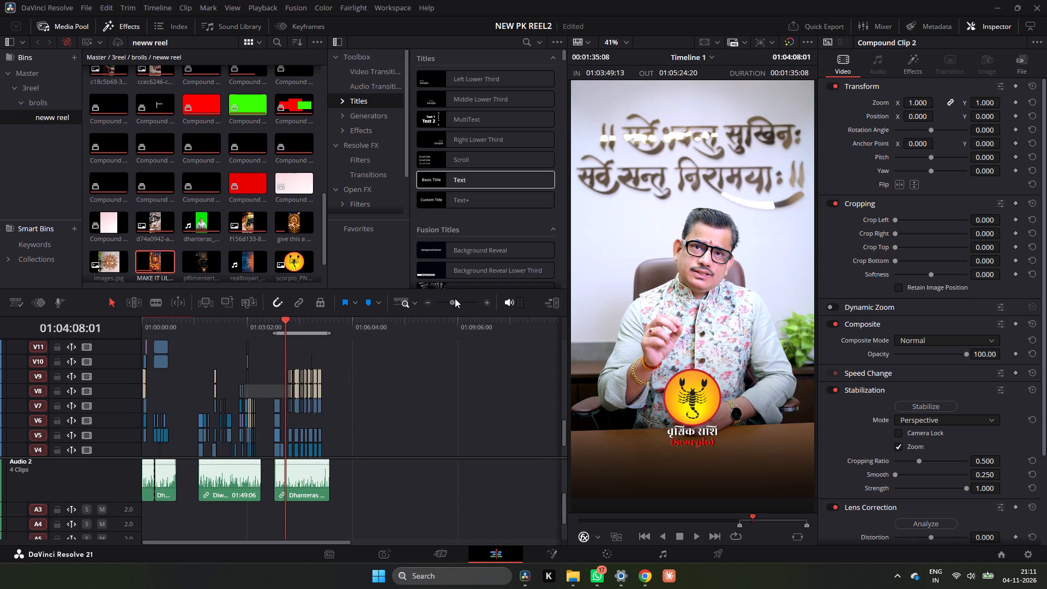
{"action": "left_click_drag", "start_coordinate": [455, 298], "coordinate": [462, 303]}
{"action": "left_click", "coordinate": [466, 303]}
{"action": "scroll", "coordinate": [402, 404], "scroll_direction": "up", "scroll_amount": 1}
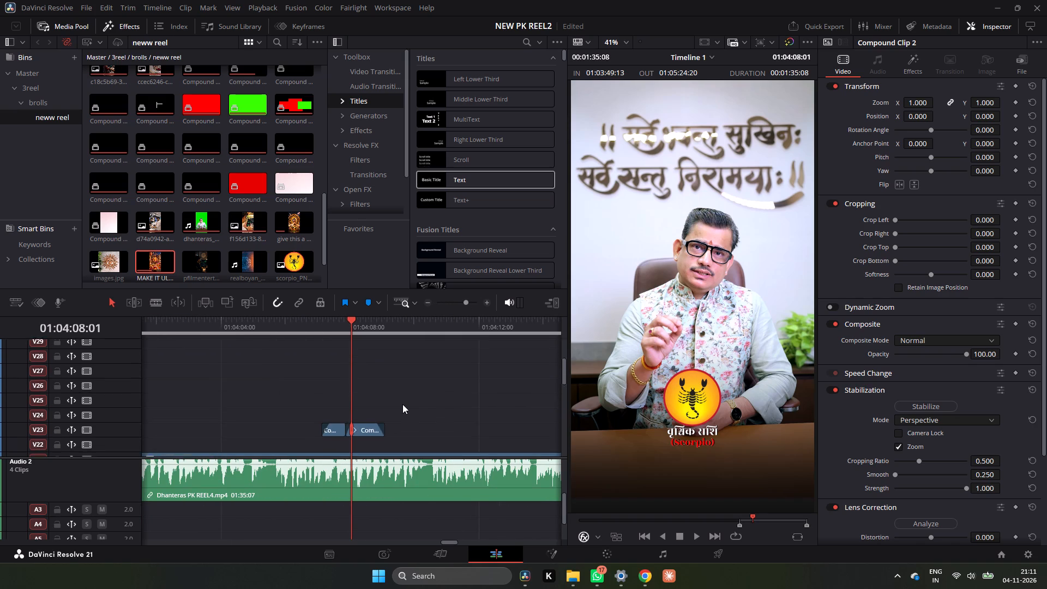
{"action": "scroll", "coordinate": [402, 404], "scroll_direction": "up", "scroll_amount": 1}
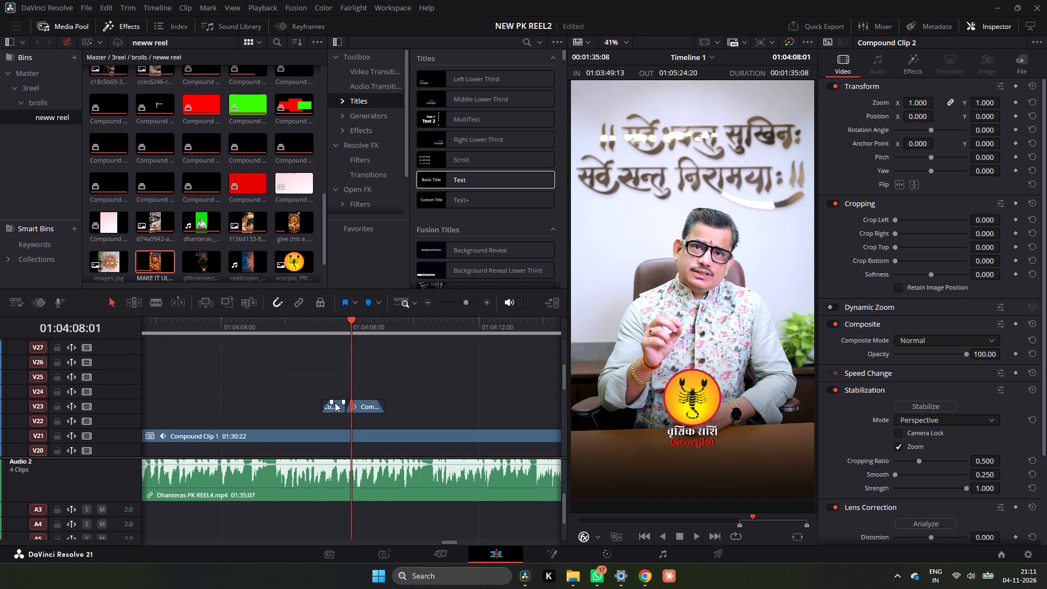
{"action": "left_click_drag", "start_coordinate": [336, 401], "coordinate": [335, 394]}
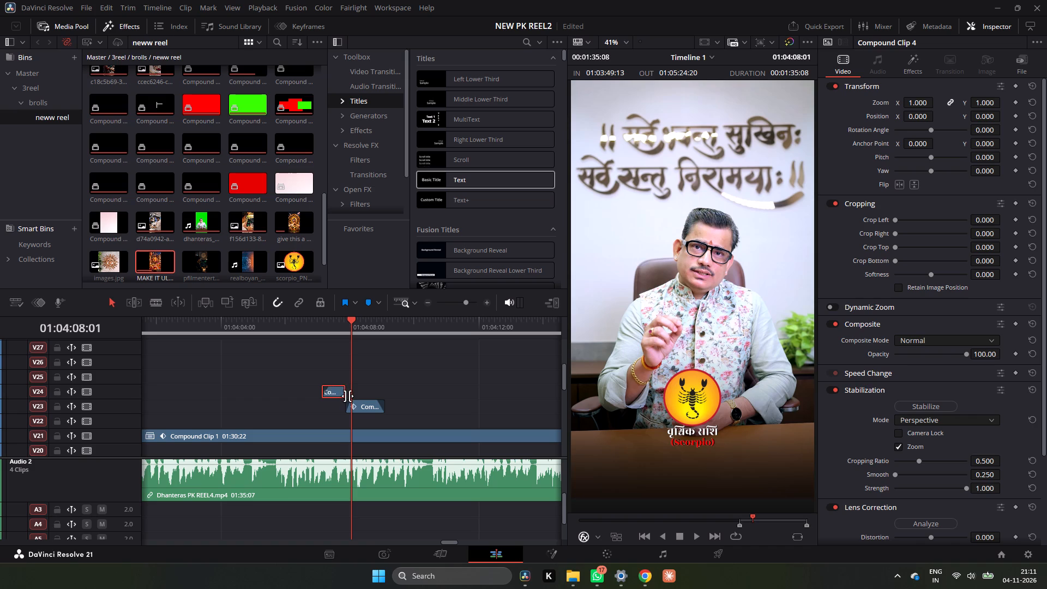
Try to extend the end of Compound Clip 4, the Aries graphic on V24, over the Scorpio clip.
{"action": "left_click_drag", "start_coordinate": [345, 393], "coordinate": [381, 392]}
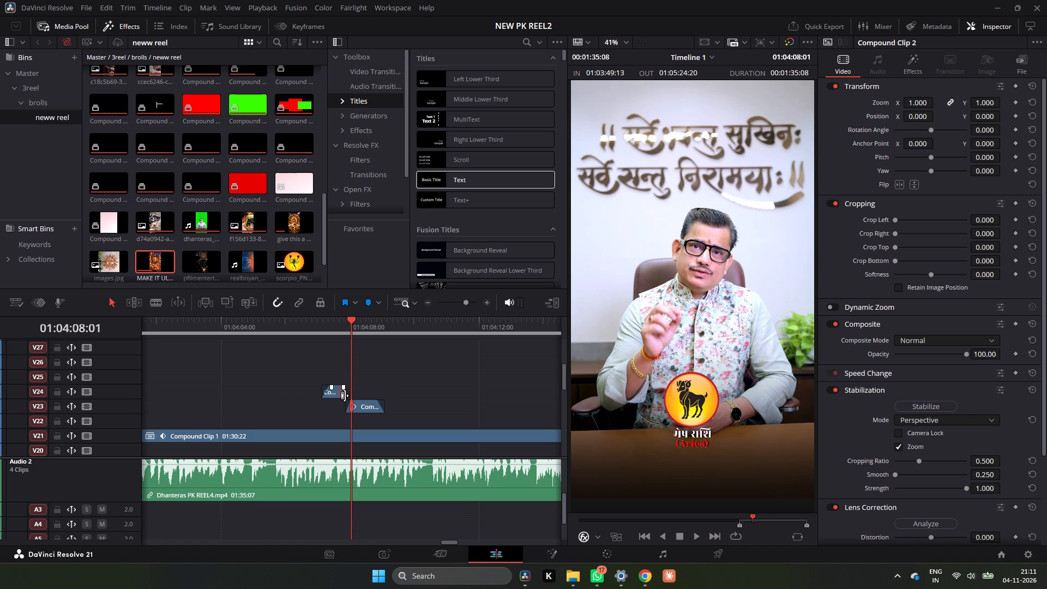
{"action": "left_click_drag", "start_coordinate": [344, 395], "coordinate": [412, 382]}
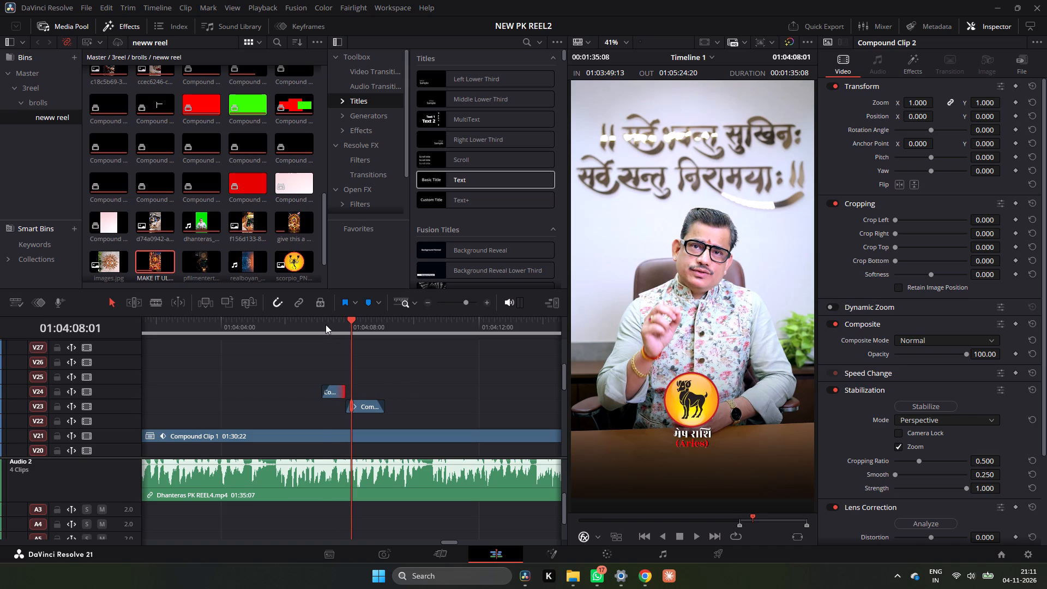
Split Compound Clip 4 on V24 at 01:04:07:17, keeping the cut at that frame.
{"action": "double_click", "coordinate": [326, 324]}
{"action": "key", "text": "space"}
{"action": "key", "text": "space"}
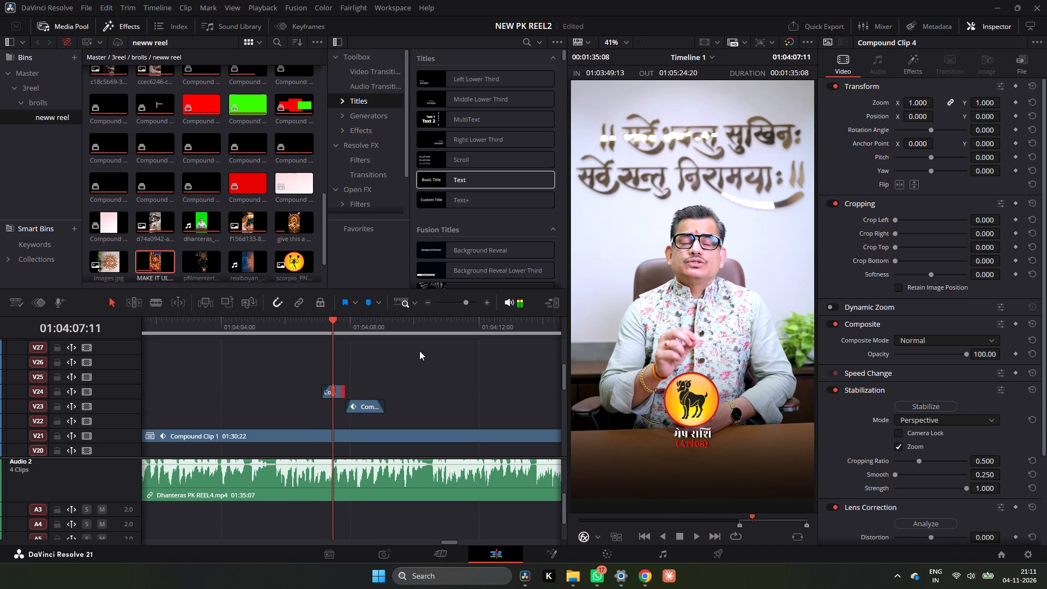
{"action": "left_click", "coordinate": [472, 298]}
{"action": "key", "text": "space"}
{"action": "key", "text": "space"}
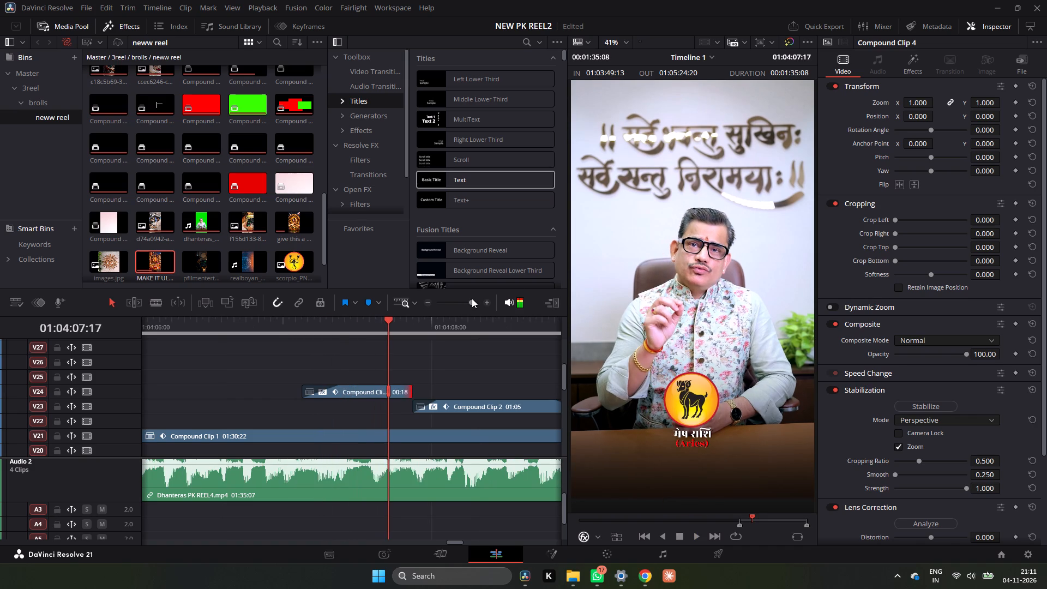
{"action": "left_click", "coordinate": [383, 389]}
{"action": "key", "text": "ctrl+b"}
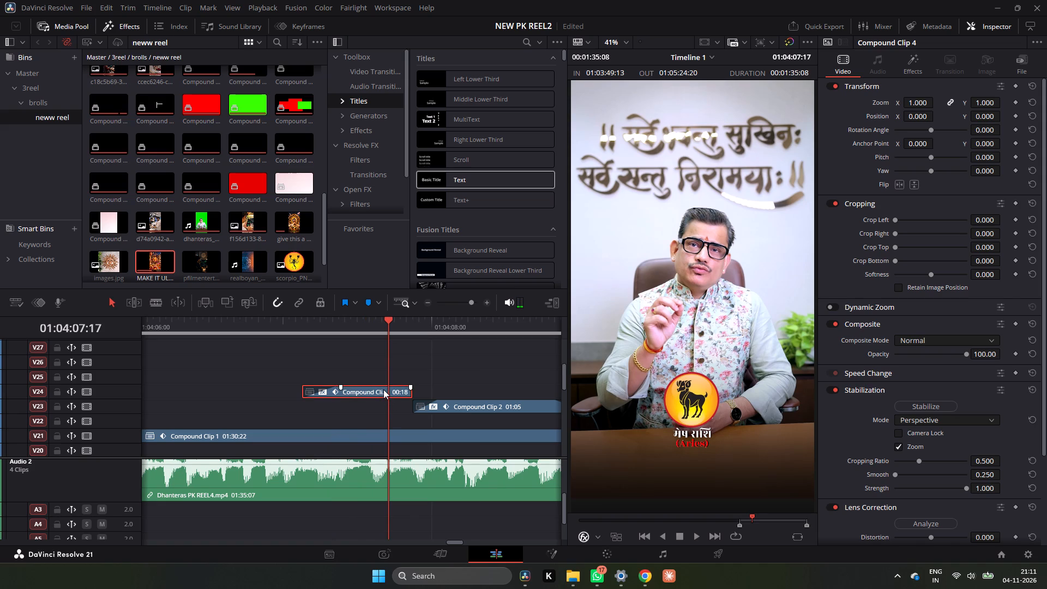
{"action": "left_click_drag", "start_coordinate": [383, 389], "coordinate": [398, 393]}
{"action": "left_click", "coordinate": [398, 393]}
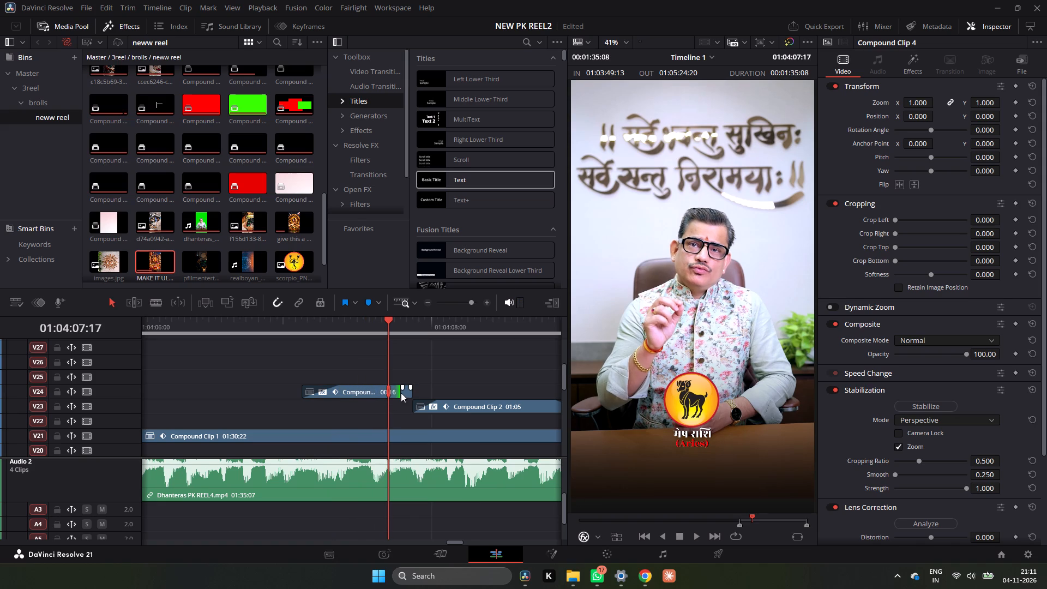
{"action": "key", "text": "ctrl+z"}
Change the clip speed of Compound Clip 4's short second piece to a freeze frame.
{"action": "left_click", "coordinate": [402, 394]}
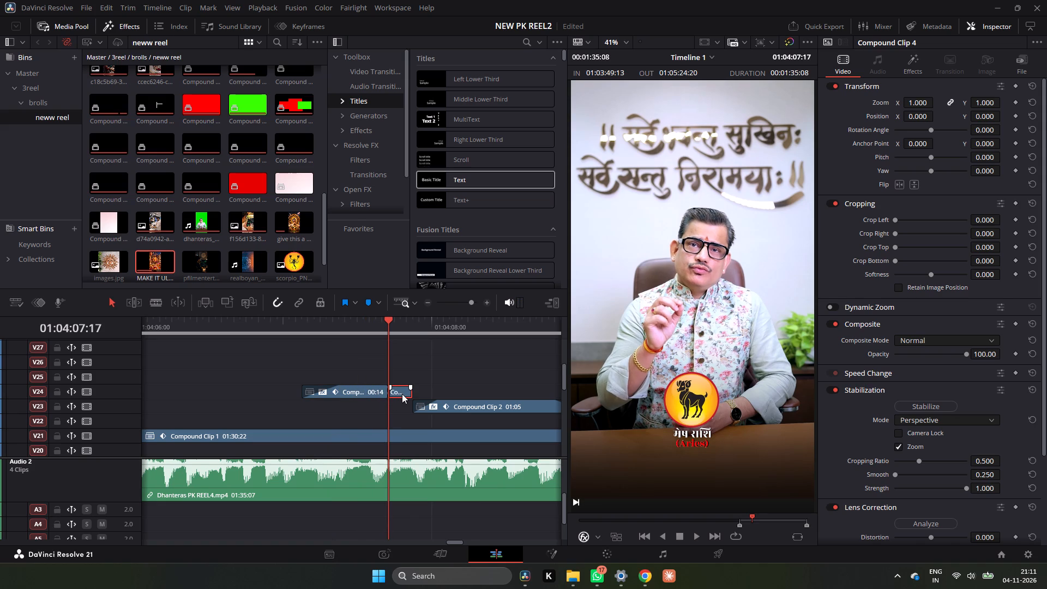
{"action": "right_click", "coordinate": [402, 394]}
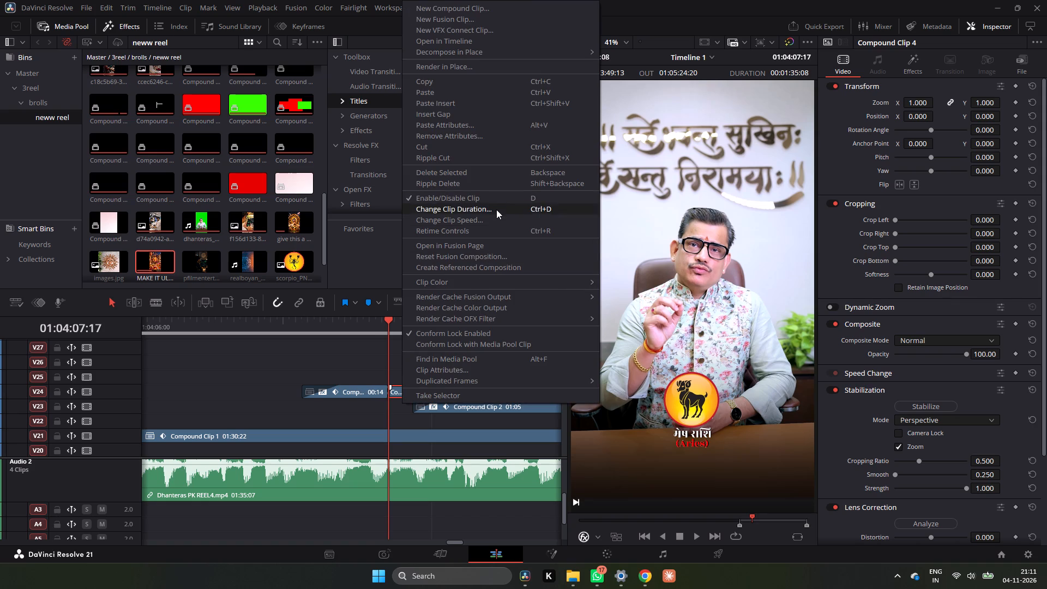
{"action": "left_click_drag", "start_coordinate": [495, 217], "coordinate": [501, 220]}
{"action": "double_click", "coordinate": [501, 220]}
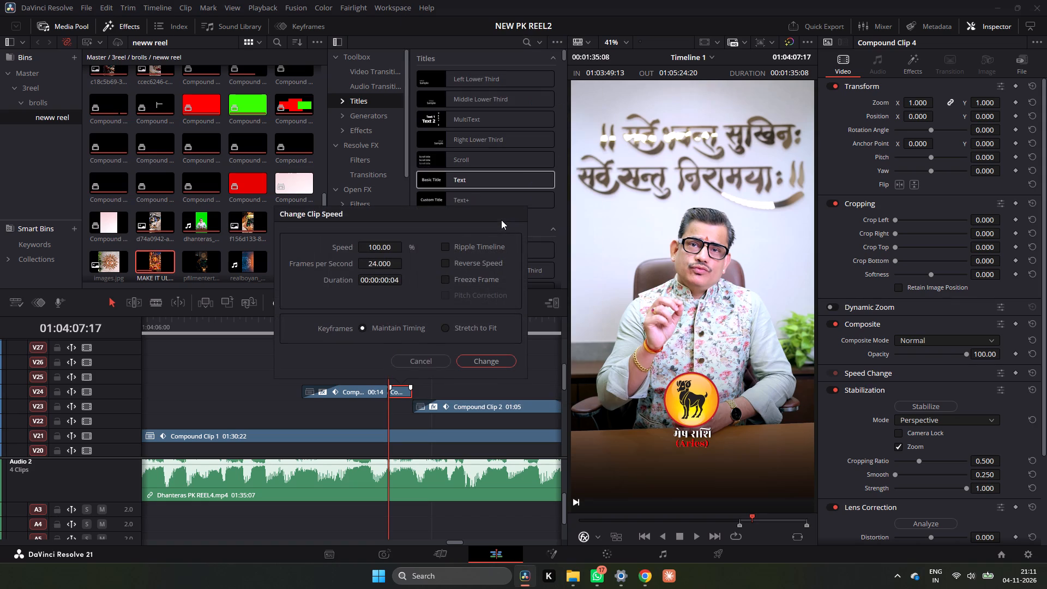
{"action": "left_click", "coordinate": [479, 279]}
{"action": "left_click_drag", "start_coordinate": [479, 279], "coordinate": [497, 395]}
{"action": "left_click", "coordinate": [497, 361]}
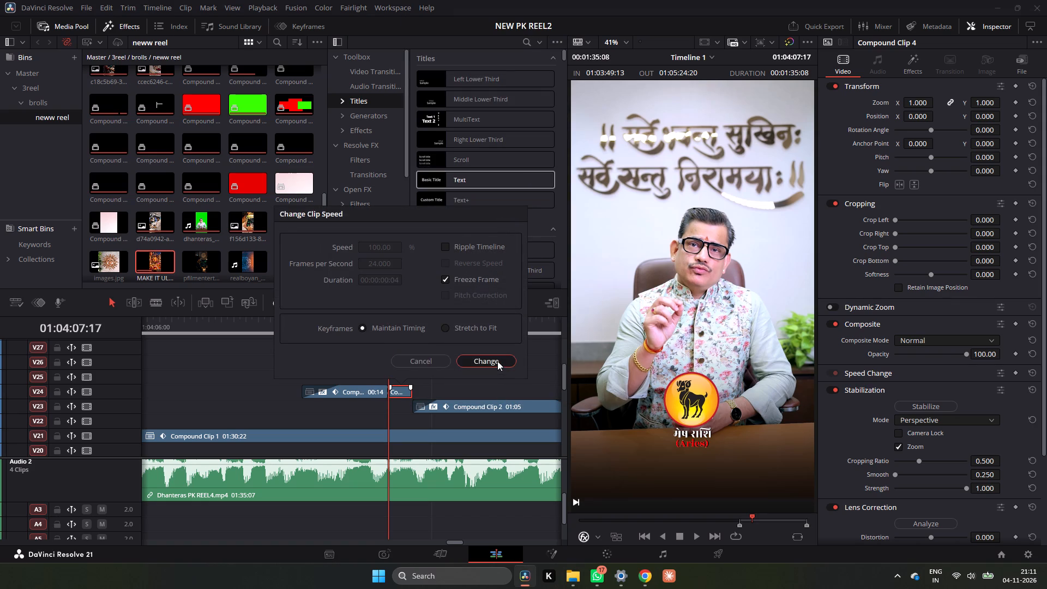
Extend the frozen Aries piece on V24 to a duration of 01:09, ending level with the Scorpio clip below.
{"action": "scroll", "coordinate": [497, 361], "scroll_direction": "right", "scroll_amount": 1}
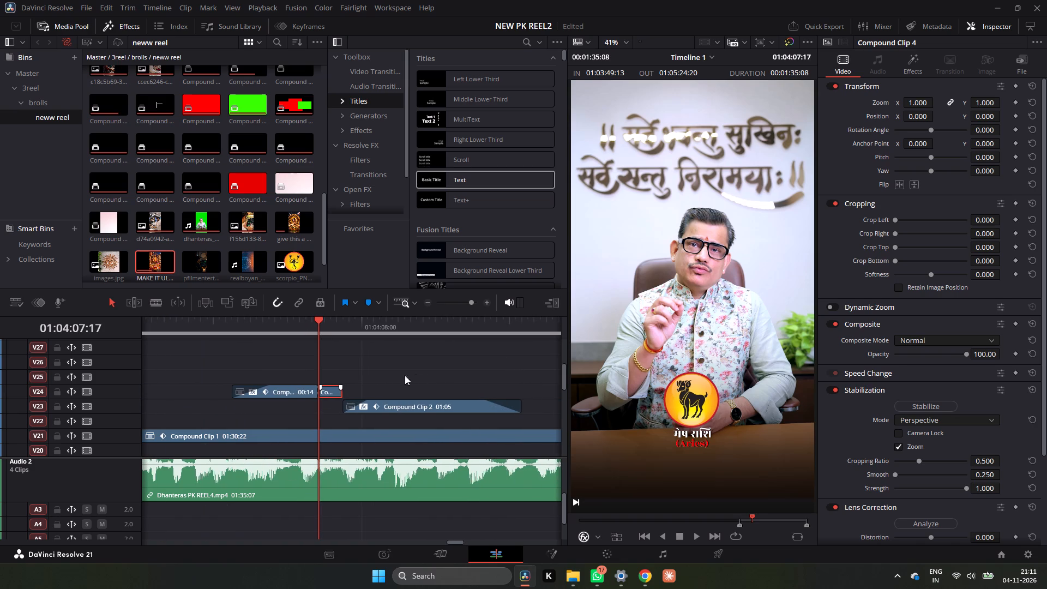
{"action": "left_click_drag", "start_coordinate": [342, 394], "coordinate": [512, 390]}
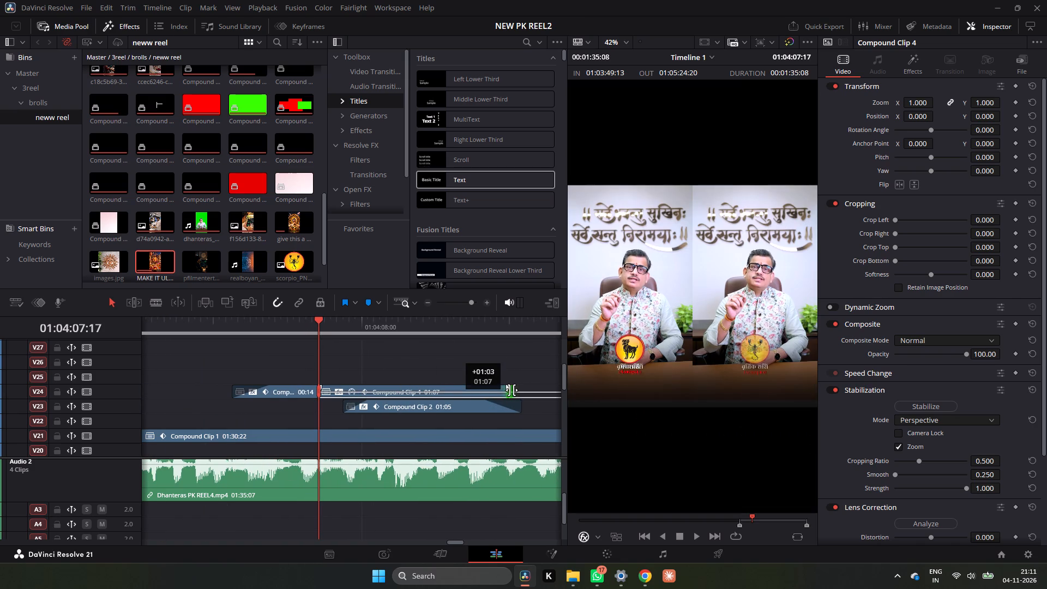
{"action": "left_click_drag", "start_coordinate": [512, 390], "coordinate": [513, 390]}
{"action": "left_click_drag", "start_coordinate": [507, 394], "coordinate": [516, 395]}
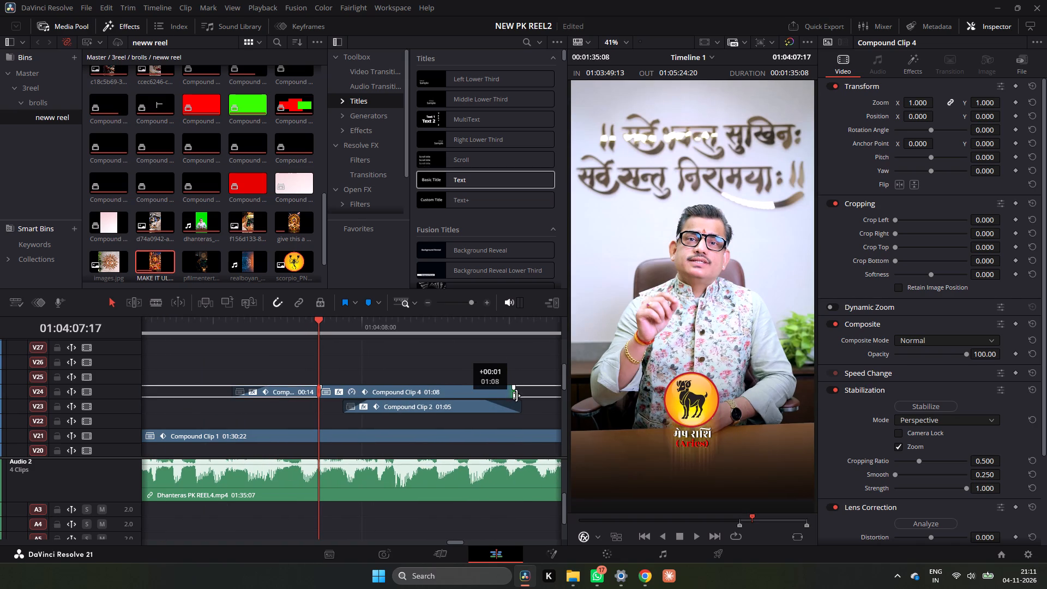
{"action": "left_click_drag", "start_coordinate": [516, 395], "coordinate": [521, 397]}
Add a short fade-out to the end of the frozen Aries piece on V24.
{"action": "left_click_drag", "start_coordinate": [519, 389], "coordinate": [511, 389]}
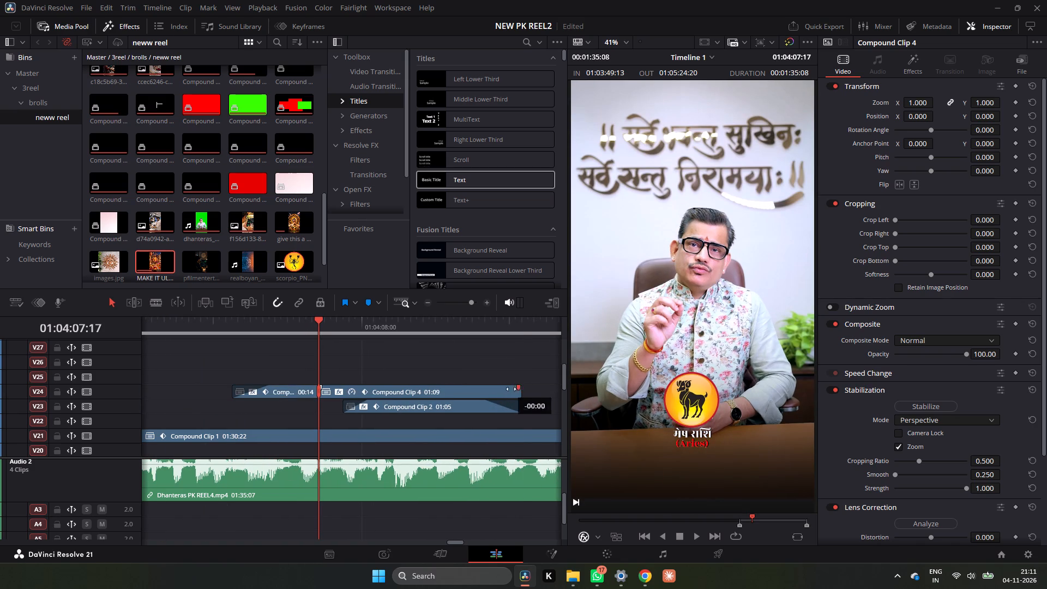
{"action": "left_click_drag", "start_coordinate": [511, 389], "coordinate": [487, 389]}
At 01:04:08:06, shift both Aries pieces on V24 horizontally to the left side of the video frame using Position X.
{"action": "key", "text": "space"}
{"action": "key", "text": "space"}
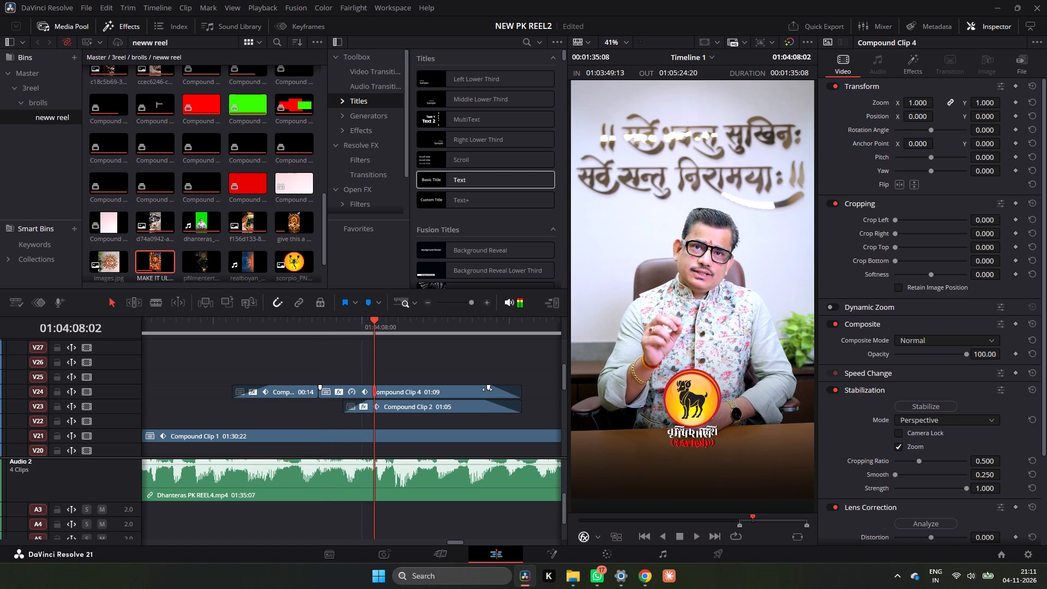
{"action": "key", "text": "space"}
{"action": "key", "text": "space"}
{"action": "left_click_drag", "start_coordinate": [299, 367], "coordinate": [359, 390]}
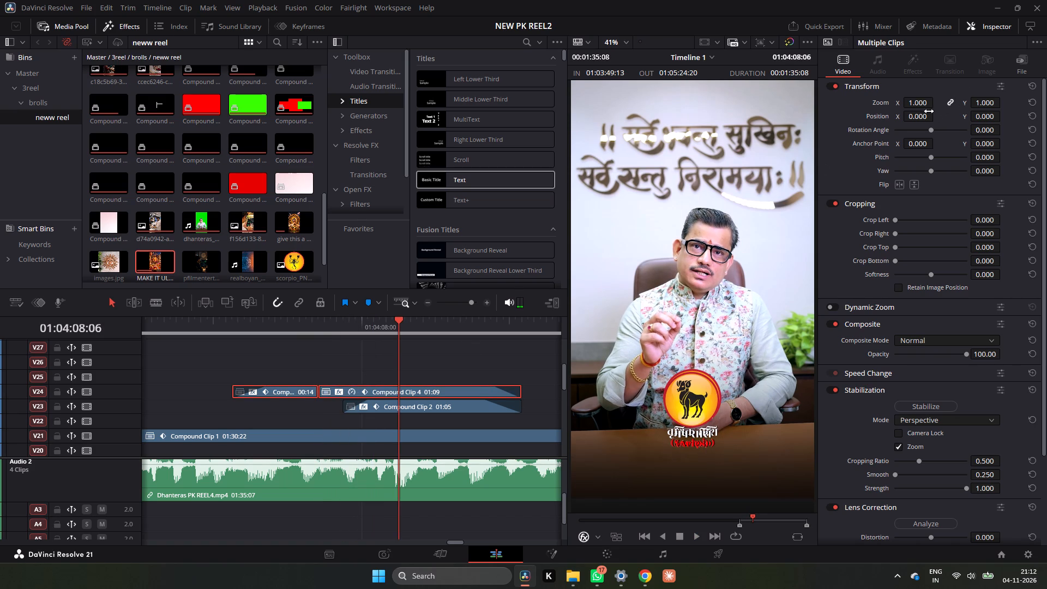
{"action": "left_click_drag", "start_coordinate": [928, 112], "coordinate": [823, 128]}
Set Position X of Compound Clip 2, the Scorpio graphic on V23, to 153.
{"action": "left_click", "coordinate": [455, 407]}
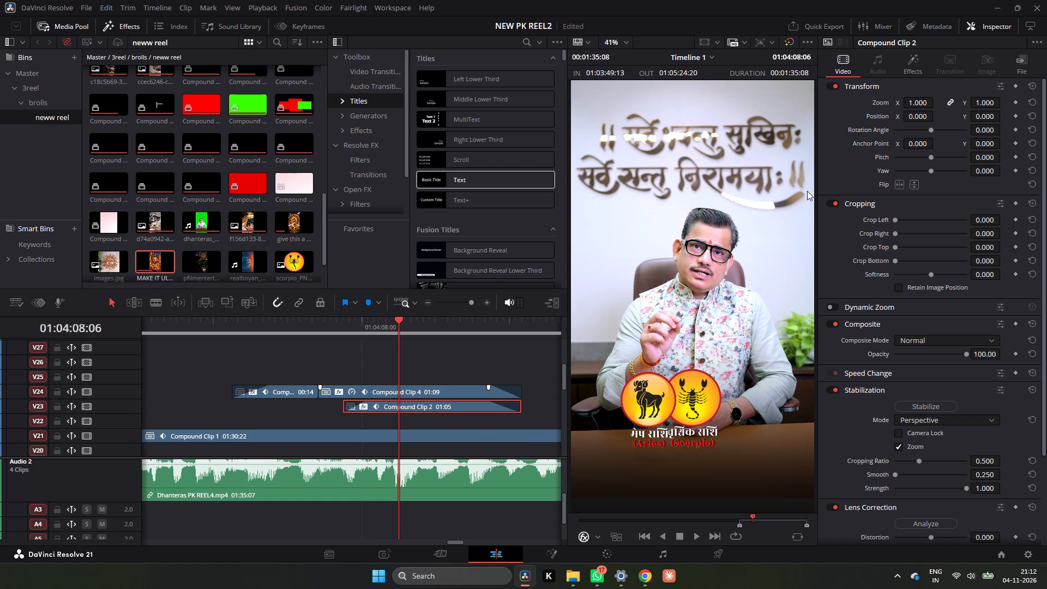
{"action": "left_click", "coordinate": [919, 116]}
{"action": "left_click_drag", "start_coordinate": [919, 116], "coordinate": [986, 118]}
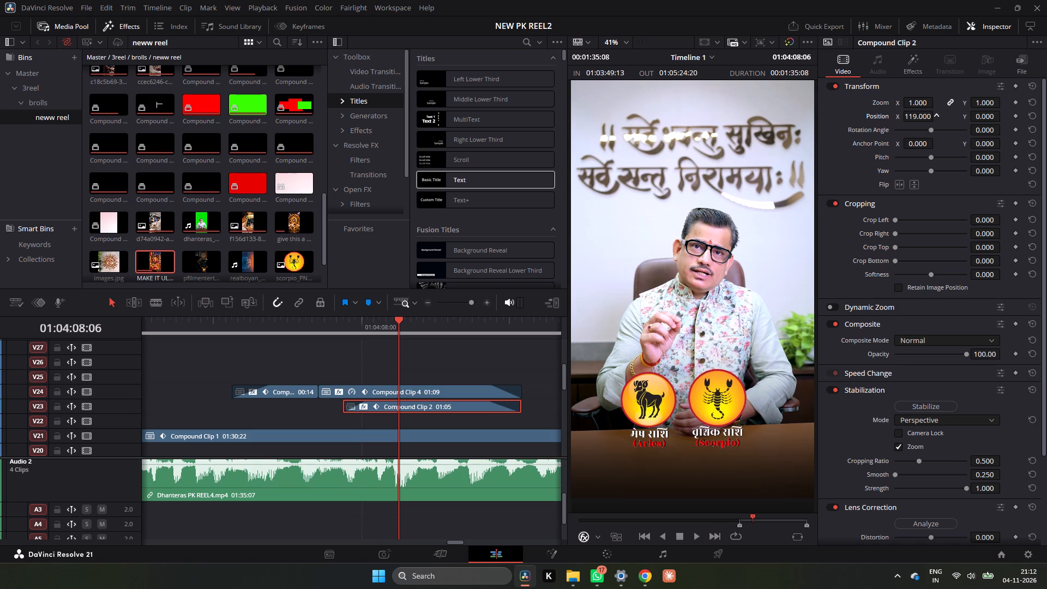
{"action": "left_click_drag", "start_coordinate": [986, 118], "coordinate": [1003, 116]}
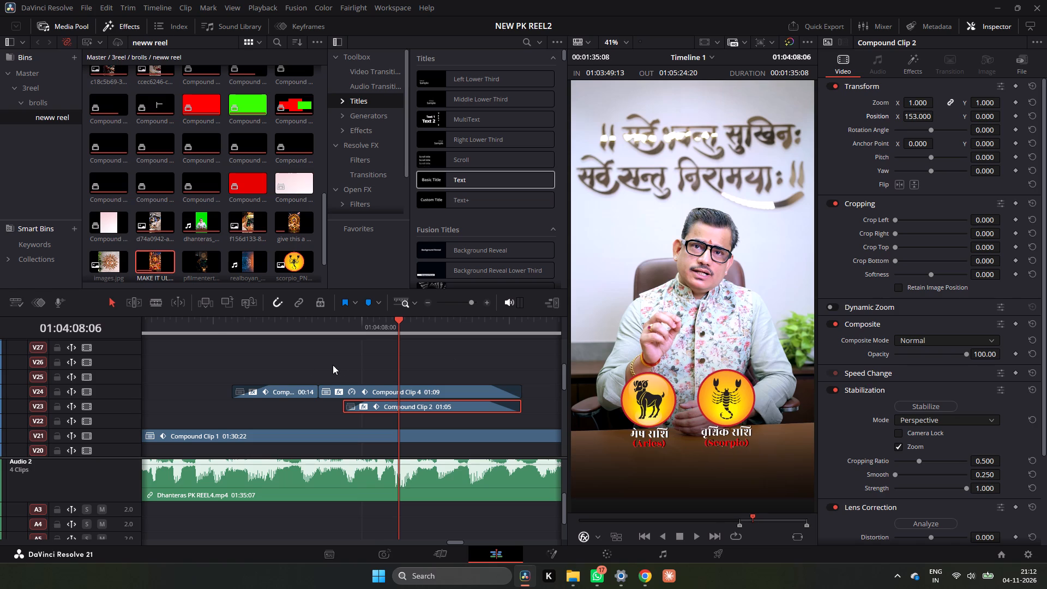
Play back the side-by-side Aries and Scorpio graphics and continue to the Copper Utensils shot at 01:04:14:08.
{"action": "left_click", "coordinate": [209, 338]}
{"action": "key", "text": "space"}
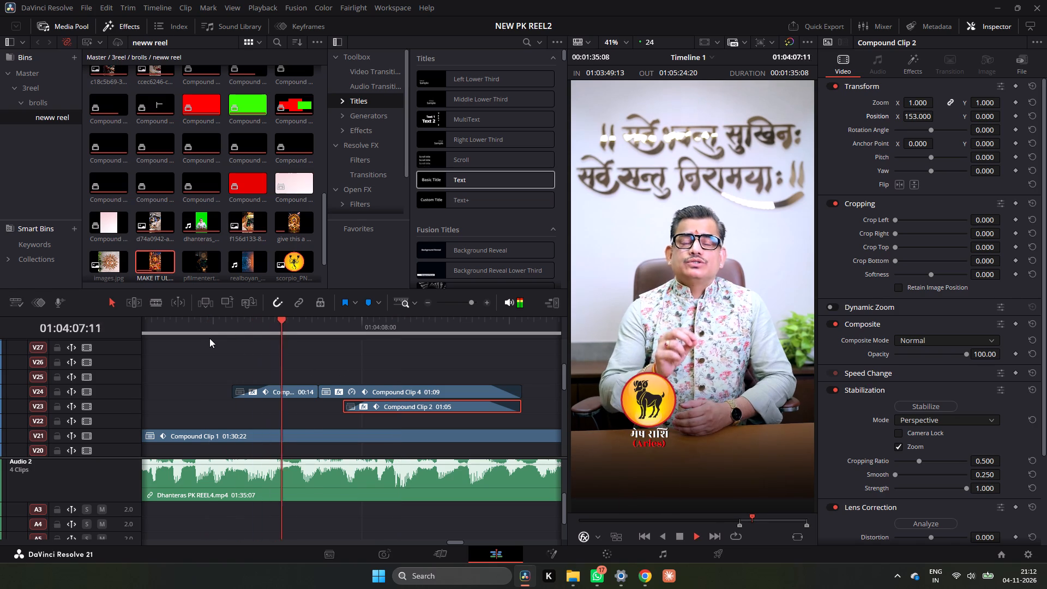
{"action": "key", "text": "space"}
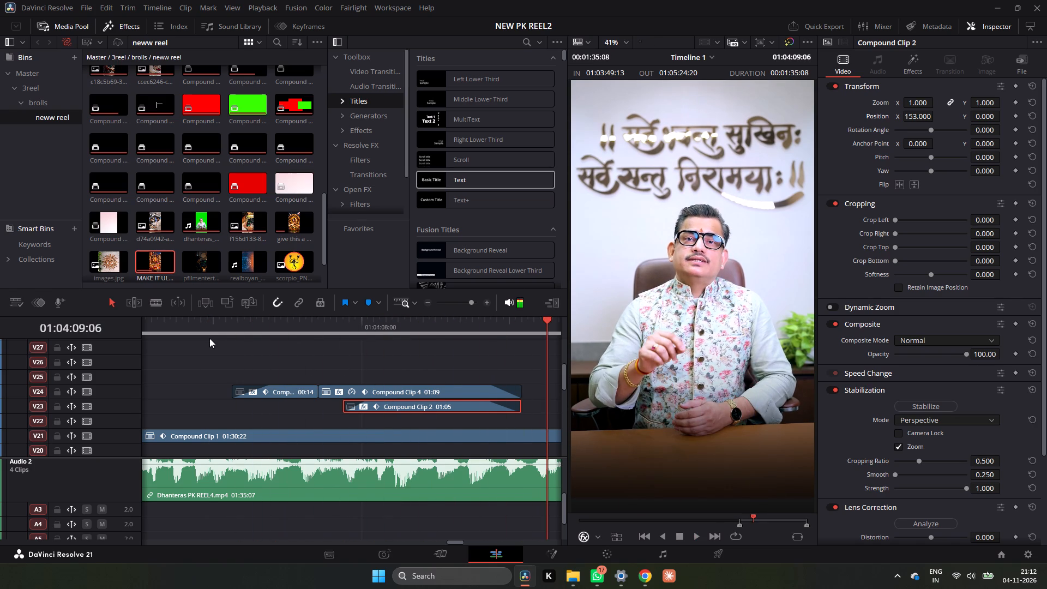
{"action": "key", "text": "space"}
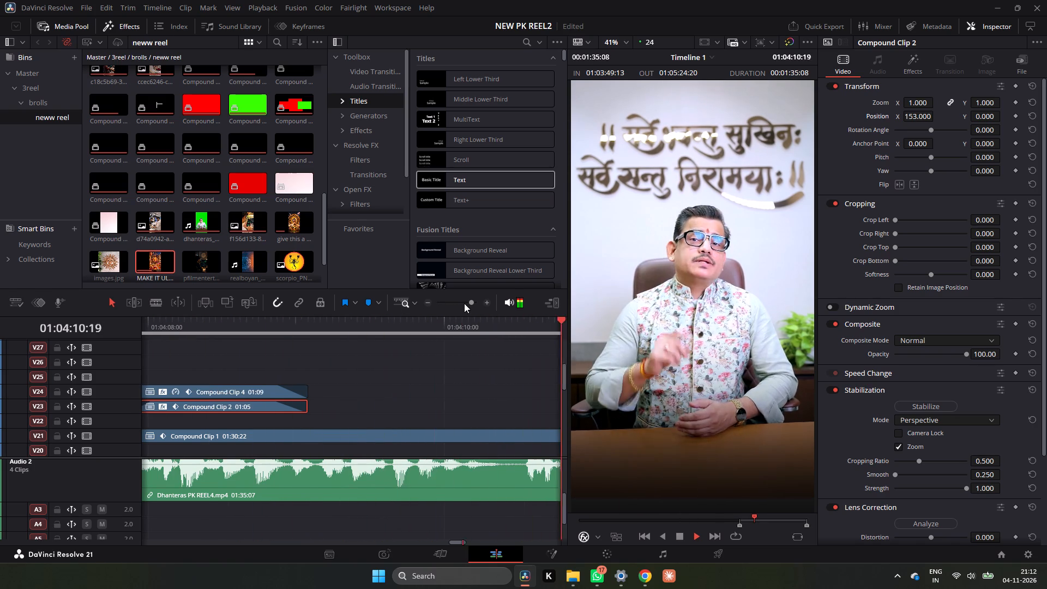
{"action": "left_click", "coordinate": [465, 305]}
{"action": "left_click", "coordinate": [465, 305]}
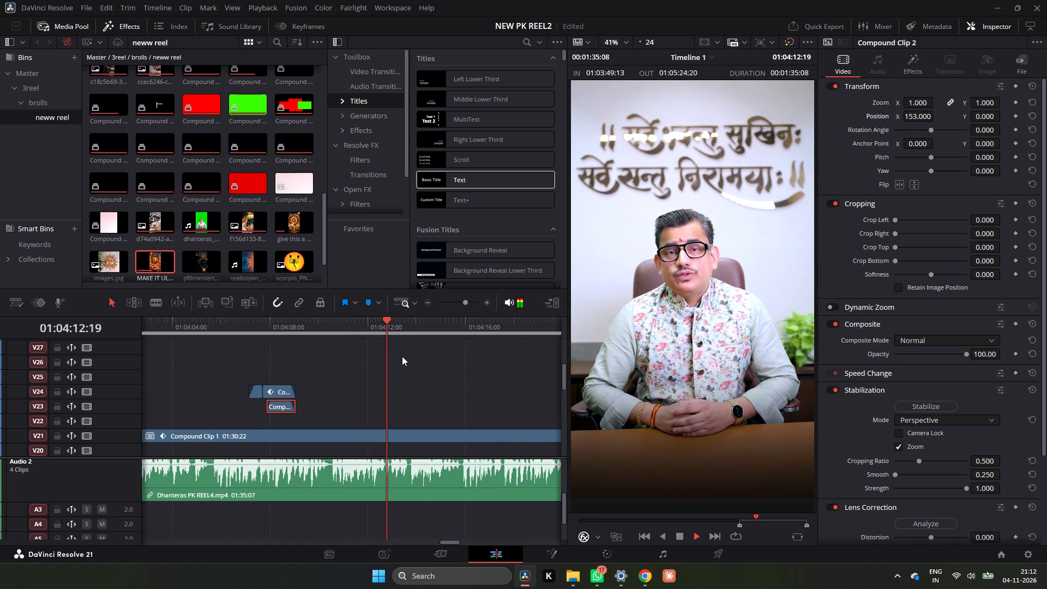
{"action": "key", "text": "space"}
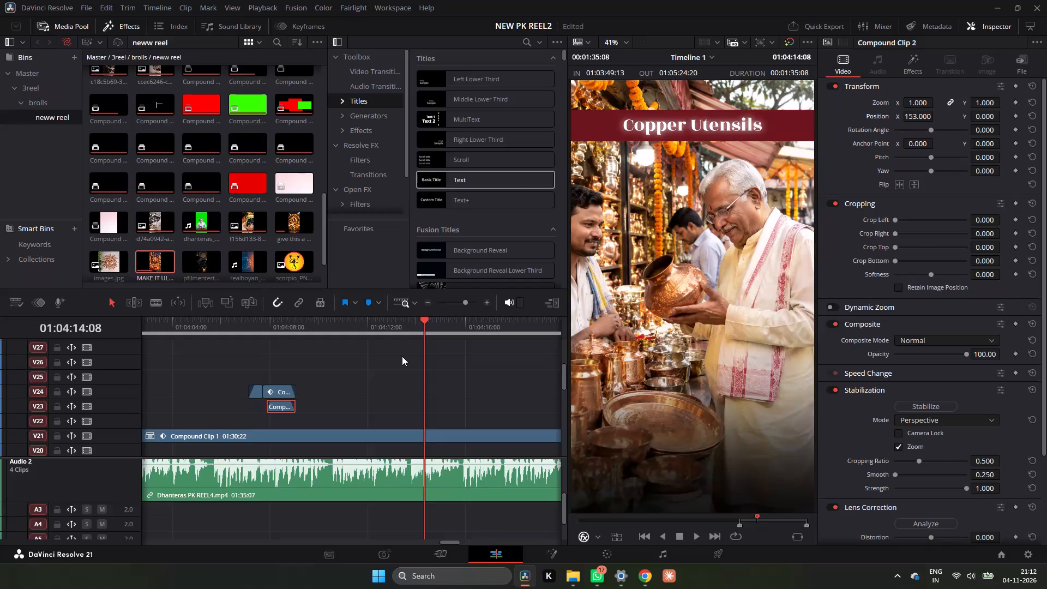
Review the end of the zodiac graphics from 01:04:08:11, and skim the presenter shot up to Copper Utensils at 01:04:14:19.
{"action": "left_click", "coordinate": [281, 326]}
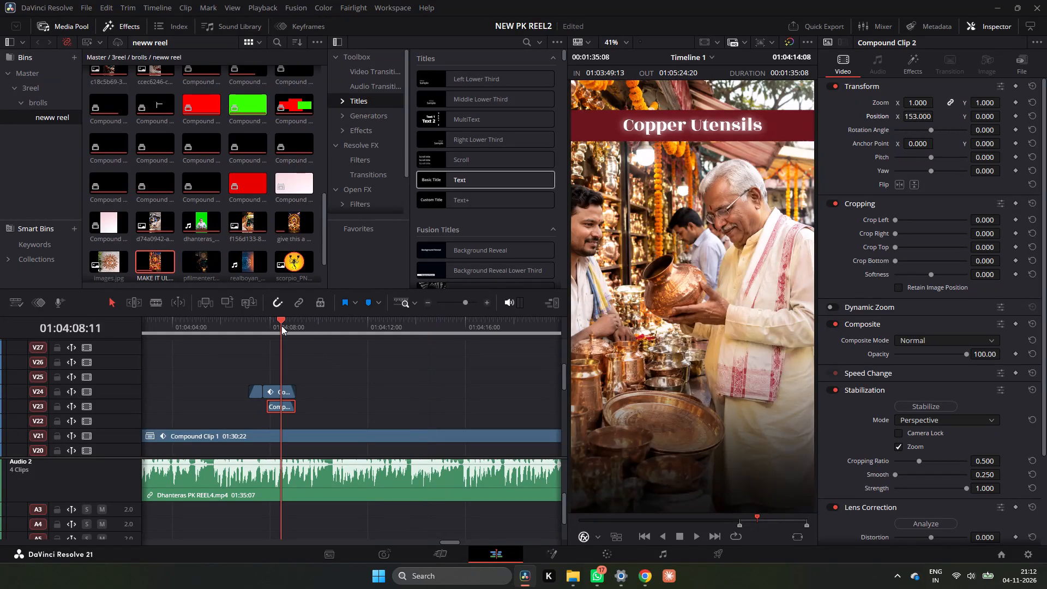
{"action": "key", "text": "space"}
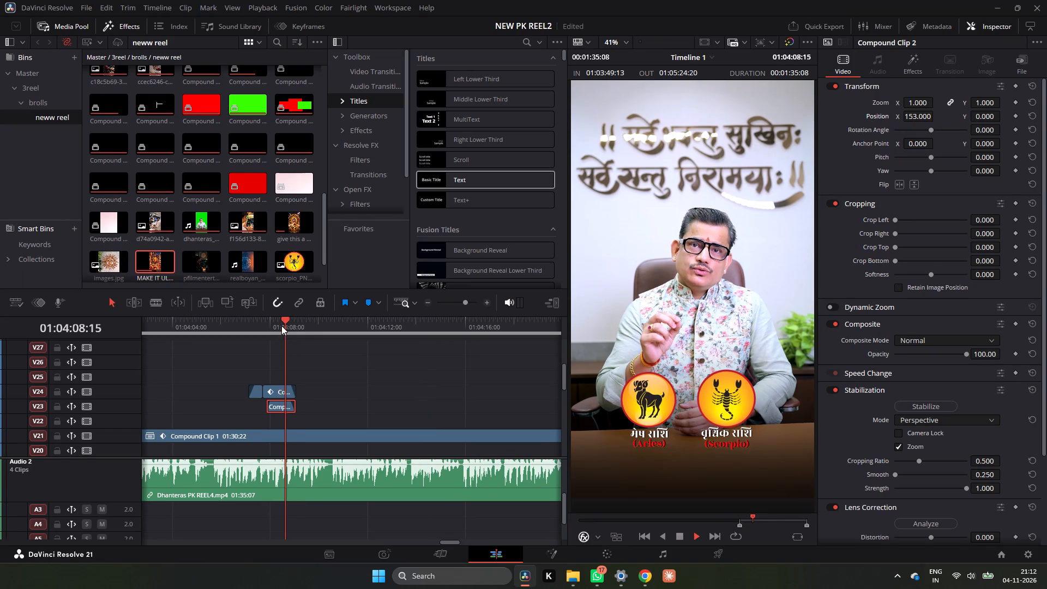
{"action": "key", "text": "space"}
{"action": "left_click_drag", "start_coordinate": [341, 311], "coordinate": [349, 321]}
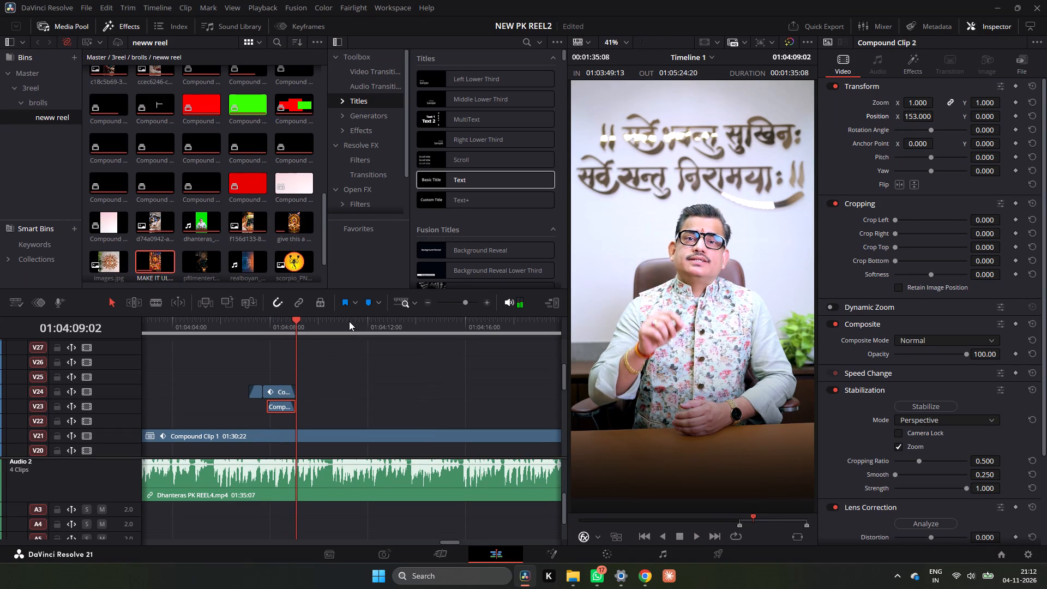
{"action": "left_click_drag", "start_coordinate": [349, 321], "coordinate": [351, 323]}
{"action": "double_click", "coordinate": [351, 323]}
{"action": "left_click", "coordinate": [366, 331]}
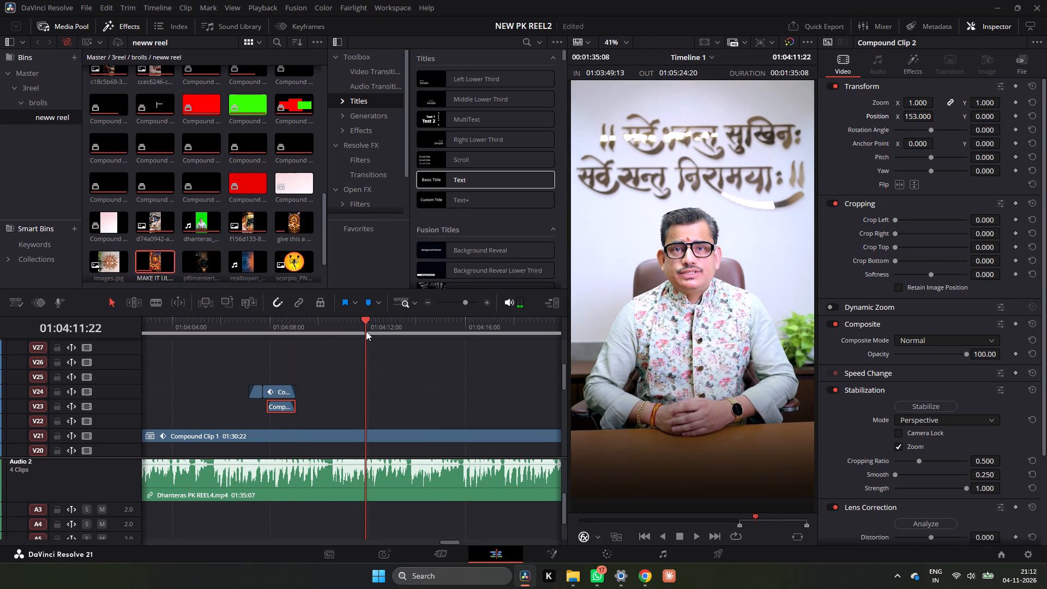
{"action": "left_click", "coordinate": [379, 328]}
{"action": "left_click", "coordinate": [379, 328]}
{"action": "left_click_drag", "start_coordinate": [379, 328], "coordinate": [436, 325]}
{"action": "left_click", "coordinate": [436, 325]}
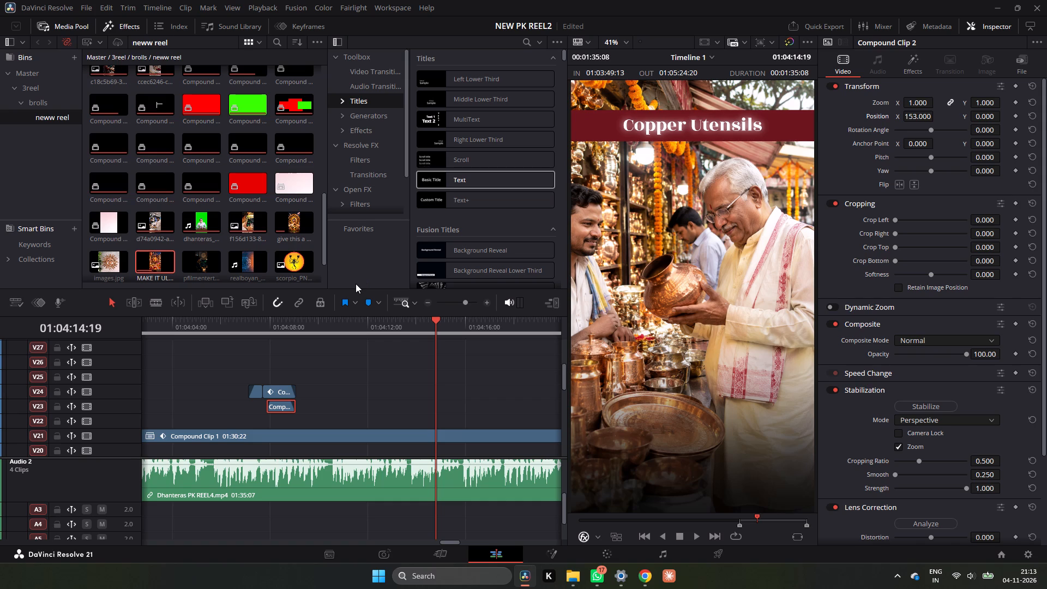
Replay the zodiac graphics to 01:04:08:13 and open Compound Clip 2, the Scorpio graphic, in the Fusion page.
{"action": "left_click", "coordinate": [255, 325]}
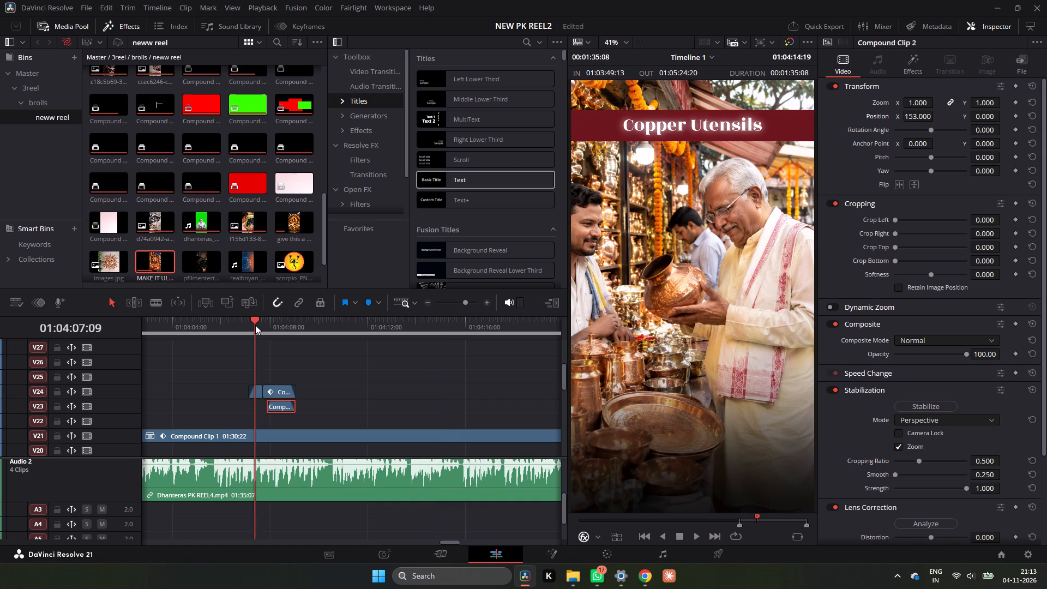
{"action": "key", "text": "space"}
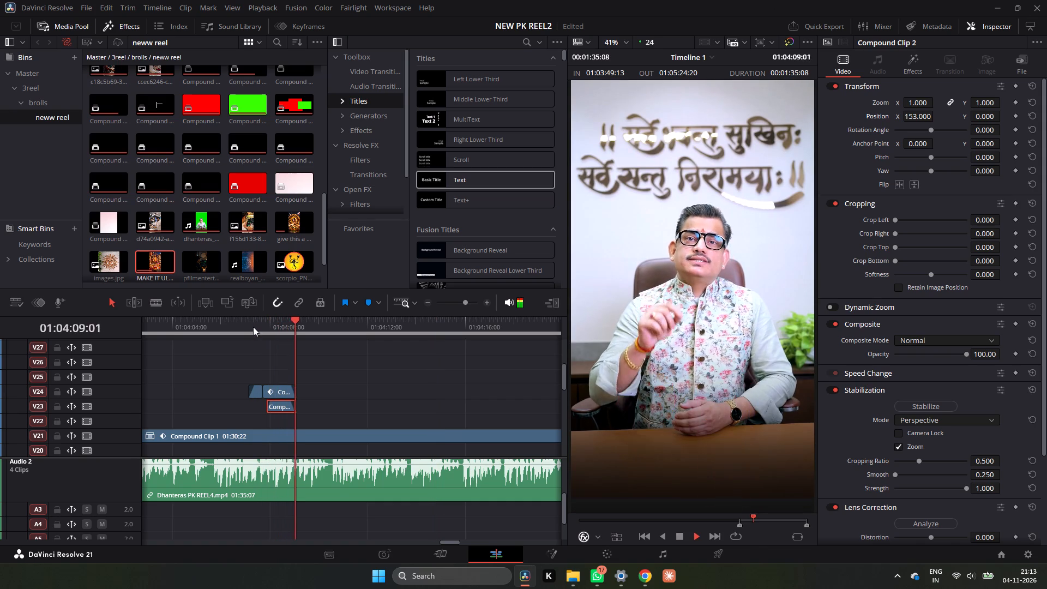
{"action": "left_click", "coordinate": [253, 327]}
{"action": "key", "text": "space"}
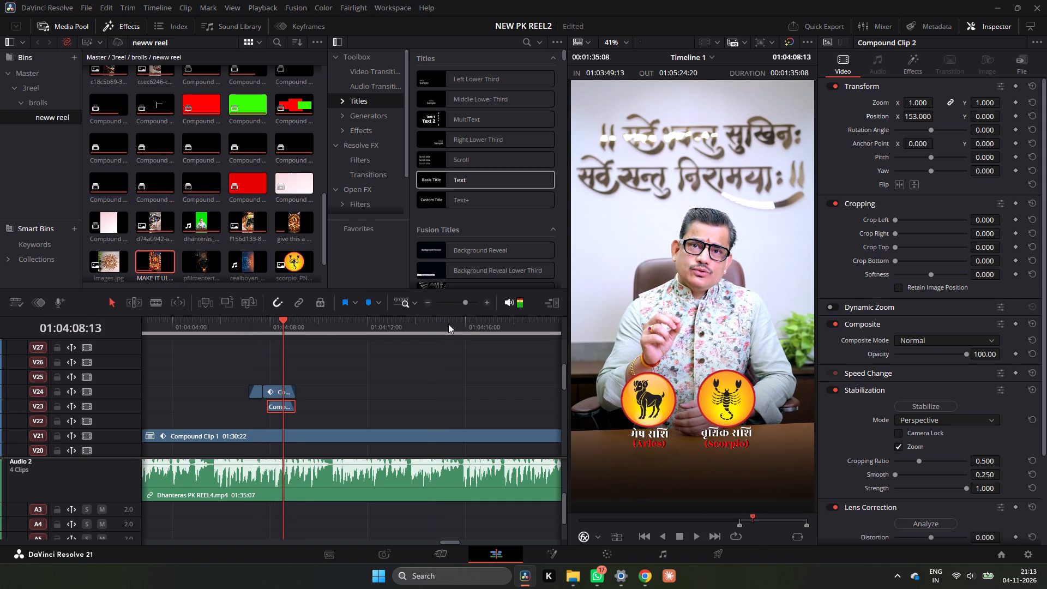
{"action": "double_click", "coordinate": [487, 300]}
{"action": "left_click", "coordinate": [345, 404]}
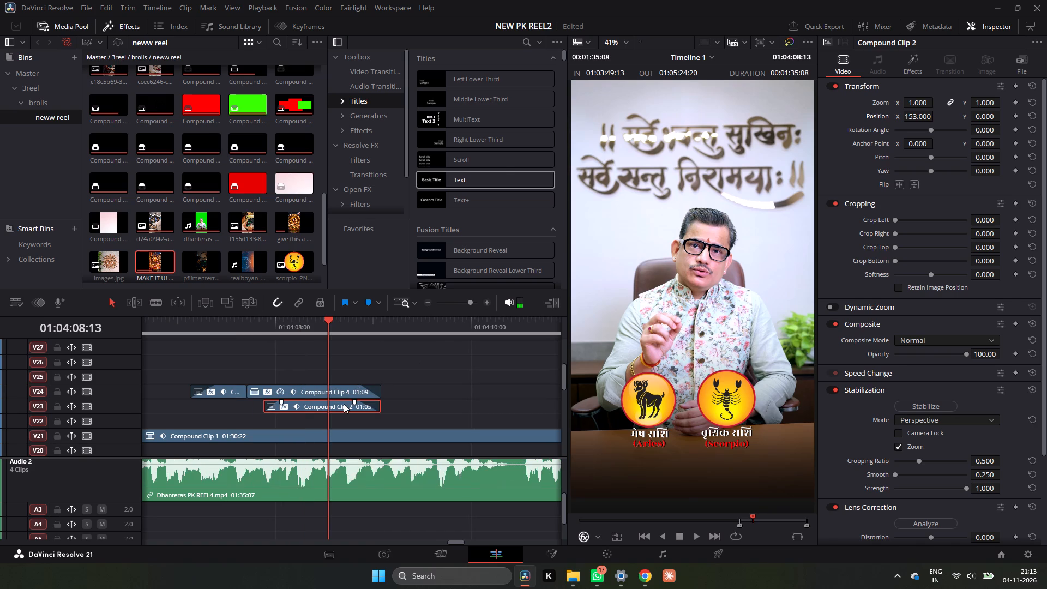
{"action": "right_click", "coordinate": [344, 404]}
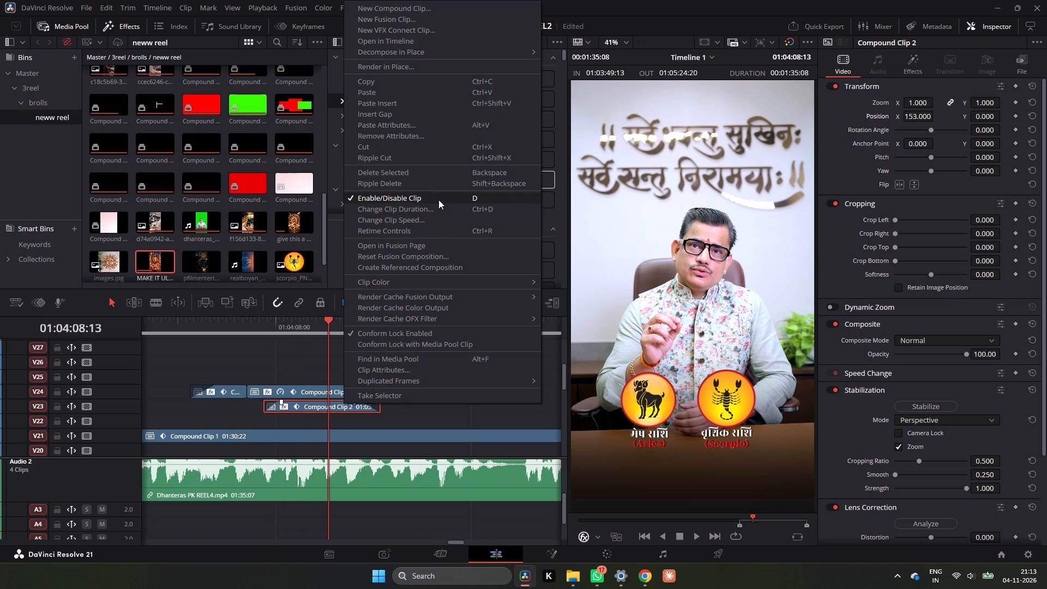
{"action": "left_click", "coordinate": [415, 243]}
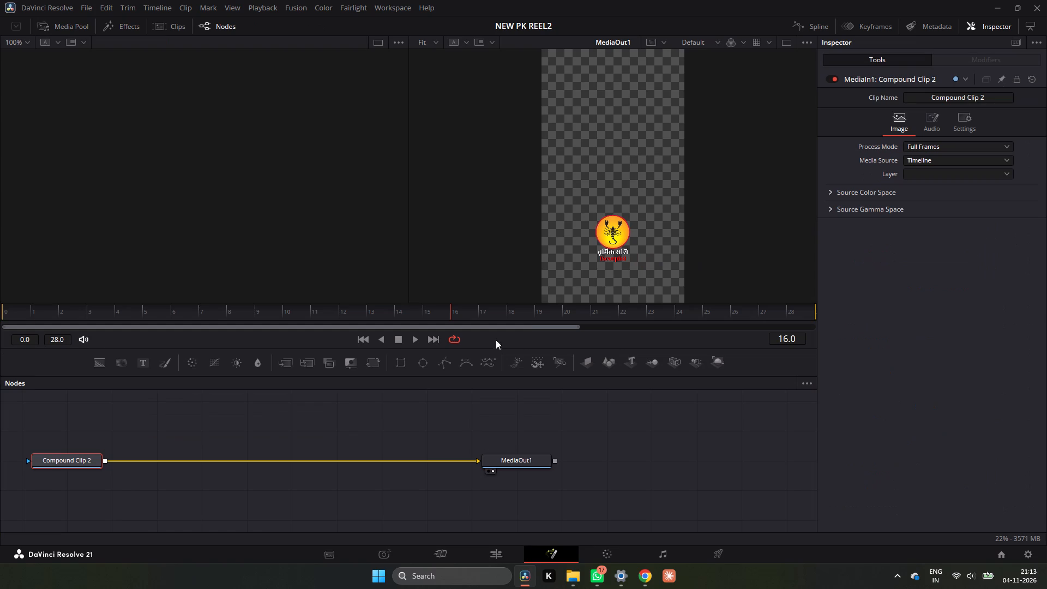
Return to the Edit page and reset the Zoom of Compound Clip 2's Transform effect to 1.000.
{"action": "left_click", "coordinate": [498, 549]}
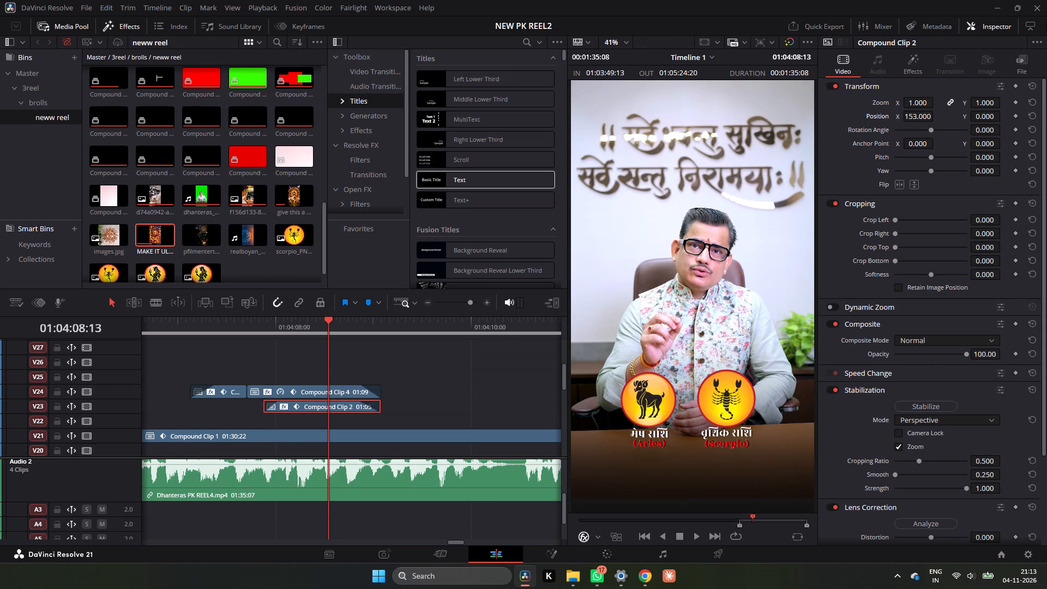
{"action": "left_click", "coordinate": [925, 59]}
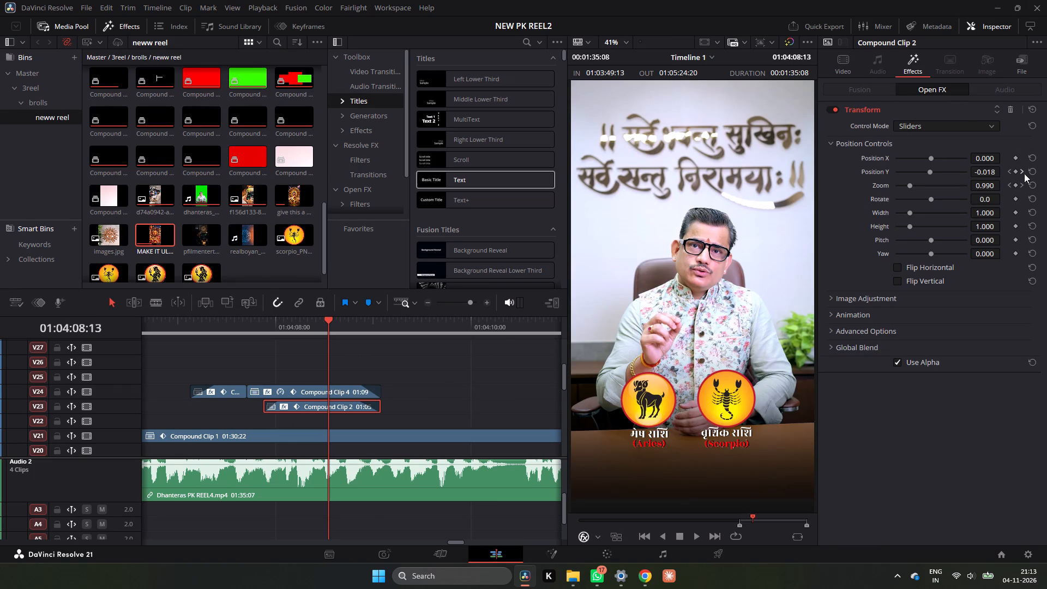
{"action": "left_click", "coordinate": [1031, 171]}
{"action": "key", "text": "ctrl+z"}
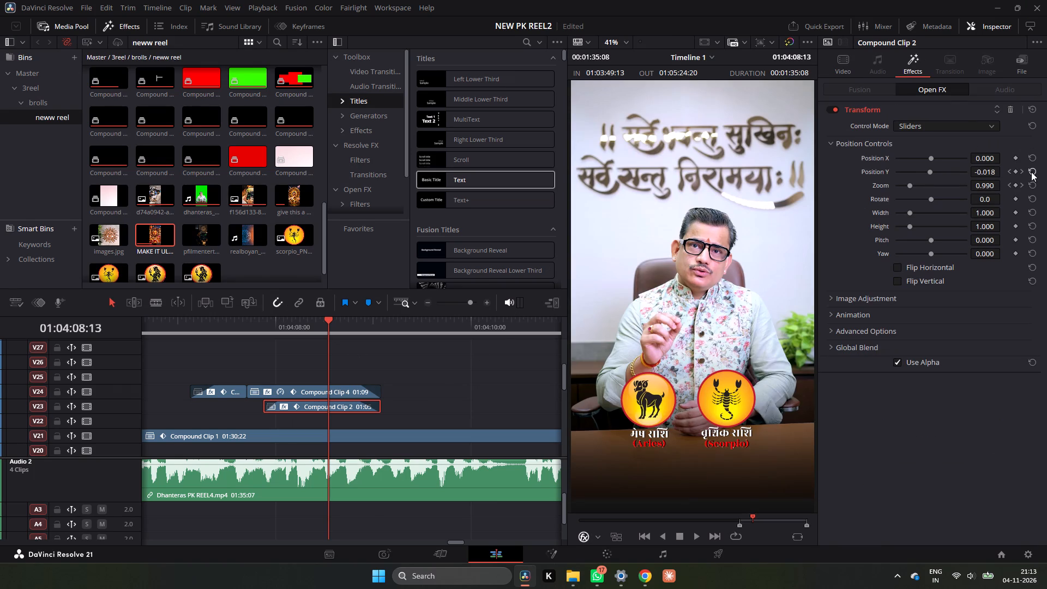
{"action": "left_click", "coordinate": [1031, 181]}
Replay the side-by-side zodiac graphics around 01:04:08:00 and continue through the presenter shot to 01:04:12:00.
{"action": "left_click", "coordinate": [276, 331]}
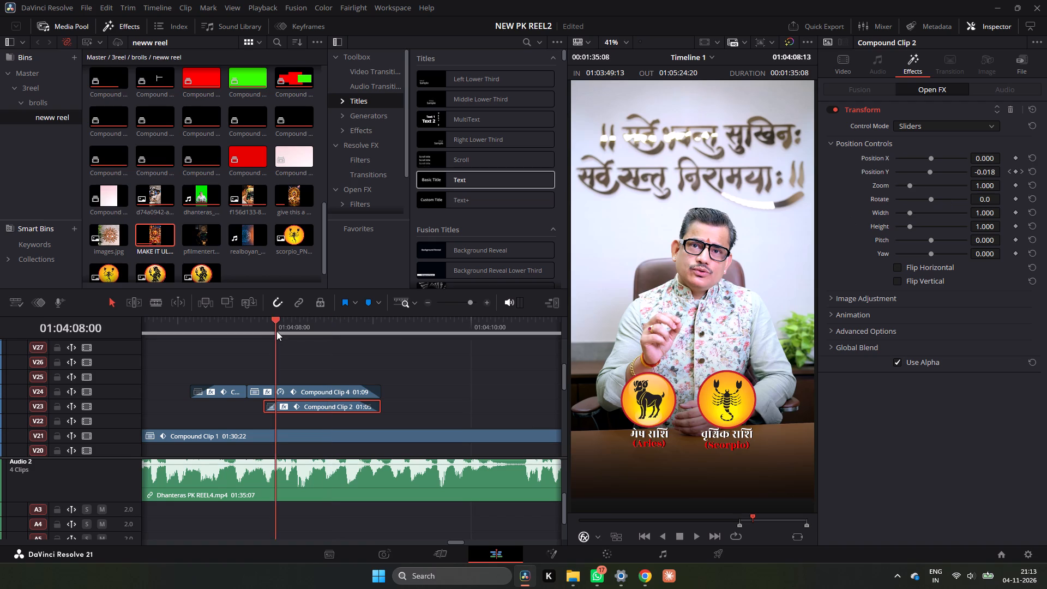
{"action": "key", "text": "space"}
{"action": "left_click", "coordinate": [239, 332]}
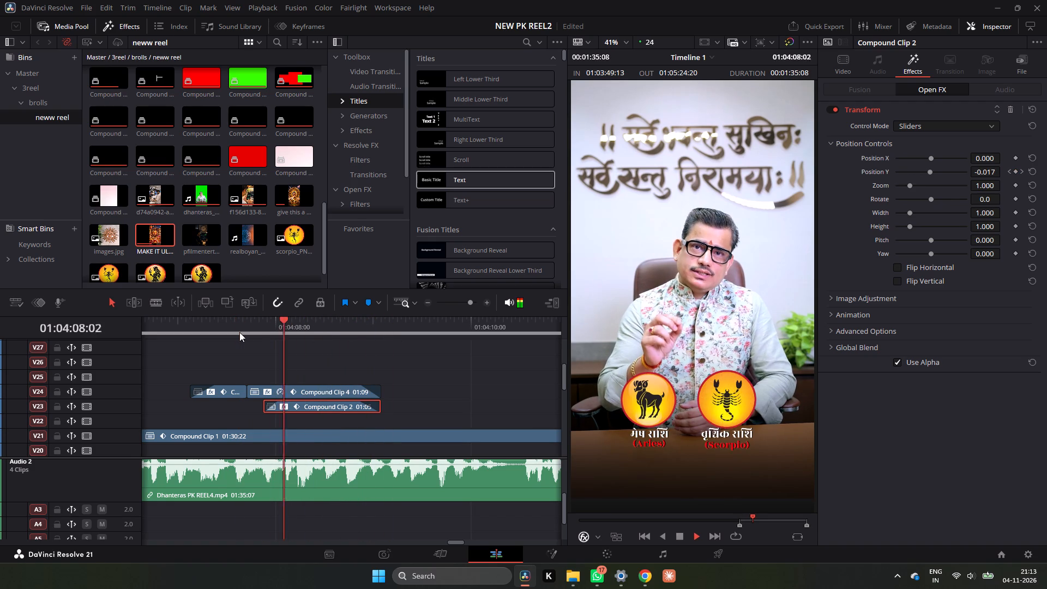
{"action": "left_click", "coordinate": [243, 330]}
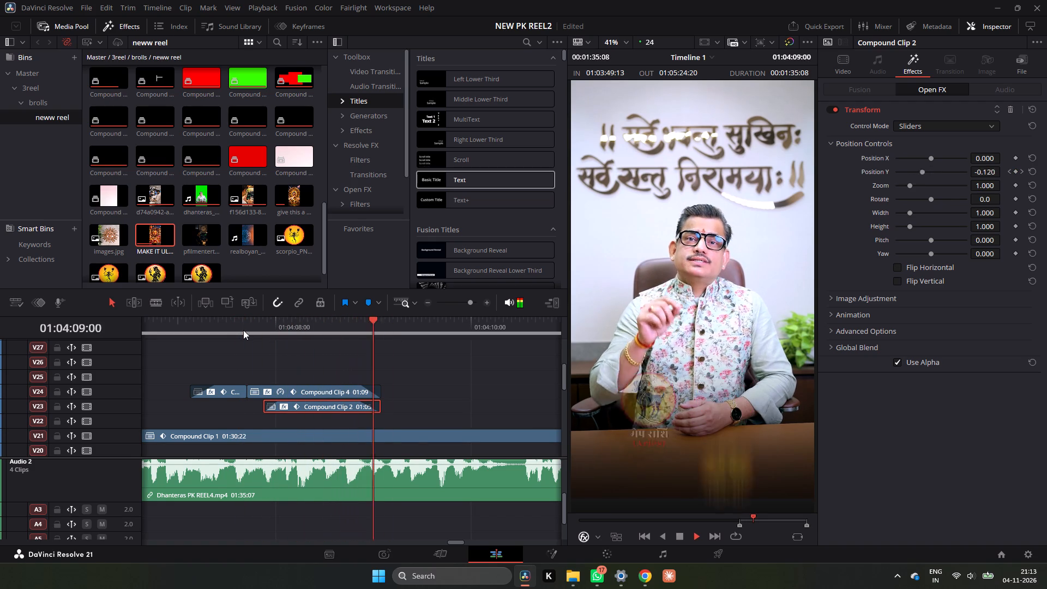
{"action": "left_click", "coordinate": [243, 330]}
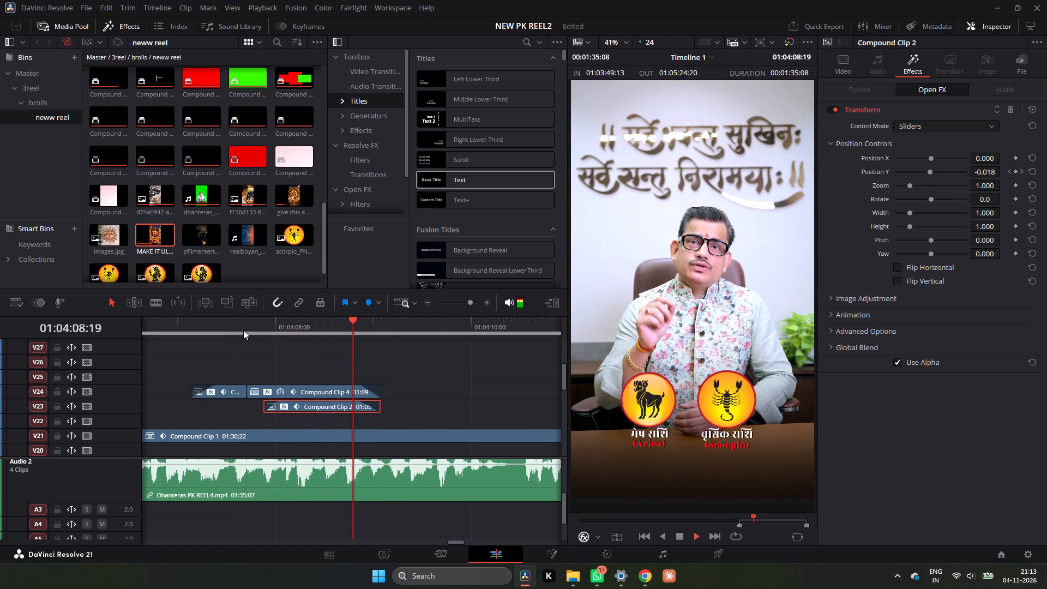
{"action": "key", "text": "space"}
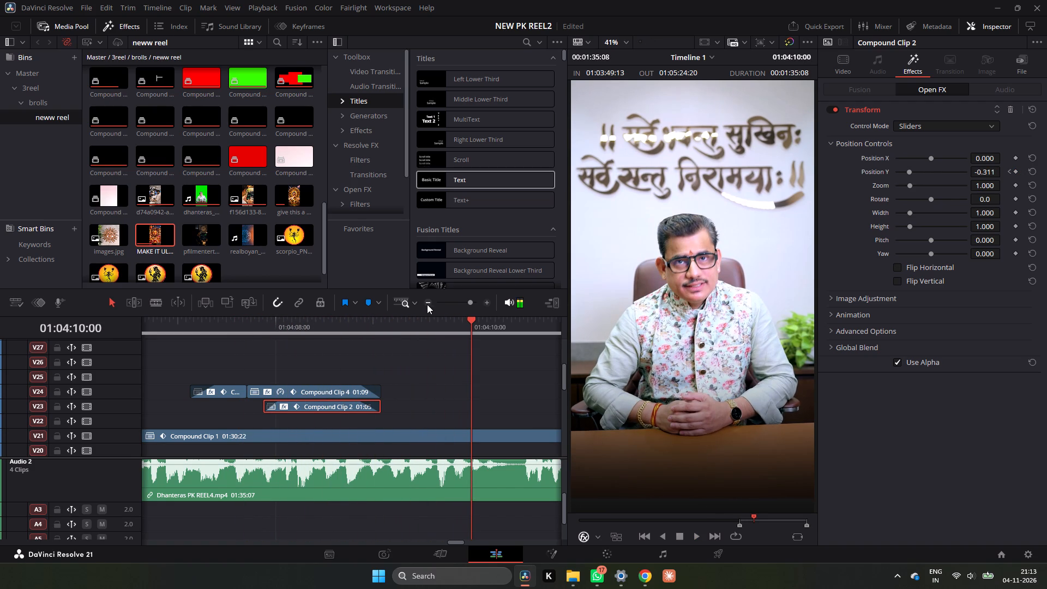
{"action": "left_click", "coordinate": [427, 304]}
{"action": "left_click", "coordinate": [332, 327]}
{"action": "key", "text": "space"}
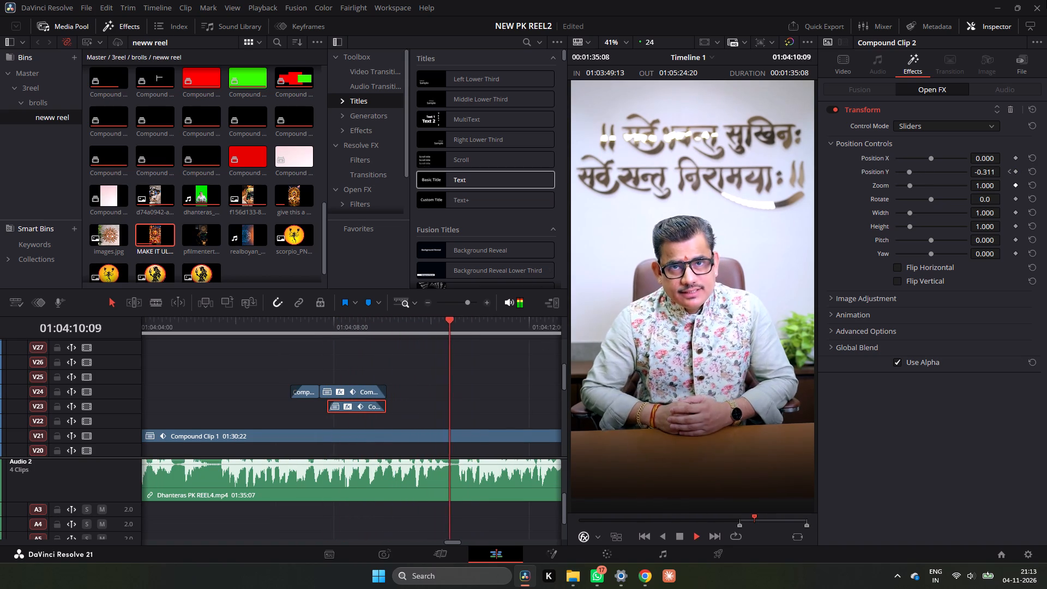
{"action": "key", "text": "space"}
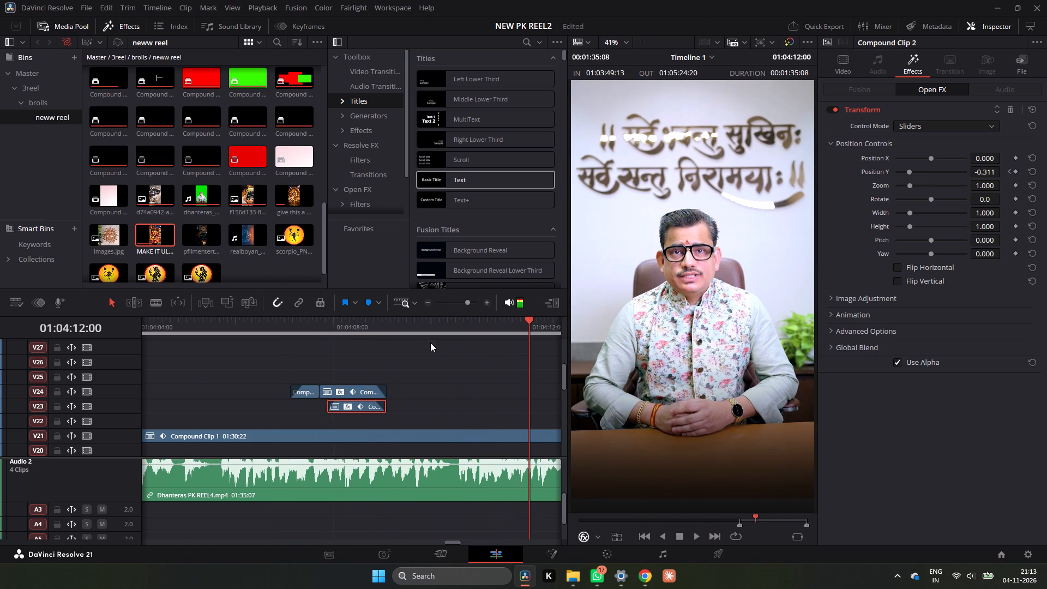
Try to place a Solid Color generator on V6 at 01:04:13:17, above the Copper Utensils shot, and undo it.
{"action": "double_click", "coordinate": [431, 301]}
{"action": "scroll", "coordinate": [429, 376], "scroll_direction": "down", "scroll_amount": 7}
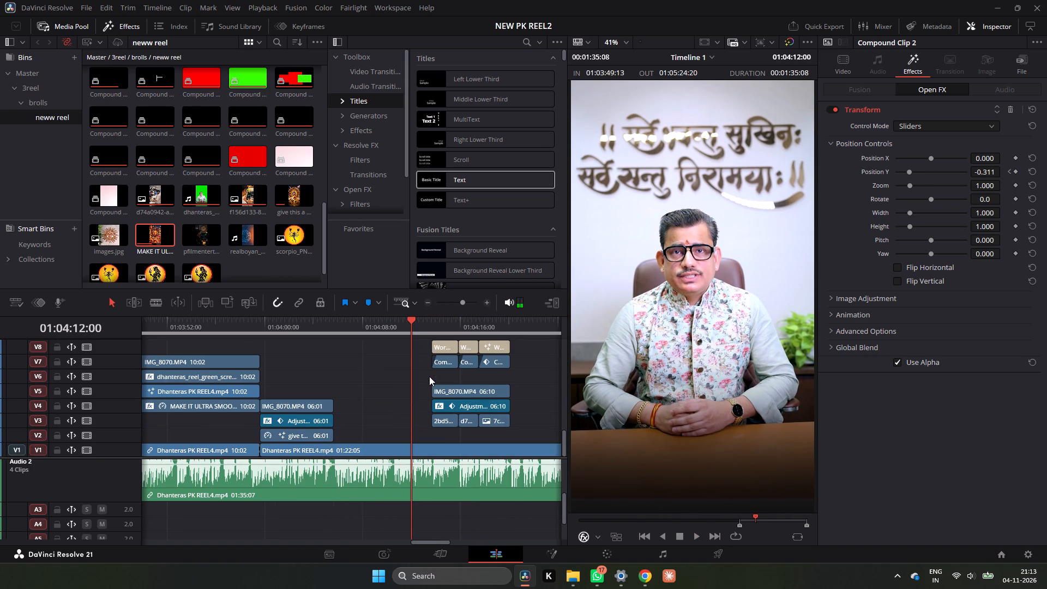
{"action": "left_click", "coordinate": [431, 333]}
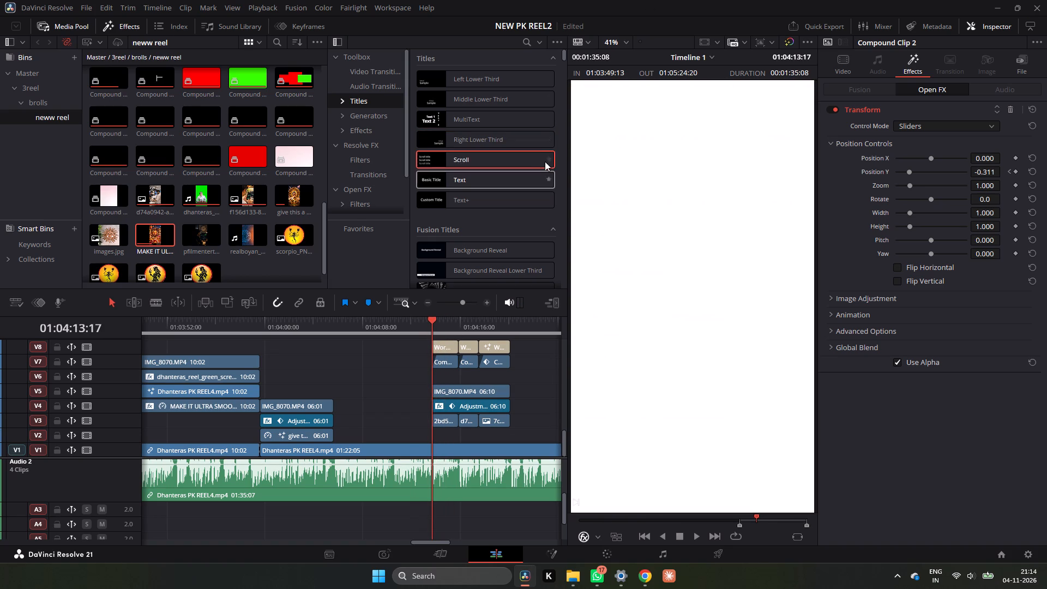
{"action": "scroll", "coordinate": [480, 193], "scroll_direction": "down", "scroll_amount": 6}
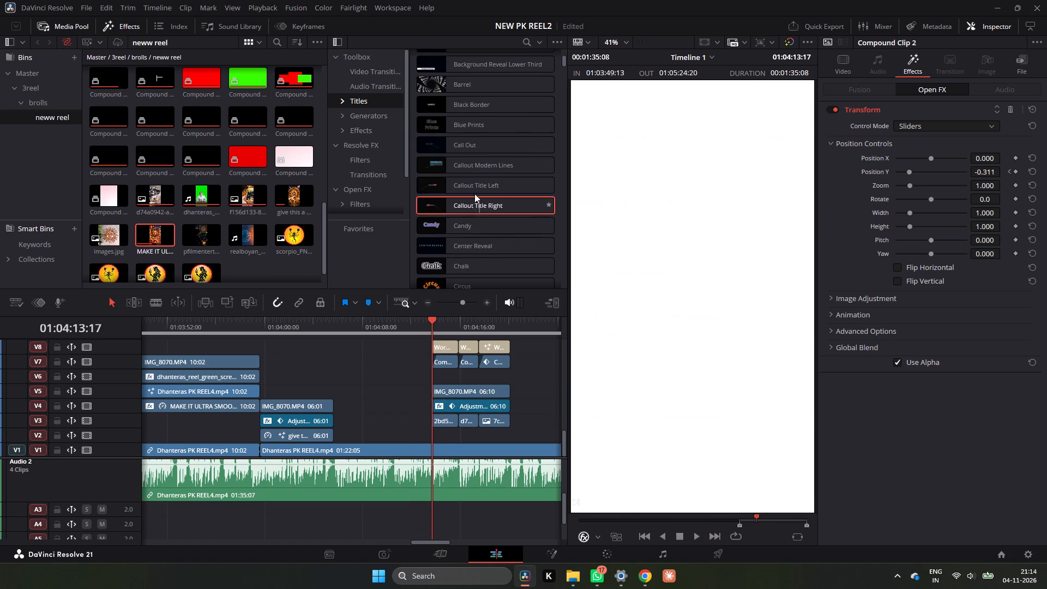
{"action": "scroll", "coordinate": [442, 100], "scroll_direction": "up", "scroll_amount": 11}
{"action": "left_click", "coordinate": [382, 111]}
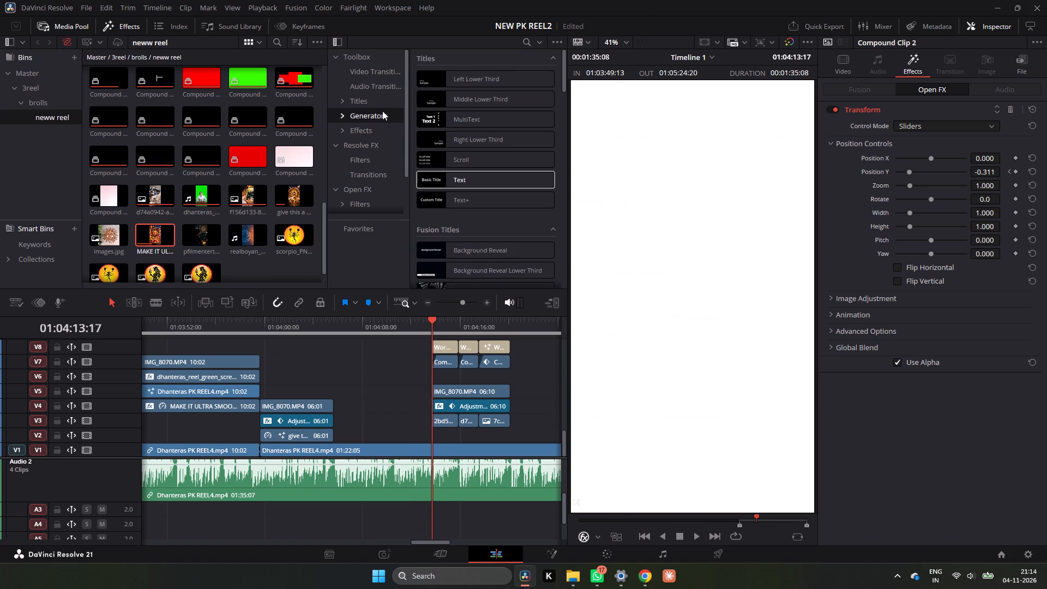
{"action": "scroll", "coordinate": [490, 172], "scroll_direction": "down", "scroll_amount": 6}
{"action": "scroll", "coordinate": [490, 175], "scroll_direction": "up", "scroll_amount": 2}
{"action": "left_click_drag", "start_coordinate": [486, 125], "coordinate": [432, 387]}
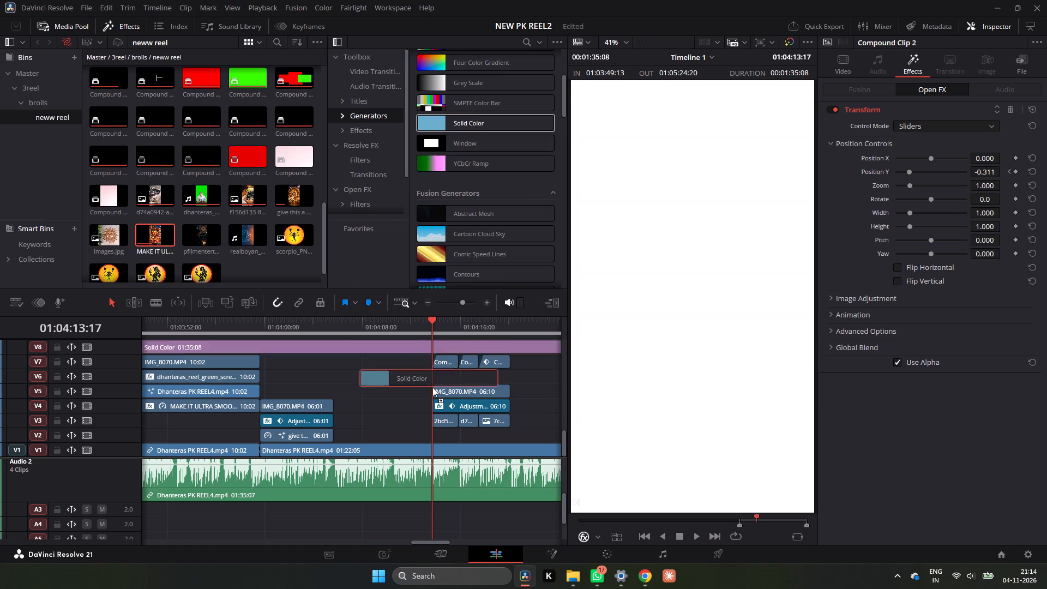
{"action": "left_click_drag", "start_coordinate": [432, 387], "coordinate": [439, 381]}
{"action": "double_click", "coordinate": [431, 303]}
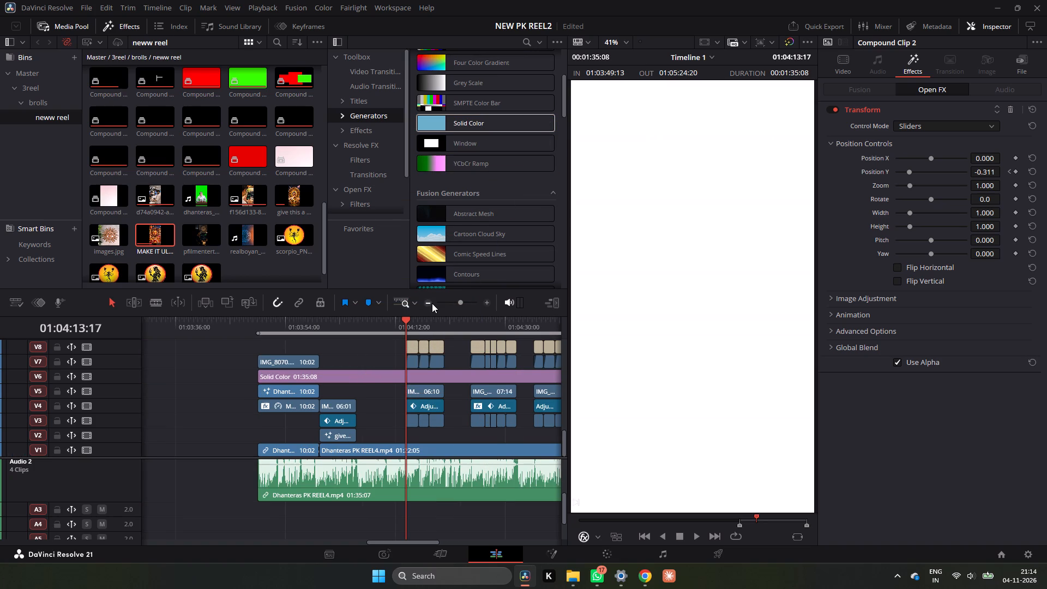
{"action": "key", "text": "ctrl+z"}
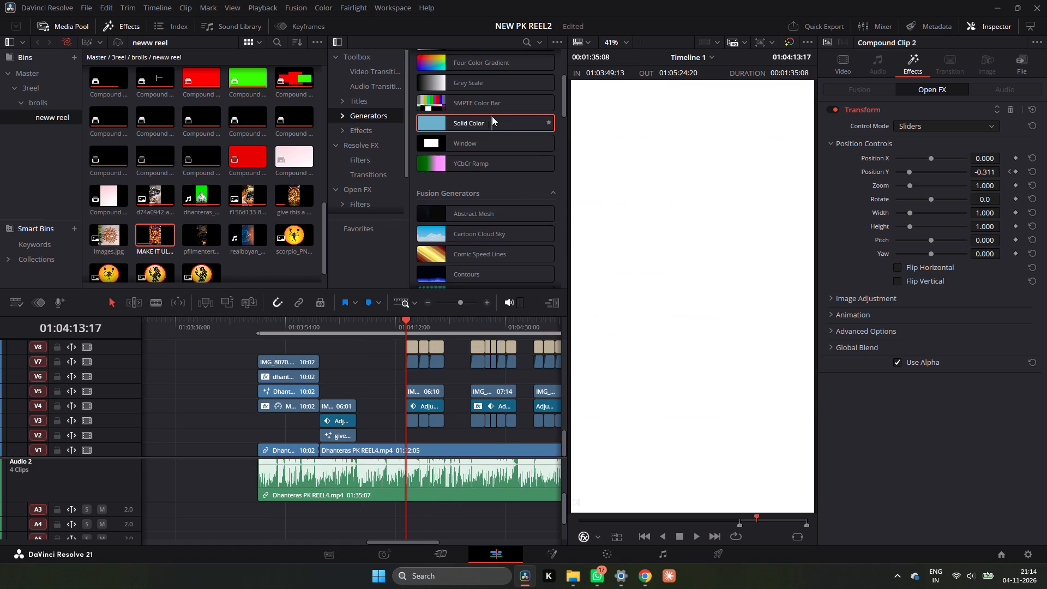
Add a Solid Color generator to V6 at 01:04:13:17 and extend it to 06:10, matching IMG_8070.MP4 on V5.
{"action": "left_click_drag", "start_coordinate": [483, 123], "coordinate": [203, 483]}
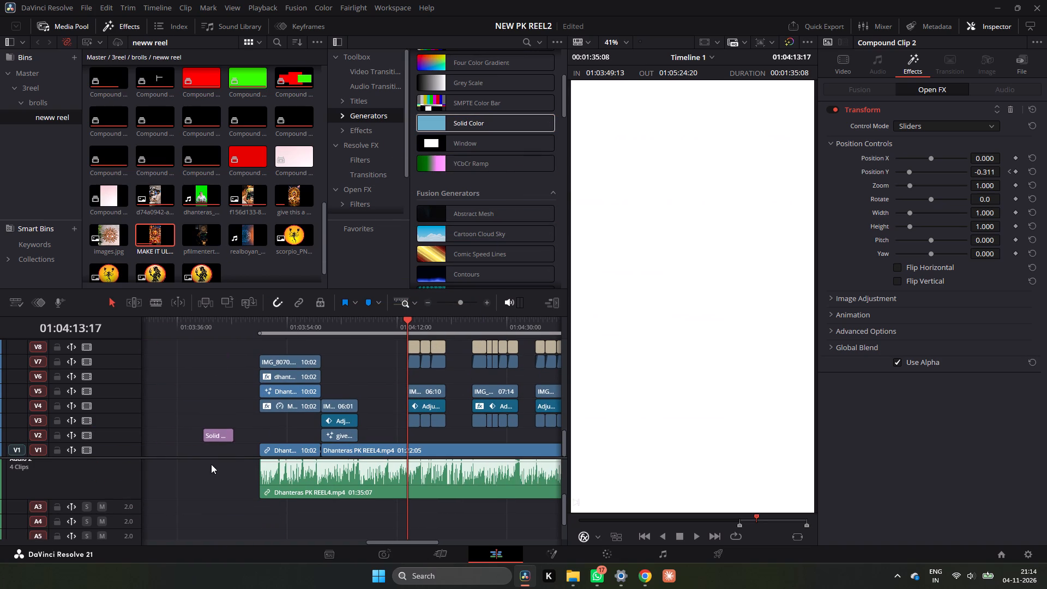
{"action": "left_click_drag", "start_coordinate": [218, 436], "coordinate": [422, 379]}
{"action": "double_click", "coordinate": [486, 302]}
{"action": "left_click_drag", "start_coordinate": [472, 378], "coordinate": [482, 381]}
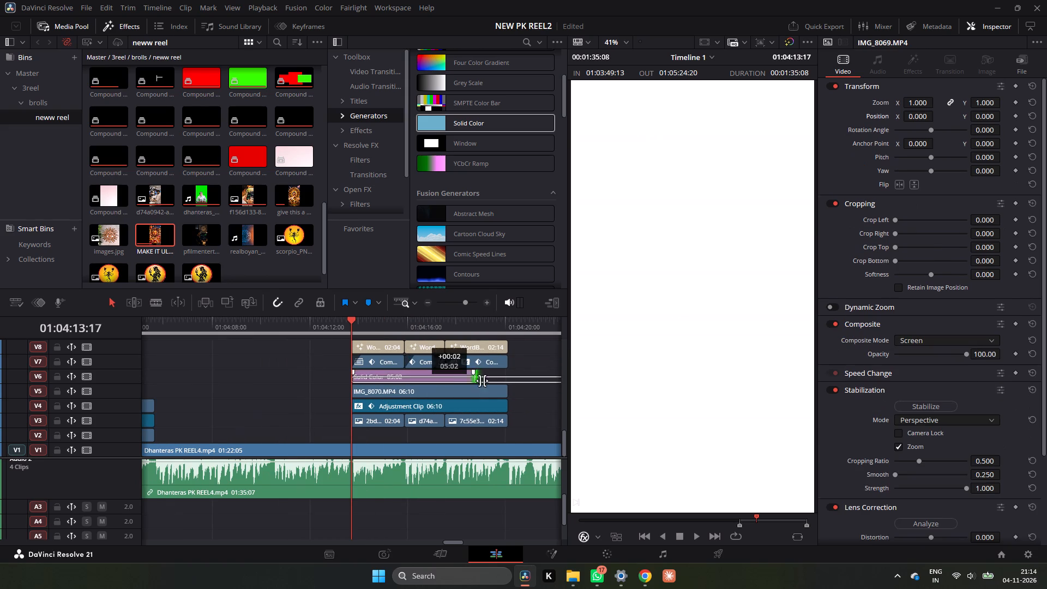
{"action": "left_click_drag", "start_coordinate": [482, 381], "coordinate": [503, 383]}
{"action": "left_click", "coordinate": [442, 380]}
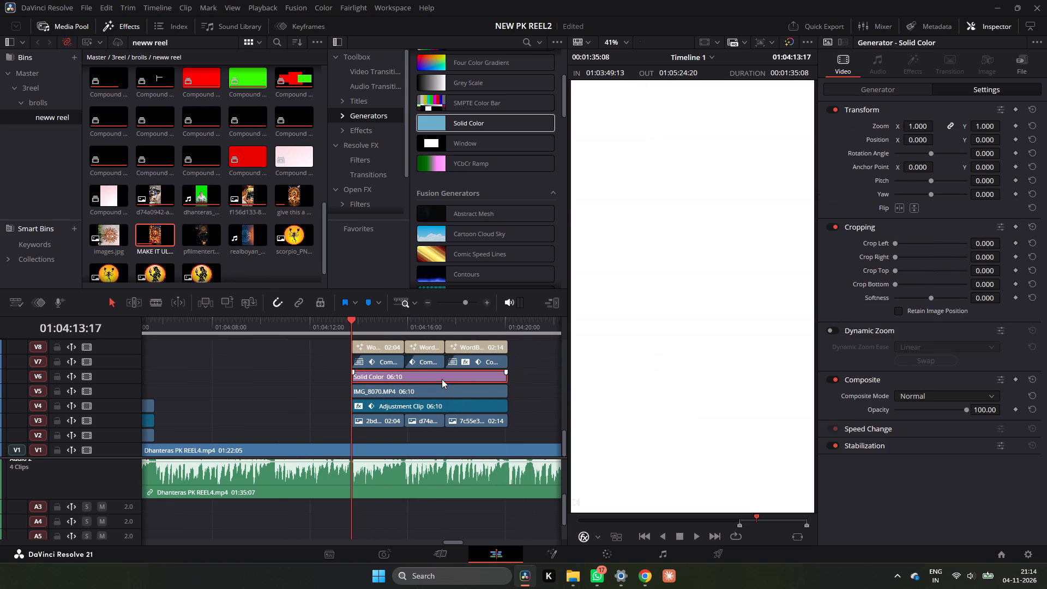
{"action": "scroll", "coordinate": [442, 379], "scroll_direction": "up", "scroll_amount": 2}
{"action": "scroll", "coordinate": [442, 379], "scroll_direction": "down", "scroll_amount": 3}
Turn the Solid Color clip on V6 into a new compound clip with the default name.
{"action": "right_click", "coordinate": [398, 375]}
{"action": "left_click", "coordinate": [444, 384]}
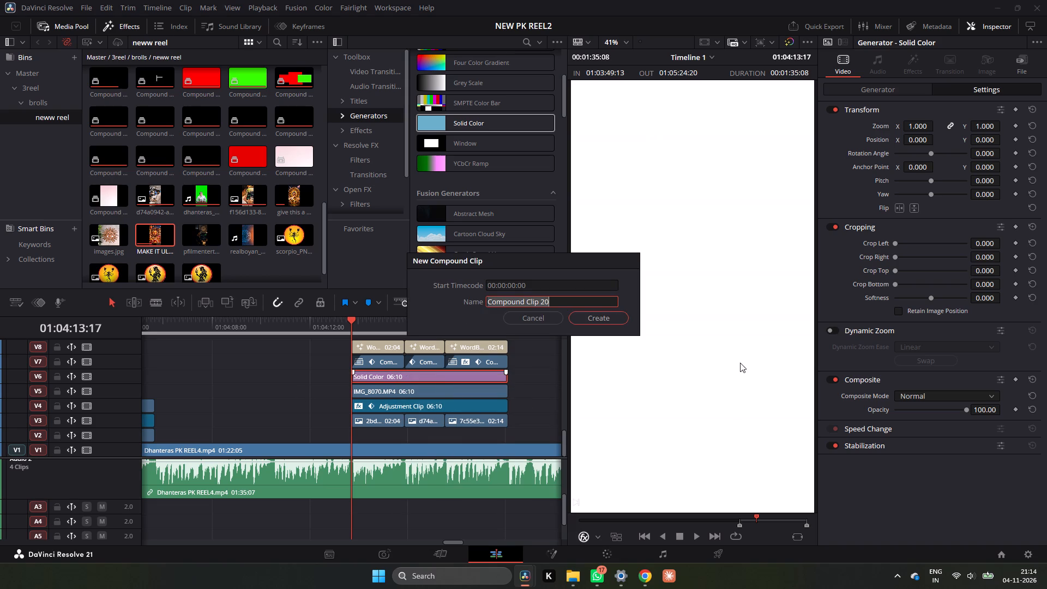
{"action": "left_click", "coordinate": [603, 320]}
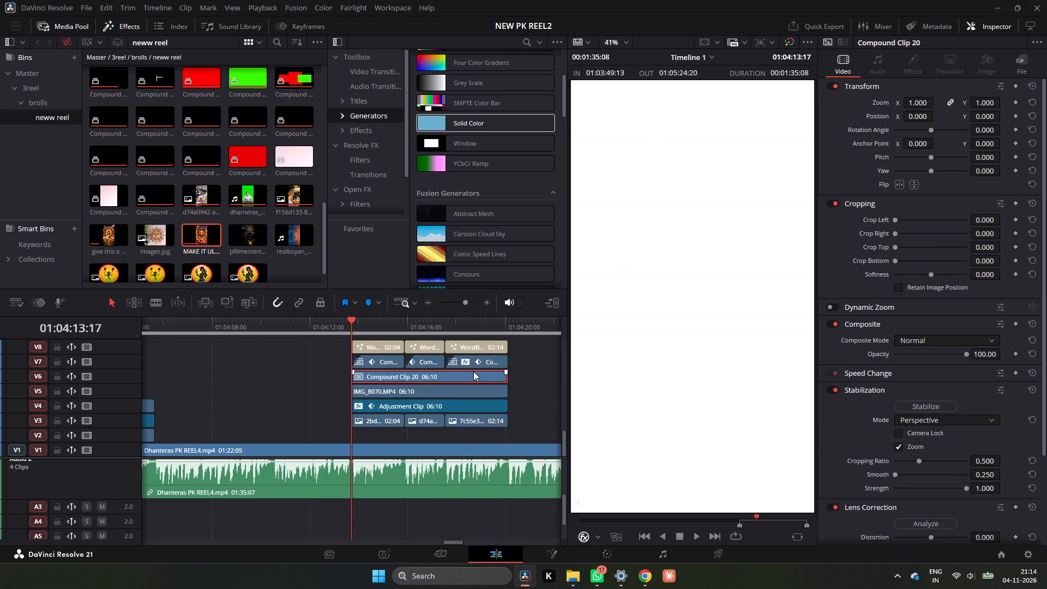
Inspect the new V6 compound clip in the Fusion page and return to the Edit page.
{"action": "right_click", "coordinate": [473, 371]}
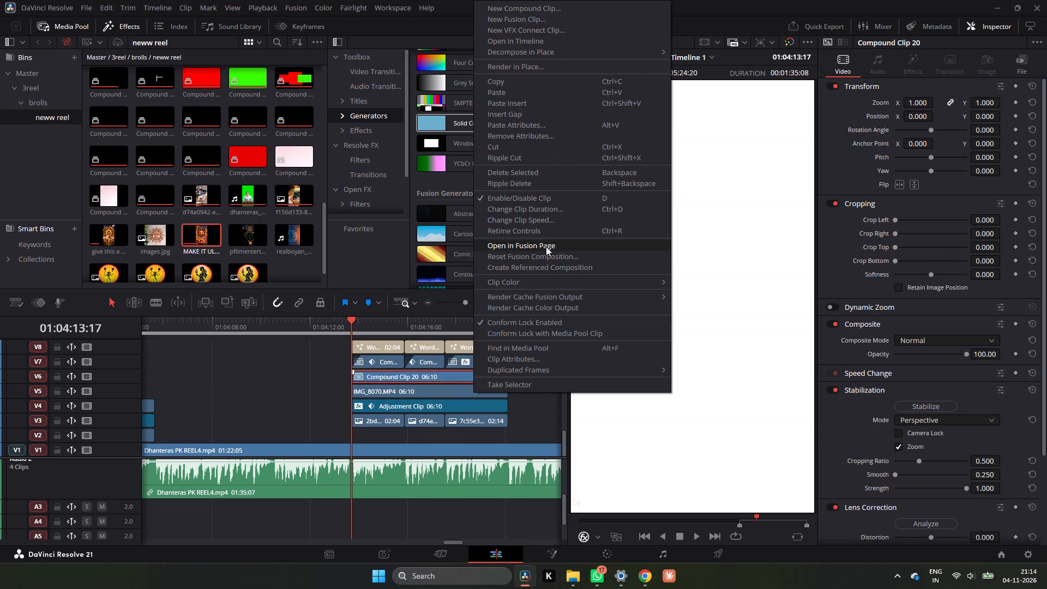
{"action": "left_click", "coordinate": [546, 247]}
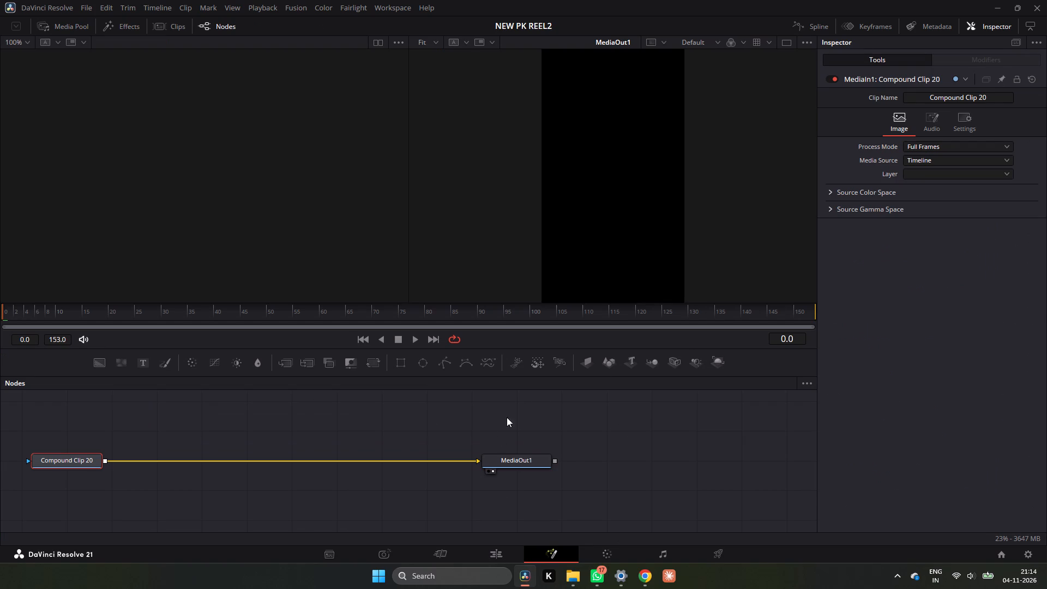
{"action": "left_click", "coordinate": [508, 550]}
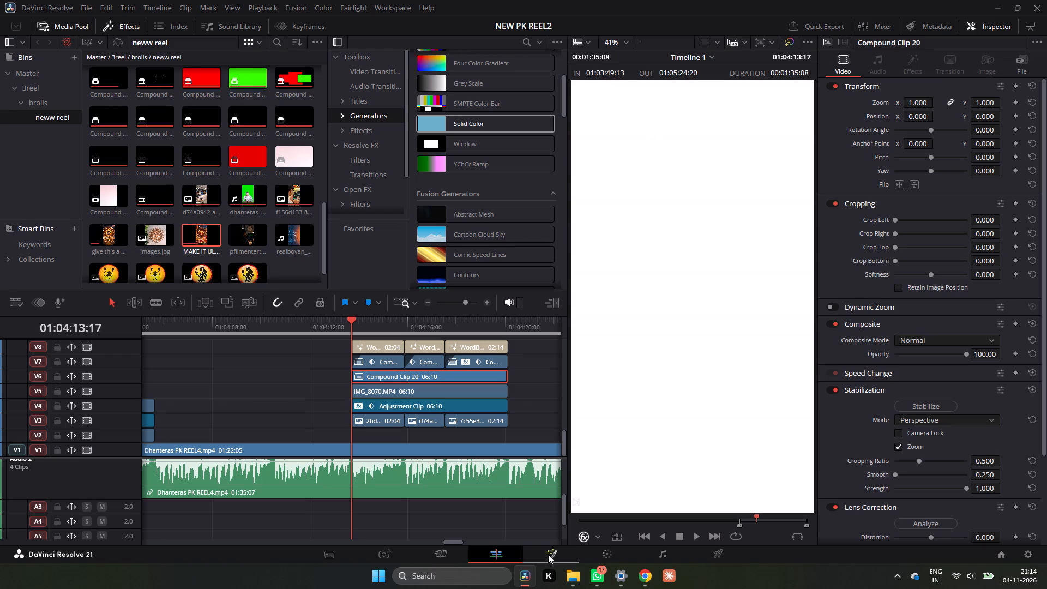
{"action": "right_click", "coordinate": [463, 375]}
{"action": "left_click", "coordinate": [534, 239]}
{"action": "left_click", "coordinate": [478, 377]}
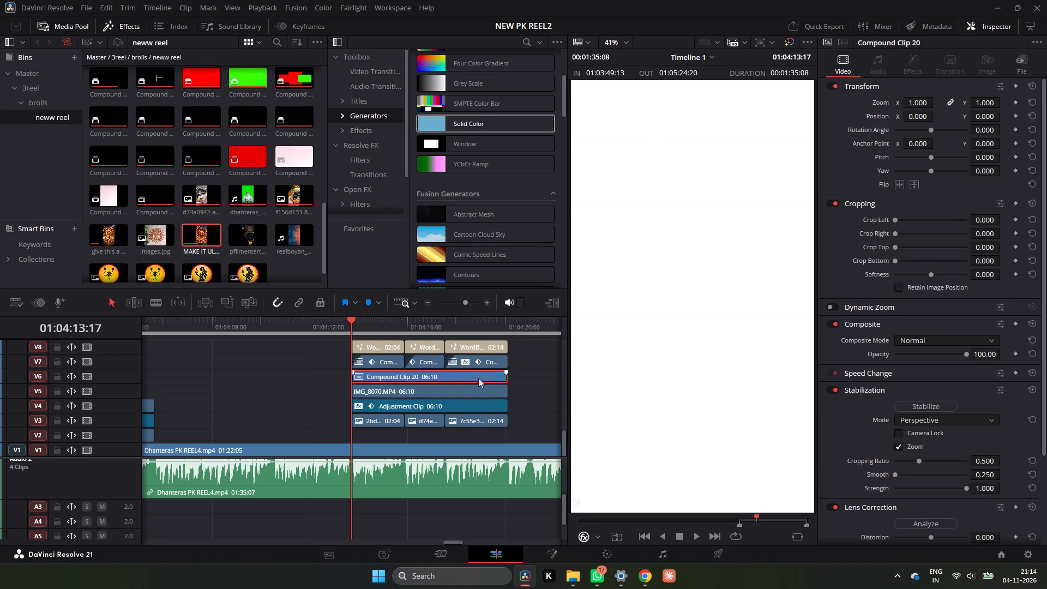
{"action": "right_click", "coordinate": [478, 377]}
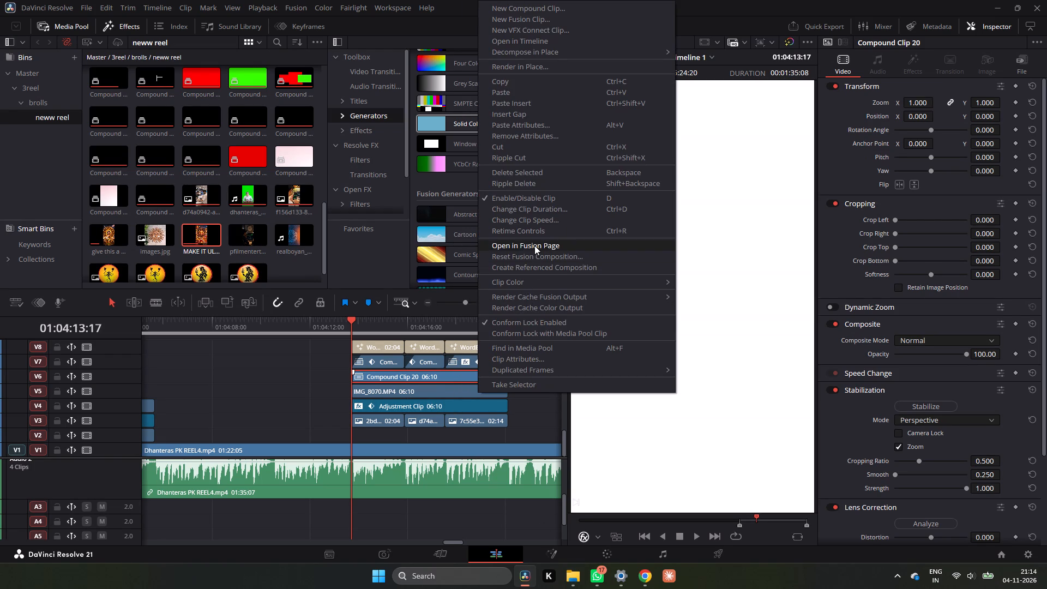
{"action": "left_click", "coordinate": [534, 245]}
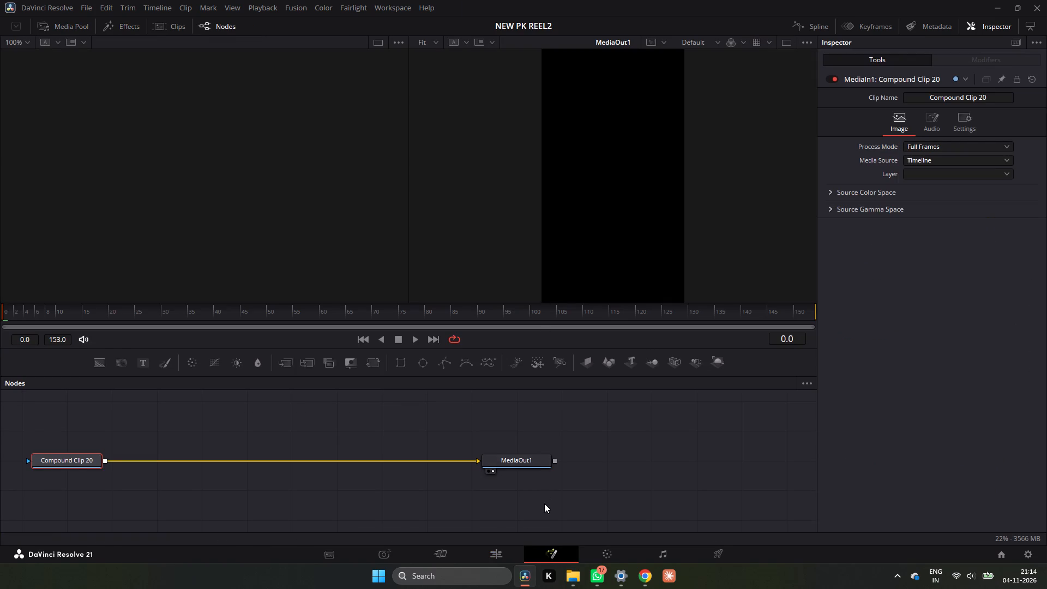
{"action": "left_click", "coordinate": [498, 549]}
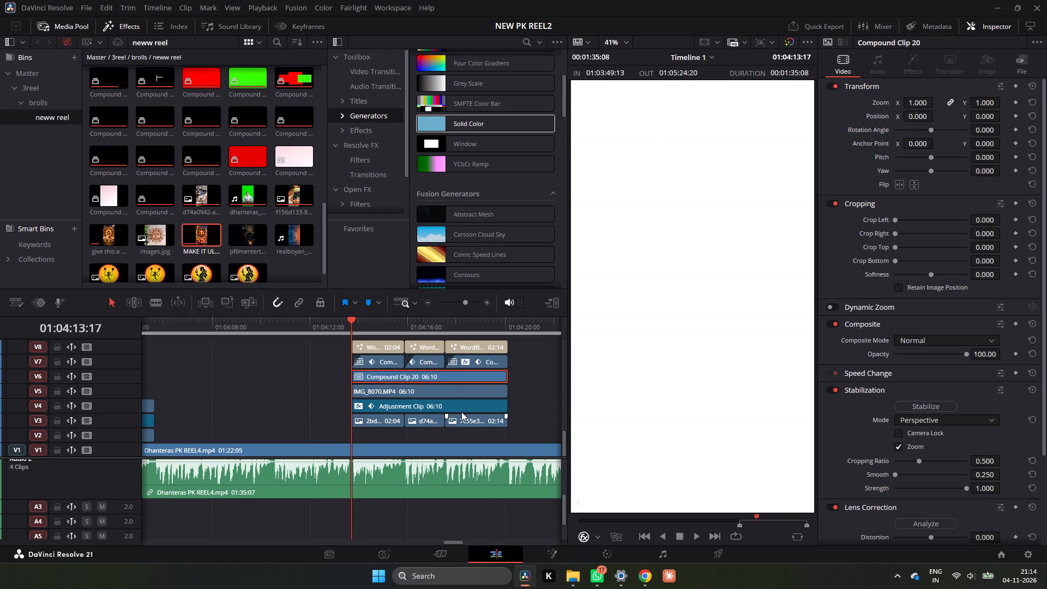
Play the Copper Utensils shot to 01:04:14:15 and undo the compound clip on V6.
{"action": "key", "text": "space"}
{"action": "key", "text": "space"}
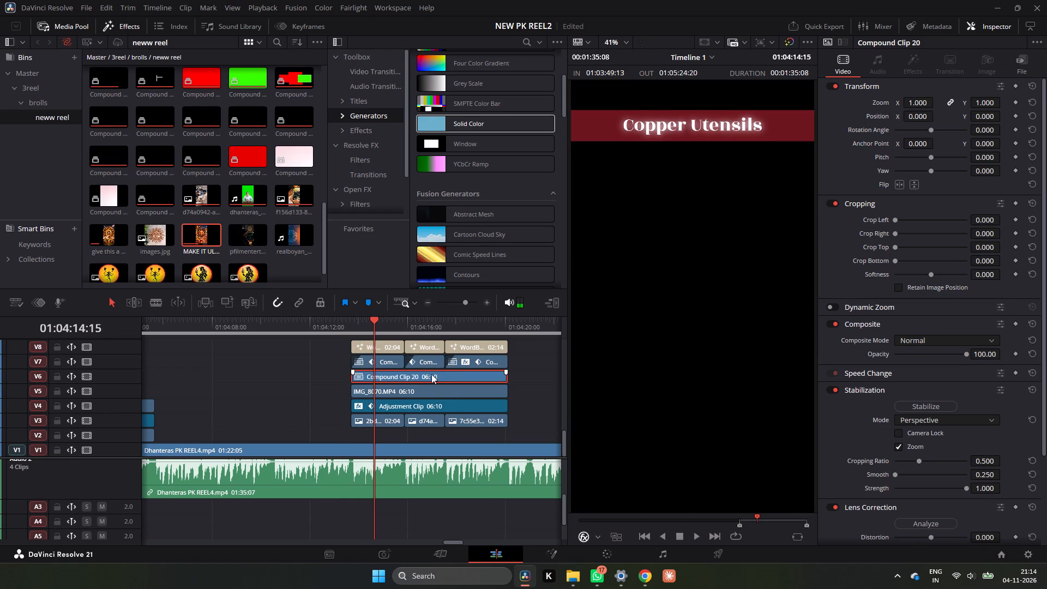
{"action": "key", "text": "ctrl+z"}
Set the colour of the Solid Color generator on V6 to white.
{"action": "left_click", "coordinate": [431, 374]}
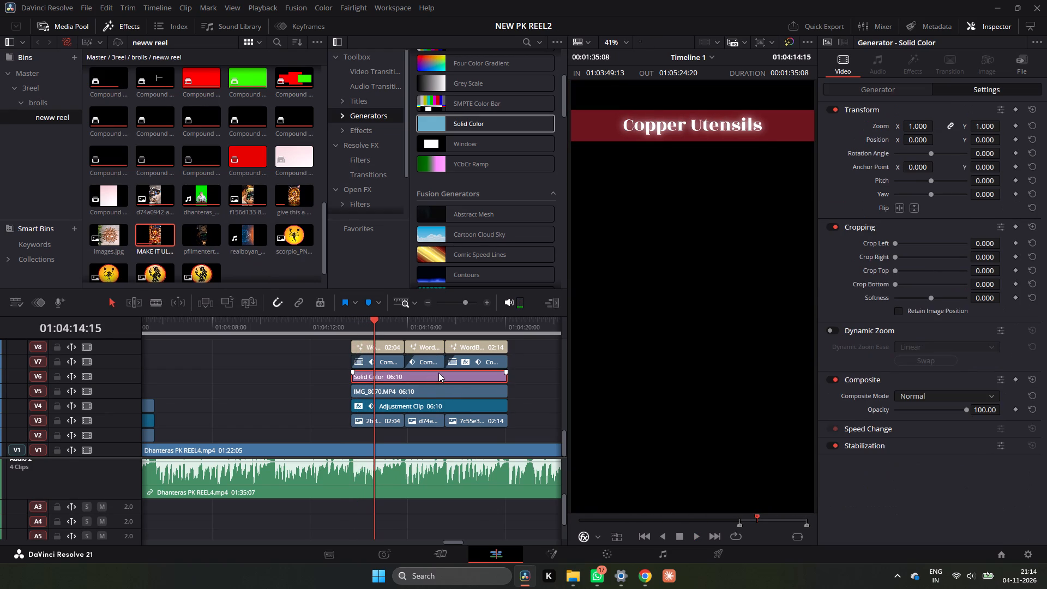
{"action": "left_click", "coordinate": [877, 86]}
{"action": "left_click", "coordinate": [910, 121]}
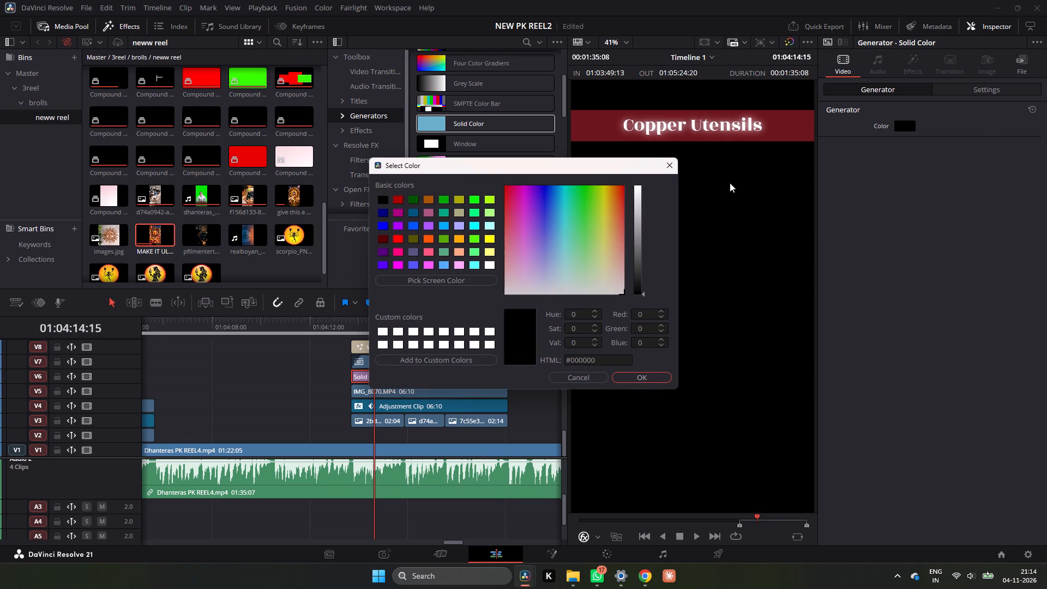
{"action": "left_click_drag", "start_coordinate": [641, 188], "coordinate": [642, 168]}
{"action": "left_click", "coordinate": [648, 373]}
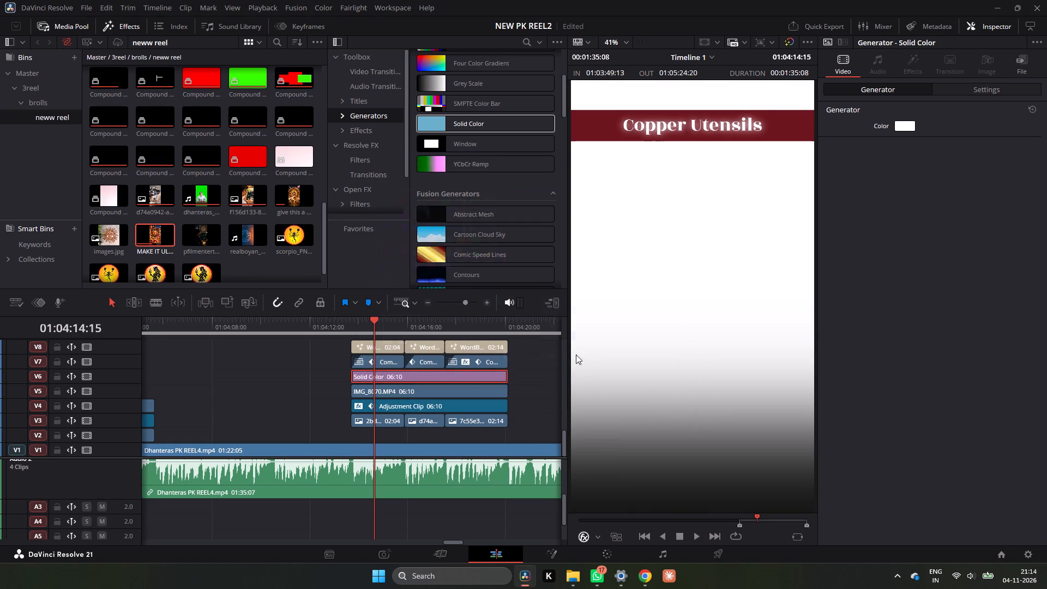
Turn the white Solid Color clip on V6 into a new compound clip with the default name.
{"action": "right_click", "coordinate": [464, 380]}
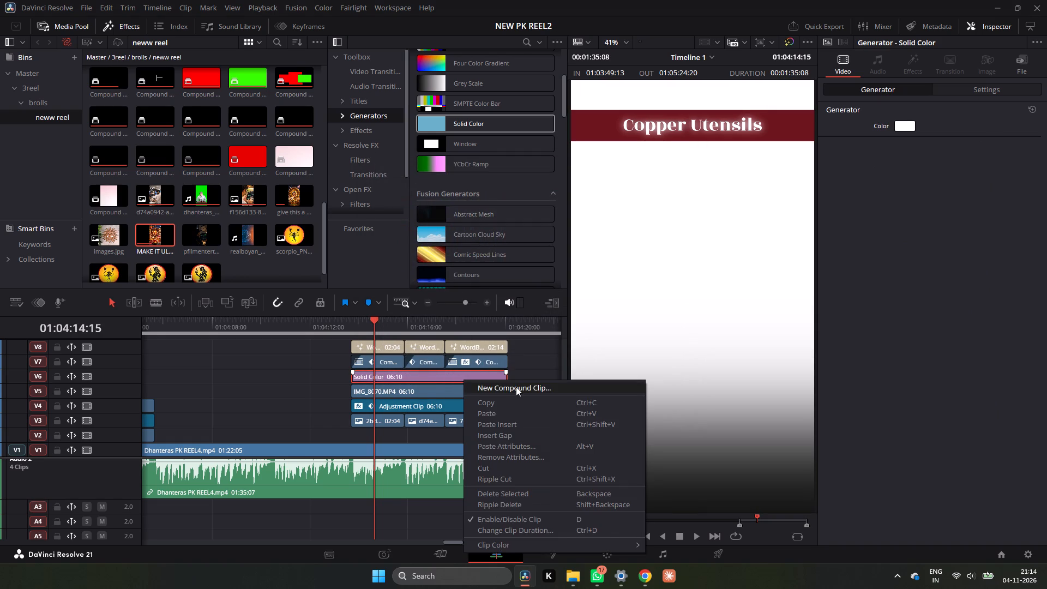
{"action": "left_click", "coordinate": [516, 387]}
{"action": "left_click", "coordinate": [612, 316]}
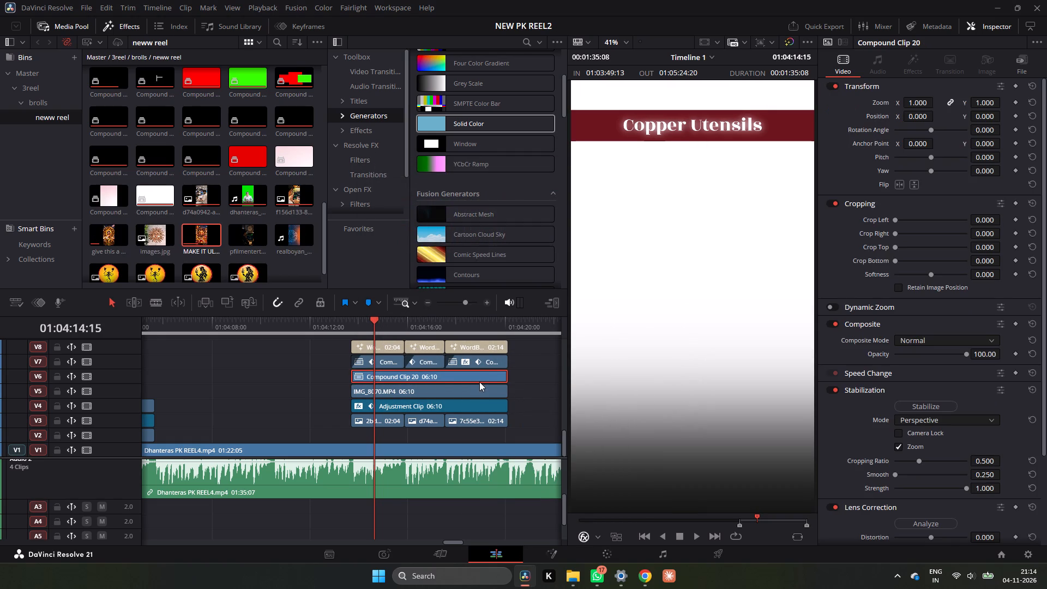
In the V6 compound clip's Fusion composition, add a centred rectangle mask about 0.78 wide and 0.19 high.
{"action": "right_click", "coordinate": [479, 381]}
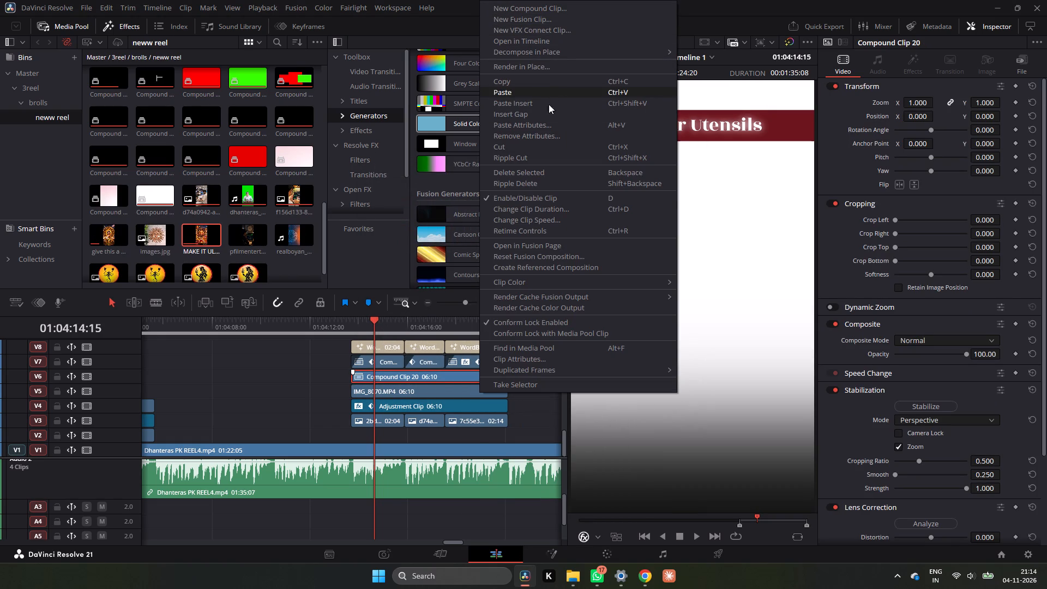
{"action": "left_click", "coordinate": [534, 245]}
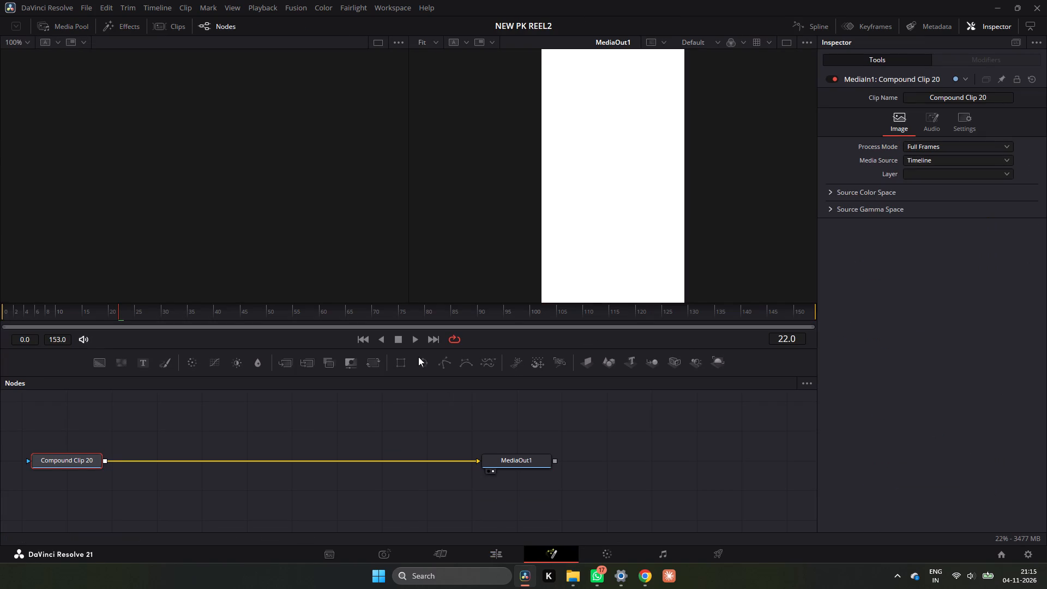
{"action": "left_click", "coordinate": [402, 364]}
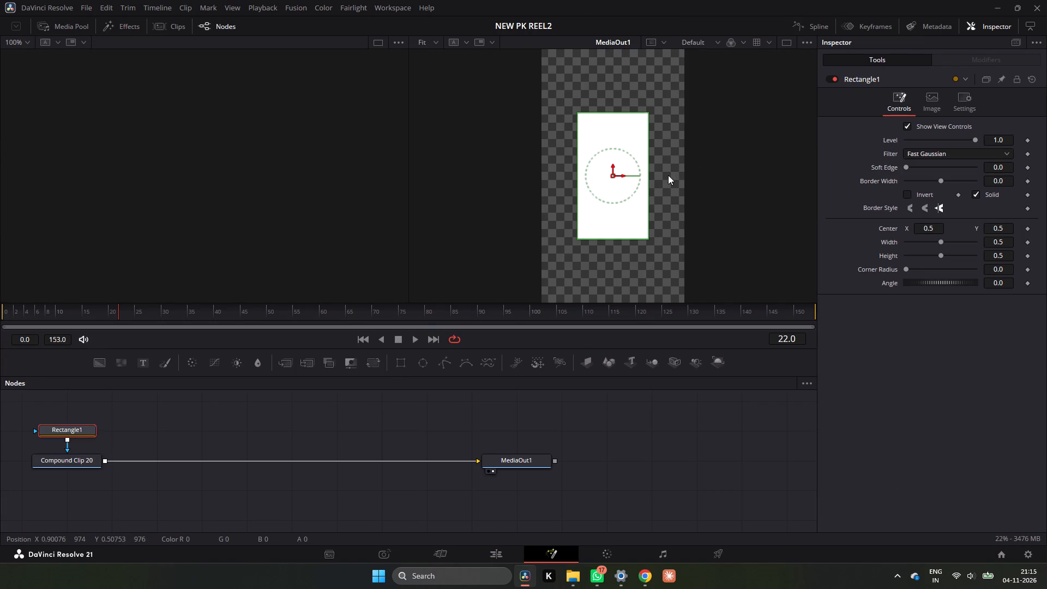
{"action": "left_click_drag", "start_coordinate": [649, 178], "coordinate": [675, 195]}
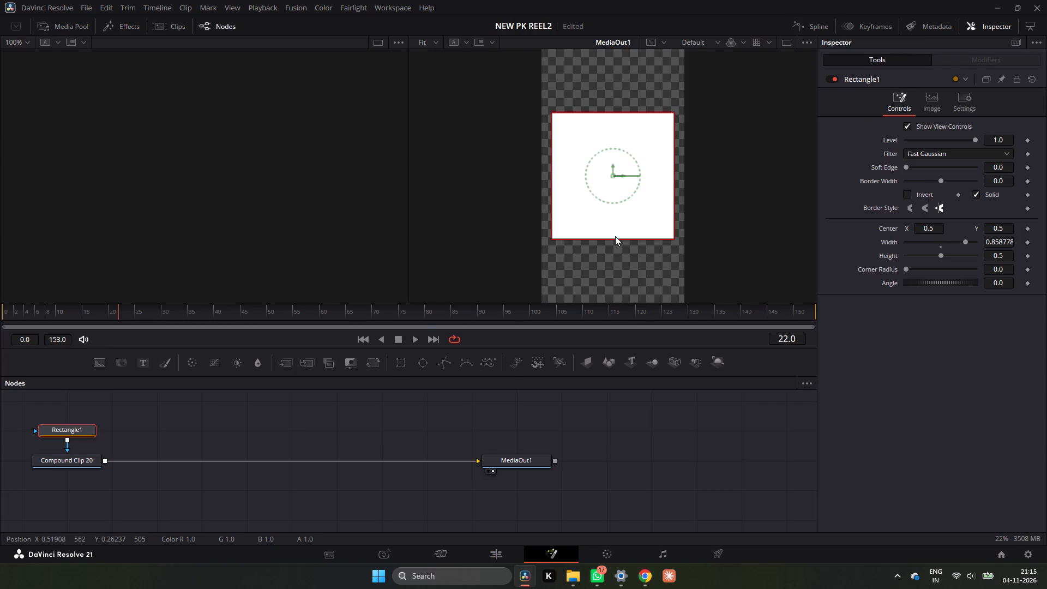
{"action": "left_click_drag", "start_coordinate": [615, 241], "coordinate": [633, 202]}
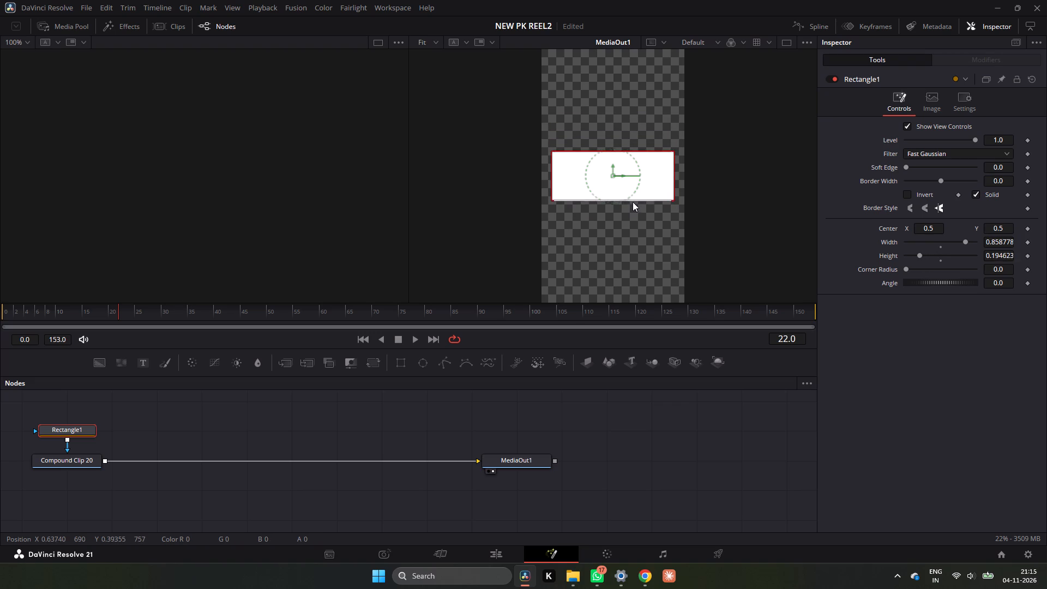
{"action": "left_click_drag", "start_coordinate": [633, 202], "coordinate": [633, 201]}
{"action": "left_click_drag", "start_coordinate": [675, 179], "coordinate": [670, 182]}
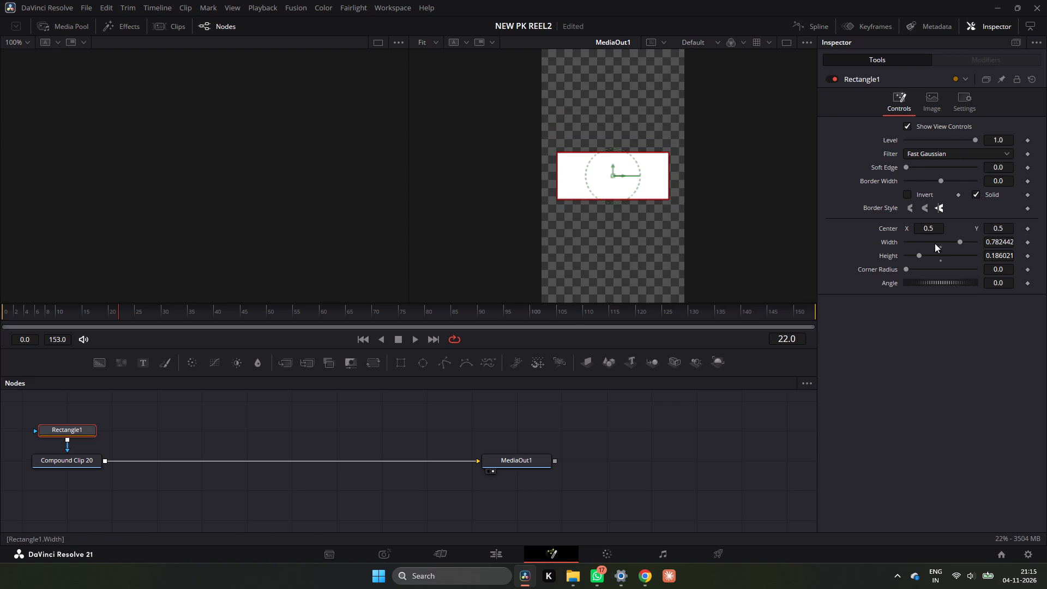
Round the rectangle mask's corners to a radius of about 0.34 and return to the Edit page.
{"action": "left_click_drag", "start_coordinate": [907, 268], "coordinate": [929, 267]}
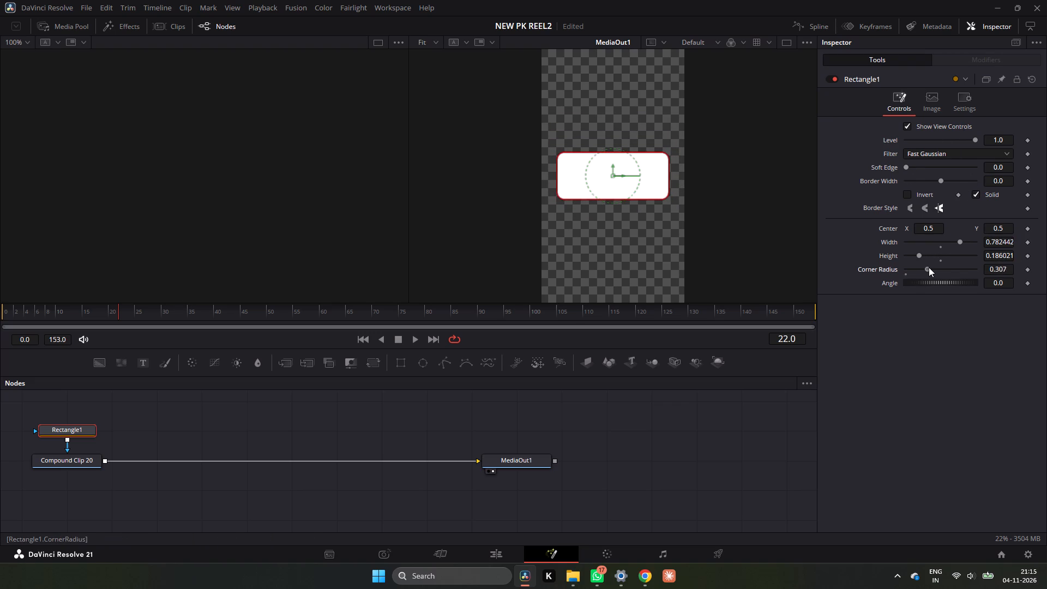
{"action": "left_click_drag", "start_coordinate": [929, 267], "coordinate": [930, 267]}
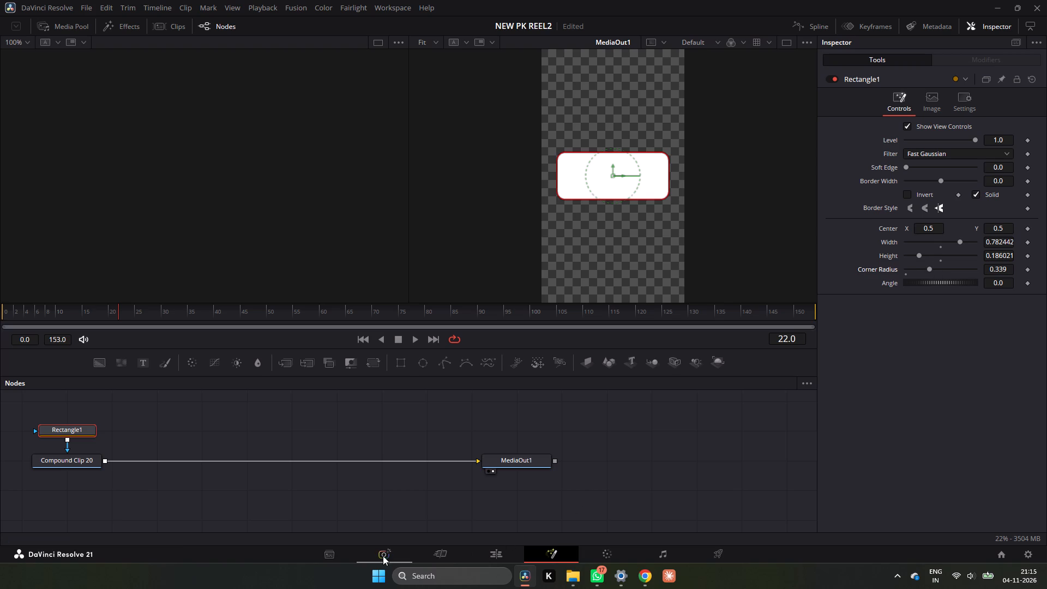
{"action": "left_click", "coordinate": [502, 556]}
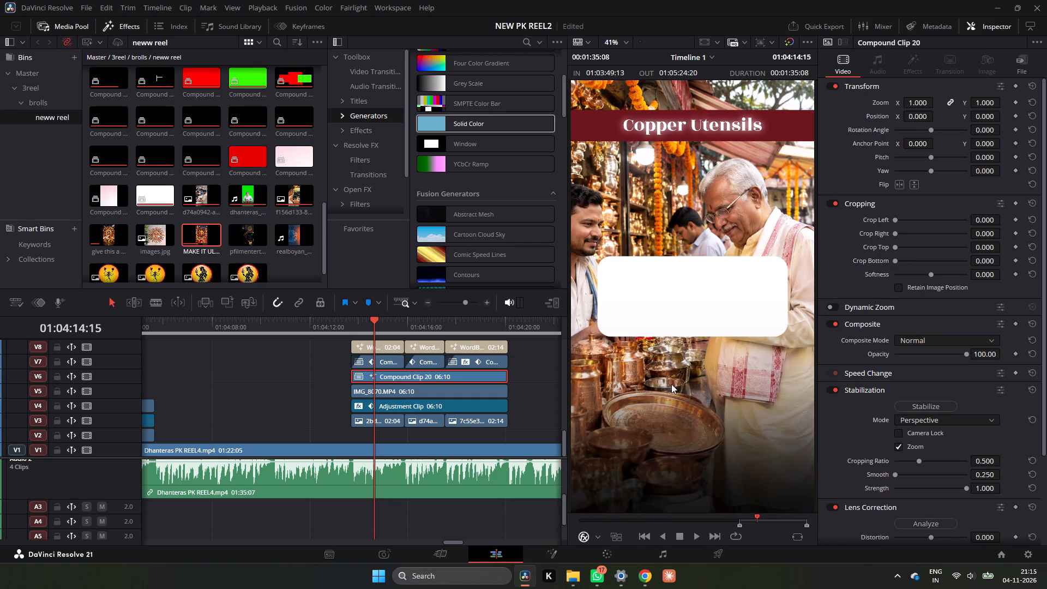
Move the white rounded box on V6 down to a Position Y of -446.
{"action": "left_click_drag", "start_coordinate": [989, 112], "coordinate": [825, 321]}
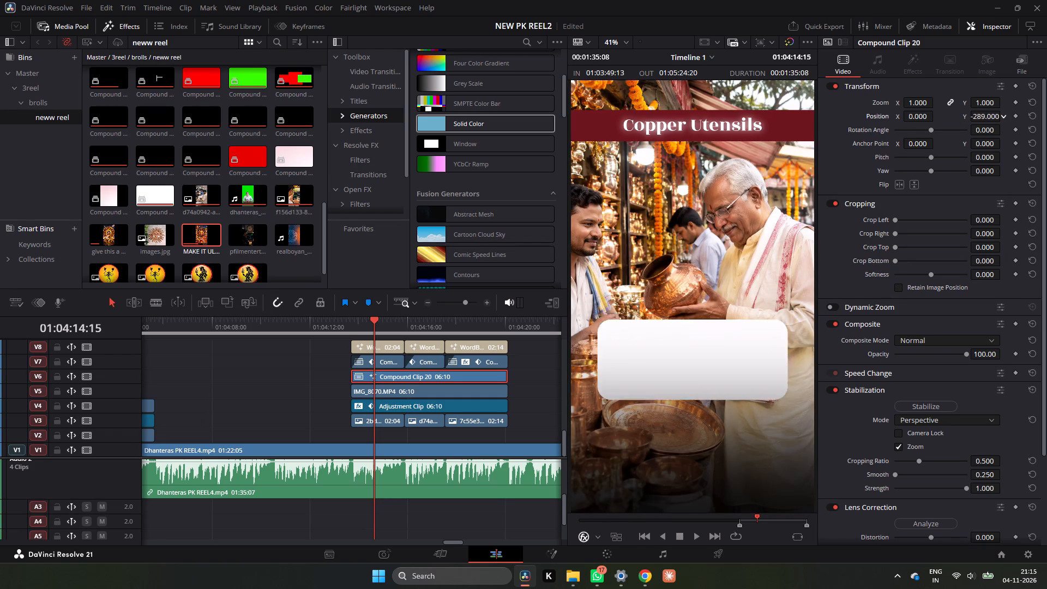
{"action": "left_click_drag", "start_coordinate": [825, 321], "coordinate": [746, 391]}
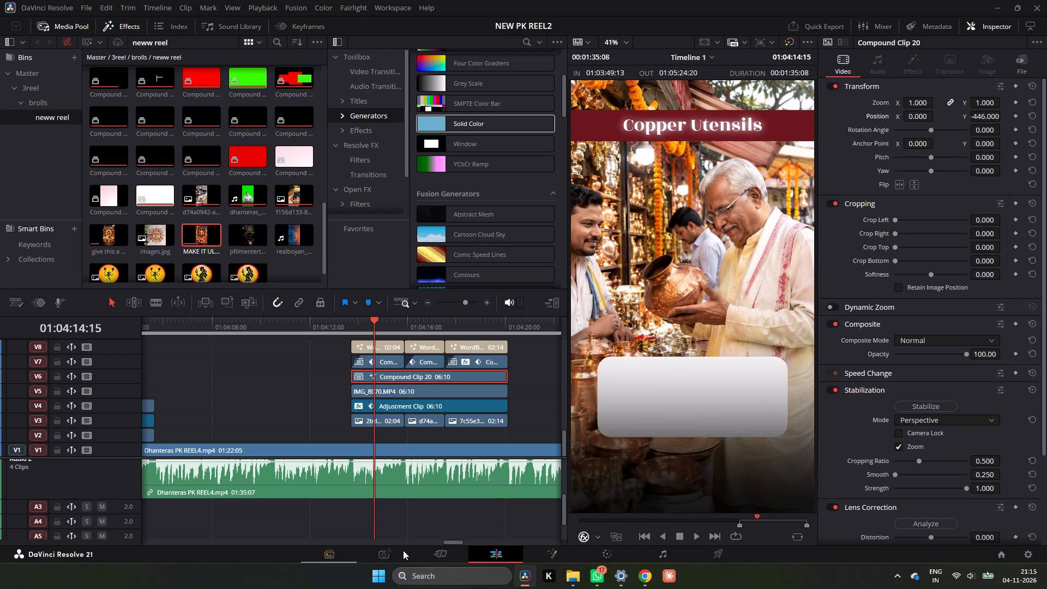
Duplicate the zodiac clips on V23 and V24 near 01:04:08 into the Copper Utensils section around 01:04:14.
{"action": "scroll", "coordinate": [457, 402], "scroll_direction": "up", "scroll_amount": 7}
{"action": "scroll", "coordinate": [457, 402], "scroll_direction": "down", "scroll_amount": 2}
{"action": "scroll", "coordinate": [457, 402], "scroll_direction": "up", "scroll_amount": 7}
{"action": "scroll", "coordinate": [457, 402], "scroll_direction": "down", "scroll_amount": 7}
{"action": "scroll", "coordinate": [421, 296], "scroll_direction": "down", "scroll_amount": 4}
{"action": "scroll", "coordinate": [407, 404], "scroll_direction": "up", "scroll_amount": 7}
{"action": "scroll", "coordinate": [405, 401], "scroll_direction": "down", "scroll_amount": 2}
{"action": "scroll", "coordinate": [407, 373], "scroll_direction": "up", "scroll_amount": 1, "text": "ctrl"}
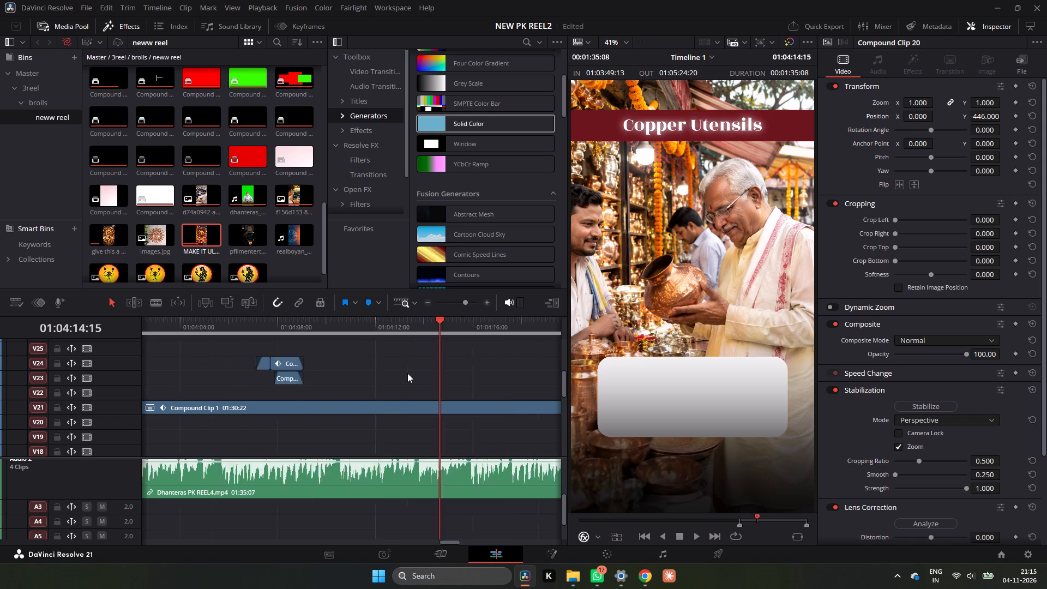
{"action": "scroll", "coordinate": [407, 373], "scroll_direction": "up", "scroll_amount": 3, "text": "ctrl"}
{"action": "scroll", "coordinate": [468, 352], "scroll_direction": "down", "scroll_amount": 3, "text": "ctrl"}
{"action": "scroll", "coordinate": [370, 352], "scroll_direction": "up", "scroll_amount": 1, "text": "ctrl"}
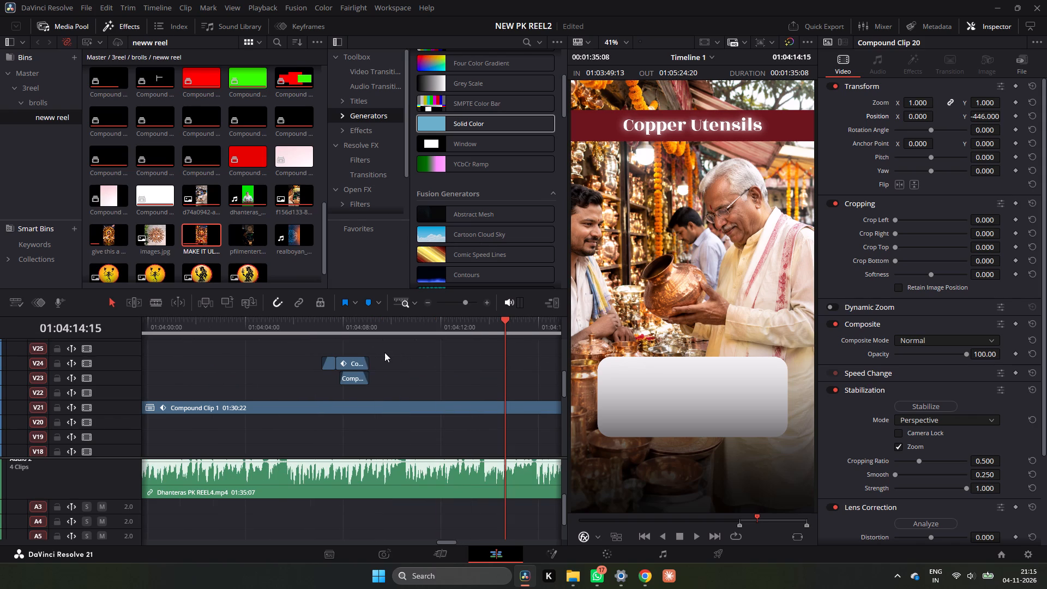
{"action": "left_click_drag", "start_coordinate": [393, 352], "coordinate": [320, 383]}
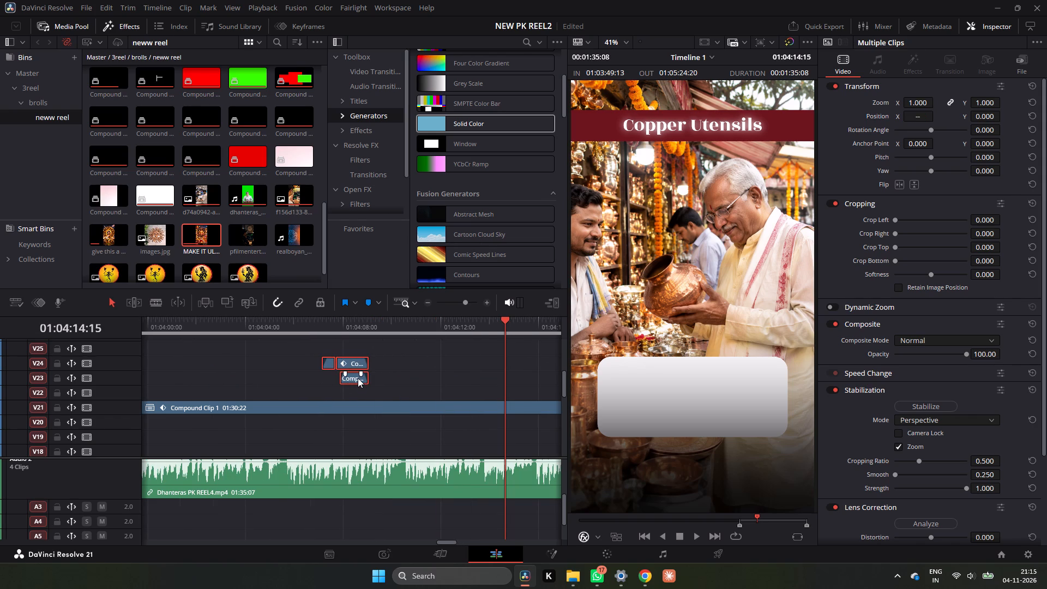
{"action": "left_click_drag", "start_coordinate": [358, 378], "coordinate": [527, 372], "text": "alt"}
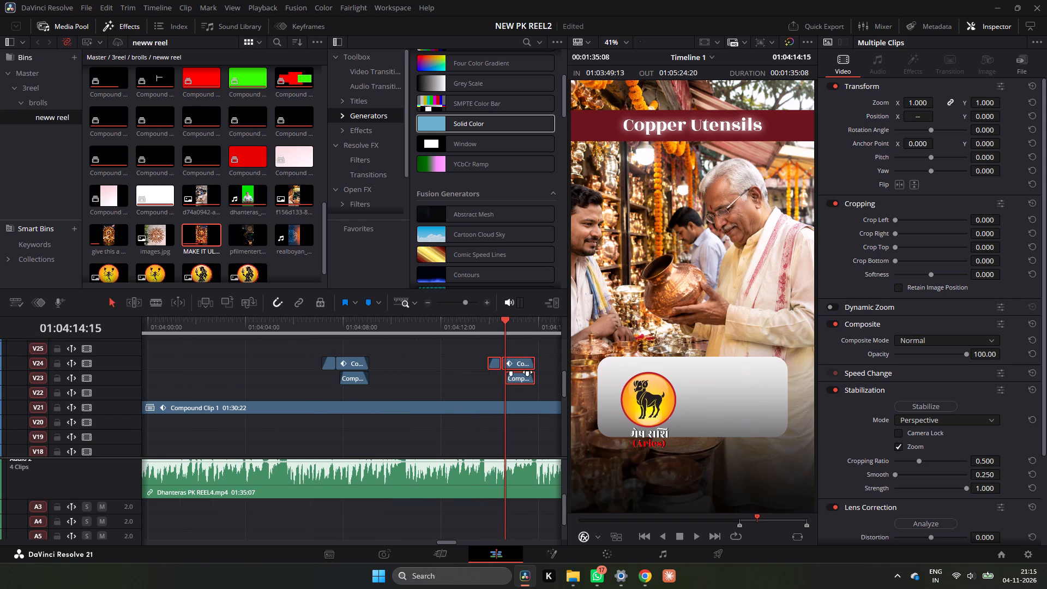
Align the duplicated zodiac clips with the Copper Utensils section start at 01:04:13:17 and extend their ends on V23 and V24.
{"action": "scroll", "coordinate": [522, 388], "scroll_direction": "down", "scroll_amount": 4, "text": "ctrl"}
{"action": "scroll", "coordinate": [337, 378], "scroll_direction": "down", "scroll_amount": 4}
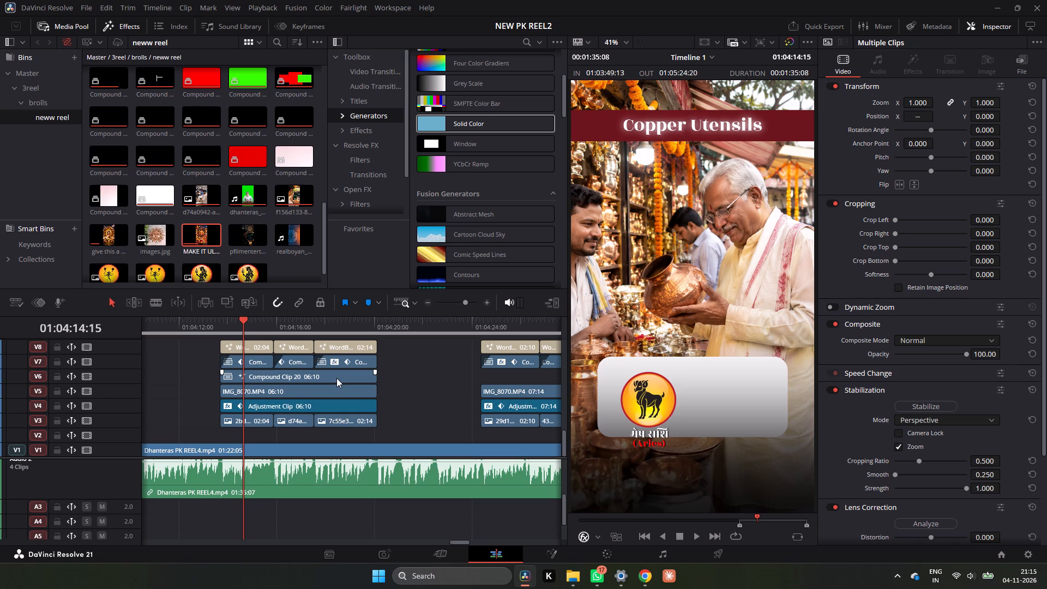
{"action": "scroll", "coordinate": [336, 378], "scroll_direction": "down", "scroll_amount": 1}
{"action": "left_click_drag", "start_coordinate": [243, 328], "coordinate": [217, 329]}
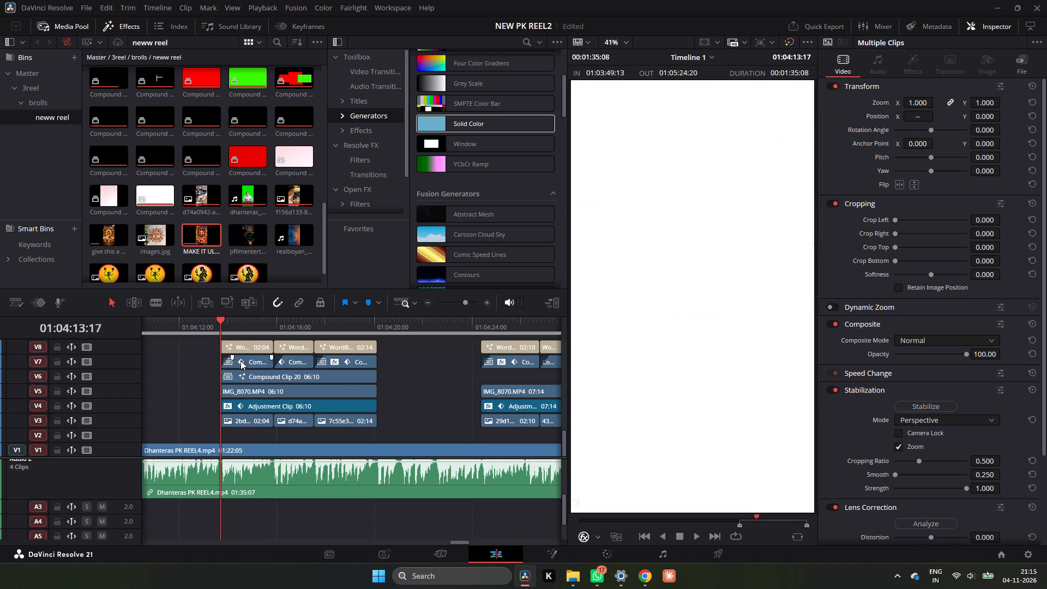
{"action": "scroll", "coordinate": [245, 362], "scroll_direction": "up", "scroll_amount": 4}
{"action": "left_click_drag", "start_coordinate": [255, 377], "coordinate": [244, 376]}
{"action": "left_click_drag", "start_coordinate": [267, 378], "coordinate": [343, 385]}
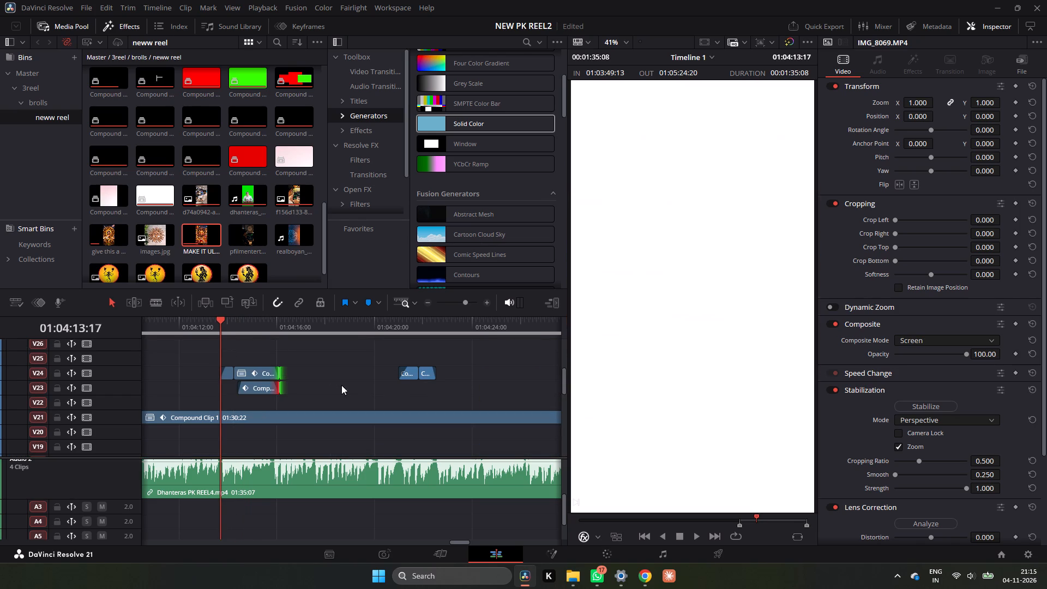
{"action": "left_click", "coordinate": [310, 376]}
Play the opening of the Copper Utensils section to check the zodiac graphics' timing and animation over the white box.
{"action": "left_click_drag", "start_coordinate": [269, 331], "coordinate": [254, 332]}
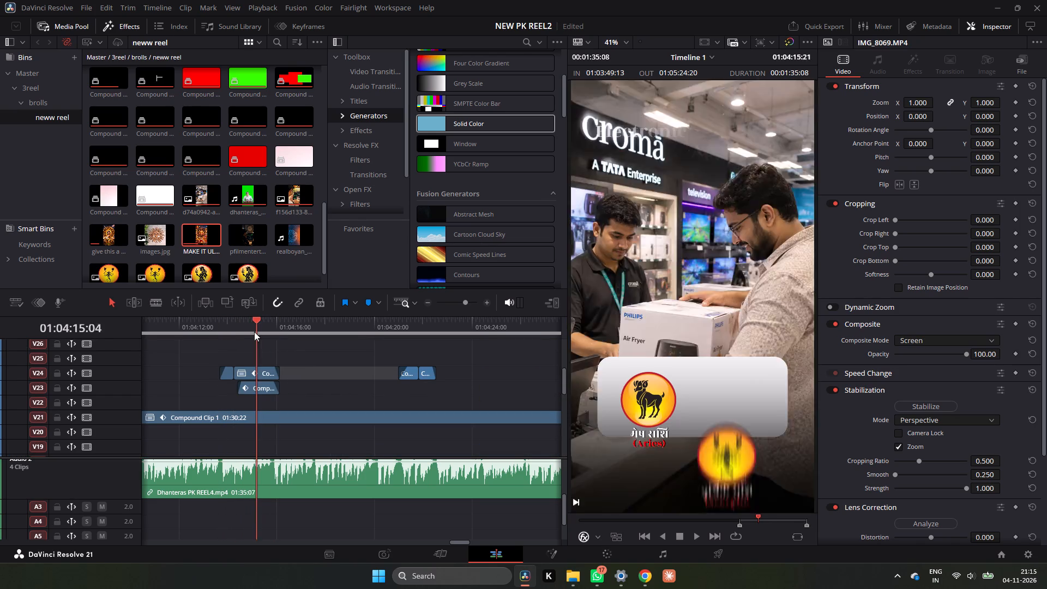
{"action": "left_click_drag", "start_coordinate": [254, 332], "coordinate": [252, 335]}
{"action": "left_click_drag", "start_coordinate": [253, 330], "coordinate": [224, 334]}
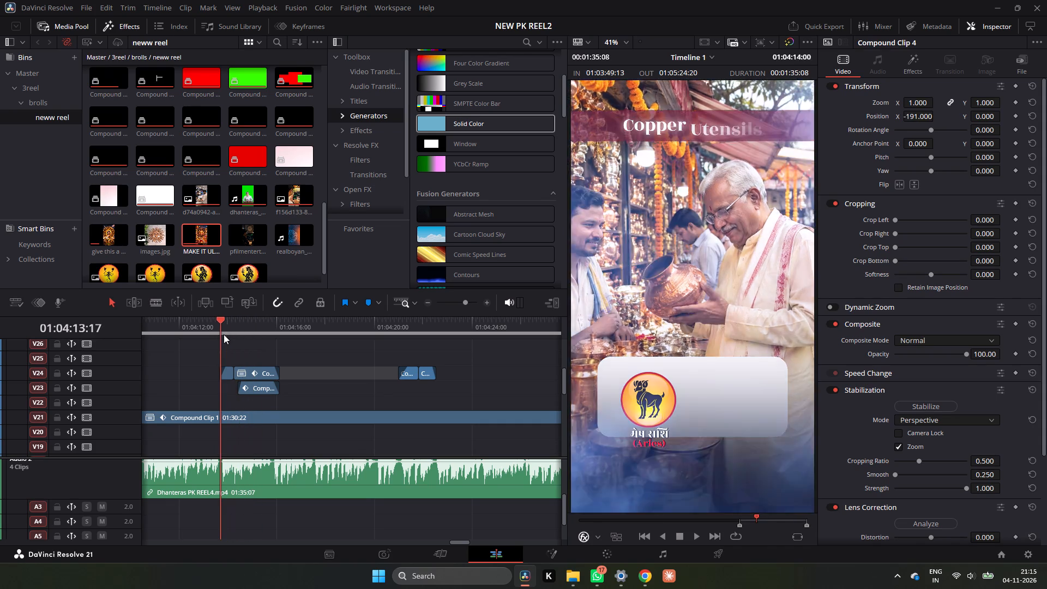
{"action": "left_click_drag", "start_coordinate": [224, 334], "coordinate": [216, 335]}
{"action": "key", "text": "space"}
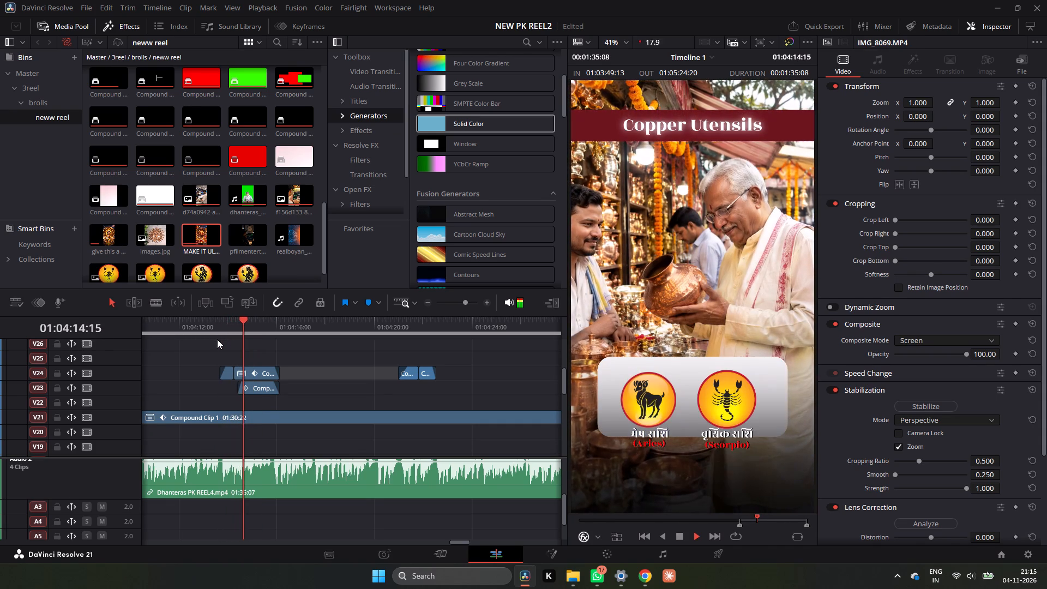
{"action": "key", "text": "space"}
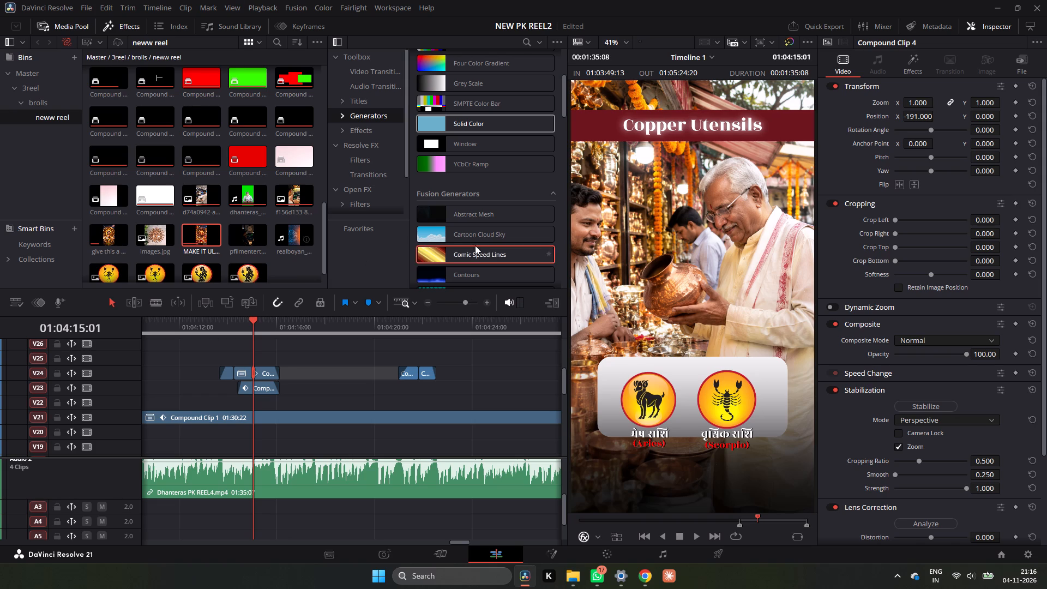
{"action": "left_click", "coordinate": [484, 299]}
{"action": "left_click", "coordinate": [484, 299]}
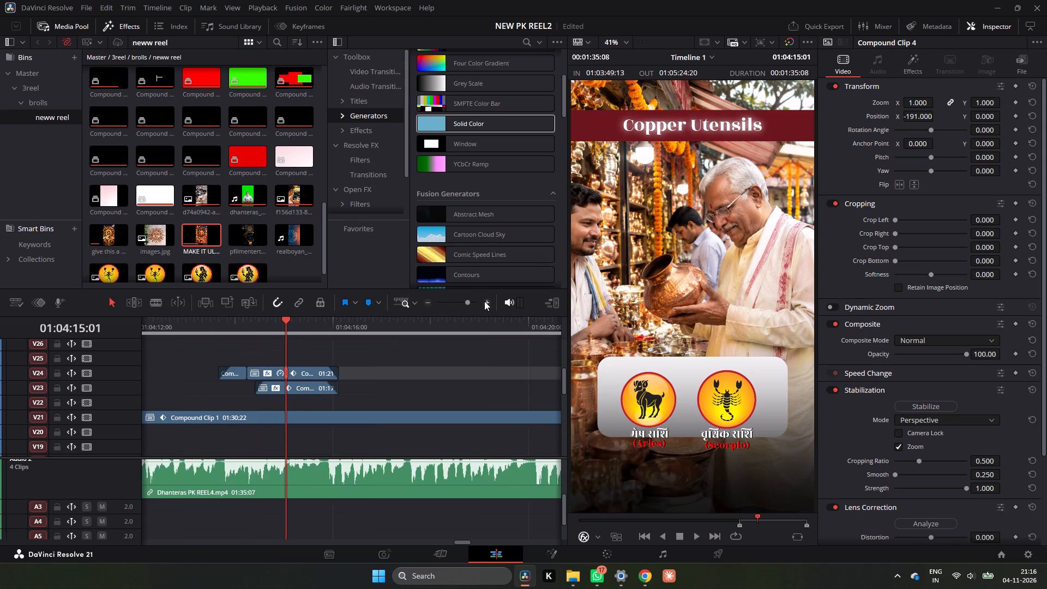
{"action": "left_click_drag", "start_coordinate": [325, 323], "coordinate": [171, 328]}
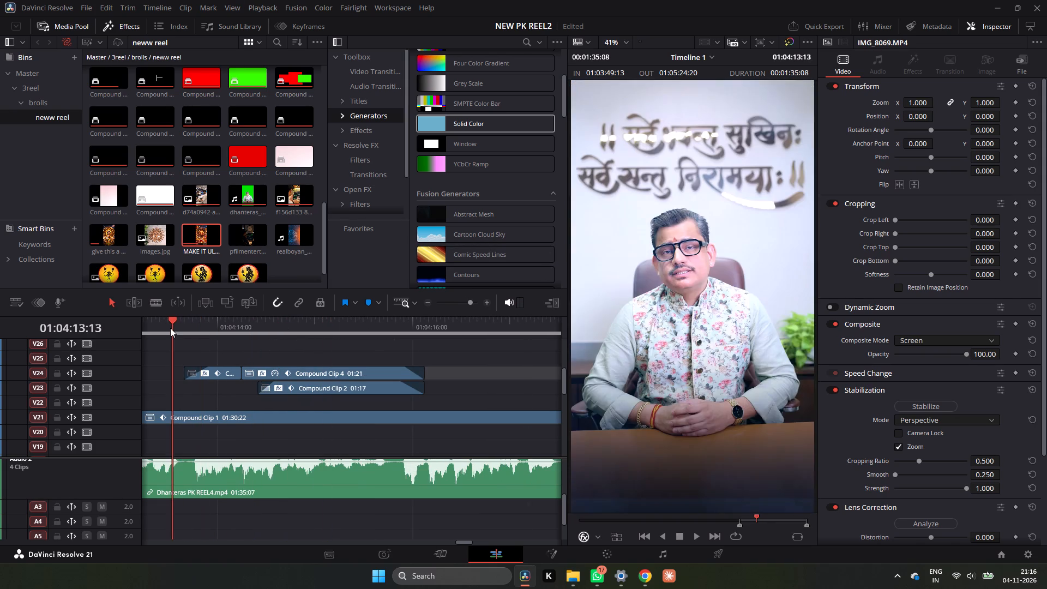
{"action": "key", "text": "space"}
{"action": "key", "text": "space"}
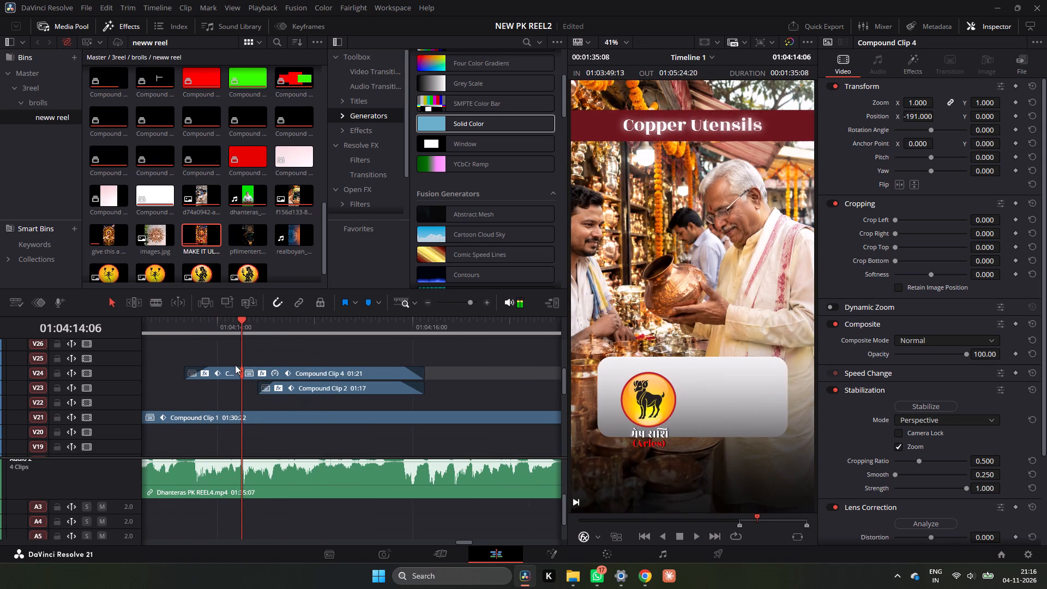
Remove the Transform effect from both duplicated Compound Clip 4 pieces on V24.
{"action": "left_click", "coordinate": [214, 371]}
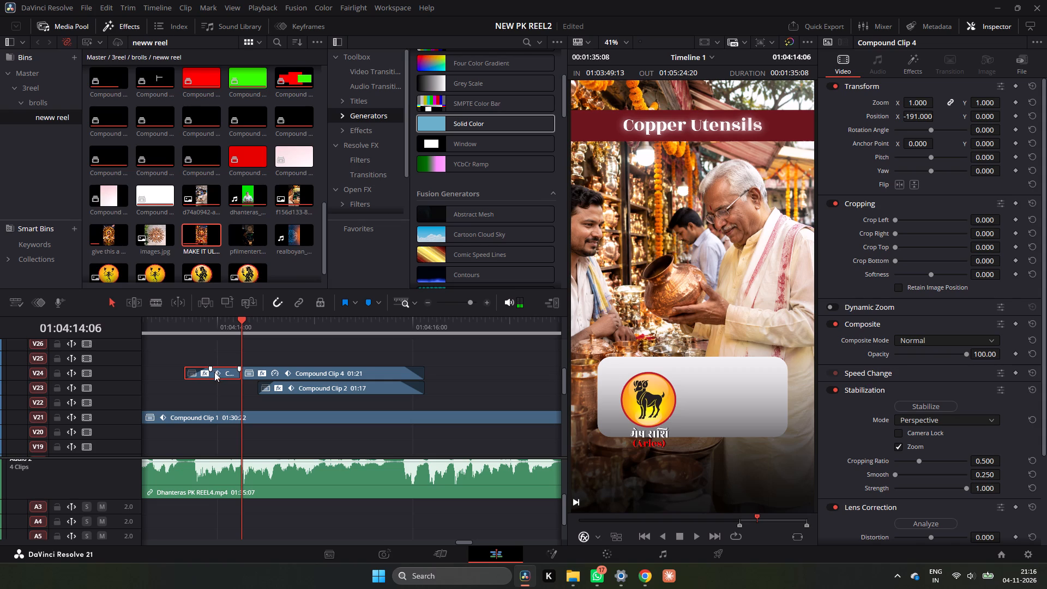
{"action": "right_click", "coordinate": [214, 372]}
{"action": "left_click", "coordinate": [202, 385]}
{"action": "left_click", "coordinate": [214, 375]}
{"action": "left_click", "coordinate": [907, 66]}
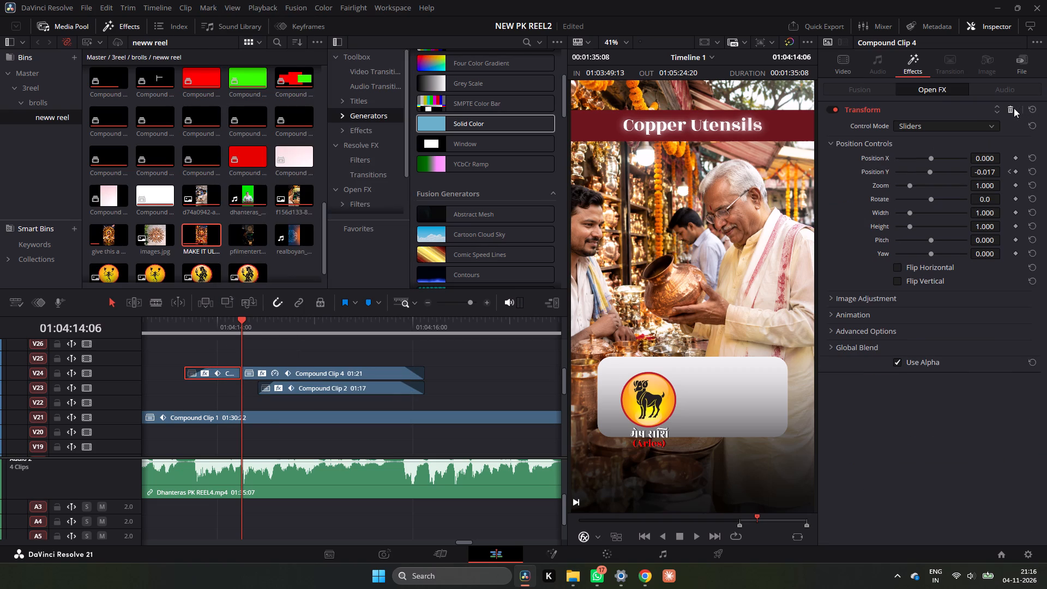
{"action": "left_click", "coordinate": [1014, 108]}
{"action": "left_click", "coordinate": [361, 370]}
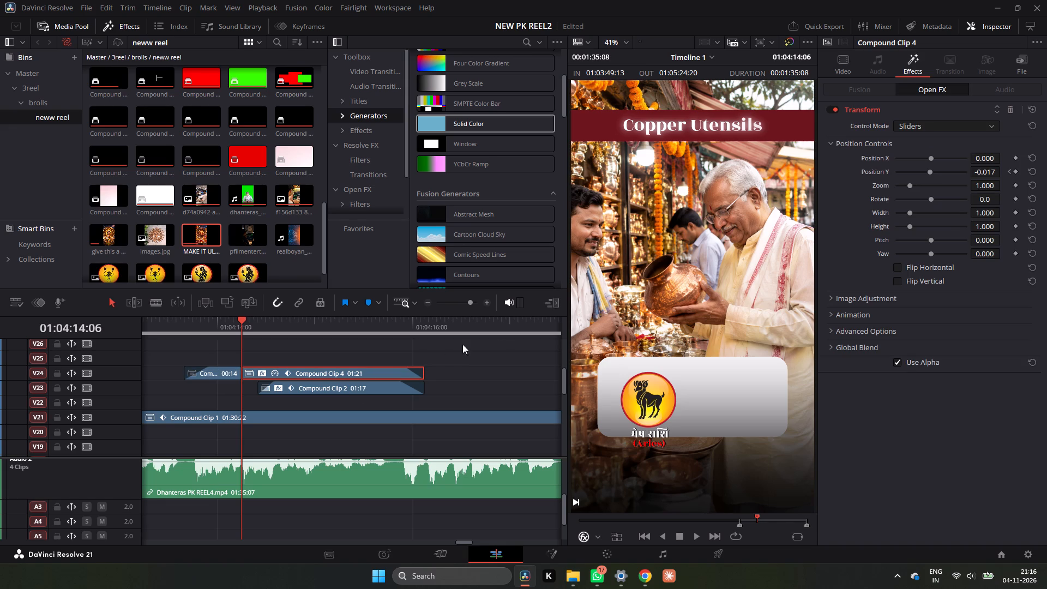
{"action": "left_click", "coordinate": [1012, 107]}
Remove the Transform effect from the duplicated Compound Clip 2 on V23.
{"action": "double_click", "coordinate": [366, 388]}
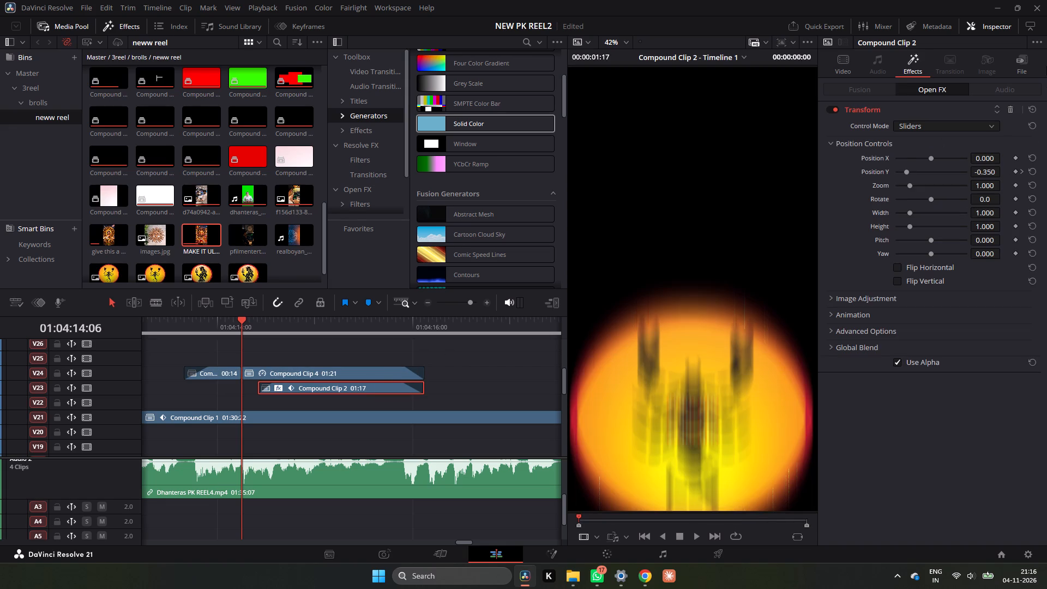
{"action": "left_click", "coordinate": [1011, 106]}
Play the opening of the Copper Utensils section twice to check how both zodiac graphics appear without the Transform effect.
{"action": "left_click", "coordinate": [203, 326]}
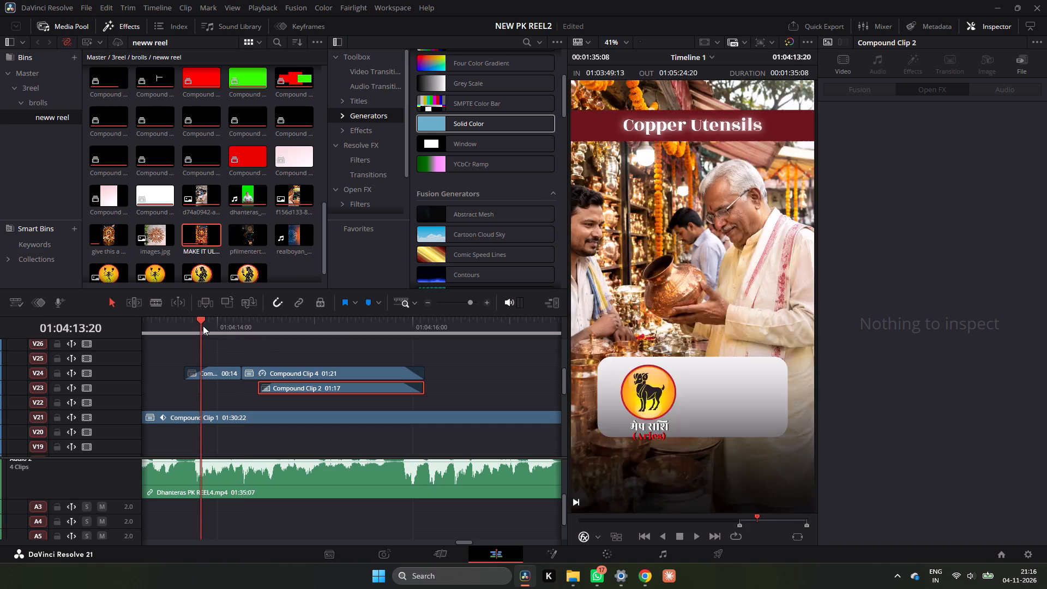
{"action": "key", "text": "space"}
{"action": "key", "text": "space"}
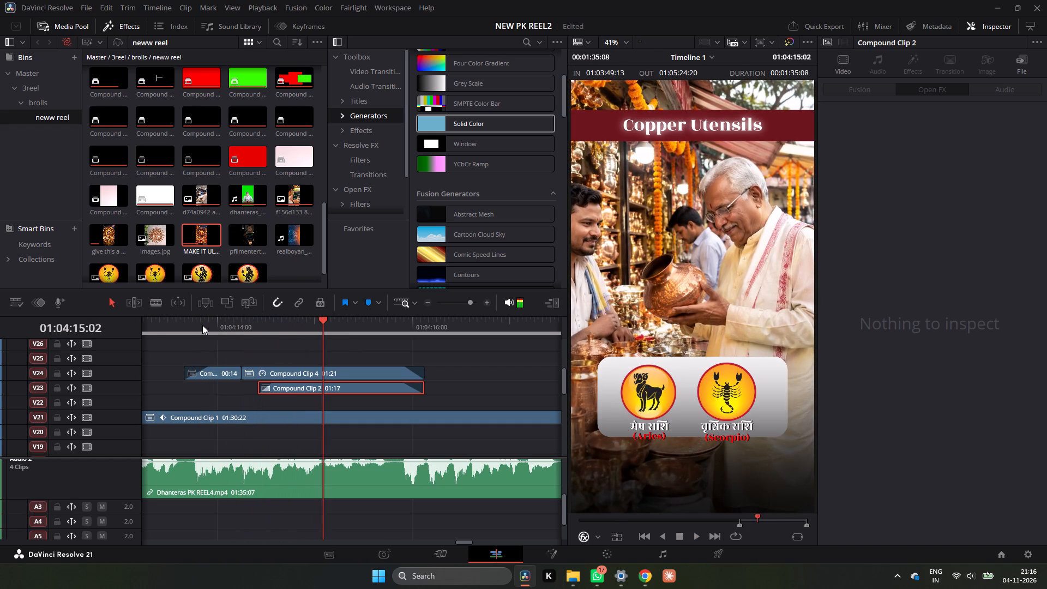
{"action": "left_click", "coordinate": [199, 324]}
{"action": "key", "text": "space"}
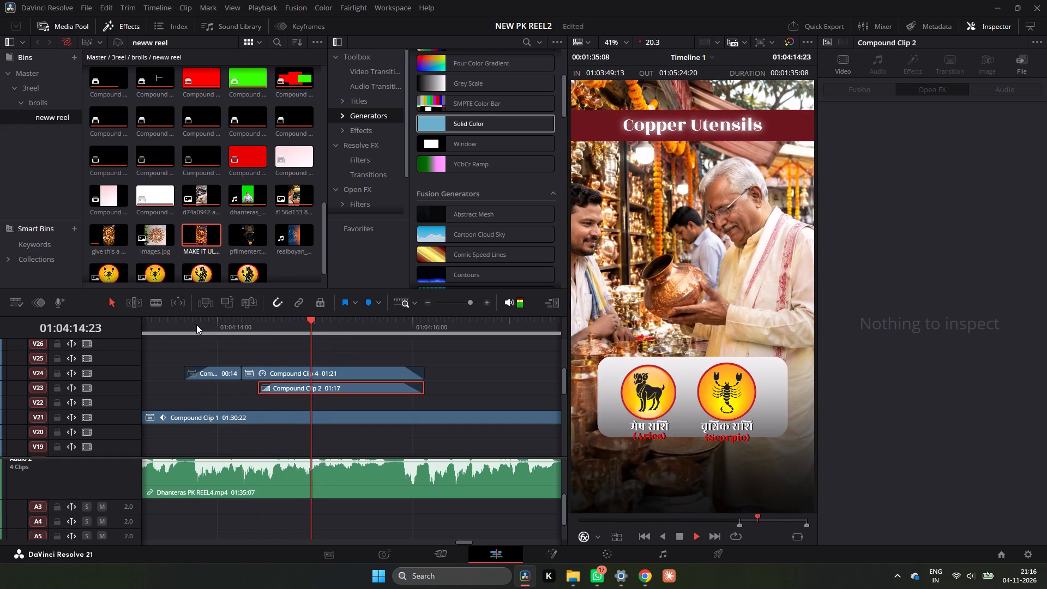
{"action": "key", "text": "space"}
{"action": "left_click", "coordinate": [197, 324]}
Move Compound Clip 2 on V23 earlier so it starts flush with the first Compound Clip 4 piece on V24.
{"action": "left_click_drag", "start_coordinate": [303, 390], "coordinate": [268, 386]}
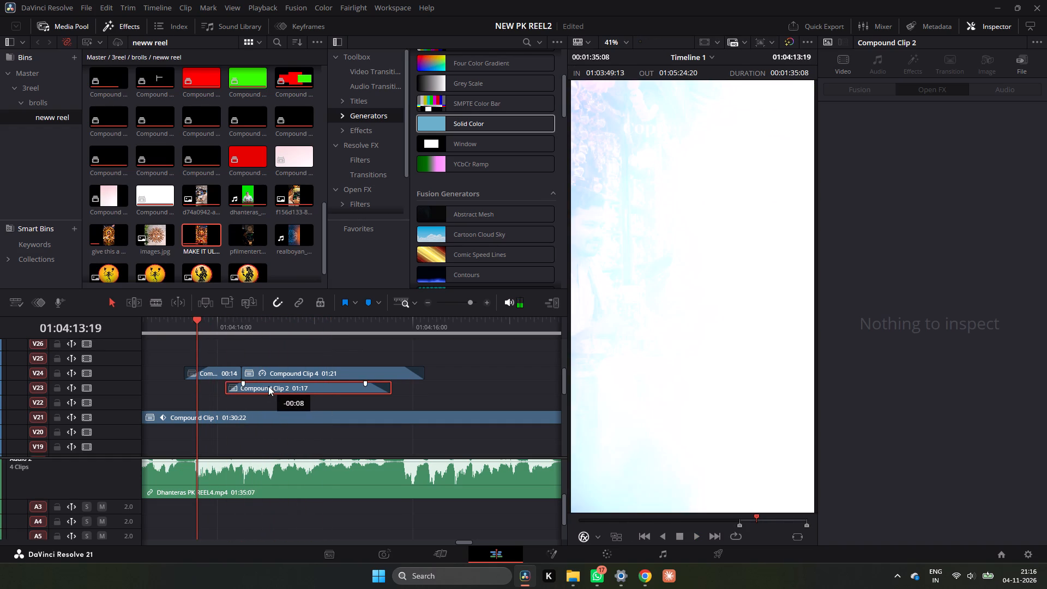
{"action": "left_click_drag", "start_coordinate": [268, 386], "coordinate": [227, 384]}
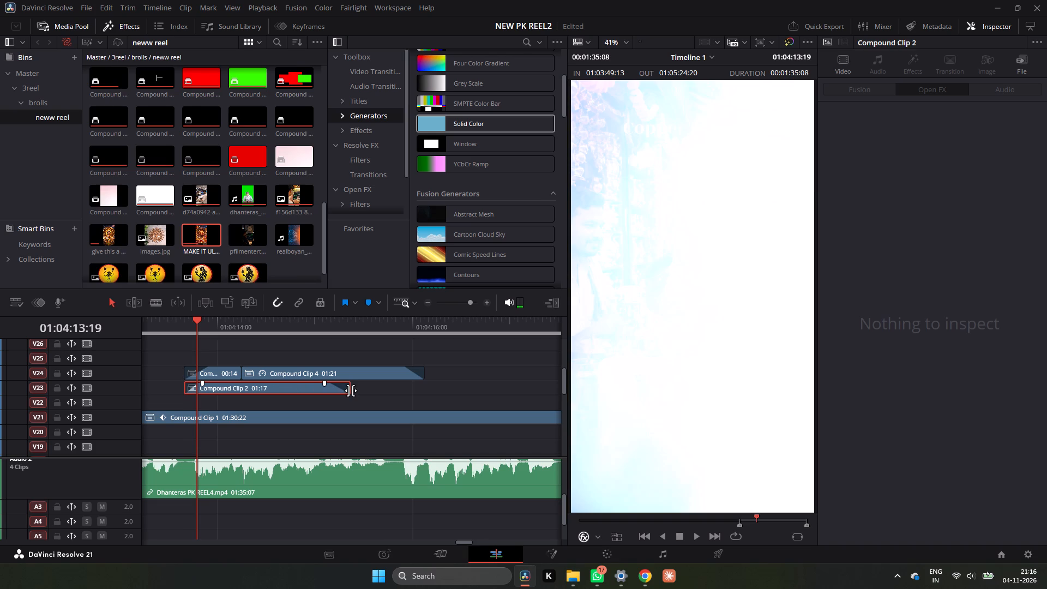
{"action": "left_click_drag", "start_coordinate": [351, 390], "coordinate": [426, 394]}
{"action": "left_click", "coordinate": [298, 388]}
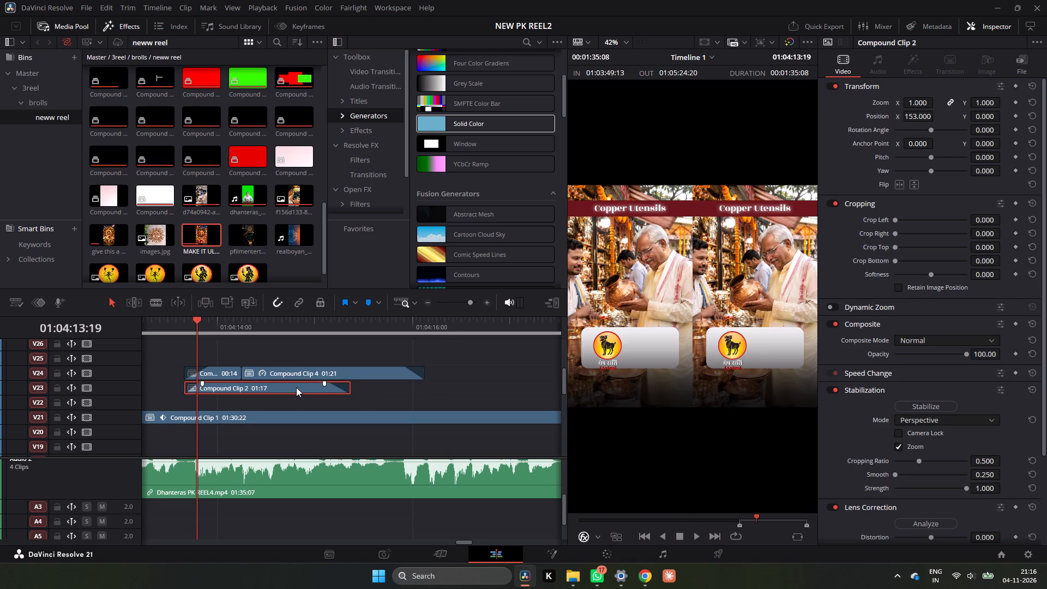
Remove the end fade-outs from Compound Clip 2 on V23 and Compound Clip 4 on V24.
{"action": "left_click_drag", "start_coordinate": [324, 381], "coordinate": [374, 382]}
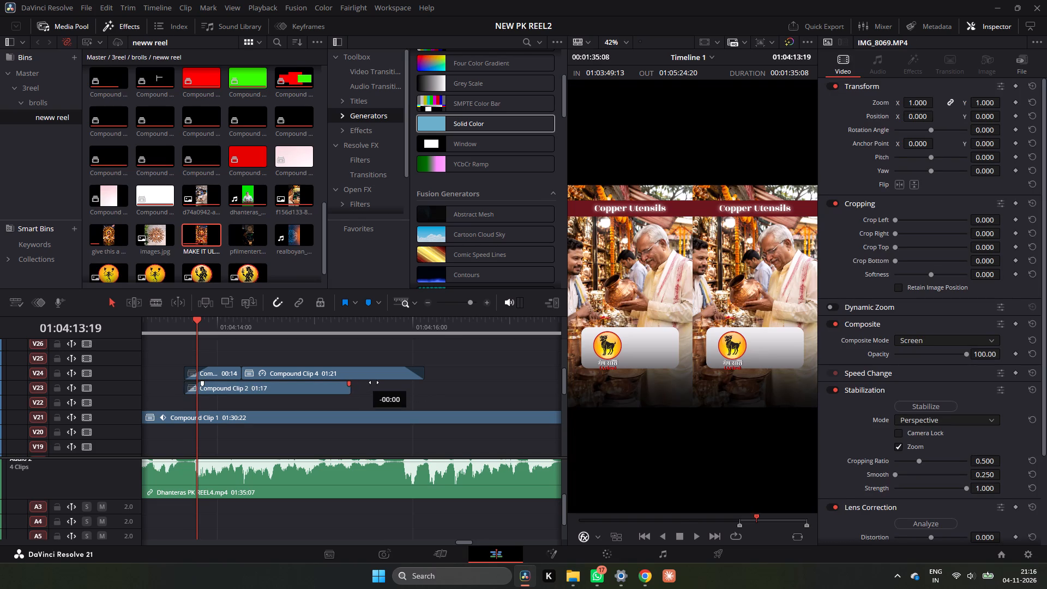
{"action": "left_click_drag", "start_coordinate": [374, 382], "coordinate": [374, 382]}
{"action": "left_click_drag", "start_coordinate": [402, 370], "coordinate": [443, 369]}
Fill V23 to the end of the V24 clips with a copy of Compound Clip 2 trimmed to 01:07, without a fade-in, and preview it.
{"action": "left_click", "coordinate": [326, 383]}
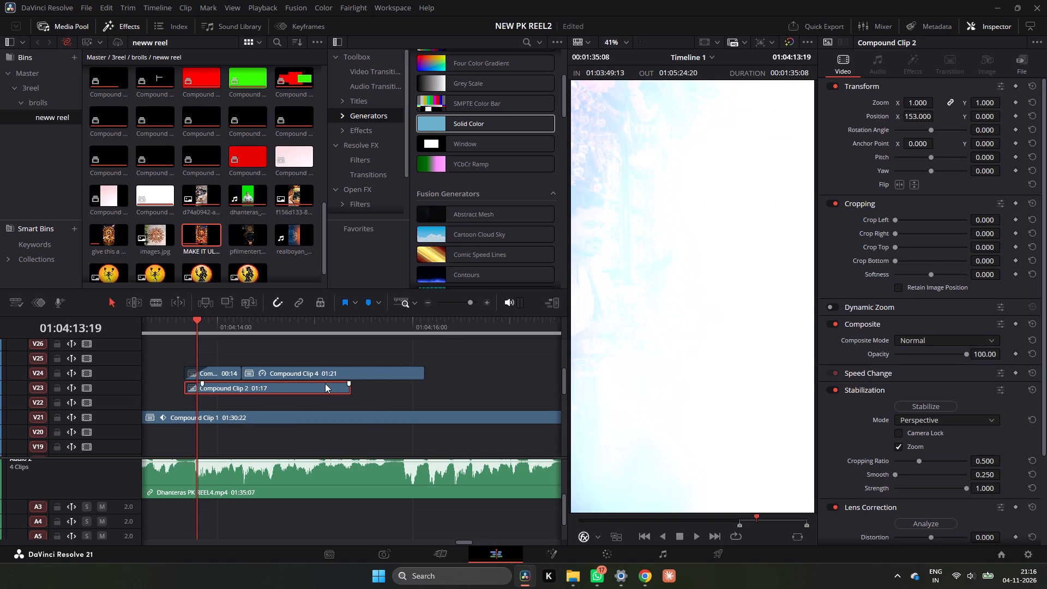
{"action": "left_click_drag", "start_coordinate": [323, 385], "coordinate": [440, 386], "text": "alt"}
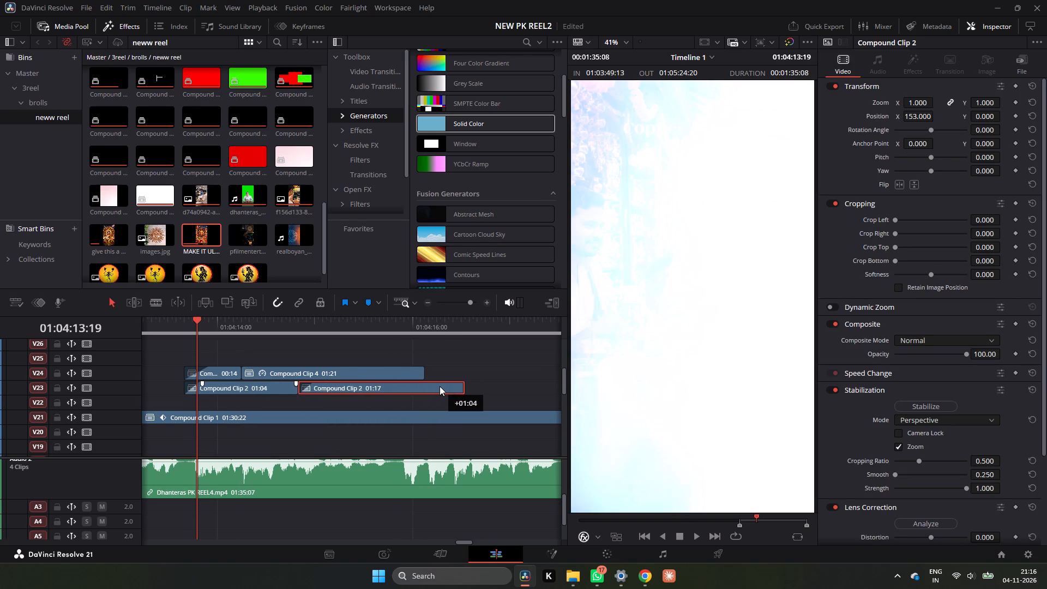
{"action": "left_click_drag", "start_coordinate": [440, 386], "coordinate": [439, 386], "text": "alt"}
{"action": "left_click_drag", "start_coordinate": [464, 392], "coordinate": [408, 393]}
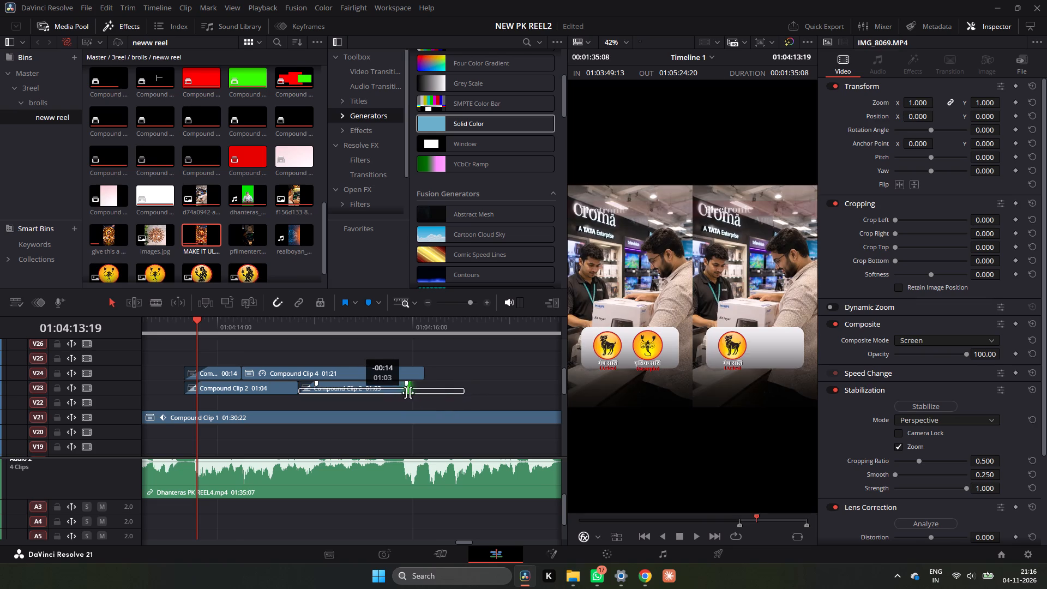
{"action": "left_click_drag", "start_coordinate": [408, 393], "coordinate": [418, 393]}
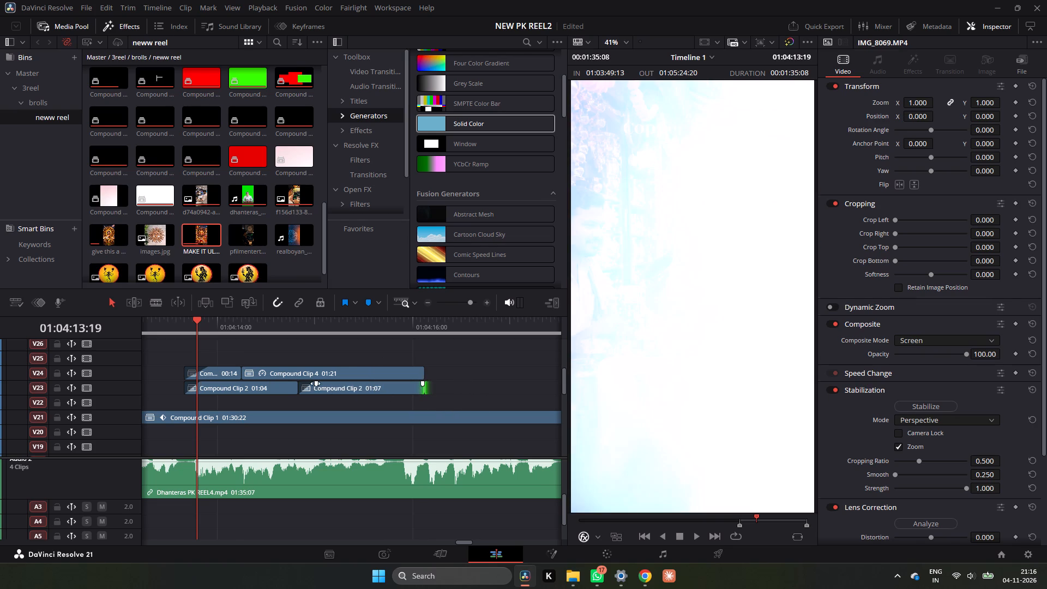
{"action": "left_click_drag", "start_coordinate": [315, 383], "coordinate": [291, 385]}
{"action": "left_click_drag", "start_coordinate": [197, 327], "coordinate": [197, 326]}
{"action": "left_click_drag", "start_coordinate": [197, 326], "coordinate": [184, 332]}
{"action": "key", "text": "space"}
{"action": "key", "text": "space"}
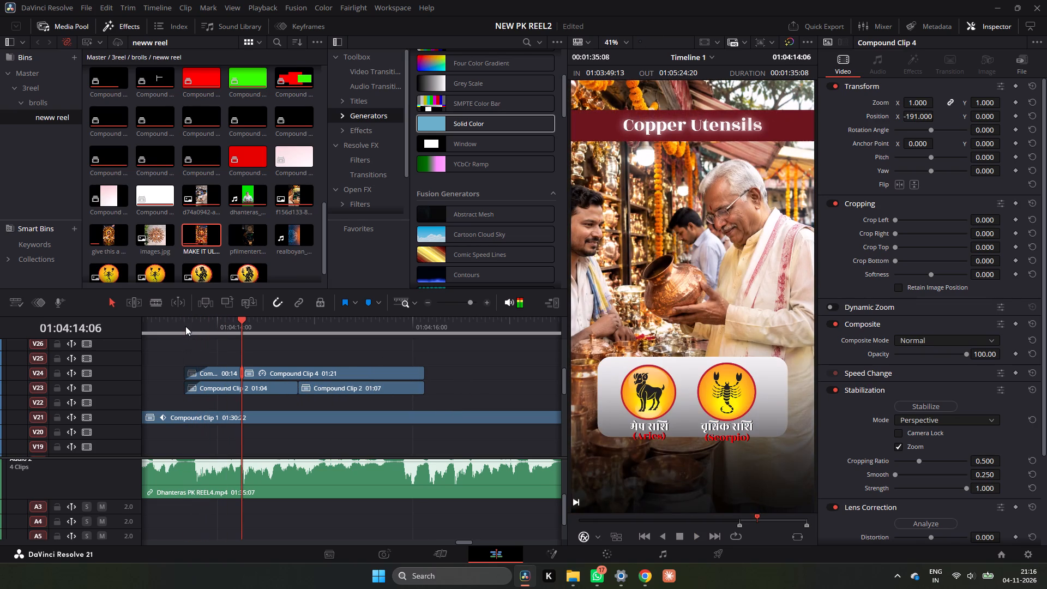
Set Zoom to 0.770 and Position Y to -91 for all four zodiac clip pieces on V23 and V24, and preview the result.
{"action": "left_click_drag", "start_coordinate": [338, 358], "coordinate": [233, 387]}
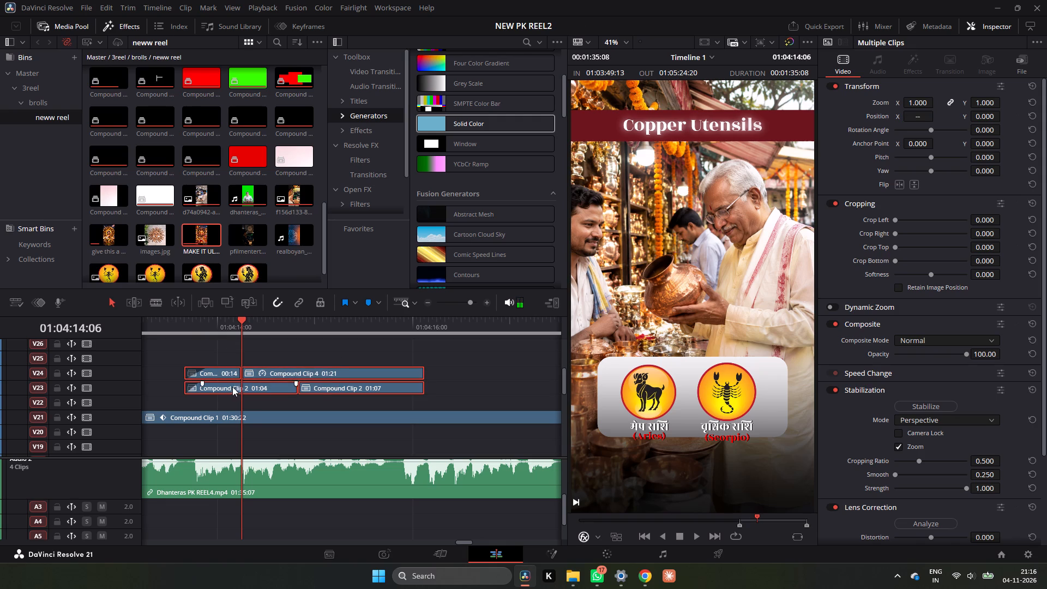
{"action": "left_click_drag", "start_coordinate": [920, 103], "coordinate": [911, 110]}
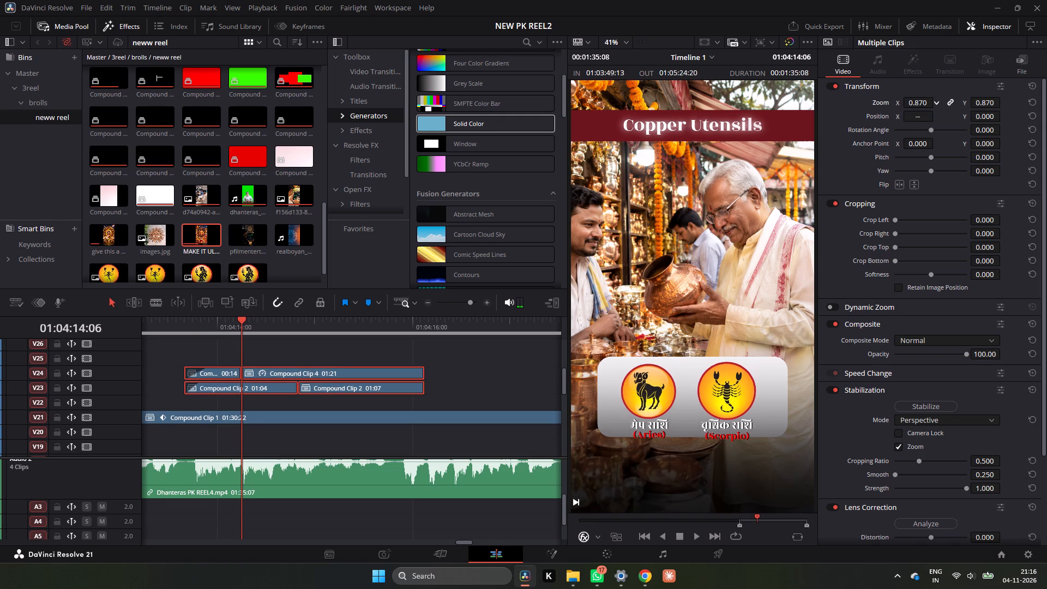
{"action": "left_click_drag", "start_coordinate": [911, 110], "coordinate": [907, 115]}
{"action": "left_click_drag", "start_coordinate": [983, 117], "coordinate": [973, 122]}
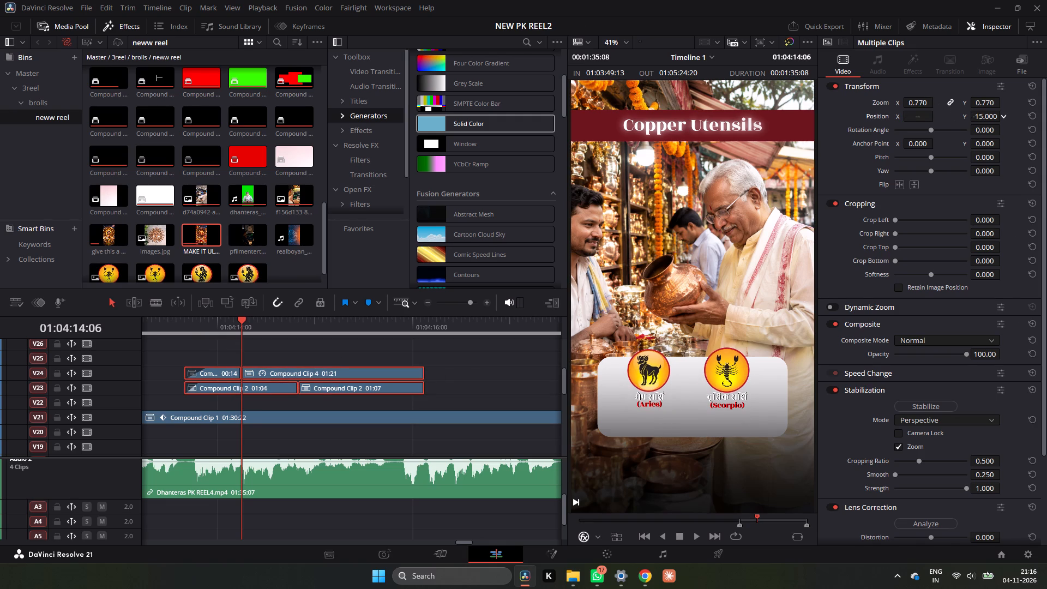
{"action": "left_click_drag", "start_coordinate": [973, 122], "coordinate": [933, 148]}
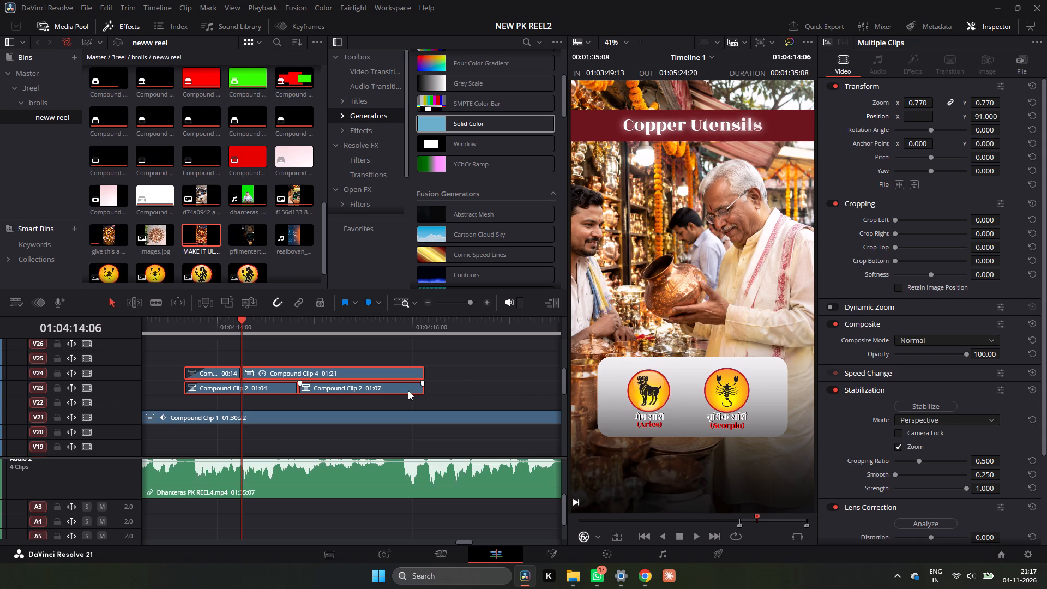
{"action": "key", "text": "p"}
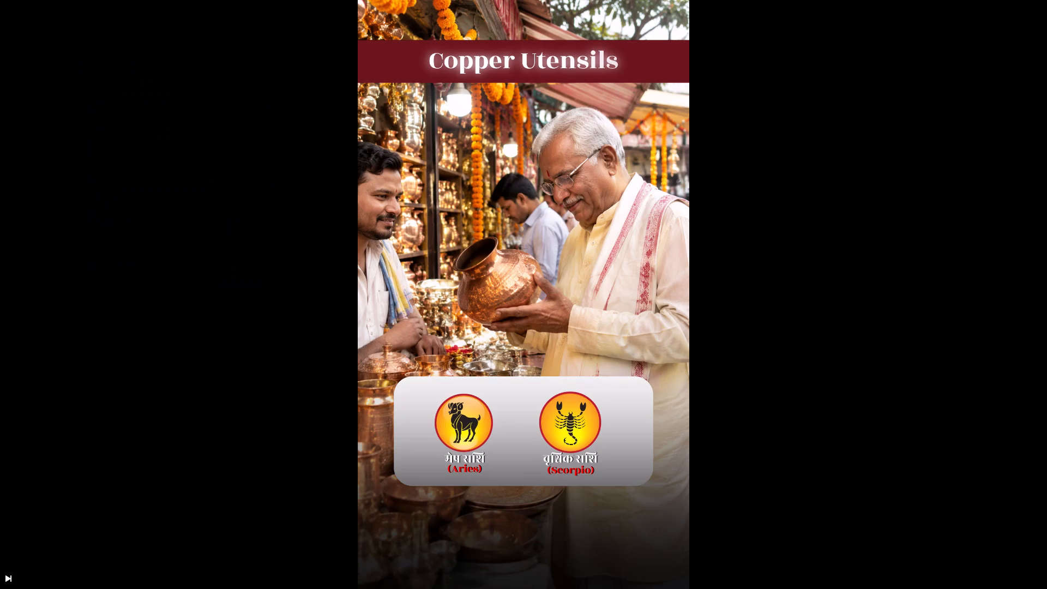
{"action": "key", "text": "p"}
{"action": "left_click", "coordinate": [449, 378]}
Match the Scorpio graphic to Aries by setting both Compound Clip 2 pieces on V23 to Zoom 0.720 and Position Y -120, checking full-screen.
{"action": "left_click", "coordinate": [353, 372]}
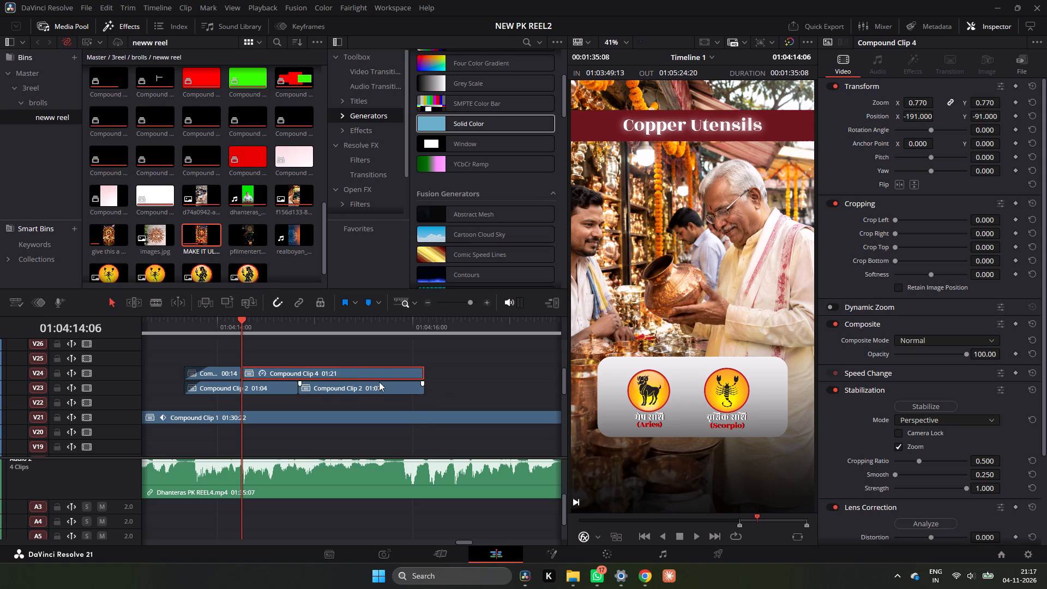
{"action": "left_click", "coordinate": [444, 385]}
{"action": "left_click_drag", "start_coordinate": [449, 386], "coordinate": [284, 390]}
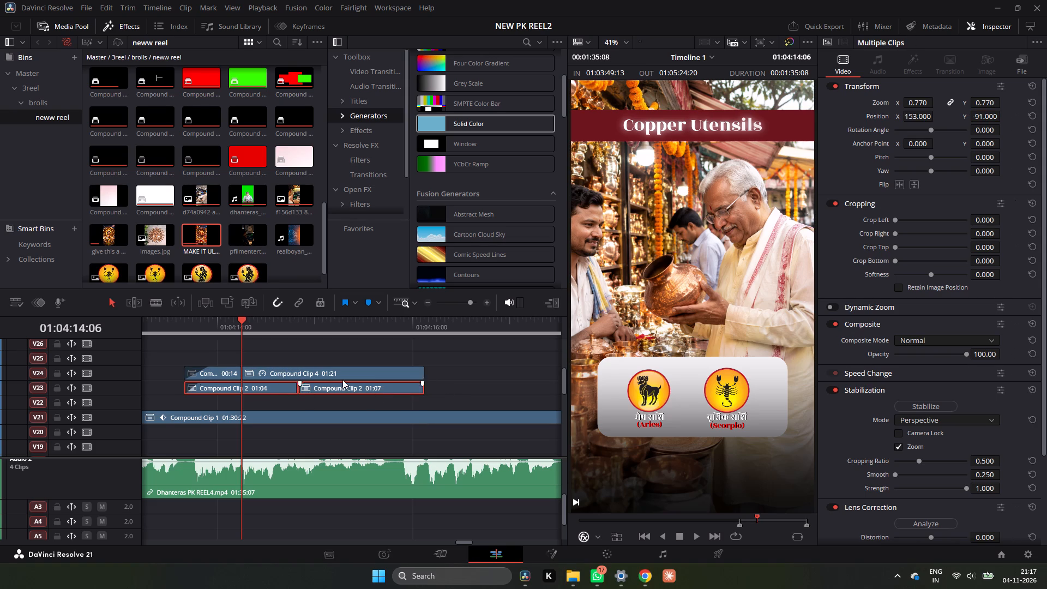
{"action": "left_click_drag", "start_coordinate": [987, 106], "coordinate": [987, 109]}
{"action": "left_click_drag", "start_coordinate": [987, 109], "coordinate": [987, 120]}
{"action": "left_click_drag", "start_coordinate": [987, 120], "coordinate": [986, 120]}
{"action": "left_click_drag", "start_coordinate": [981, 118], "coordinate": [972, 127]}
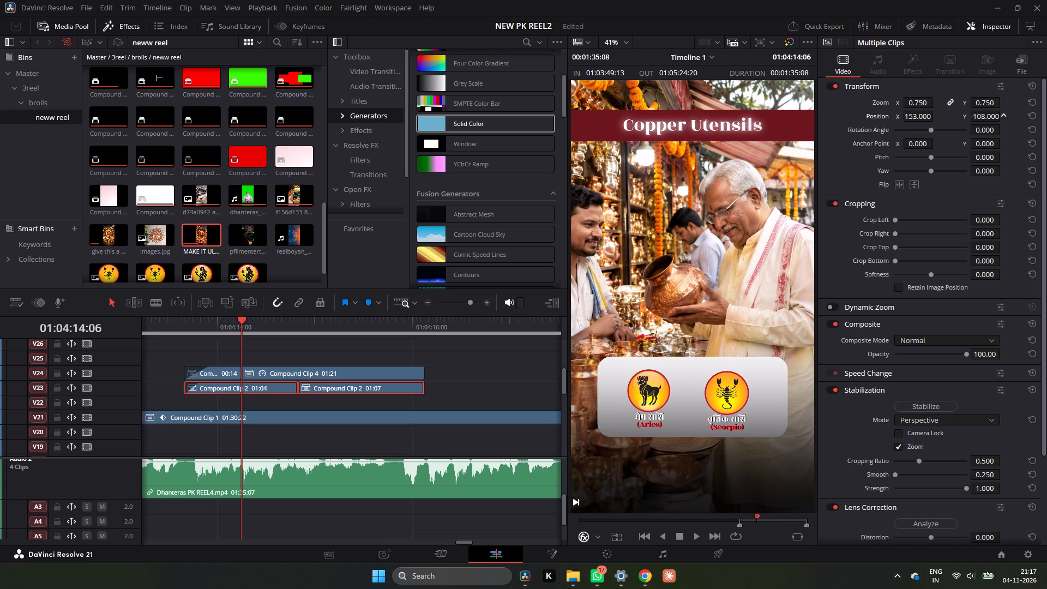
{"action": "left_click_drag", "start_coordinate": [972, 127], "coordinate": [975, 127]}
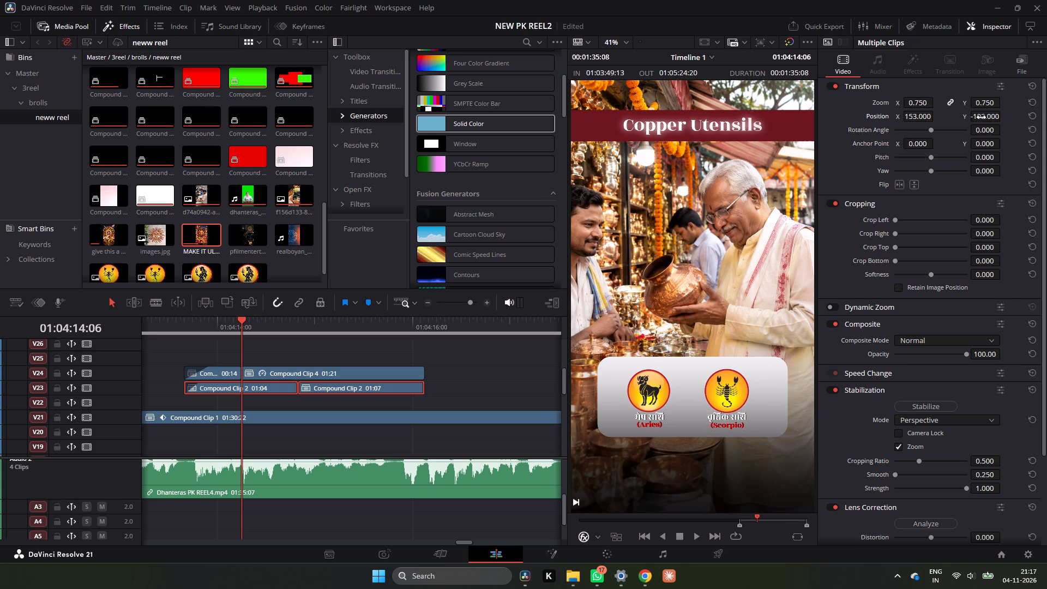
{"action": "key", "text": "p"}
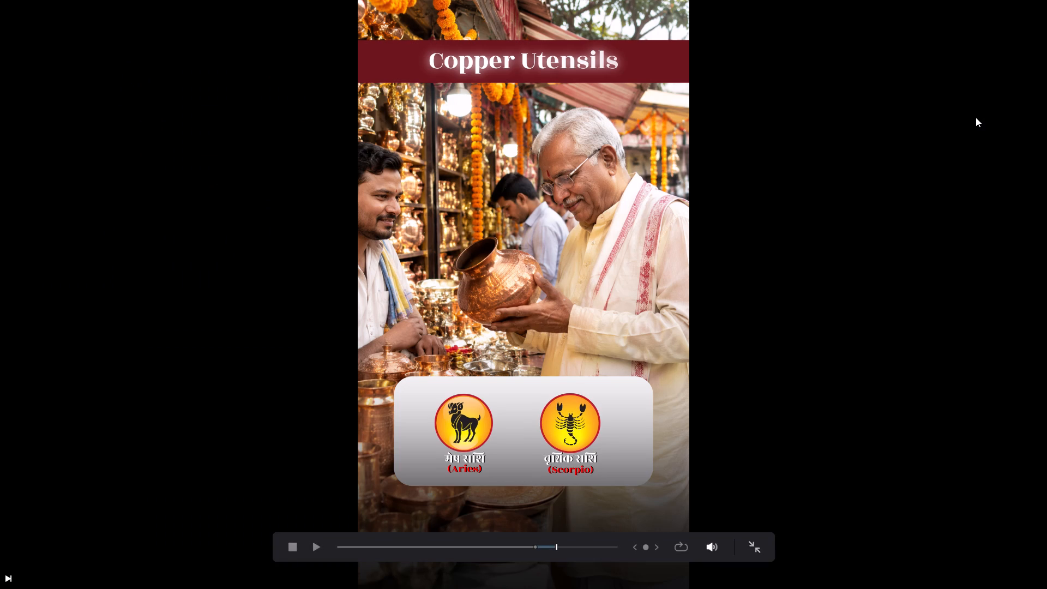
{"action": "key", "text": "p"}
{"action": "left_click_drag", "start_coordinate": [987, 99], "coordinate": [986, 101]}
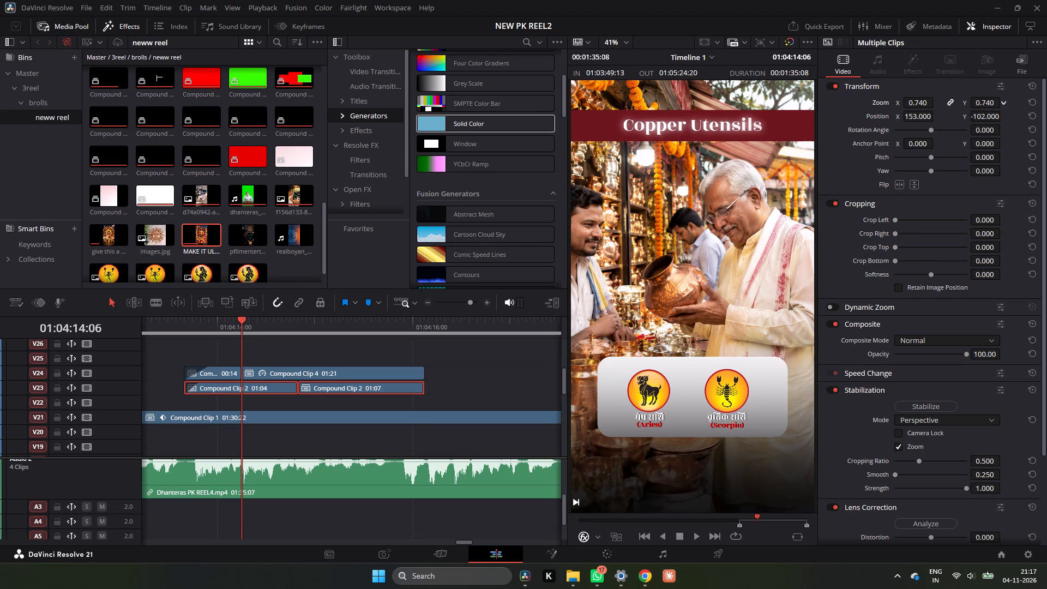
{"action": "left_click_drag", "start_coordinate": [986, 101], "coordinate": [985, 103]}
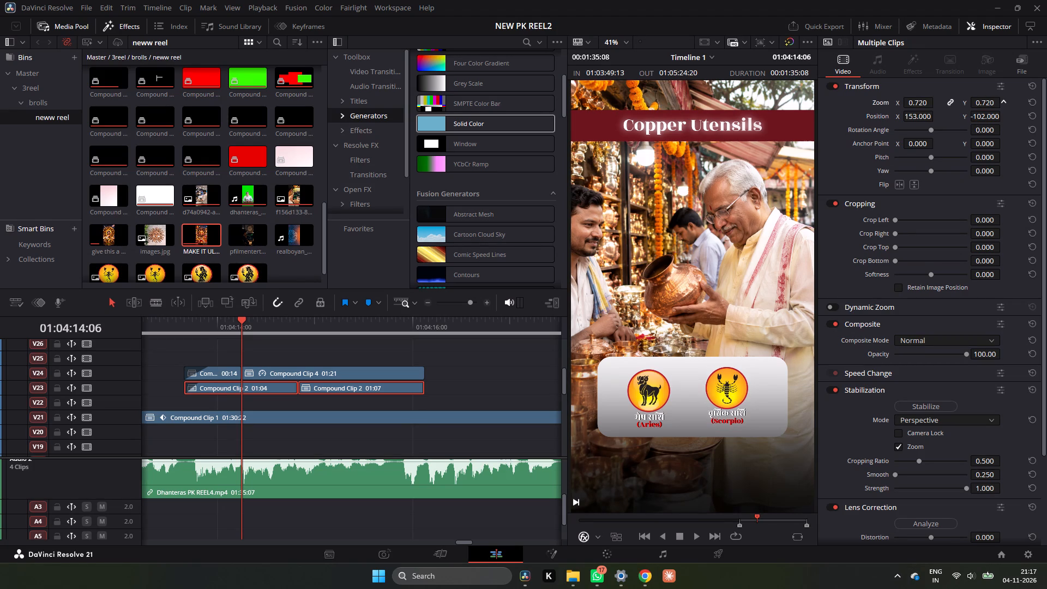
{"action": "left_click_drag", "start_coordinate": [985, 103], "coordinate": [985, 104]}
{"action": "left_click_drag", "start_coordinate": [985, 104], "coordinate": [985, 105]}
{"action": "key", "text": "p"}
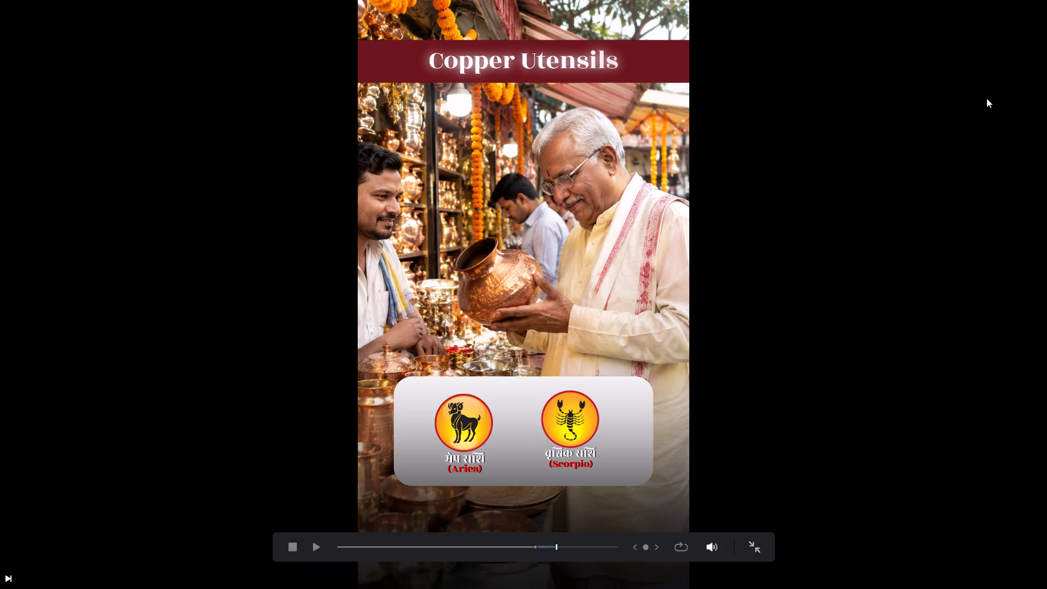
{"action": "key", "text": "p"}
{"action": "left_click_drag", "start_coordinate": [986, 118], "coordinate": [976, 134]}
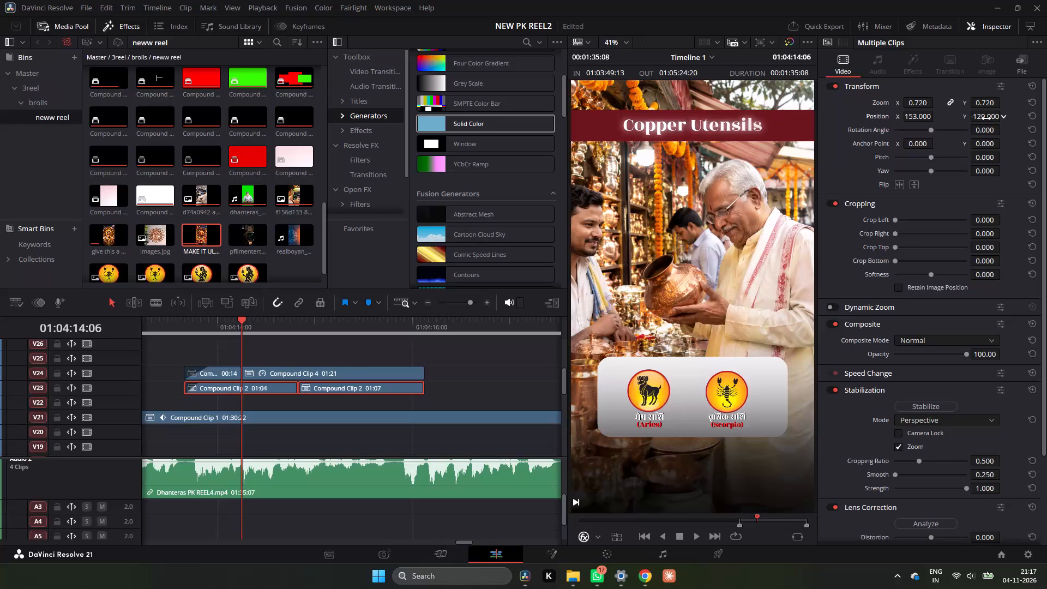
{"action": "key", "text": "p"}
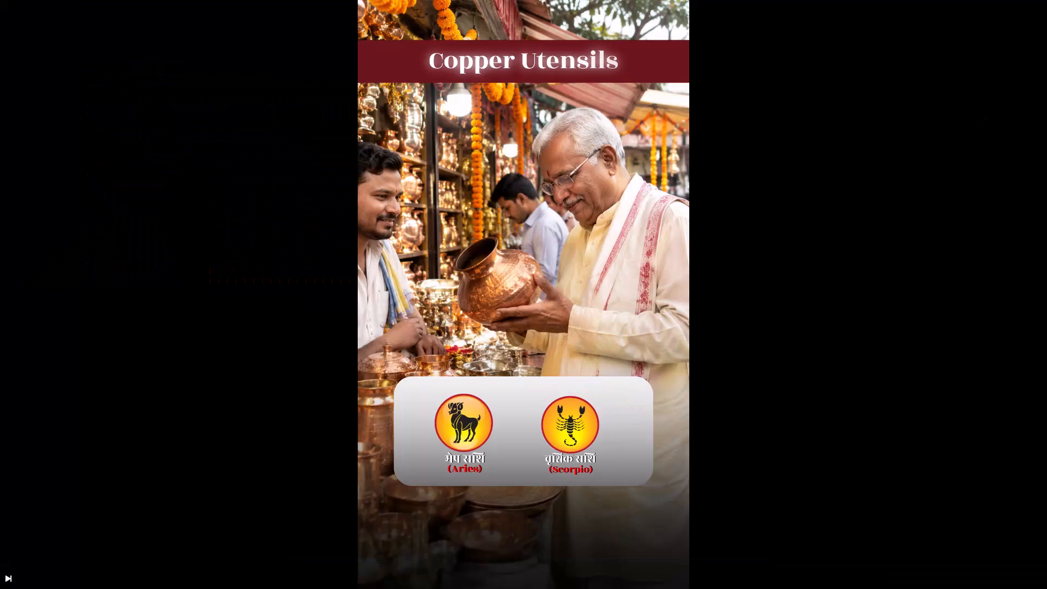
{"action": "type", "text": "pp"}
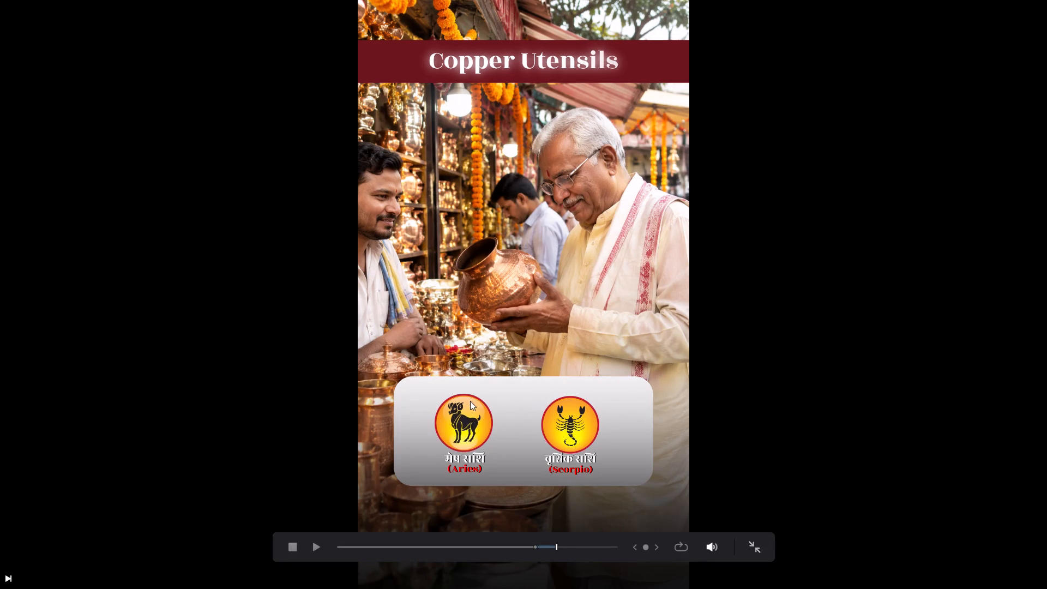
{"action": "left_click", "coordinate": [749, 545]}
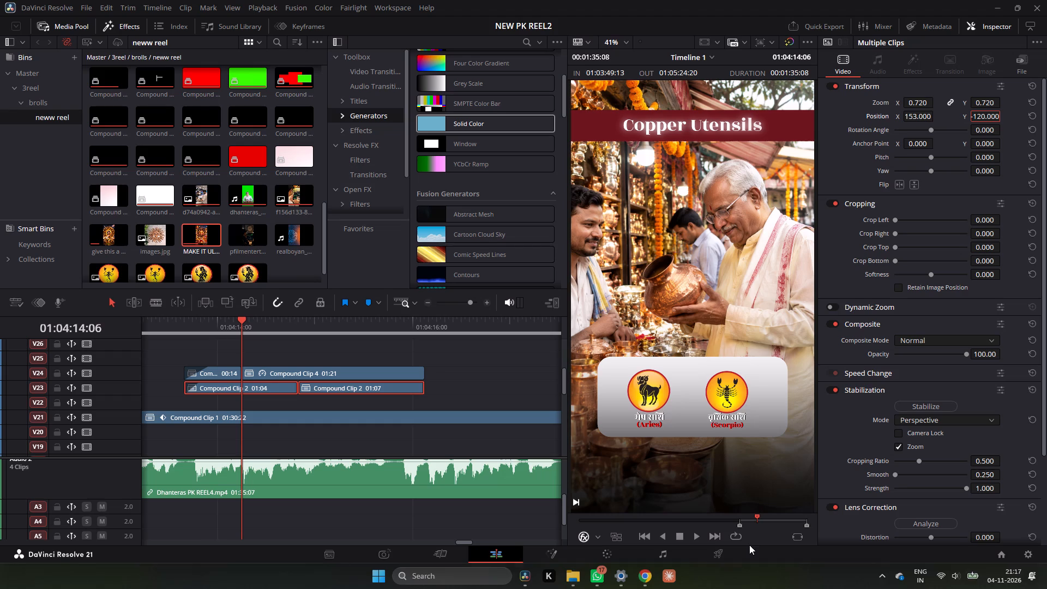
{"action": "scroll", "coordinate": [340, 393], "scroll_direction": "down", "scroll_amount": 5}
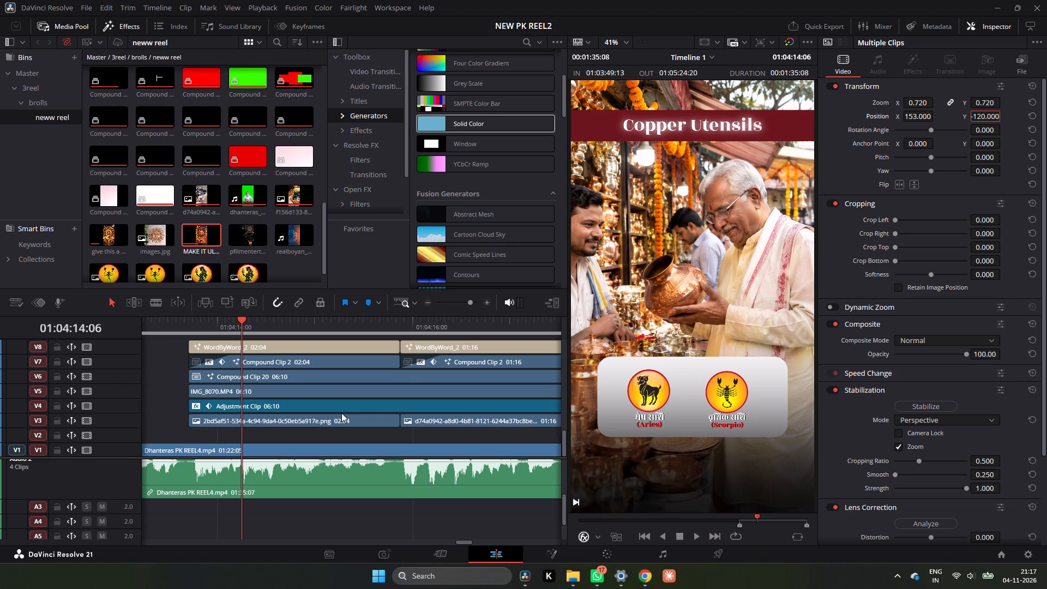
Check what the V4 adjustment clip contributes to the Copper Utensils section by disabling and re-enabling it.
{"action": "scroll", "coordinate": [333, 409], "scroll_direction": "down", "scroll_amount": 2}
{"action": "scroll", "coordinate": [326, 424], "scroll_direction": "up", "scroll_amount": 1}
{"action": "scroll", "coordinate": [326, 424], "scroll_direction": "down", "scroll_amount": 2}
{"action": "triple_click", "coordinate": [430, 303]}
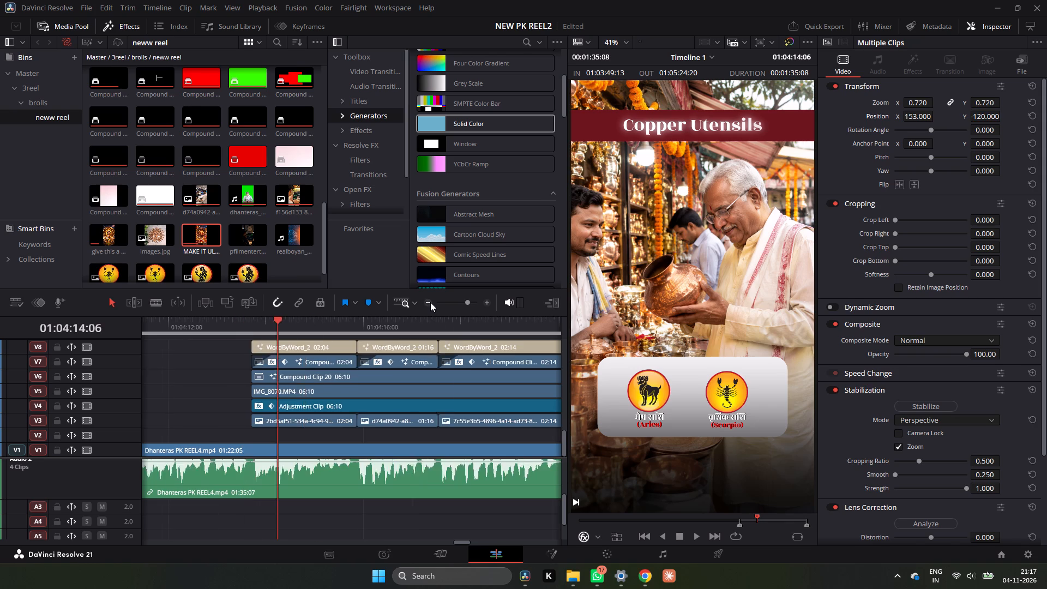
{"action": "scroll", "coordinate": [384, 405], "scroll_direction": "up", "scroll_amount": 2}
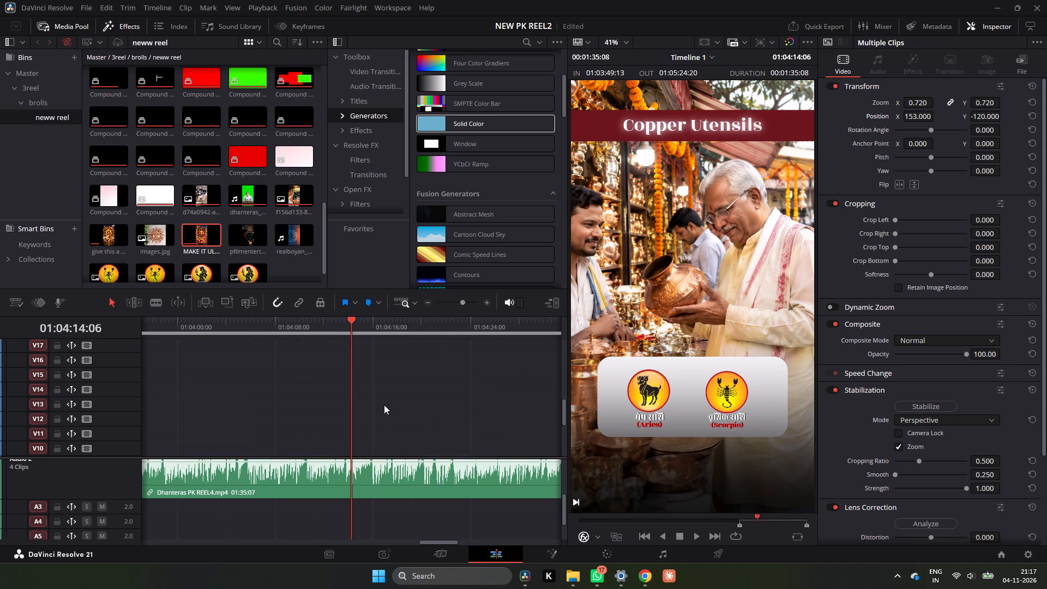
{"action": "scroll", "coordinate": [384, 405], "scroll_direction": "up", "scroll_amount": 6}
{"action": "scroll", "coordinate": [384, 405], "scroll_direction": "down", "scroll_amount": 6}
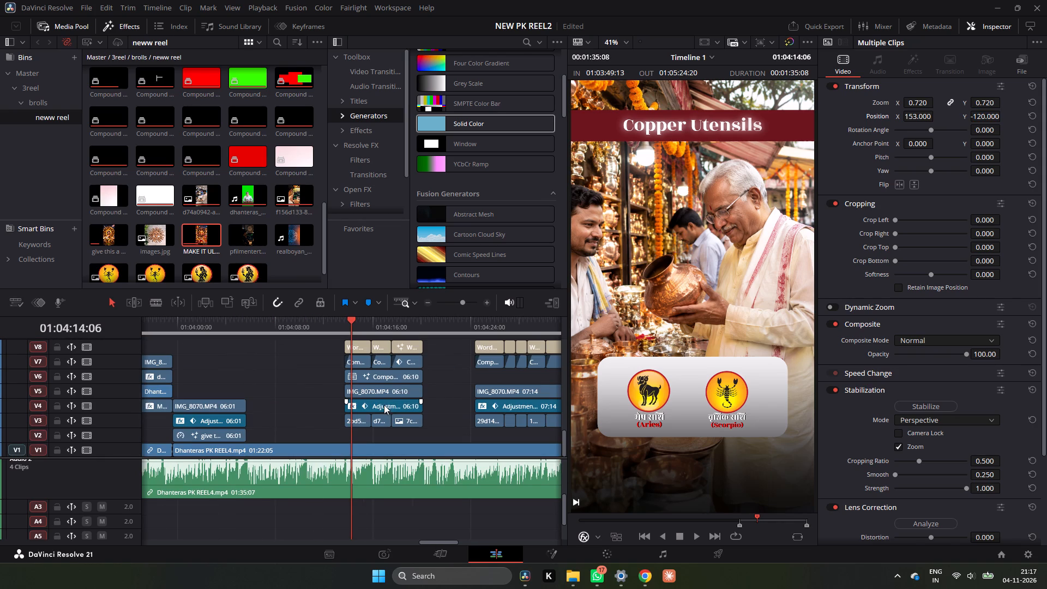
{"action": "left_click", "coordinate": [381, 400]}
{"action": "type", "text": "dd"}
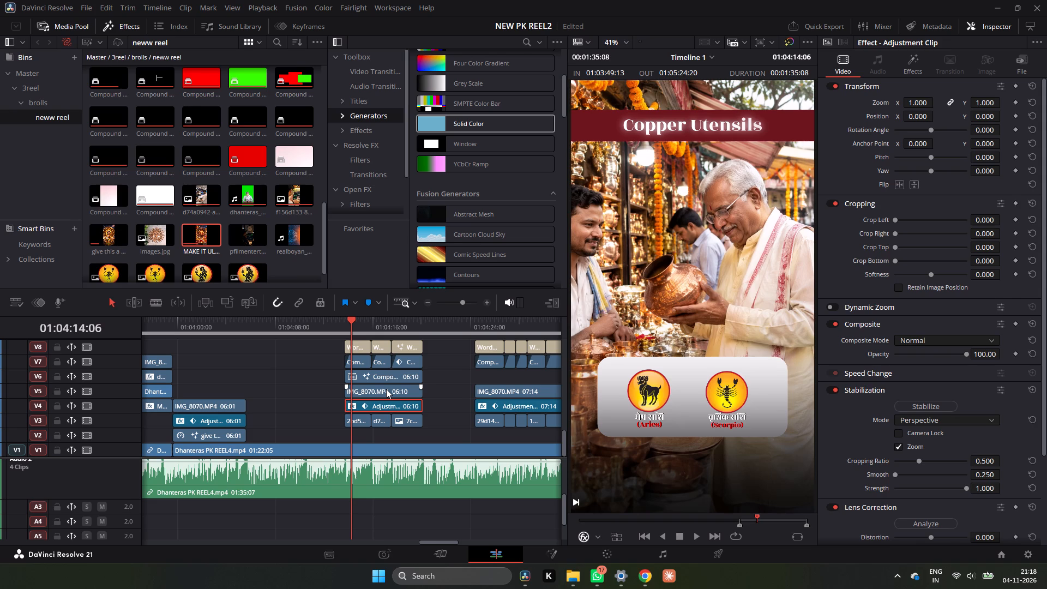
Identify the white rounded box as Compound Clip 20 on V6 by toggling it, and lower its opacity to 54.80.
{"action": "left_click", "coordinate": [391, 383]}
{"action": "left_click", "coordinate": [398, 379]}
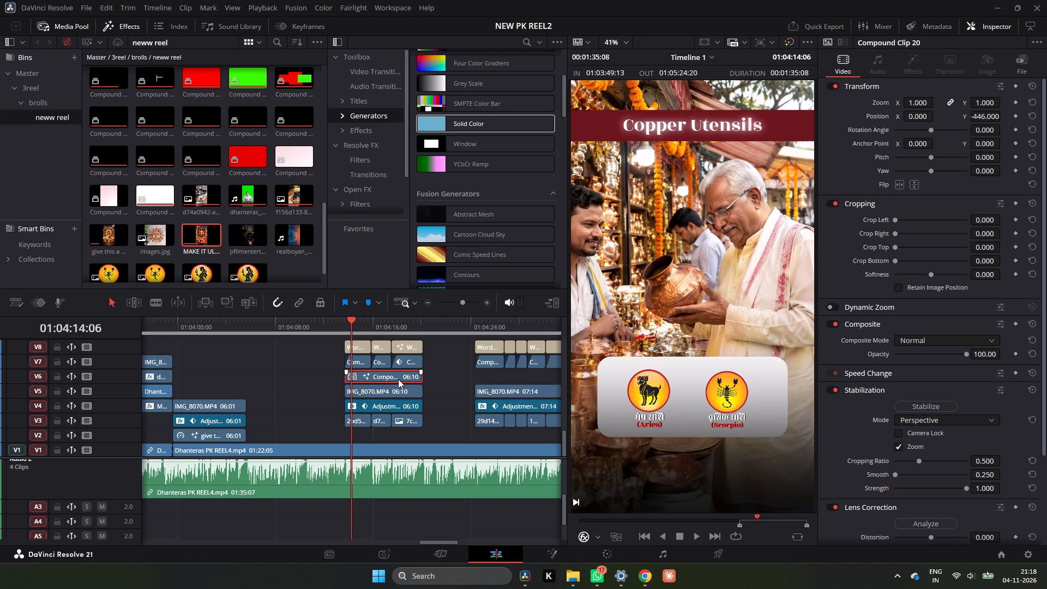
{"action": "type", "text": "dd"}
{"action": "left_click_drag", "start_coordinate": [986, 352], "coordinate": [863, 367]}
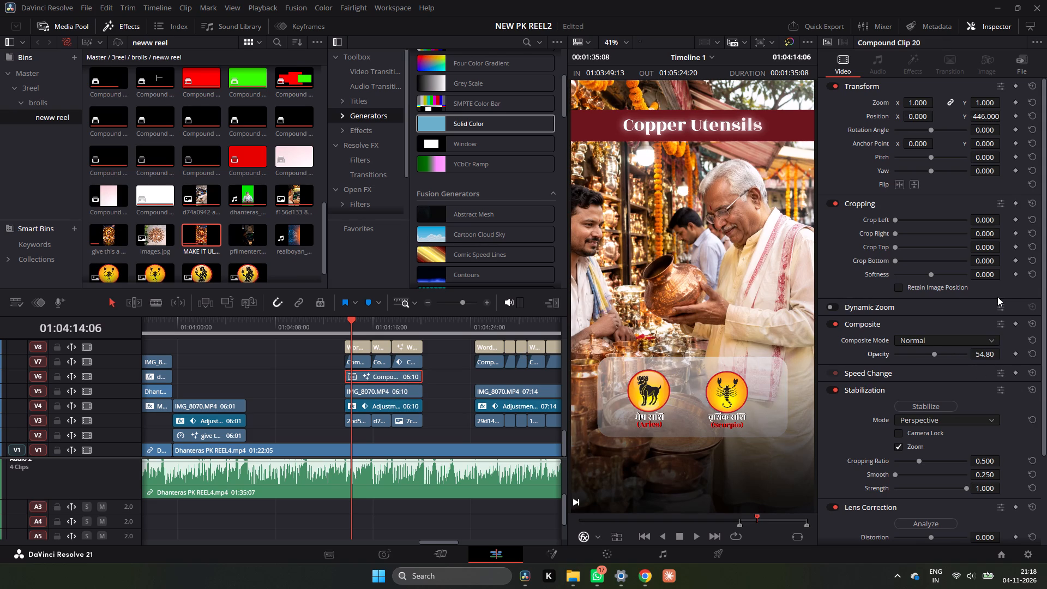
Shrink the white rounded box, Compound Clip 20 on V6, to Zoom 0.840.
{"action": "left_click_drag", "start_coordinate": [994, 103], "coordinate": [980, 113]}
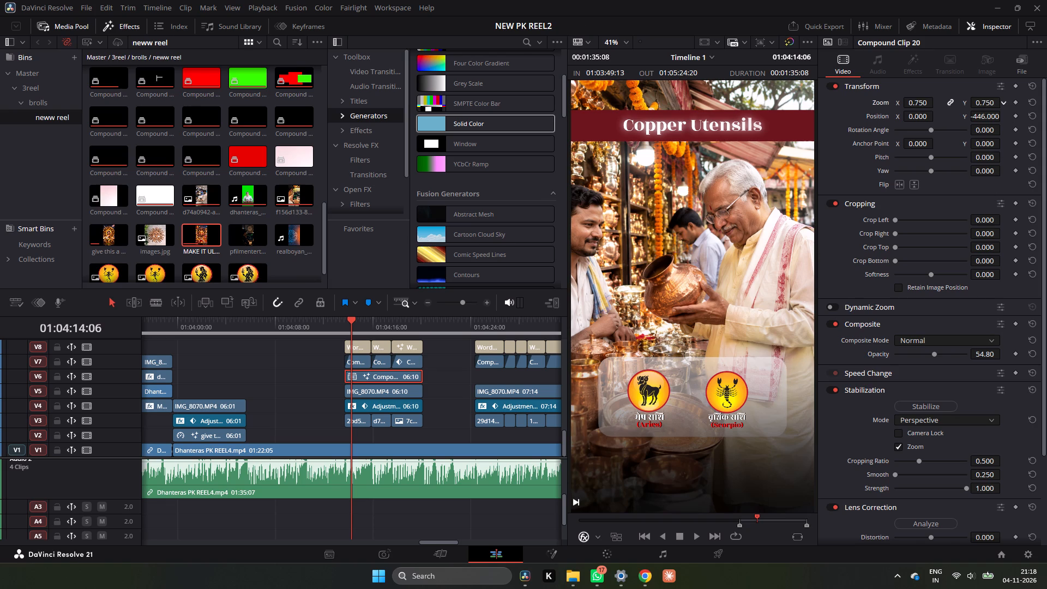
{"action": "left_click_drag", "start_coordinate": [980, 113], "coordinate": [979, 130]}
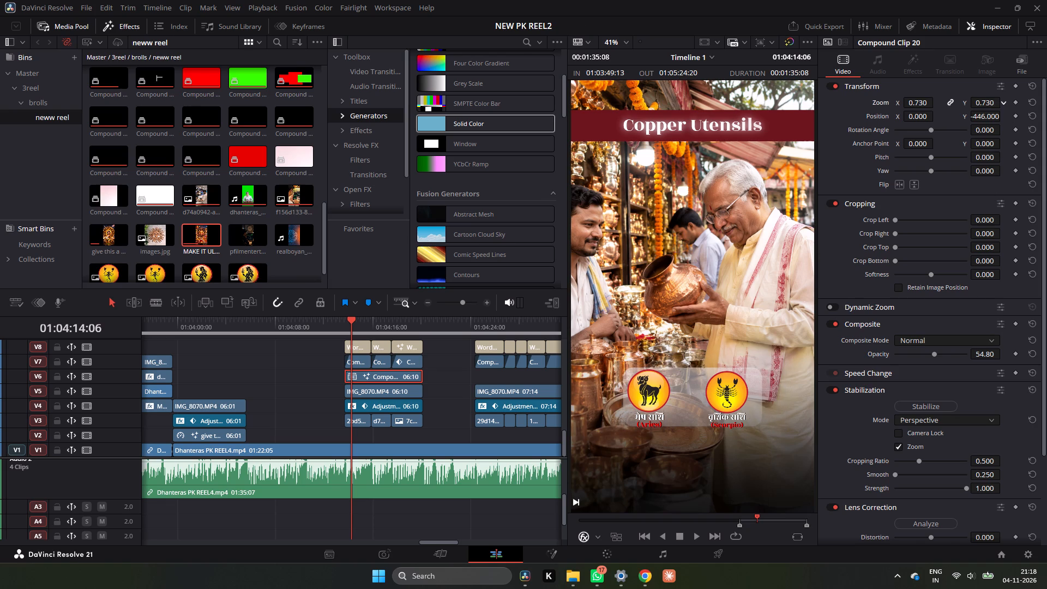
{"action": "left_click_drag", "start_coordinate": [979, 130], "coordinate": [985, 135]}
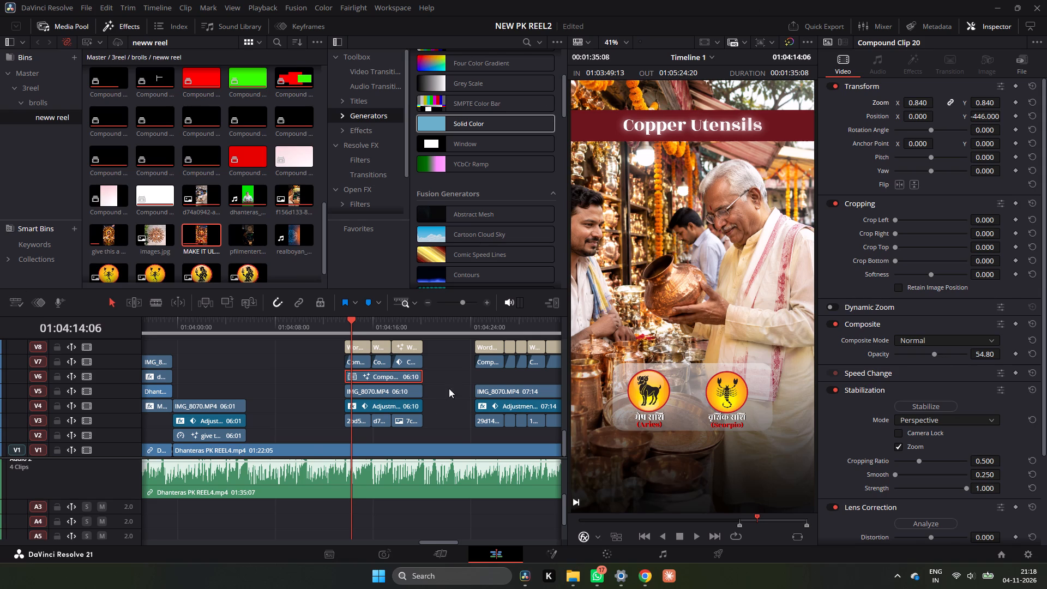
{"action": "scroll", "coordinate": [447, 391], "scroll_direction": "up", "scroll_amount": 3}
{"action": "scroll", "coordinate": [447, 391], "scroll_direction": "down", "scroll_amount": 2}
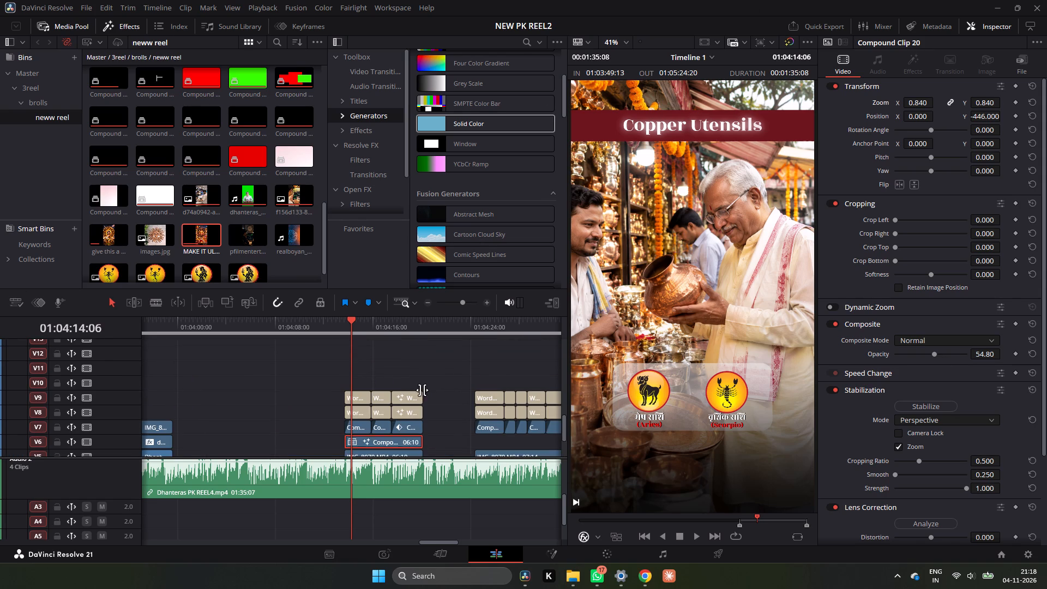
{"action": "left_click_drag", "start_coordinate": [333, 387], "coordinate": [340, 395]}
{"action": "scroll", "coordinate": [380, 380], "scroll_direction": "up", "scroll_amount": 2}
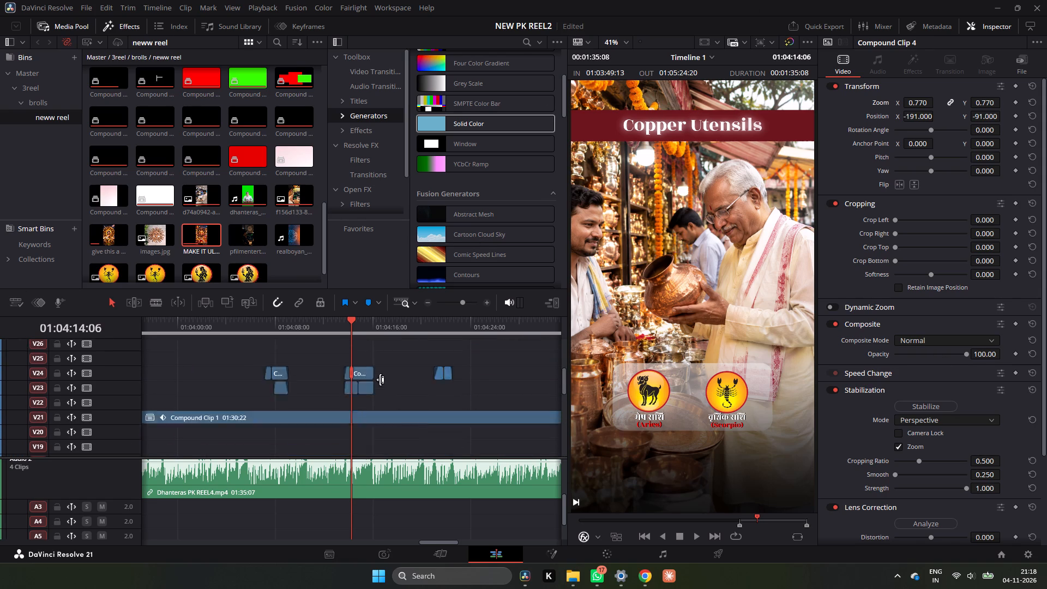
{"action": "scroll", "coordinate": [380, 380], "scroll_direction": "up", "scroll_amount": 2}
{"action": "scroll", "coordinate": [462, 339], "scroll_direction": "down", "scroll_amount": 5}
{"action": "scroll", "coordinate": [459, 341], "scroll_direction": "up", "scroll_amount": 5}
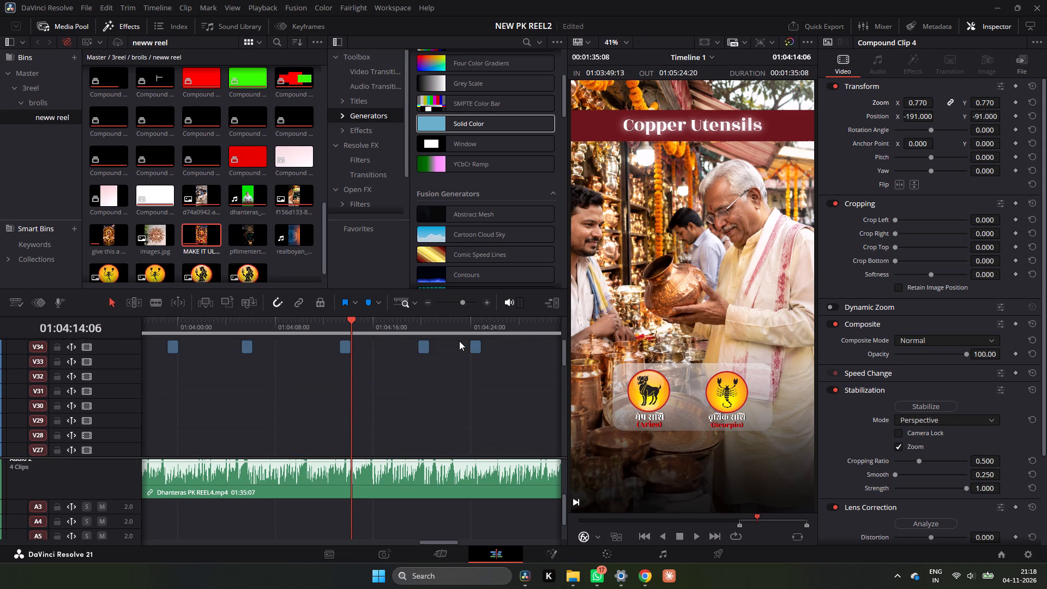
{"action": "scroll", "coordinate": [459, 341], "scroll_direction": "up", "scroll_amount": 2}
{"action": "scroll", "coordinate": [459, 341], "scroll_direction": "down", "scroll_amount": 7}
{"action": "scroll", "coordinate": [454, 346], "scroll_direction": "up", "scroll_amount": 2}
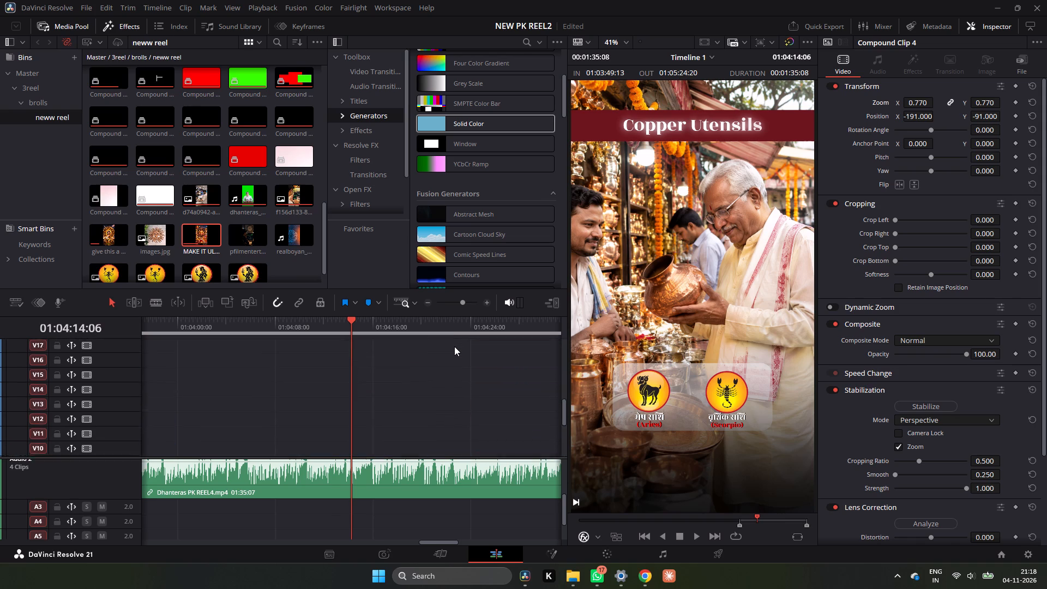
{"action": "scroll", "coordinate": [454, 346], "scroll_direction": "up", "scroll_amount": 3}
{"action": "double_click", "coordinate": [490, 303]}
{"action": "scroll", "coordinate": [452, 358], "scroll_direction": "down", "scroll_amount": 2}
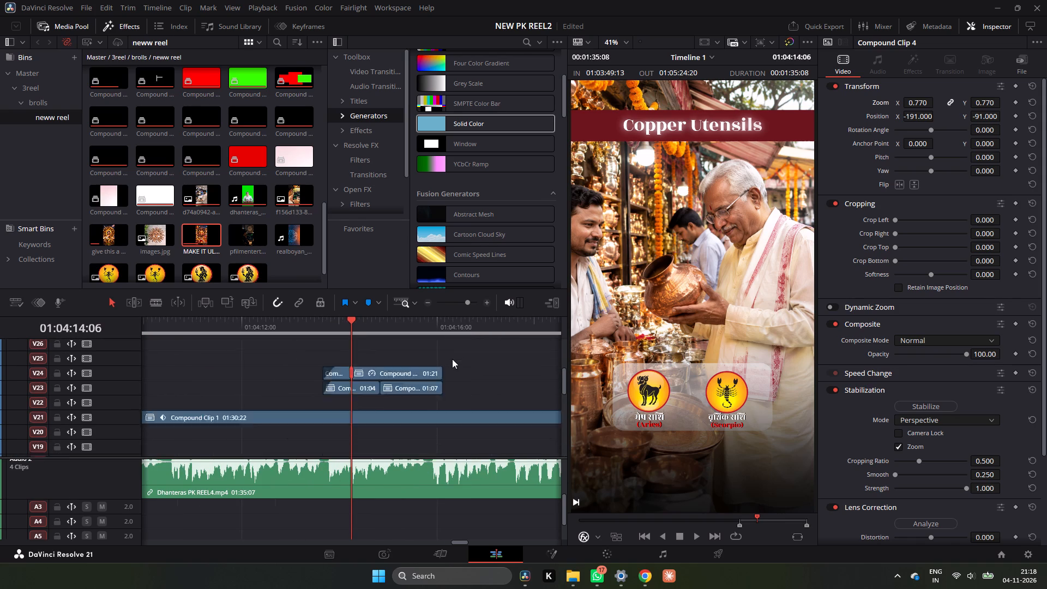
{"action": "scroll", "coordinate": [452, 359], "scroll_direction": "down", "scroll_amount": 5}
Fill V23 and V24 to the end of the Copper Utensils section with repeated copies of the last Scorpio and Aries clip pair.
{"action": "triple_click", "coordinate": [426, 300]}
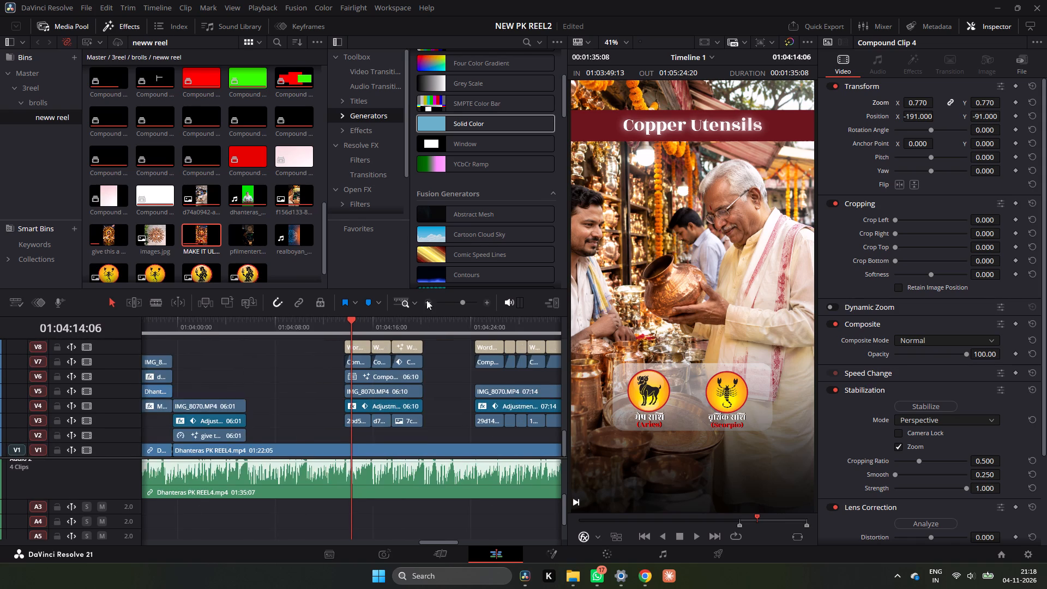
{"action": "left_click_drag", "start_coordinate": [394, 320], "coordinate": [387, 329]}
{"action": "scroll", "coordinate": [400, 374], "scroll_direction": "up", "scroll_amount": 3}
{"action": "scroll", "coordinate": [400, 374], "scroll_direction": "down", "scroll_amount": 3}
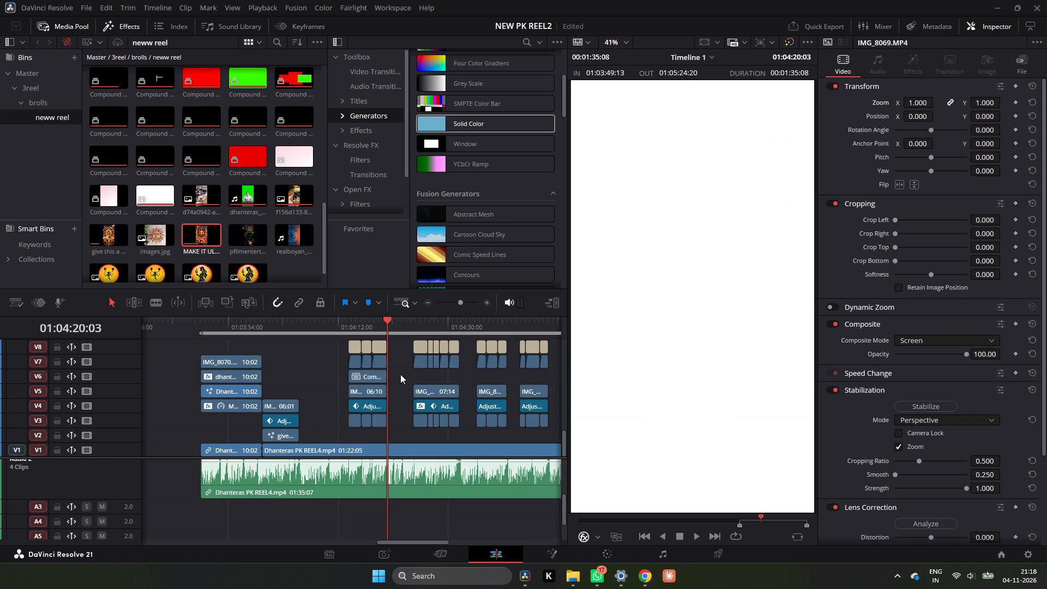
{"action": "scroll", "coordinate": [400, 374], "scroll_direction": "up", "scroll_amount": 5}
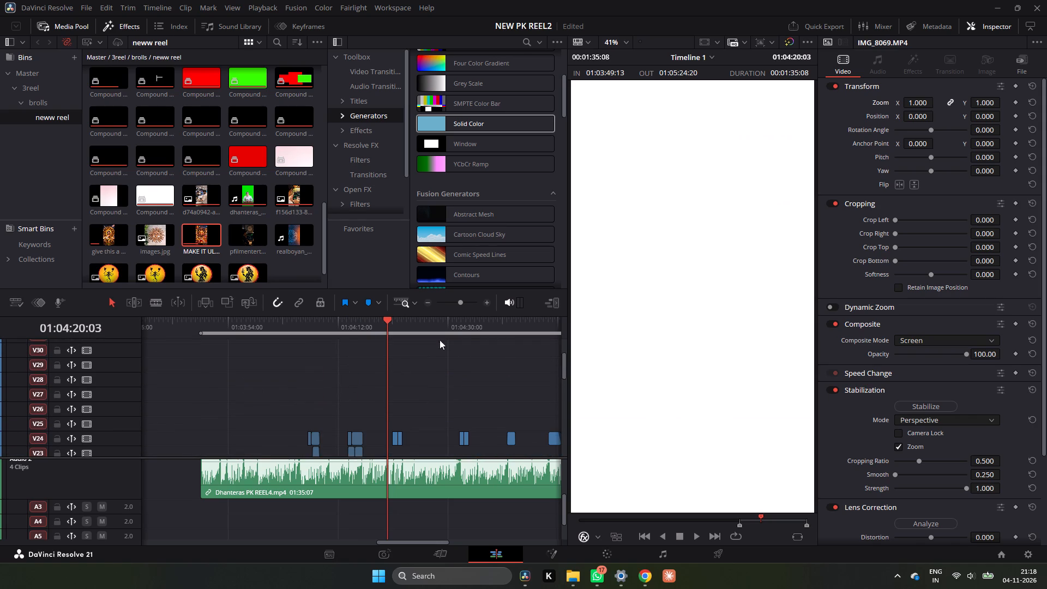
{"action": "double_click", "coordinate": [485, 302]}
{"action": "scroll", "coordinate": [405, 372], "scroll_direction": "down", "scroll_amount": 1}
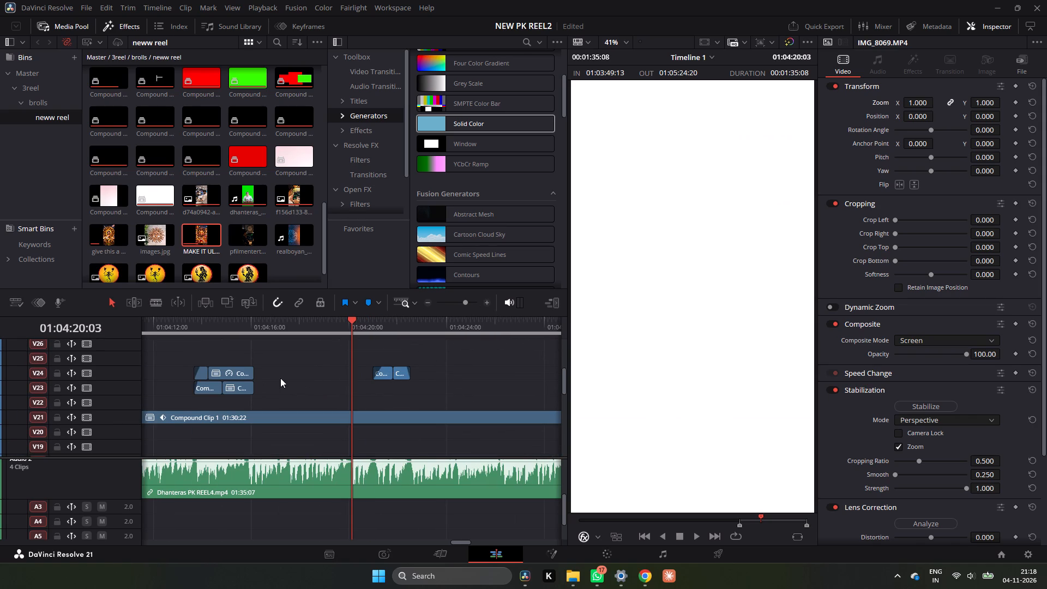
{"action": "left_click_drag", "start_coordinate": [281, 364], "coordinate": [243, 386], "text": "alt"}
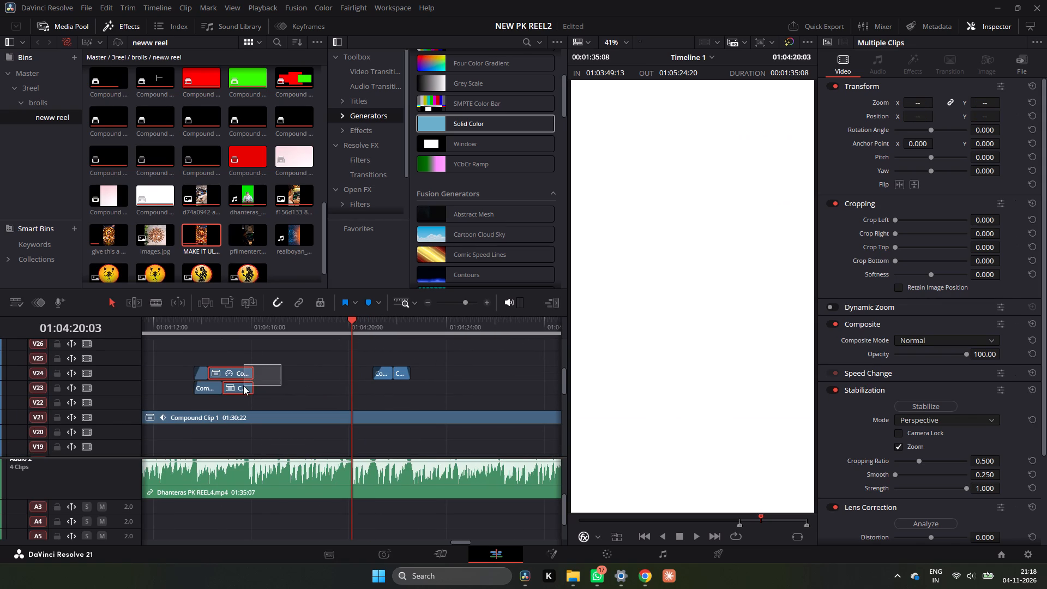
{"action": "left_click_drag", "start_coordinate": [243, 386], "coordinate": [244, 386], "text": "alt"}
{"action": "left_click_drag", "start_coordinate": [242, 384], "coordinate": [273, 385], "text": "alt"}
{"action": "left_click_drag", "start_coordinate": [270, 383], "coordinate": [299, 385], "text": "alt"}
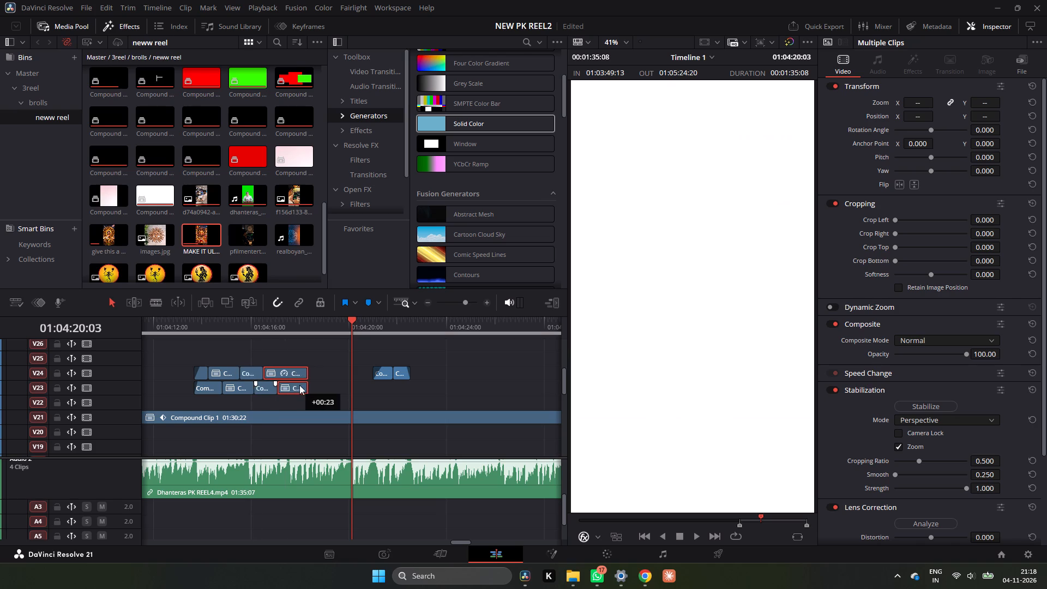
{"action": "left_click_drag", "start_coordinate": [299, 385], "coordinate": [301, 385], "text": "alt"}
{"action": "left_click_drag", "start_coordinate": [298, 386], "coordinate": [329, 388], "text": "alt"}
{"action": "left_click_drag", "start_coordinate": [329, 388], "coordinate": [341, 388], "text": "alt"}
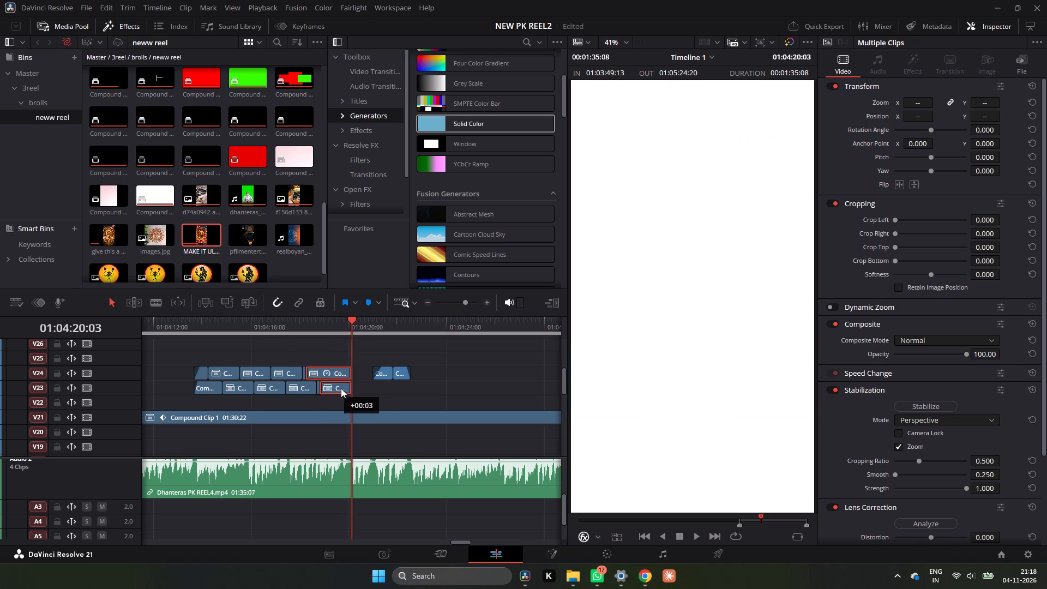
{"action": "left_click_drag", "start_coordinate": [341, 388], "coordinate": [342, 388], "text": "alt"}
Trim the final zodiac copies on V23 and V24 to end at 01:04:20:03, and preview the start of the section.
{"action": "left_click_drag", "start_coordinate": [359, 379], "coordinate": [353, 383]}
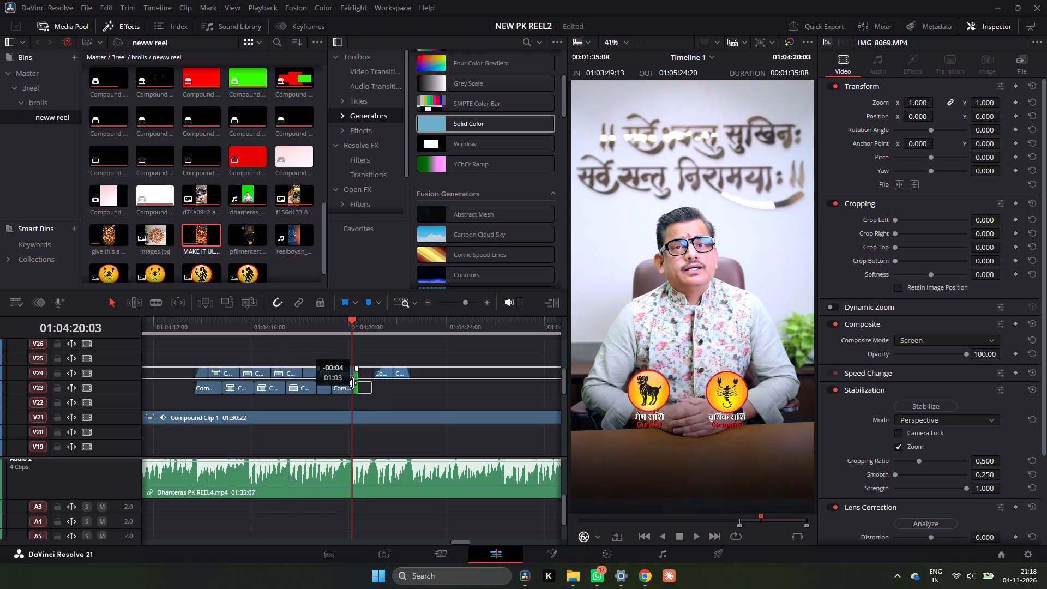
{"action": "left_click_drag", "start_coordinate": [353, 383], "coordinate": [351, 383]}
{"action": "left_click", "coordinate": [197, 326]}
{"action": "key", "text": "space"}
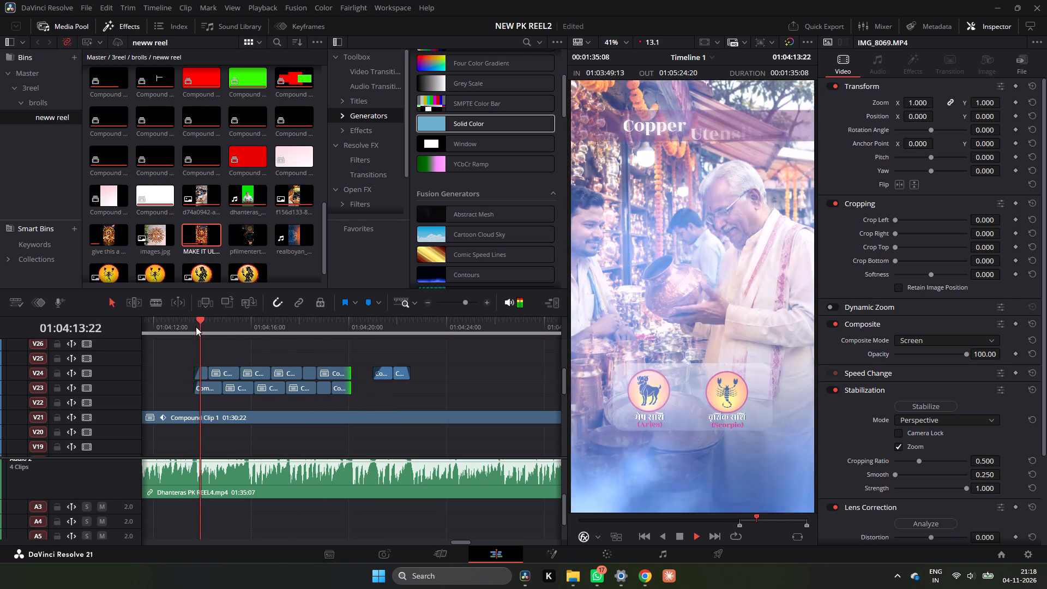
{"action": "key", "text": "space"}
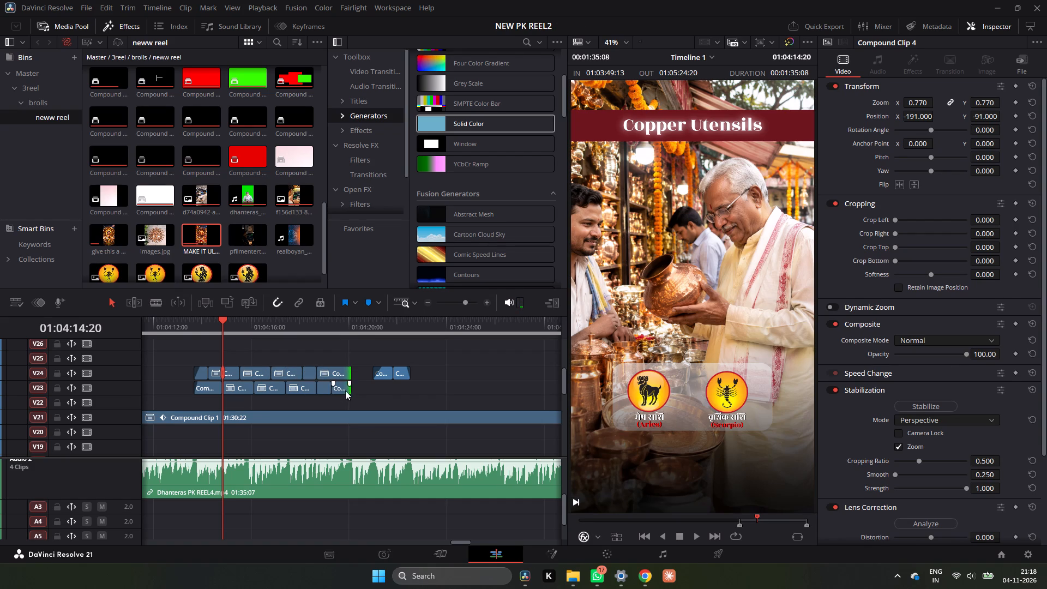
Set Zoom to 0.710 for all Scorpio pieces on V23 in this section, checking full-screen and in playback.
{"action": "left_click_drag", "start_coordinate": [363, 389], "coordinate": [189, 386]}
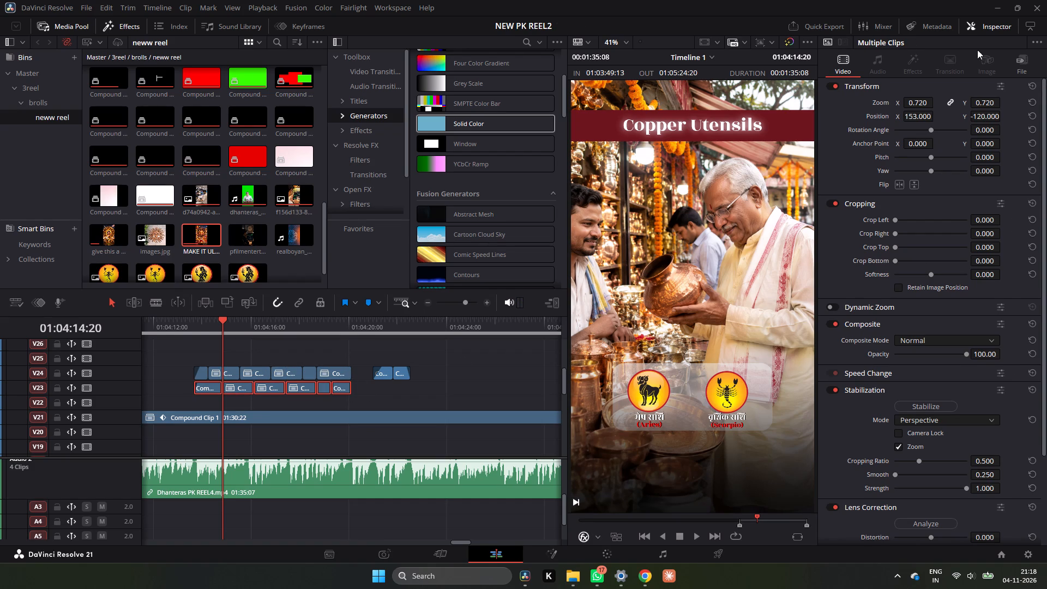
{"action": "left_click", "coordinate": [983, 99]}
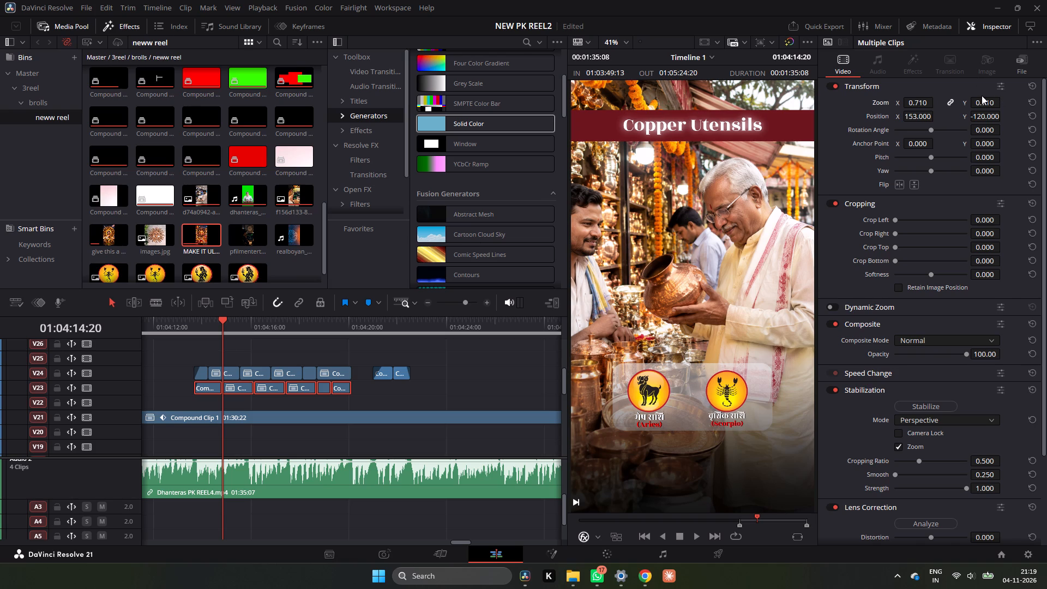
{"action": "key", "text": "p"}
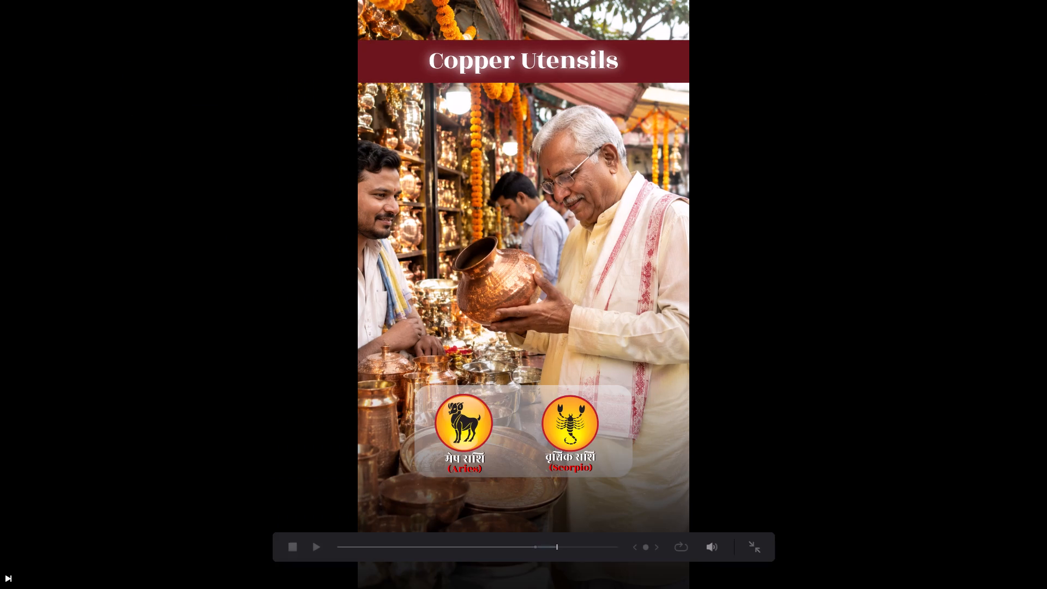
{"action": "left_click", "coordinate": [750, 551]}
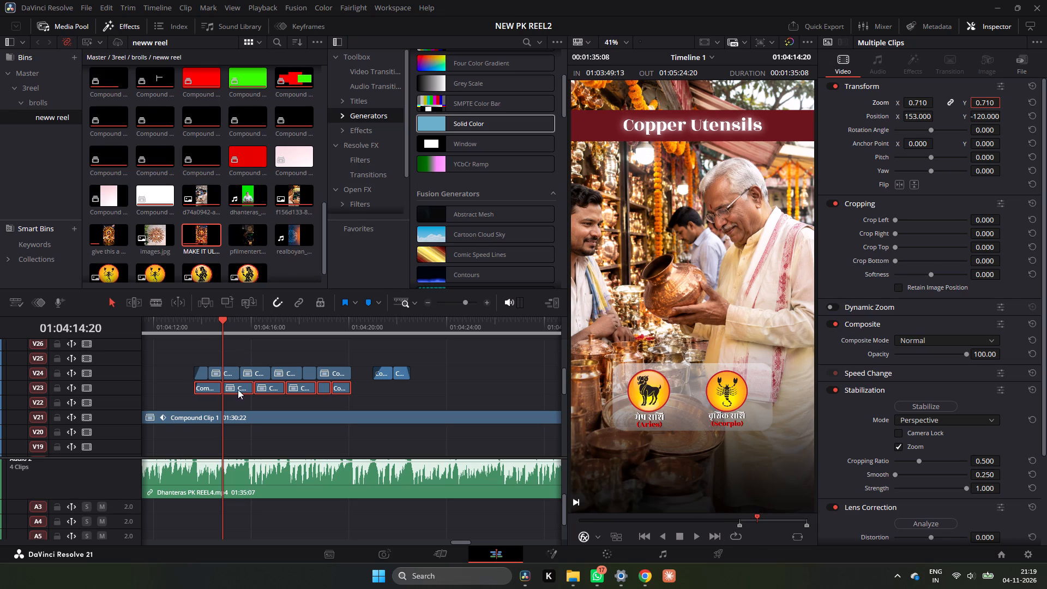
{"action": "left_click", "coordinate": [195, 333]}
{"action": "key", "text": "space"}
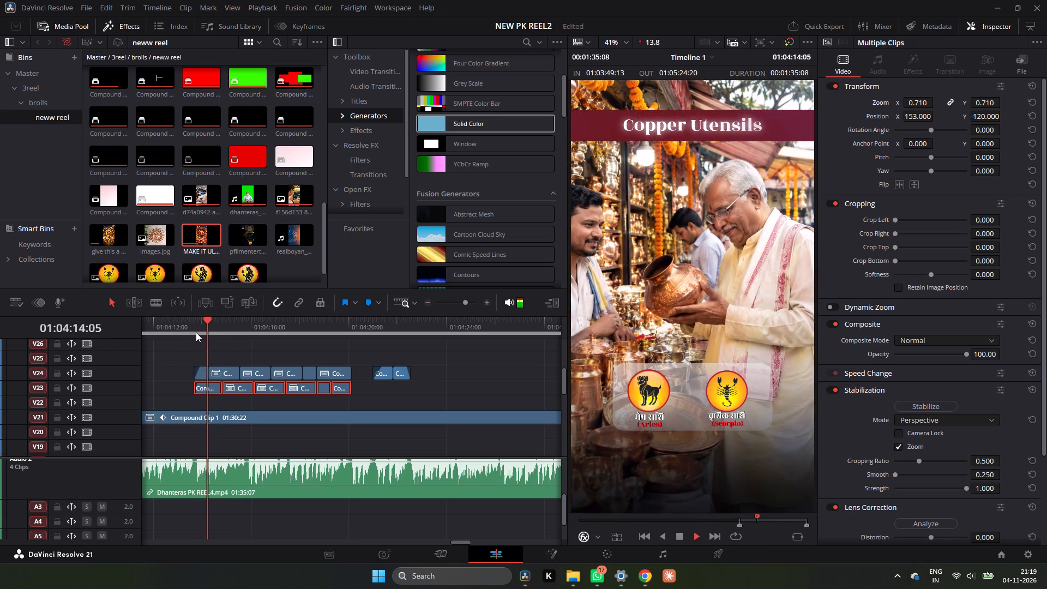
{"action": "key", "text": "space"}
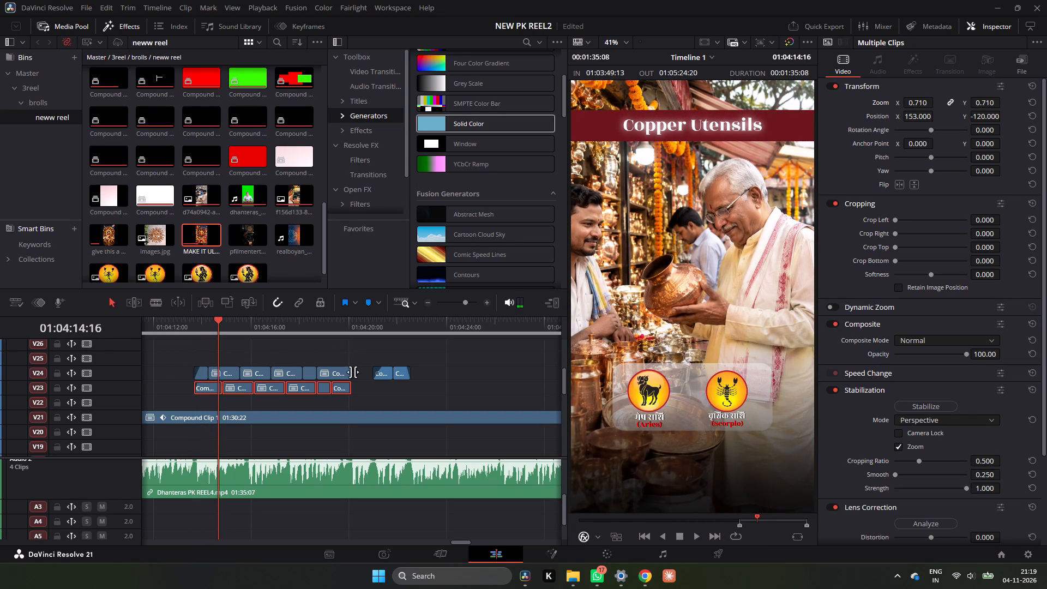
Set Position X to 123 for all Scorpio pieces on V23 in the Copper Utensils section.
{"action": "left_click", "coordinate": [923, 122]}
{"action": "left_click_drag", "start_coordinate": [922, 118], "coordinate": [759, 152]}
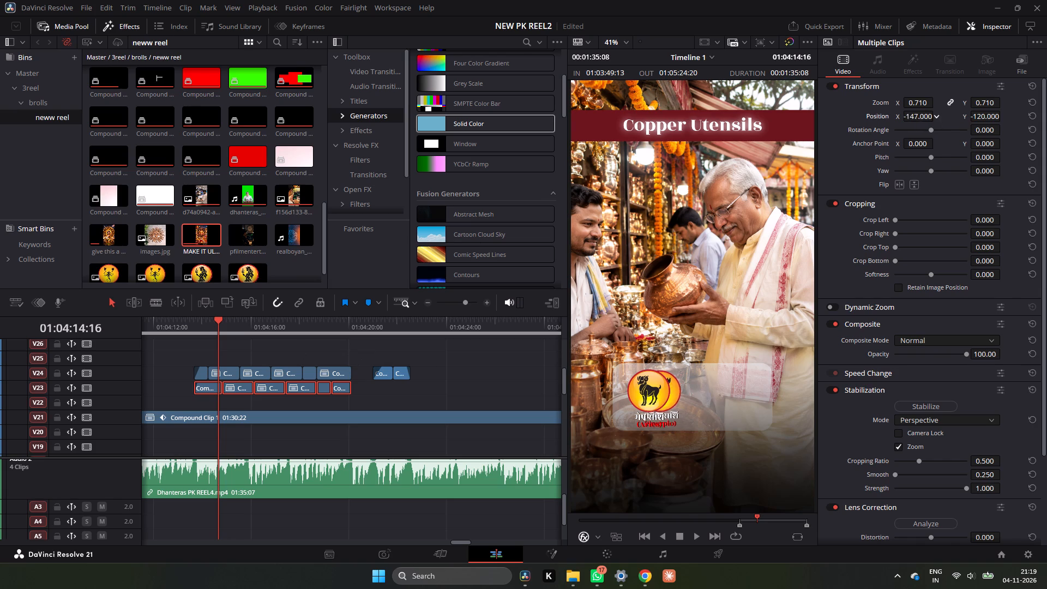
{"action": "left_click_drag", "start_coordinate": [759, 152], "coordinate": [736, 160]}
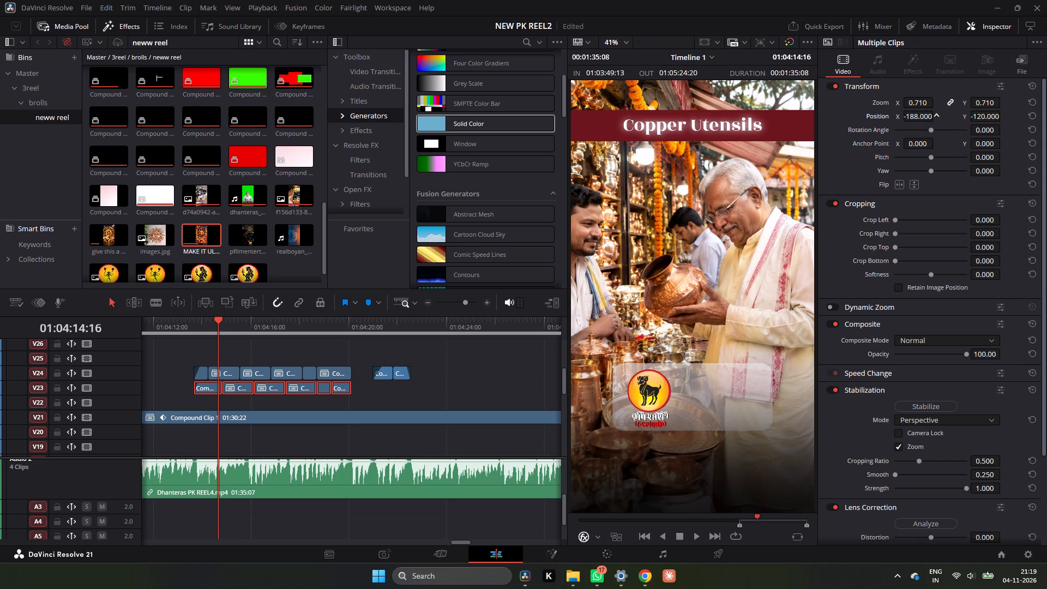
{"action": "left_click_drag", "start_coordinate": [736, 160], "coordinate": [740, 161]}
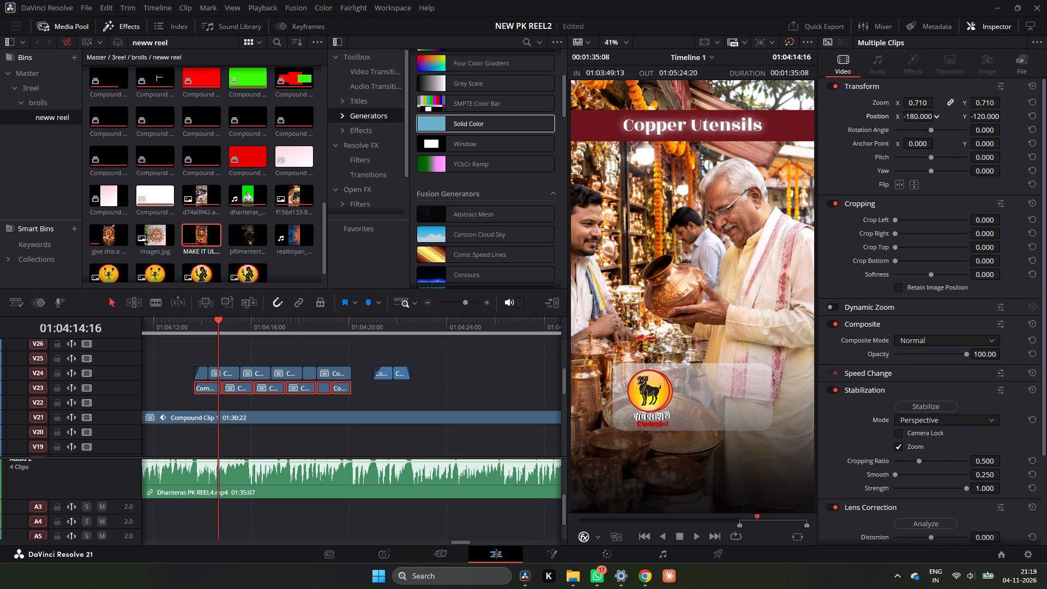
{"action": "left_click_drag", "start_coordinate": [740, 161], "coordinate": [733, 161]}
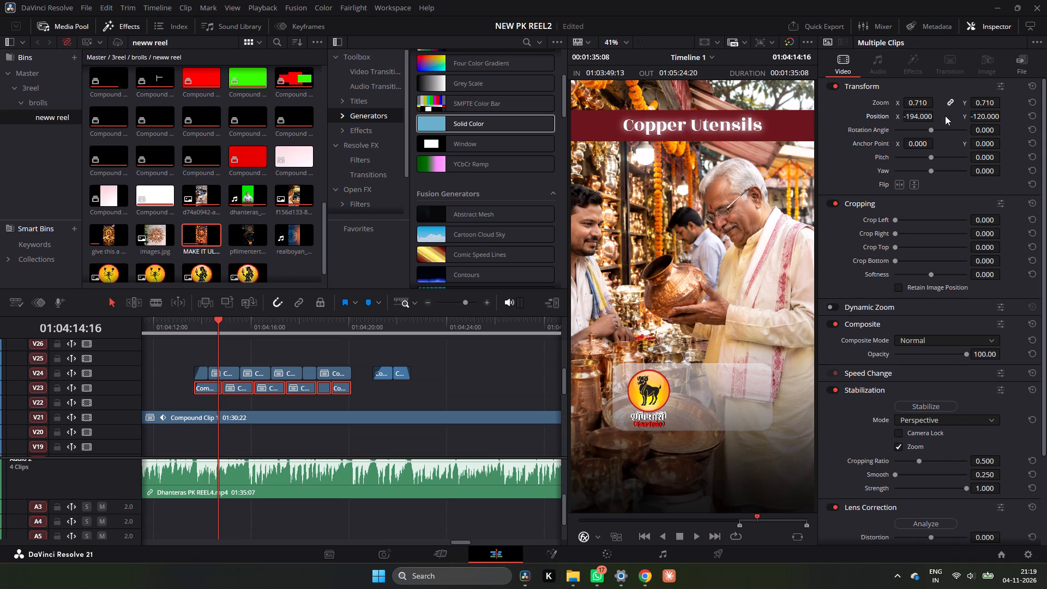
{"action": "left_click_drag", "start_coordinate": [926, 115], "coordinate": [1032, 126]}
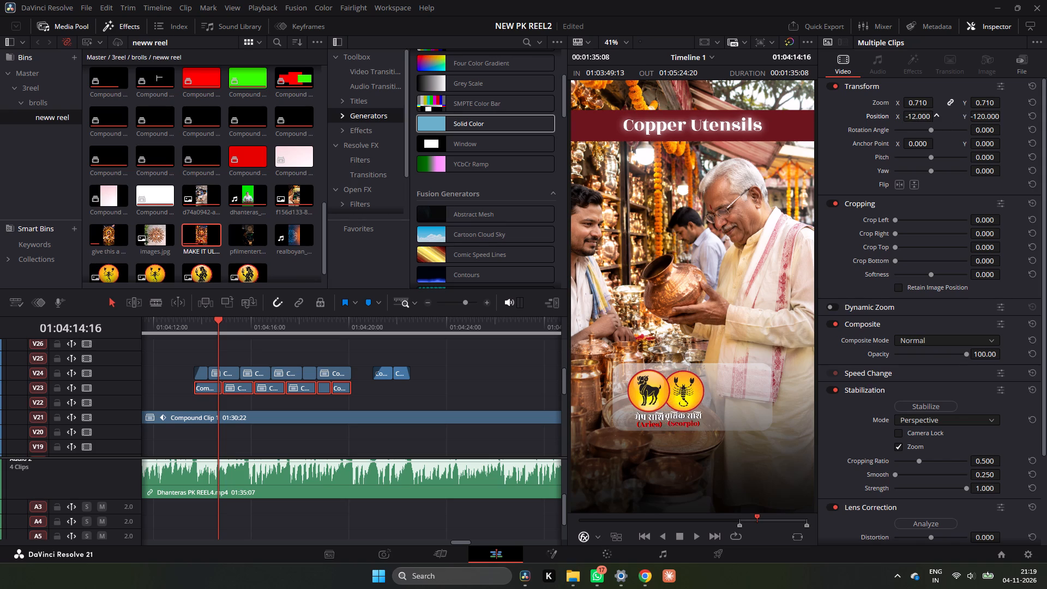
{"action": "left_click_drag", "start_coordinate": [1032, 126], "coordinate": [574, 300]}
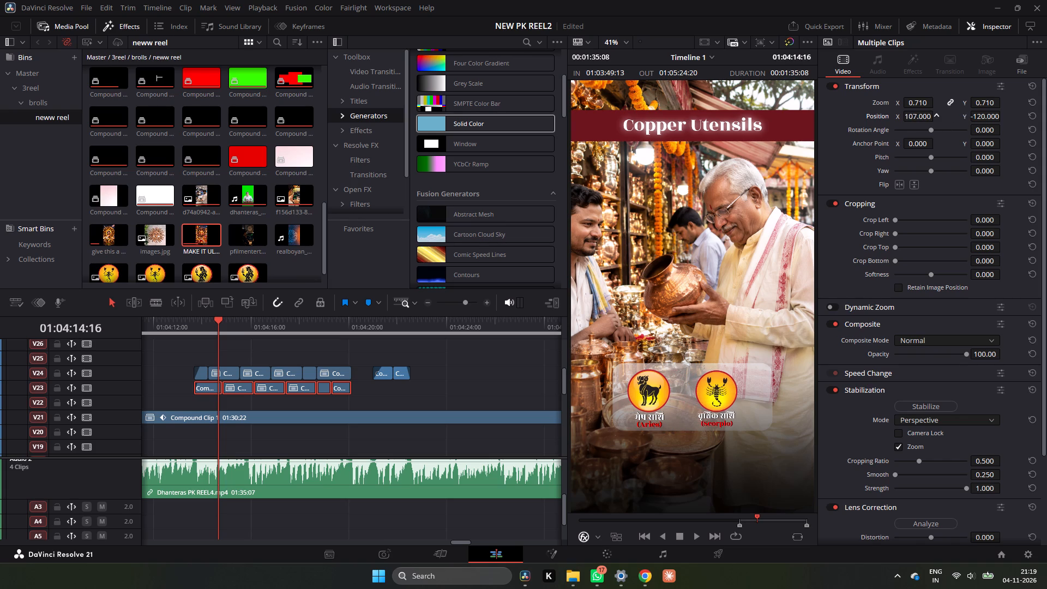
{"action": "left_click_drag", "start_coordinate": [574, 300], "coordinate": [598, 307]}
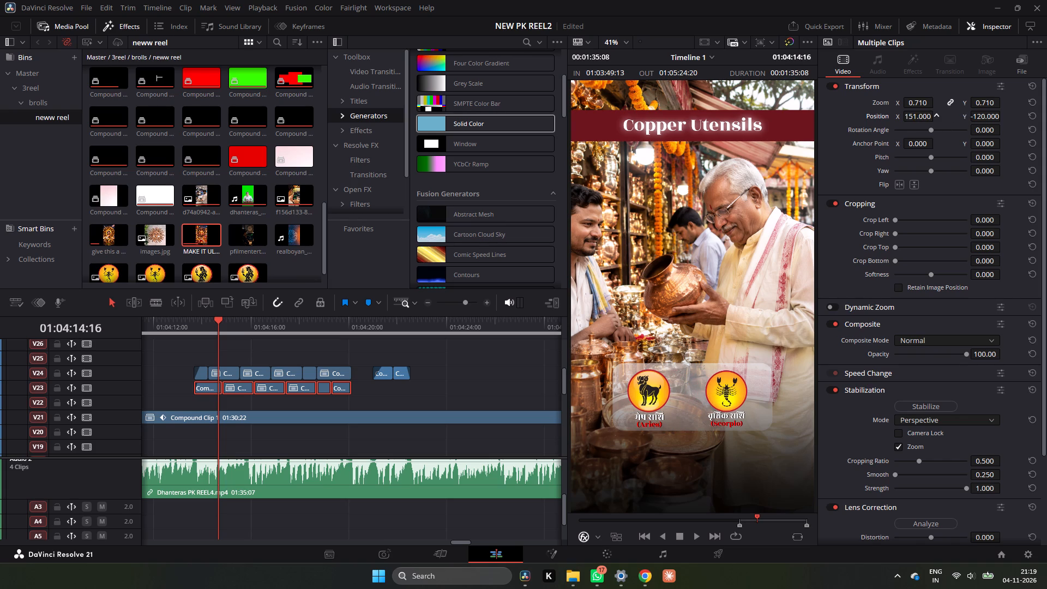
{"action": "left_click_drag", "start_coordinate": [598, 307], "coordinate": [583, 310]}
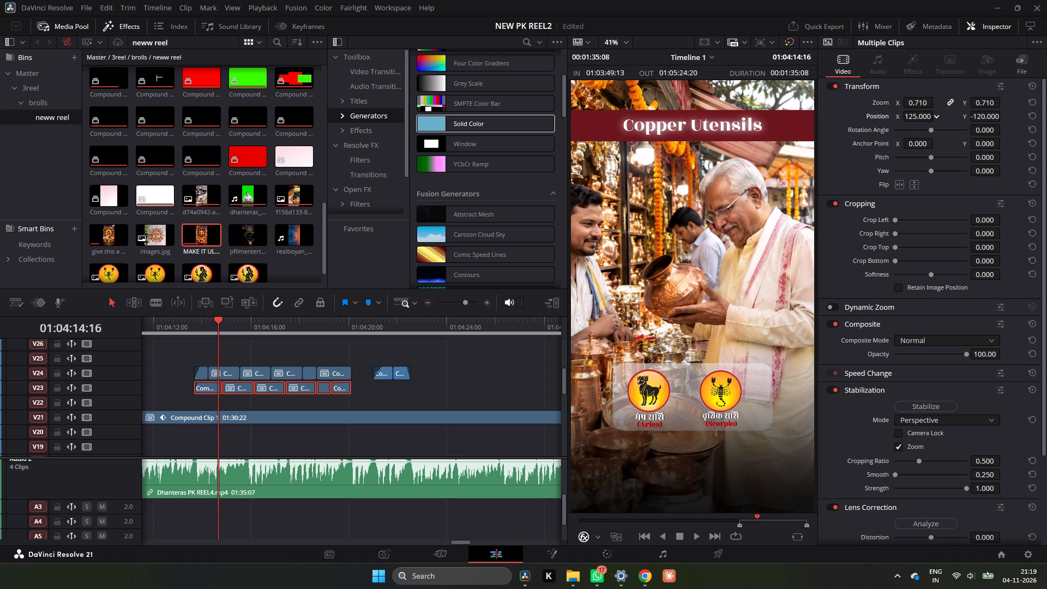
{"action": "left_click_drag", "start_coordinate": [583, 310], "coordinate": [582, 310]}
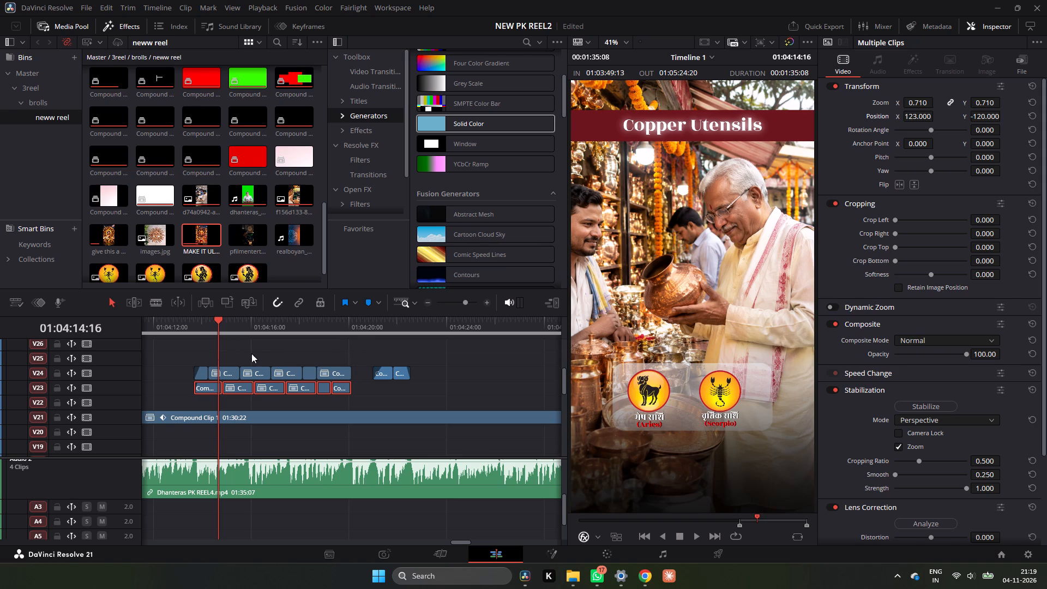
Set Position X to -123 for all Aries pieces on V24 in the Copper Utensils section.
{"action": "left_click_drag", "start_coordinate": [167, 355], "coordinate": [347, 376]}
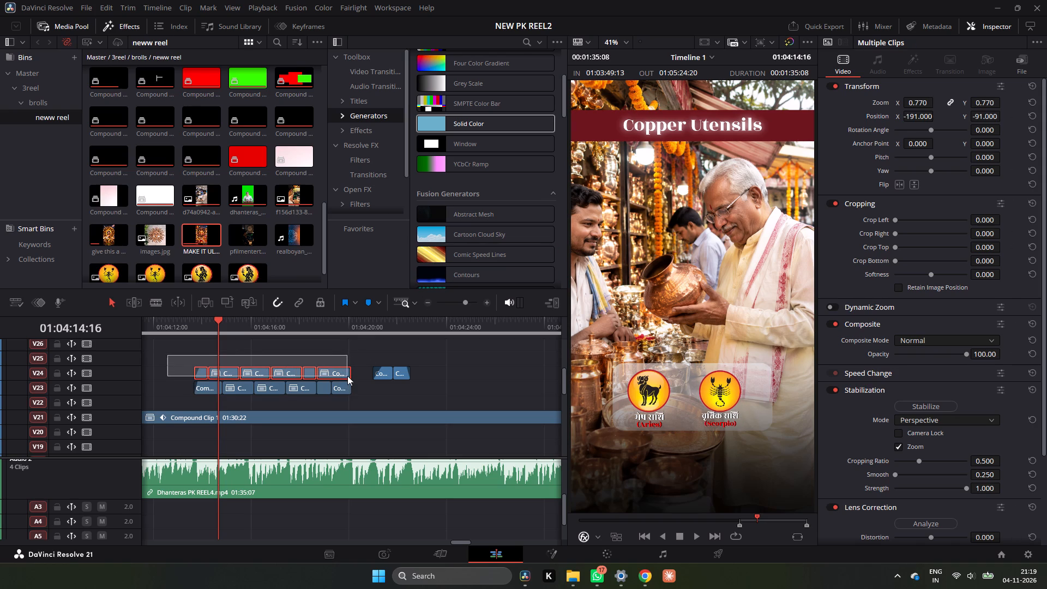
{"action": "left_click_drag", "start_coordinate": [347, 376], "coordinate": [350, 377]}
{"action": "left_click_drag", "start_coordinate": [922, 119], "coordinate": [924, 123]}
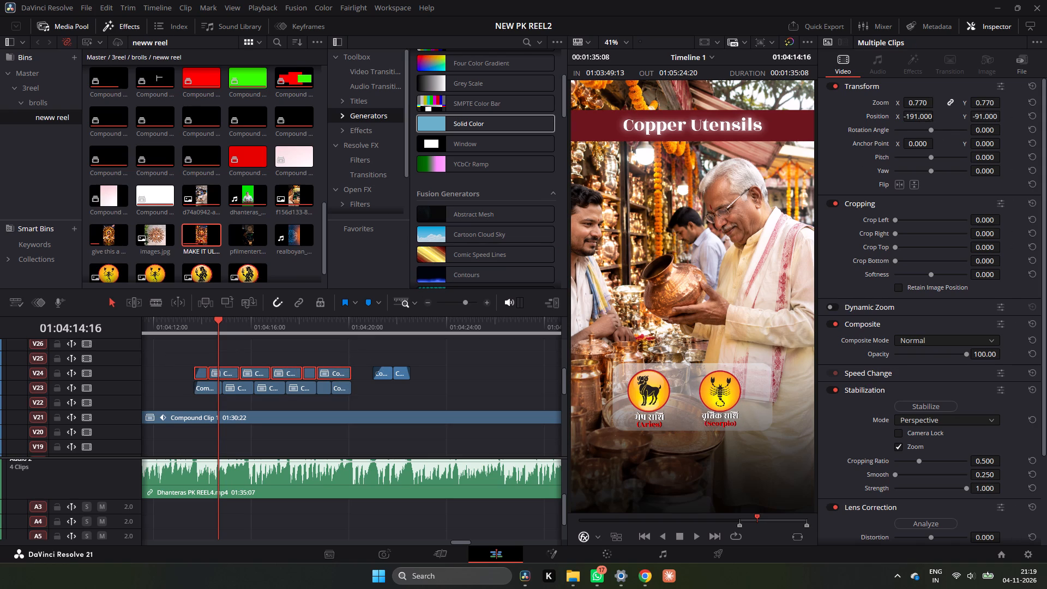
{"action": "left_click_drag", "start_coordinate": [924, 123], "coordinate": [959, 131]}
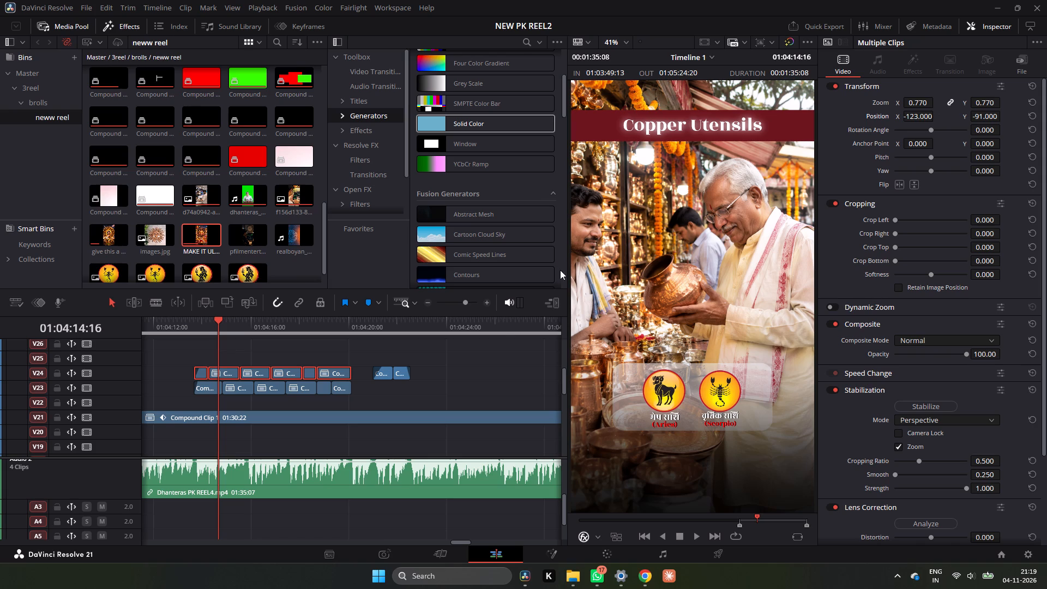
Set the Zoom of the white rounded box, Compound Clip 20 on V6, to 0.850.
{"action": "scroll", "coordinate": [345, 399], "scroll_direction": "down", "scroll_amount": 3}
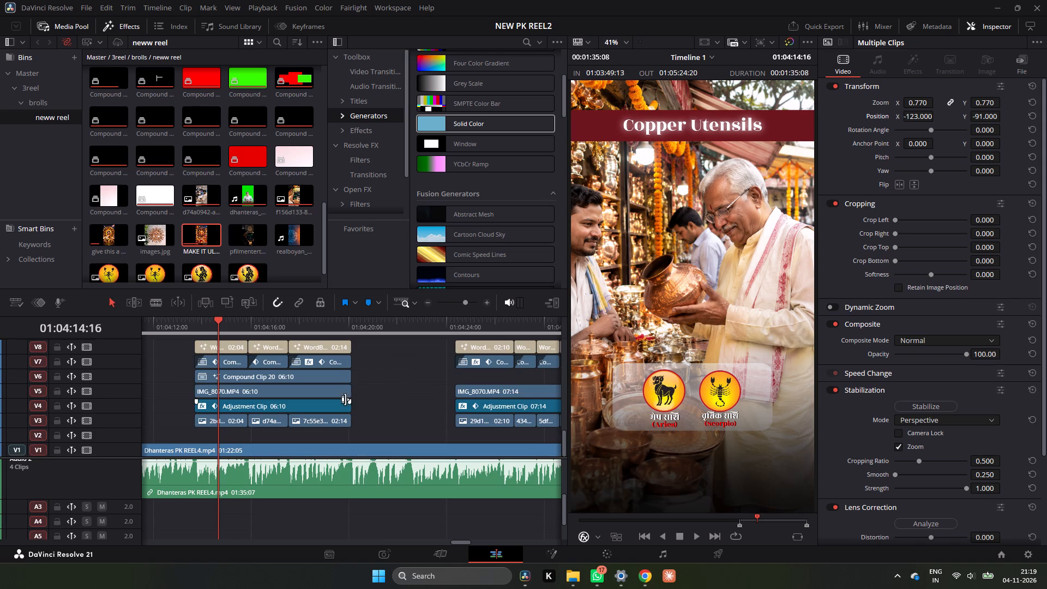
{"action": "scroll", "coordinate": [345, 399], "scroll_direction": "down", "scroll_amount": 2}
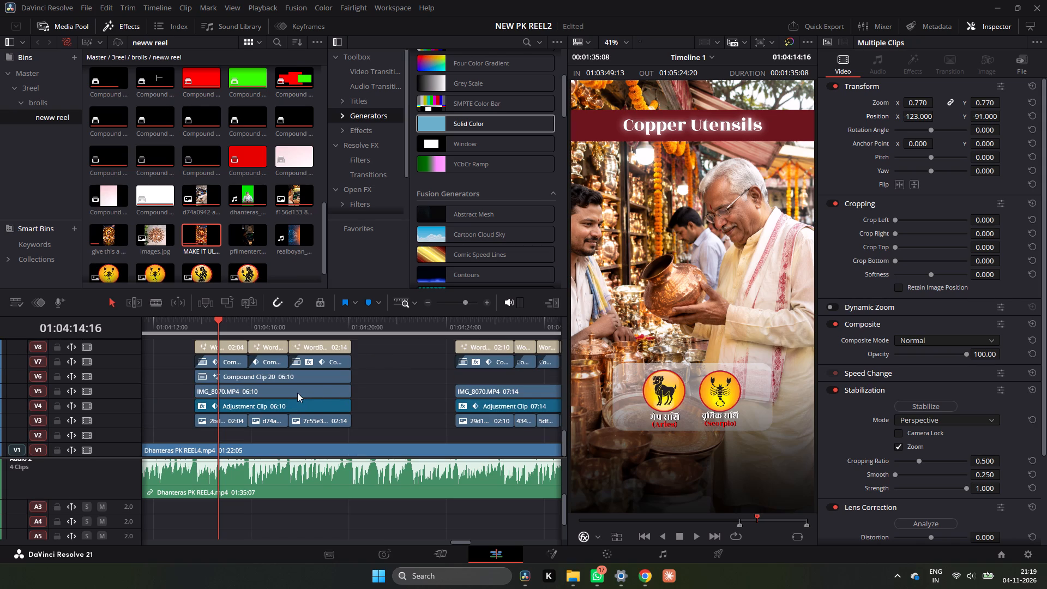
{"action": "left_click", "coordinate": [297, 393]}
{"action": "left_click", "coordinate": [302, 379]}
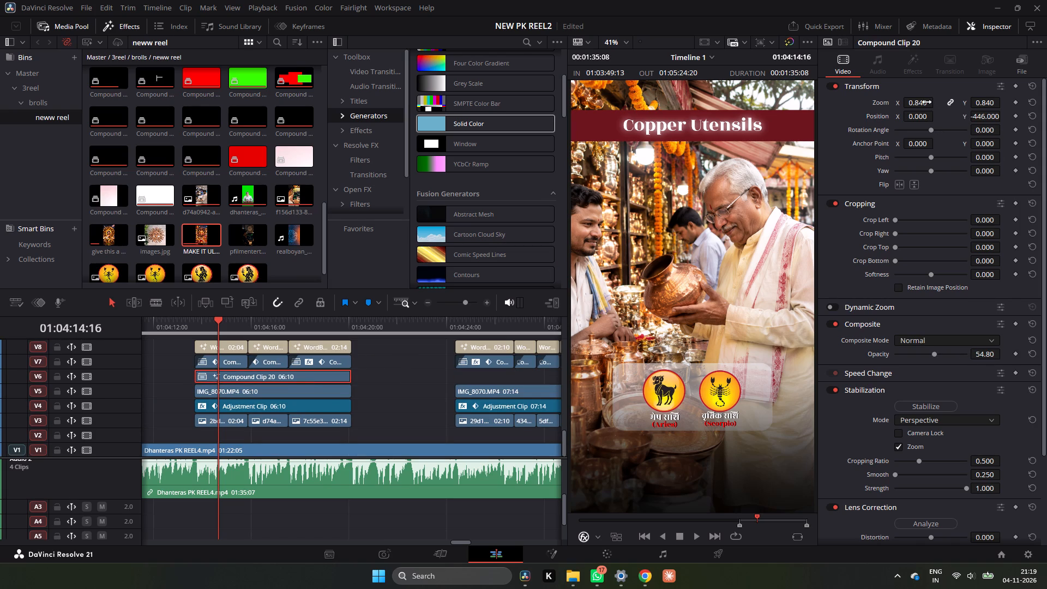
{"action": "left_click_drag", "start_coordinate": [926, 102], "coordinate": [927, 130]}
In Compound Clip 20's Fusion composition, narrow the Rectangle1 mask to a width of about 0.66, and return to the edit timeline.
{"action": "right_click", "coordinate": [276, 379]}
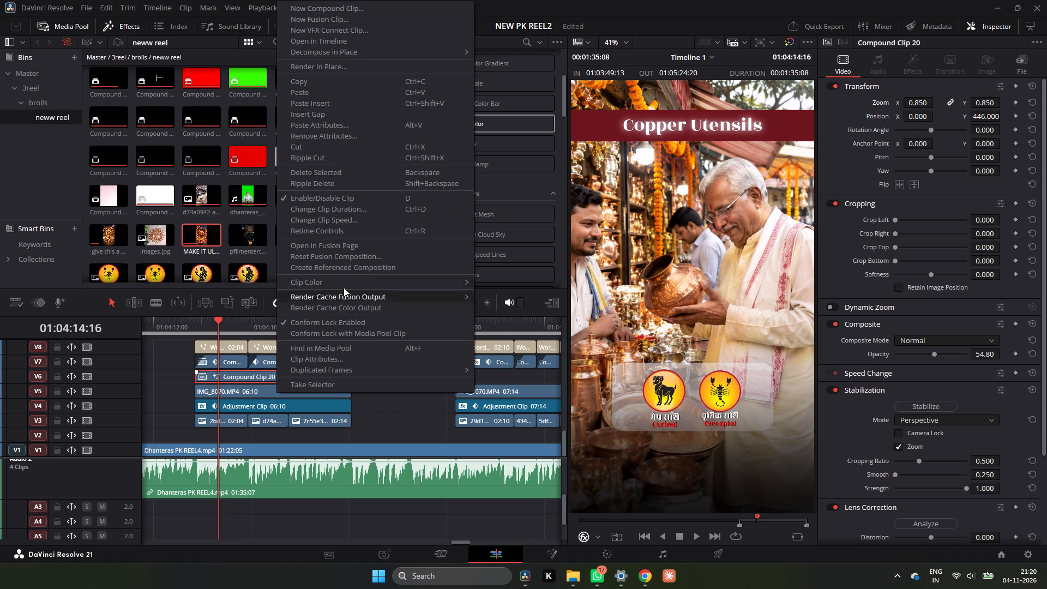
{"action": "left_click", "coordinate": [350, 246]}
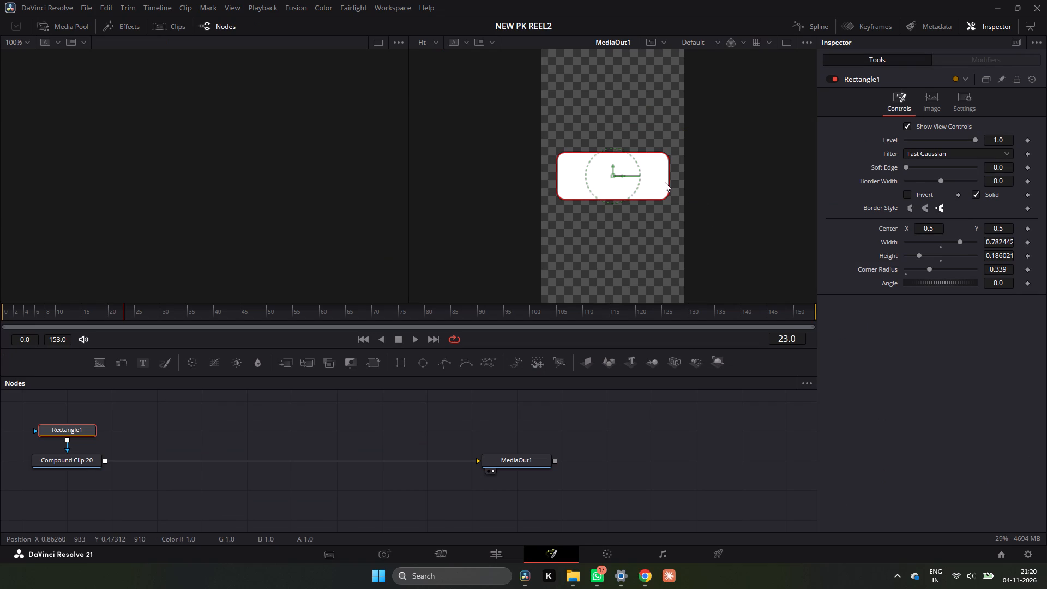
{"action": "left_click_drag", "start_coordinate": [670, 181], "coordinate": [661, 186]}
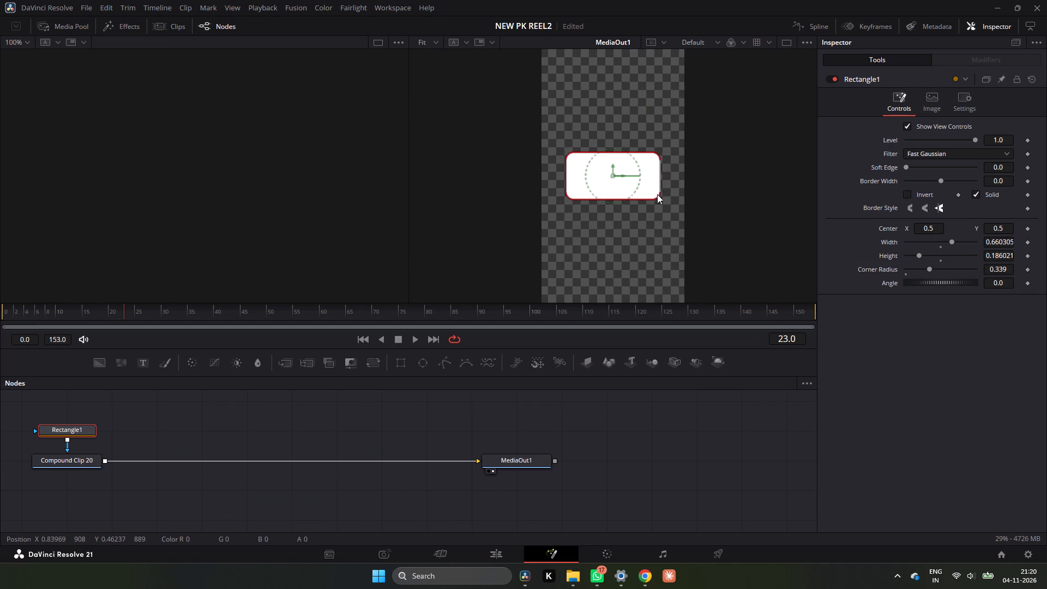
{"action": "left_click", "coordinate": [505, 551]}
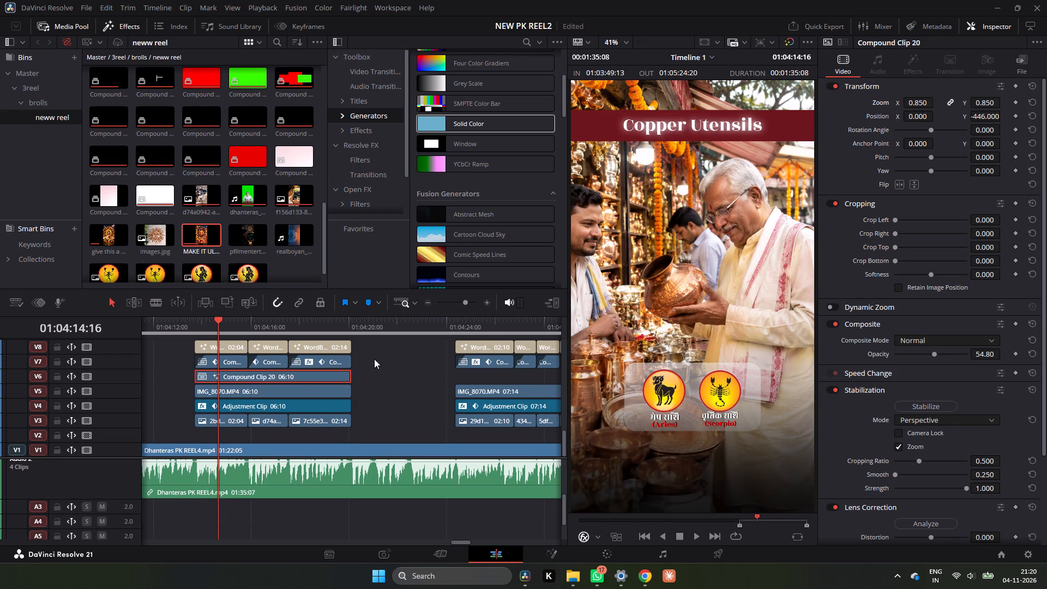
Fill V6 across the Silver Items section with two copies of Compound Clip 20, trimming the last one to the section's end.
{"action": "left_click_drag", "start_coordinate": [311, 380], "coordinate": [374, 382], "text": "alt"}
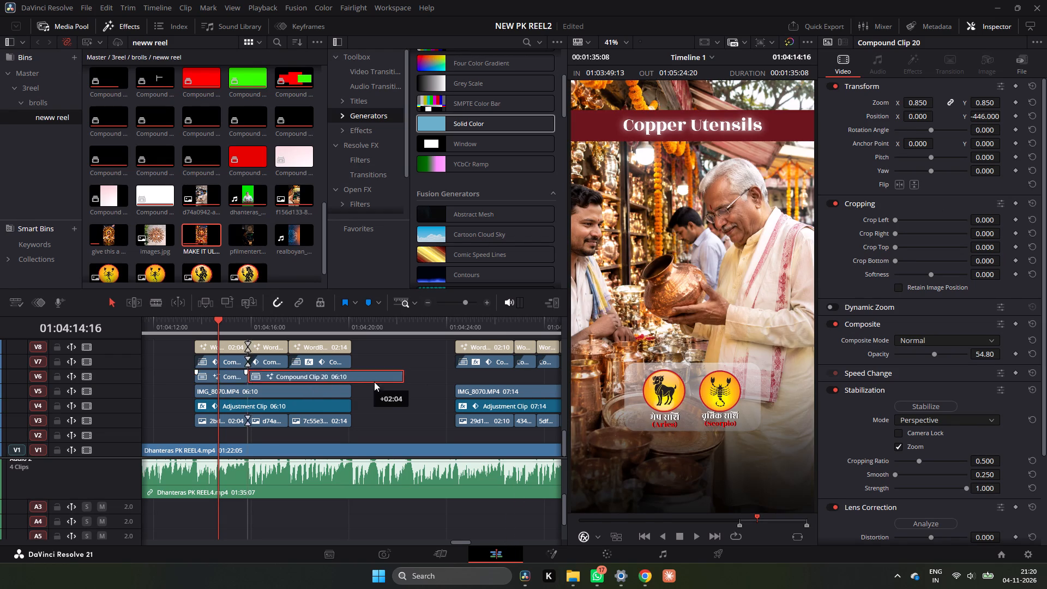
{"action": "left_click_drag", "start_coordinate": [374, 382], "coordinate": [543, 377], "text": "alt"}
{"action": "scroll", "coordinate": [543, 376], "scroll_direction": "down", "scroll_amount": 2, "text": "ctrl"}
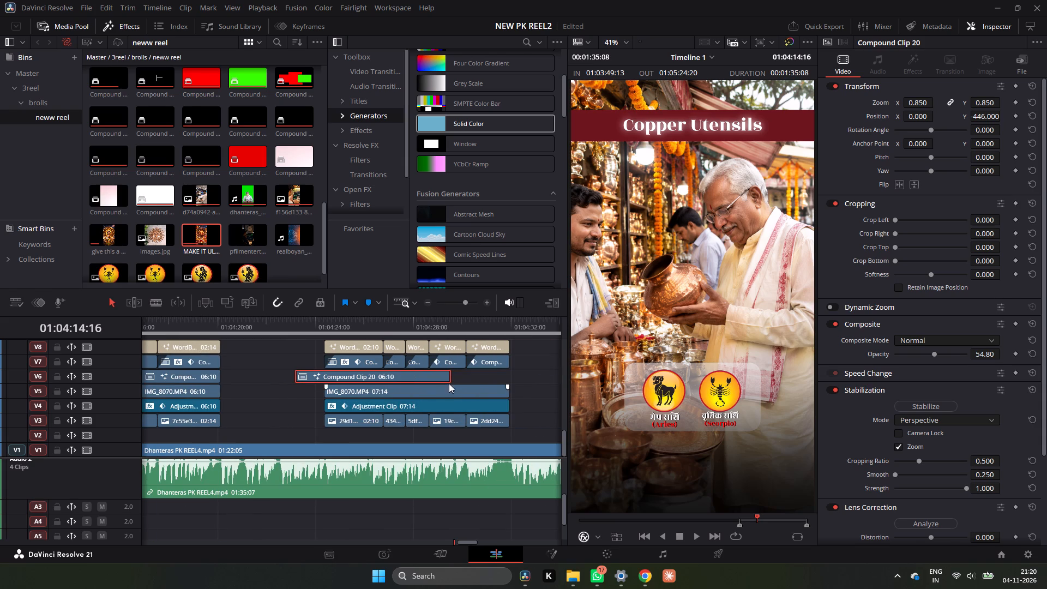
{"action": "left_click_drag", "start_coordinate": [428, 377], "coordinate": [459, 371]}
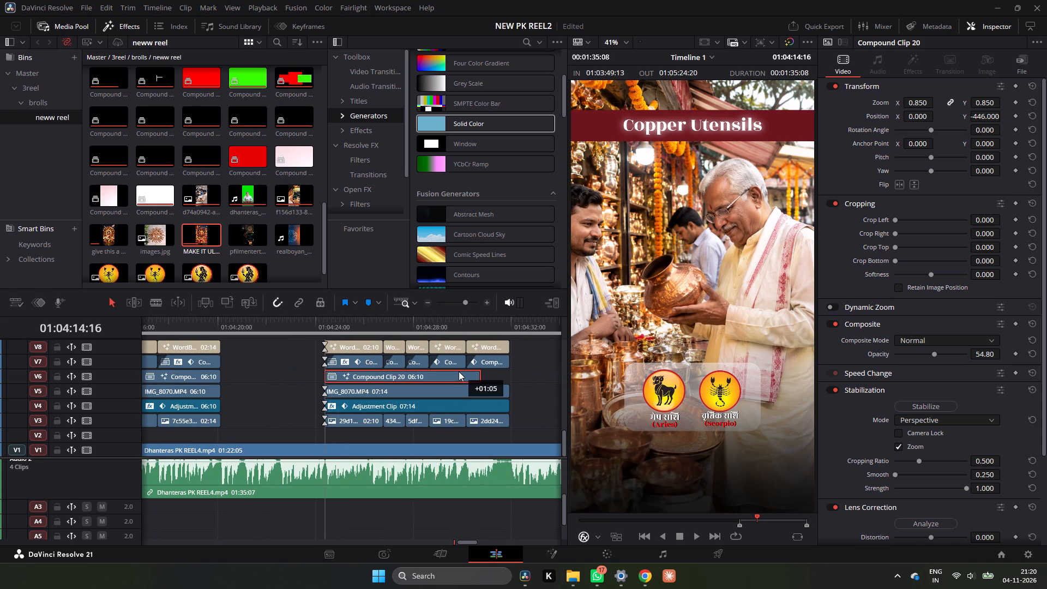
{"action": "left_click_drag", "start_coordinate": [459, 371], "coordinate": [458, 371]}
{"action": "left_click_drag", "start_coordinate": [452, 375], "coordinate": [499, 376], "text": "alt"}
{"action": "left_click_drag", "start_coordinate": [527, 379], "coordinate": [509, 381]}
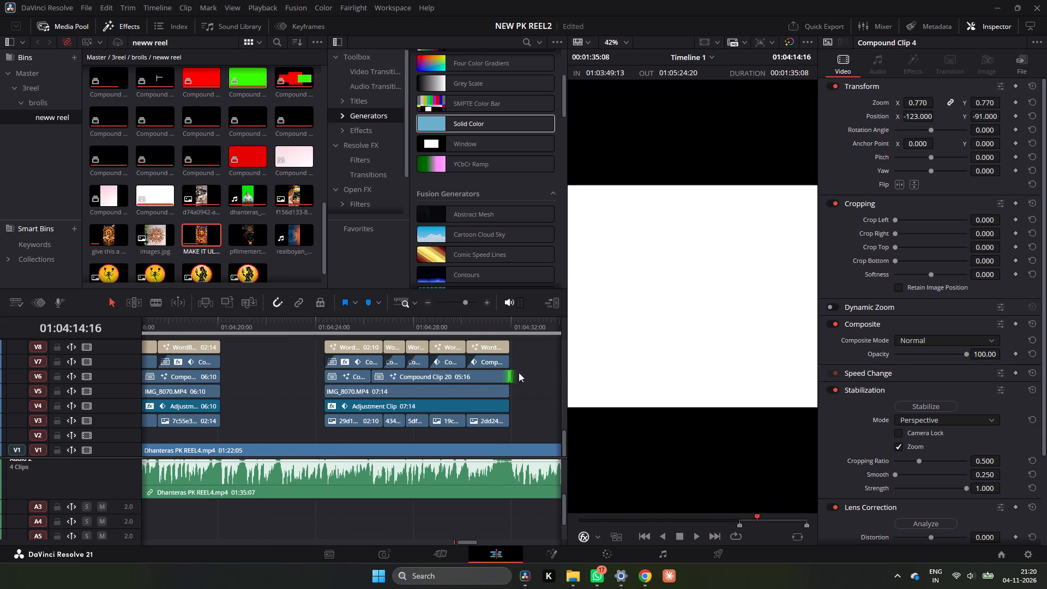
Review the timeline from the zodiac-wheel shot through the Copper Utensils and Silver Items sections, ending at the Libra graphic on V24.
{"action": "left_click", "coordinate": [428, 303]}
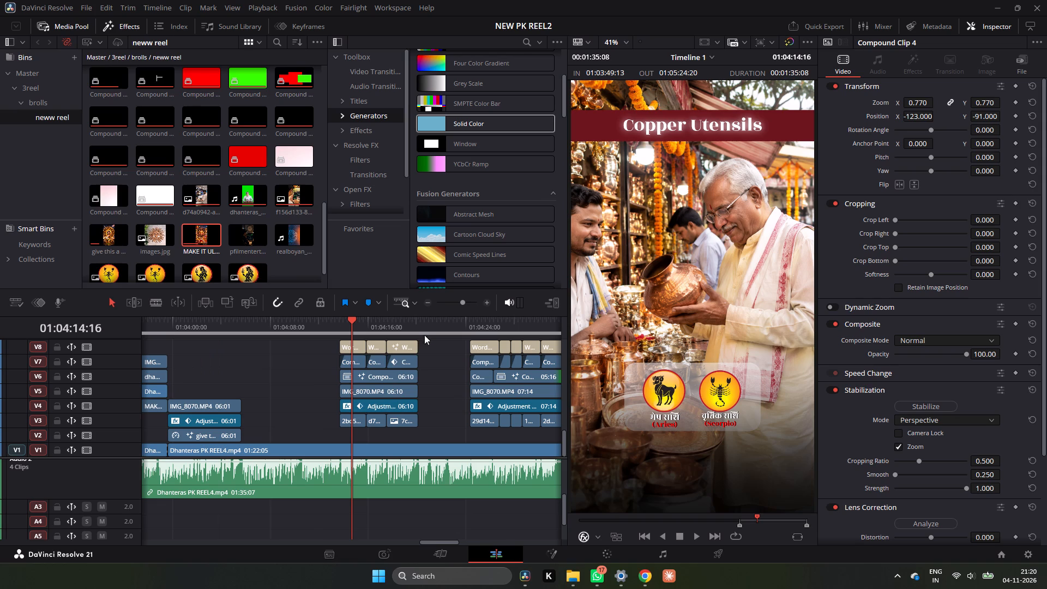
{"action": "scroll", "coordinate": [460, 375], "scroll_direction": "up", "scroll_amount": 2, "text": "ctrl"}
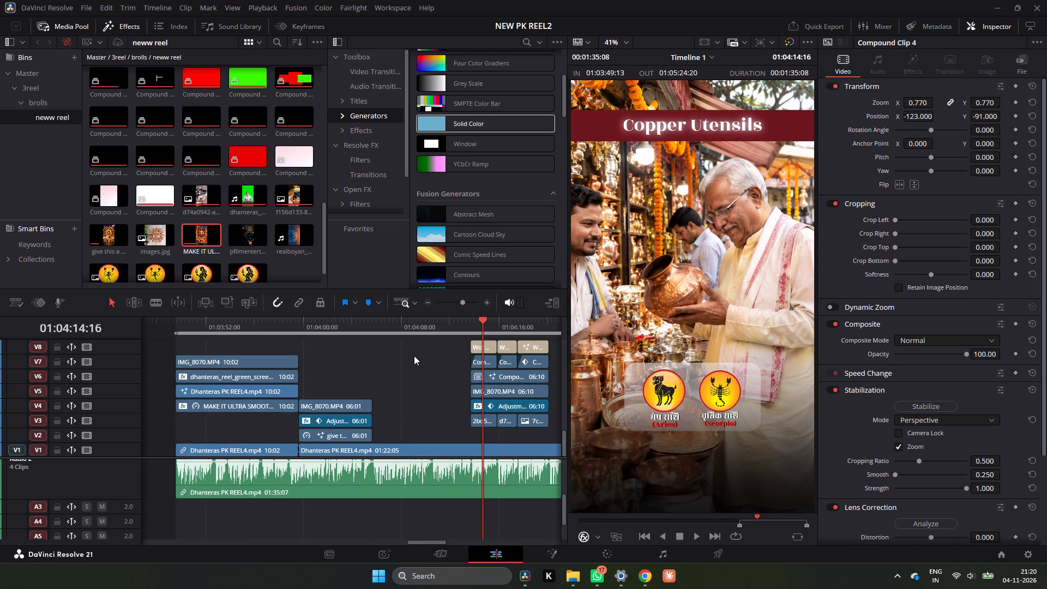
{"action": "left_click_drag", "start_coordinate": [405, 320], "coordinate": [324, 330]}
{"action": "scroll", "coordinate": [326, 360], "scroll_direction": "down", "scroll_amount": 4}
{"action": "scroll", "coordinate": [329, 364], "scroll_direction": "up", "scroll_amount": 5}
{"action": "scroll", "coordinate": [329, 364], "scroll_direction": "down", "scroll_amount": 5}
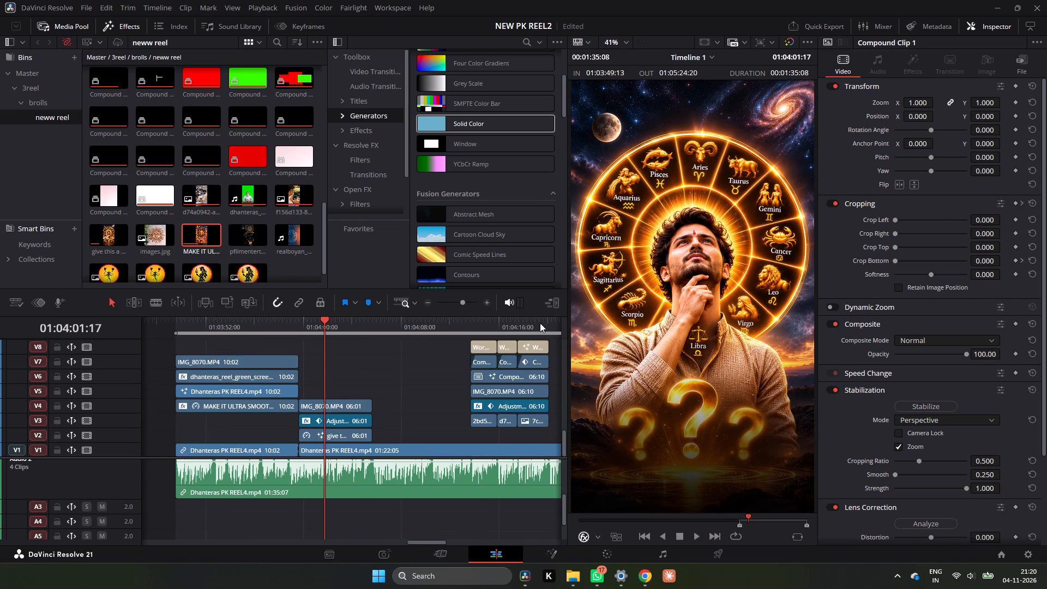
{"action": "left_click_drag", "start_coordinate": [528, 323], "coordinate": [494, 330]}
{"action": "scroll", "coordinate": [506, 346], "scroll_direction": "up", "scroll_amount": 2, "text": "ctrl"}
{"action": "scroll", "coordinate": [506, 346], "scroll_direction": "down", "scroll_amount": 5, "text": "ctrl"}
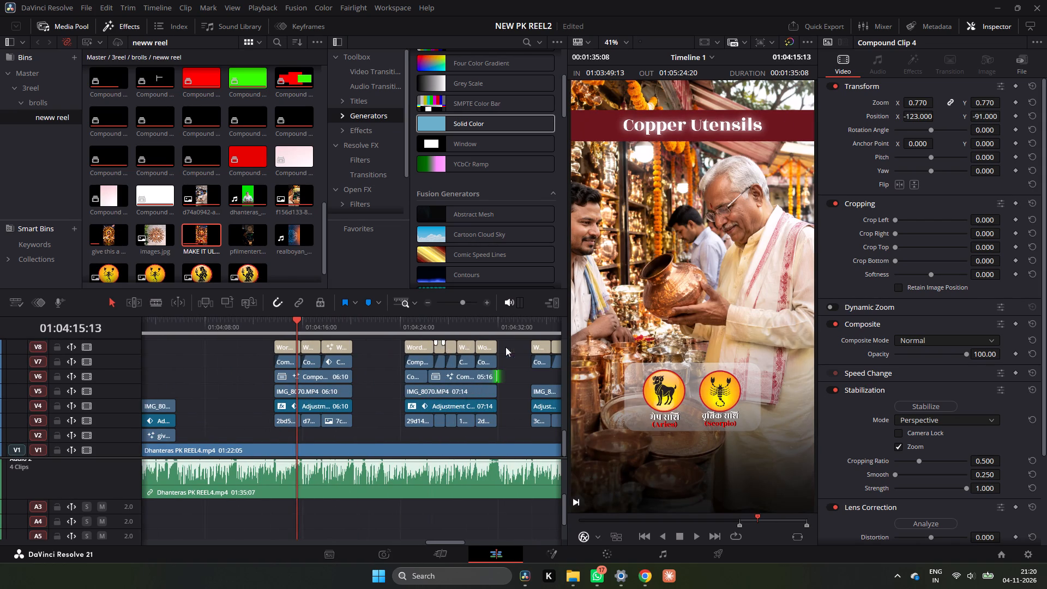
{"action": "left_click_drag", "start_coordinate": [473, 334], "coordinate": [438, 333]}
{"action": "scroll", "coordinate": [440, 358], "scroll_direction": "up", "scroll_amount": 3}
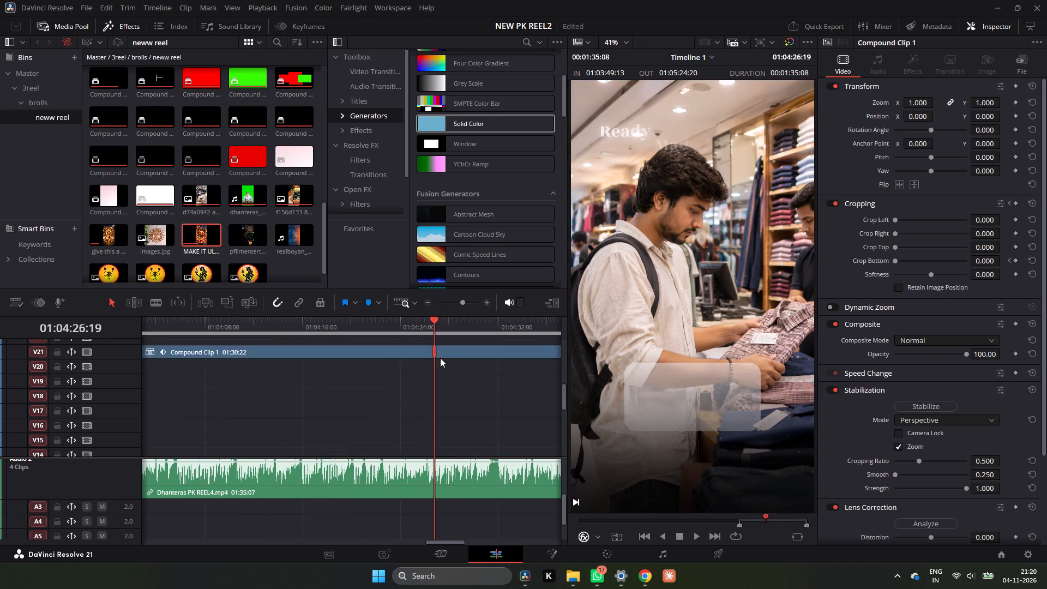
{"action": "scroll", "coordinate": [440, 358], "scroll_direction": "up", "scroll_amount": 2}
{"action": "scroll", "coordinate": [441, 358], "scroll_direction": "down", "scroll_amount": 1}
{"action": "left_click_drag", "start_coordinate": [434, 328], "coordinate": [380, 335]}
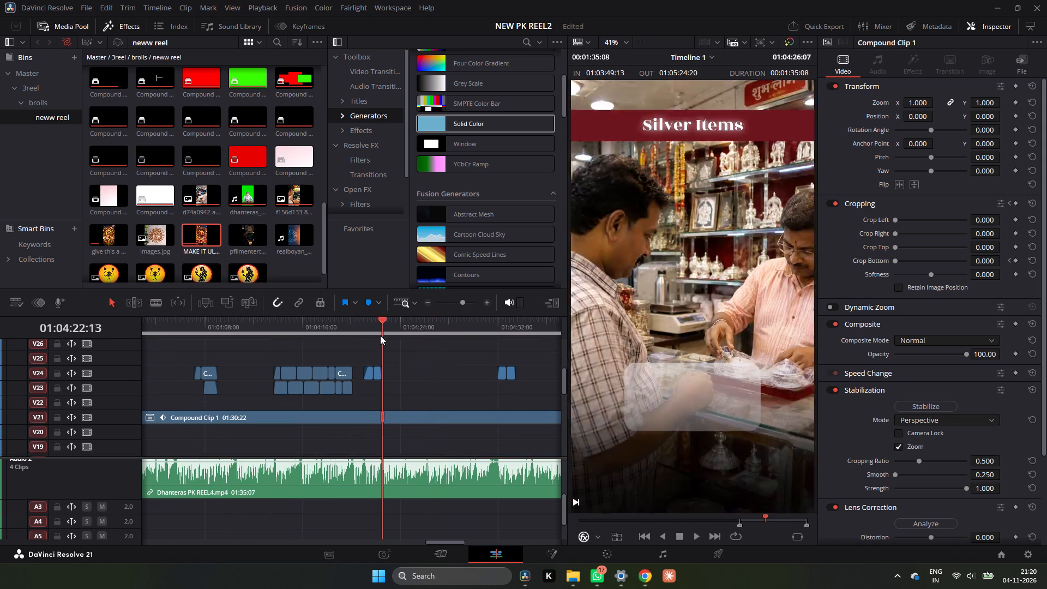
{"action": "left_click_drag", "start_coordinate": [380, 335], "coordinate": [371, 336]}
Copy the V24 zodiac clip pair containing Libra to the start of the Silver Items section at 01:04:24:09, and start playback.
{"action": "left_click_drag", "start_coordinate": [381, 354], "coordinate": [368, 384]}
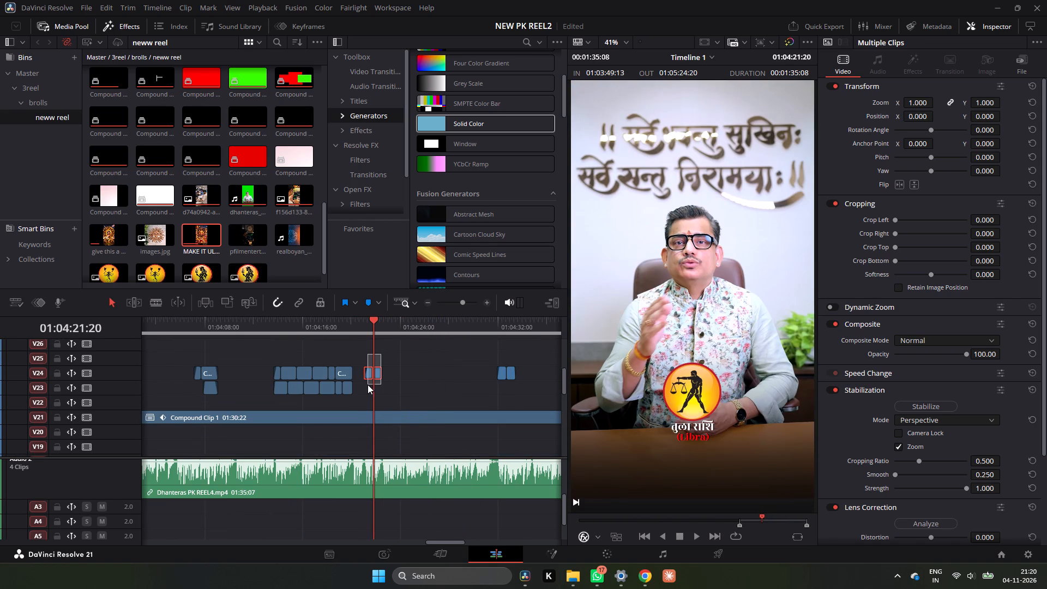
{"action": "left_click_drag", "start_coordinate": [376, 376], "coordinate": [430, 378]}
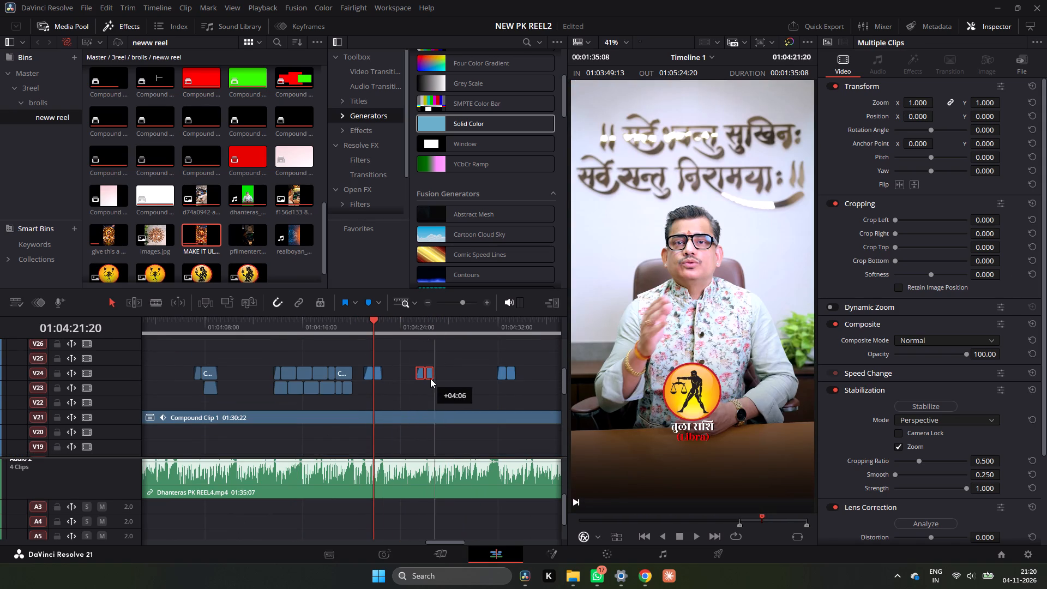
{"action": "left_click_drag", "start_coordinate": [430, 378], "coordinate": [438, 378]}
{"action": "scroll", "coordinate": [439, 378], "scroll_direction": "down", "scroll_amount": 4}
{"action": "left_click_drag", "start_coordinate": [422, 321], "coordinate": [414, 323]}
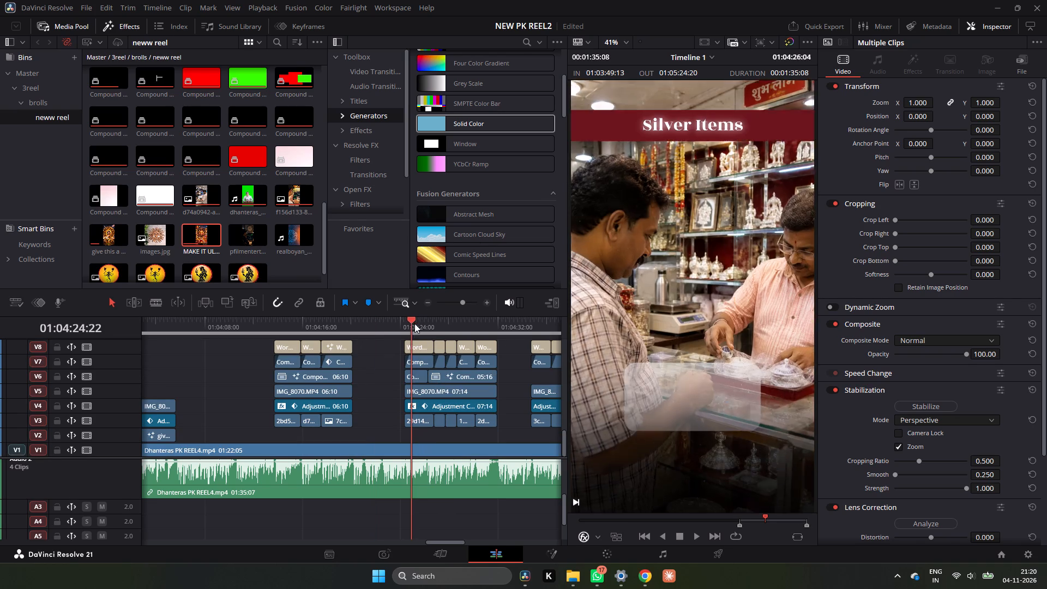
{"action": "left_click_drag", "start_coordinate": [414, 323], "coordinate": [404, 326]}
{"action": "scroll", "coordinate": [428, 374], "scroll_direction": "up", "scroll_amount": 4}
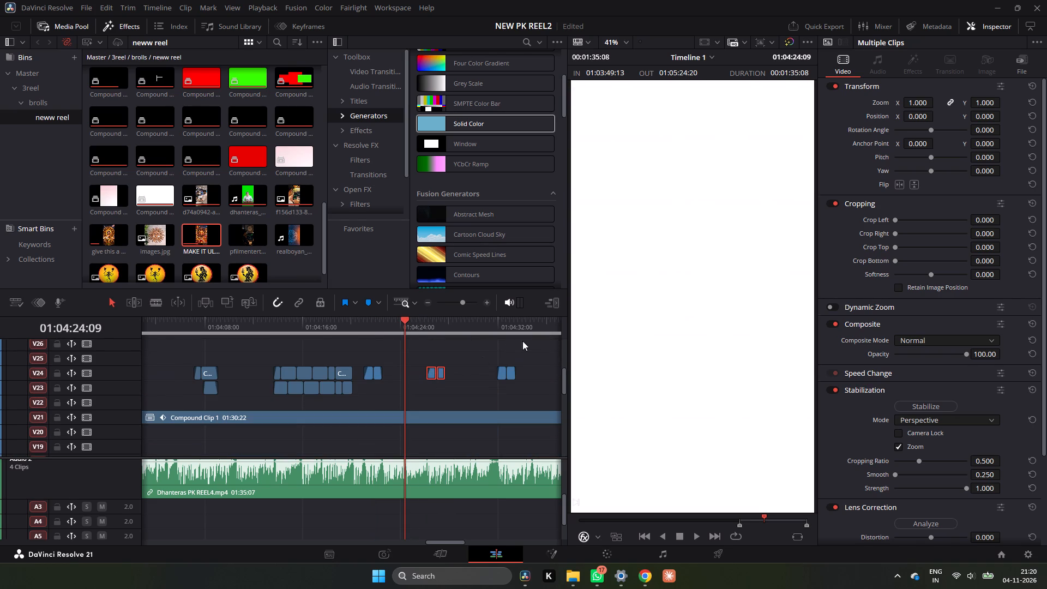
{"action": "left_click", "coordinate": [488, 300]}
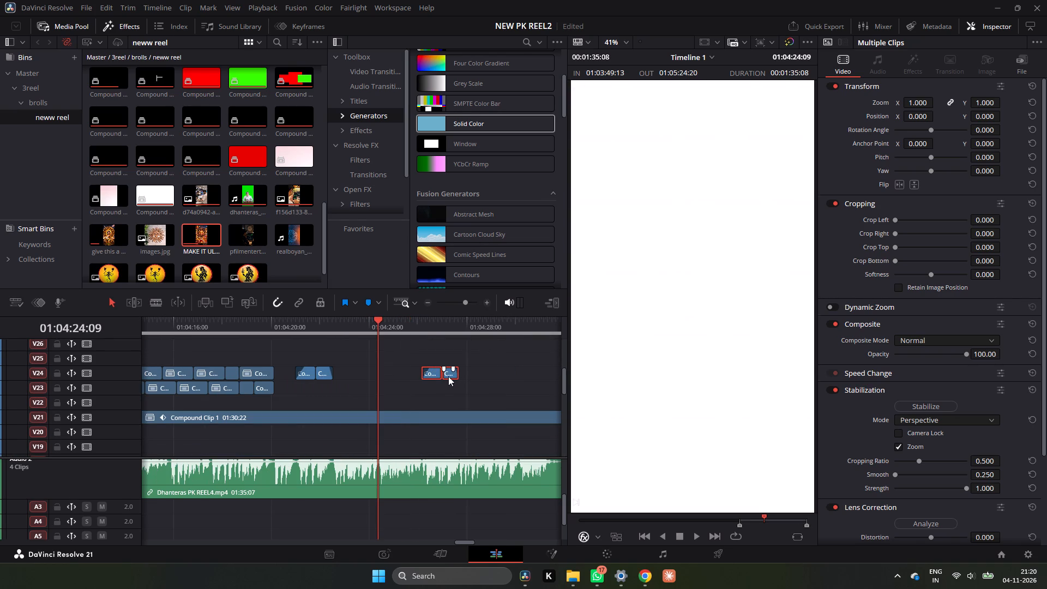
{"action": "left_click_drag", "start_coordinate": [448, 376], "coordinate": [402, 374]}
{"action": "key", "text": "space"}
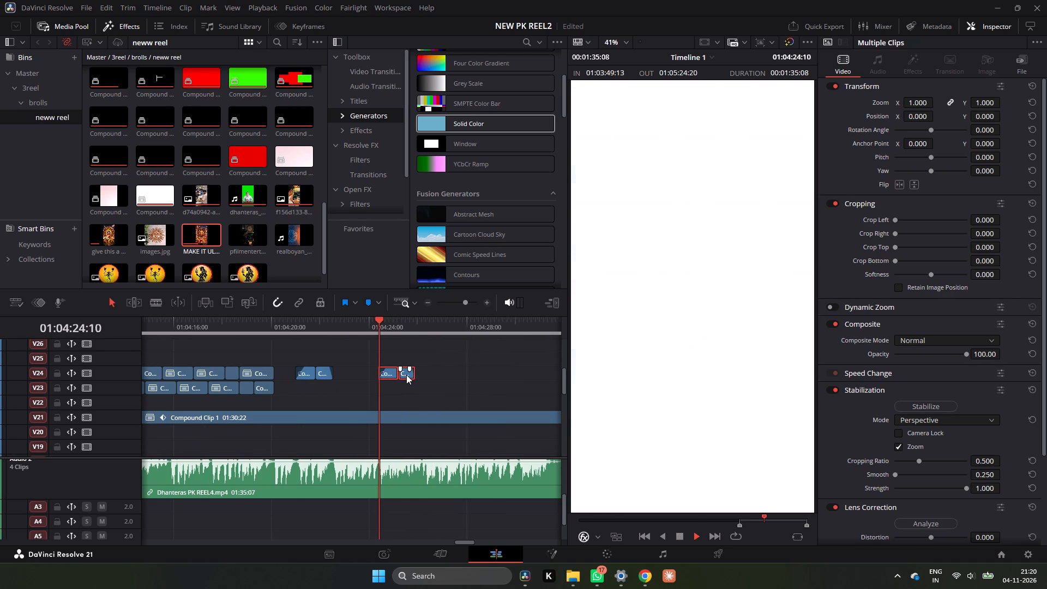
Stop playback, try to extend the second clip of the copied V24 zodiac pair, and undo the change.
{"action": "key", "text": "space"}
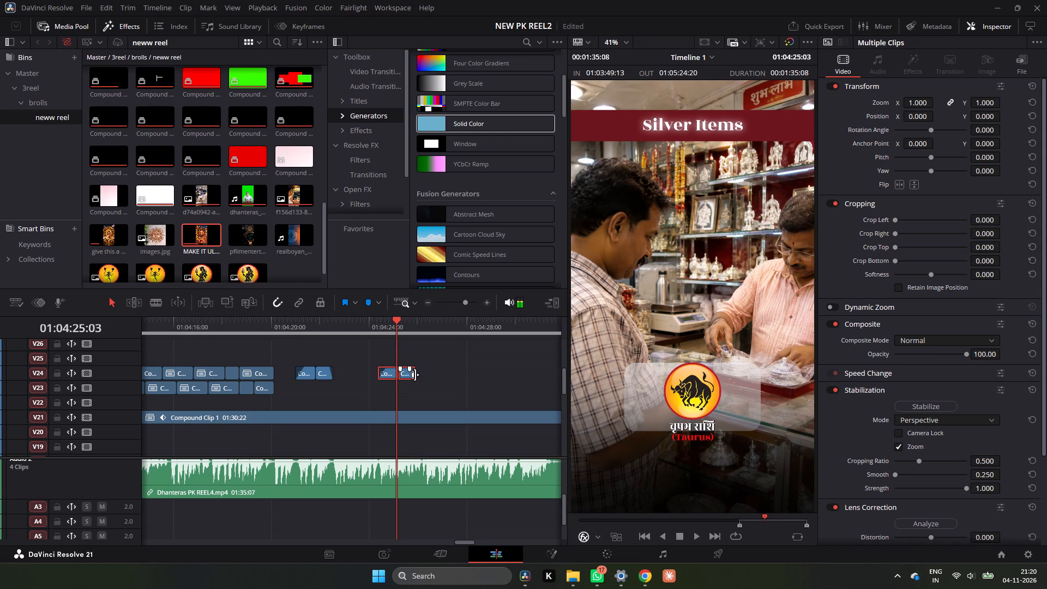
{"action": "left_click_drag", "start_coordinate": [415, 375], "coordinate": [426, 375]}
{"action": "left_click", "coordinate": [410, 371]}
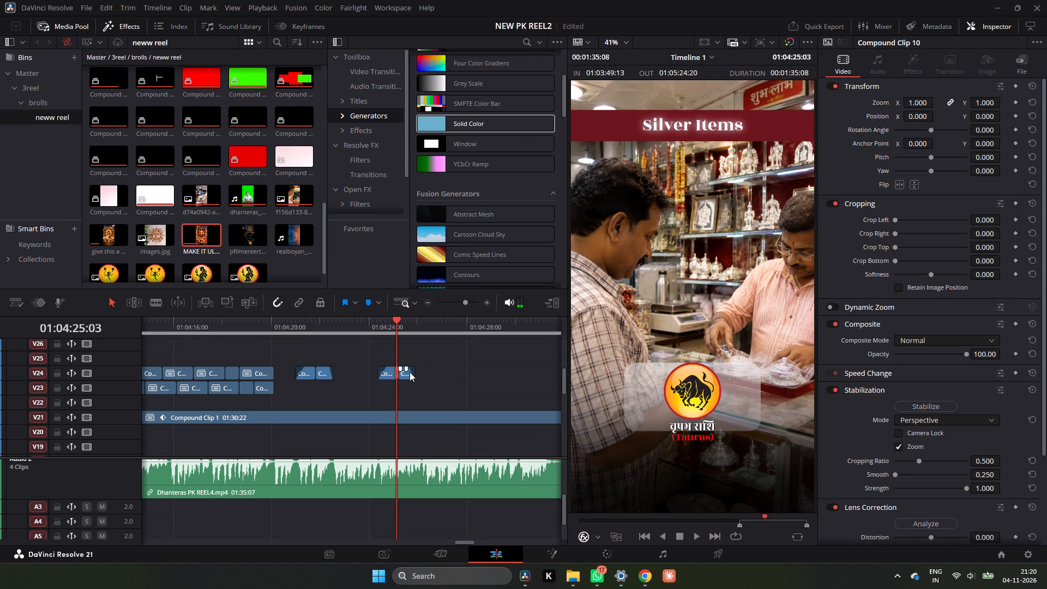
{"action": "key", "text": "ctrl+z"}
Move Compound Clip 11 from V24 to V23, aligning it under Compound Clip 10 at the start of the Silver Items section.
{"action": "left_click_drag", "start_coordinate": [408, 372], "coordinate": [389, 386]}
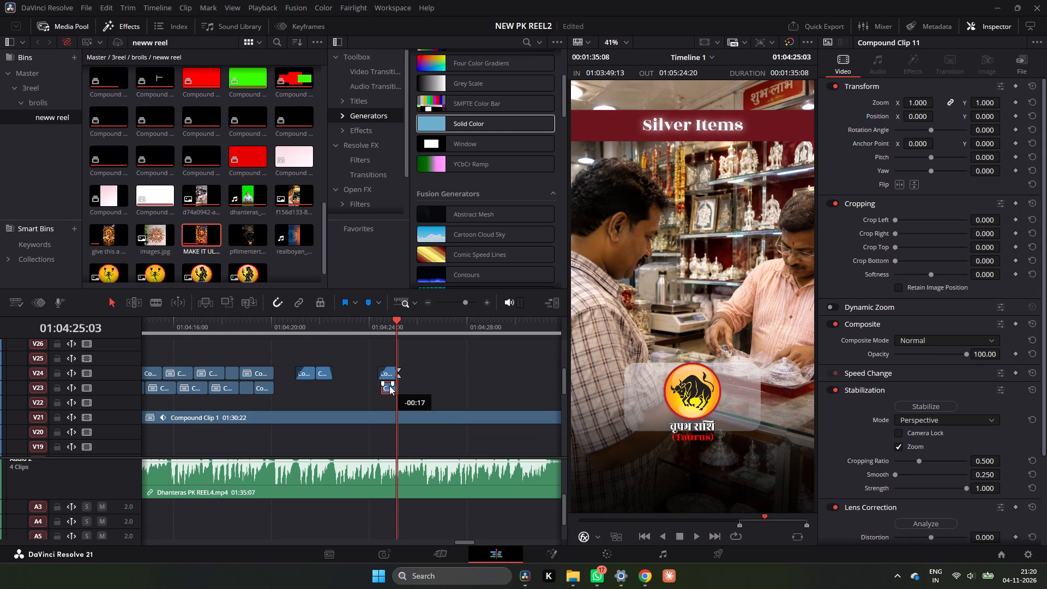
{"action": "left_click_drag", "start_coordinate": [389, 386], "coordinate": [386, 386]}
Duplicate Compound Clip 10 on V24 over the original's fade-out, cutting the original to 00:13, and remove the copy's fade-in.
{"action": "left_click", "coordinate": [389, 375]}
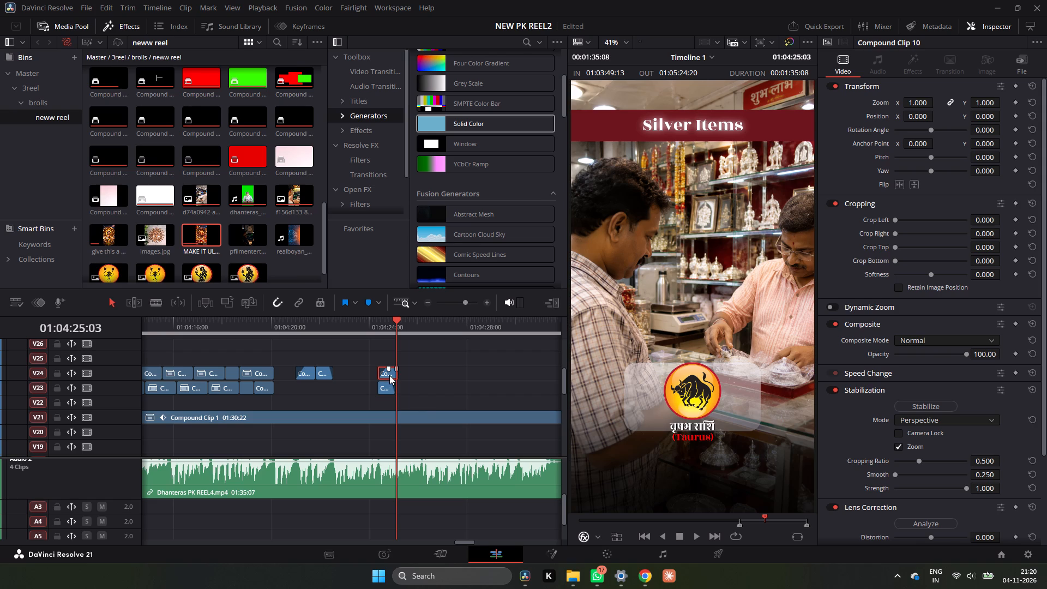
{"action": "double_click", "coordinate": [487, 302]}
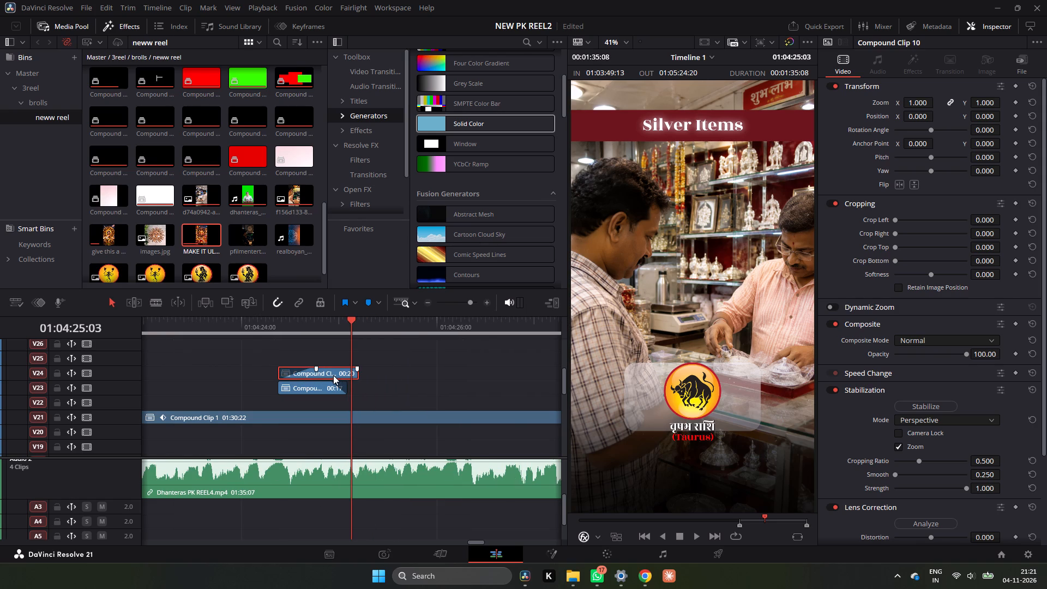
{"action": "left_click_drag", "start_coordinate": [333, 375], "coordinate": [384, 372], "text": "alt"}
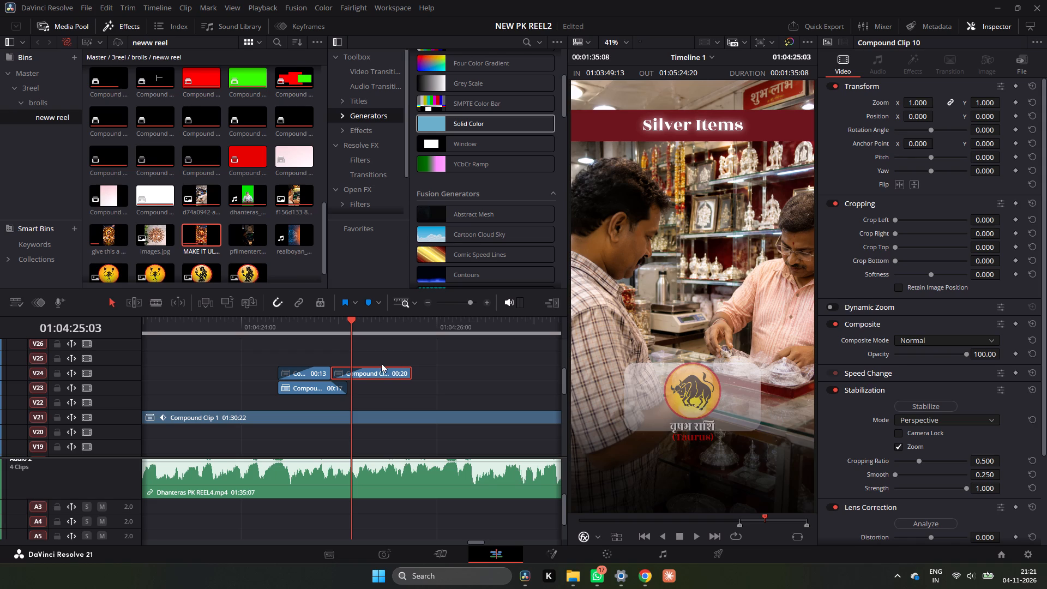
{"action": "left_click_drag", "start_coordinate": [371, 368], "coordinate": [324, 369]}
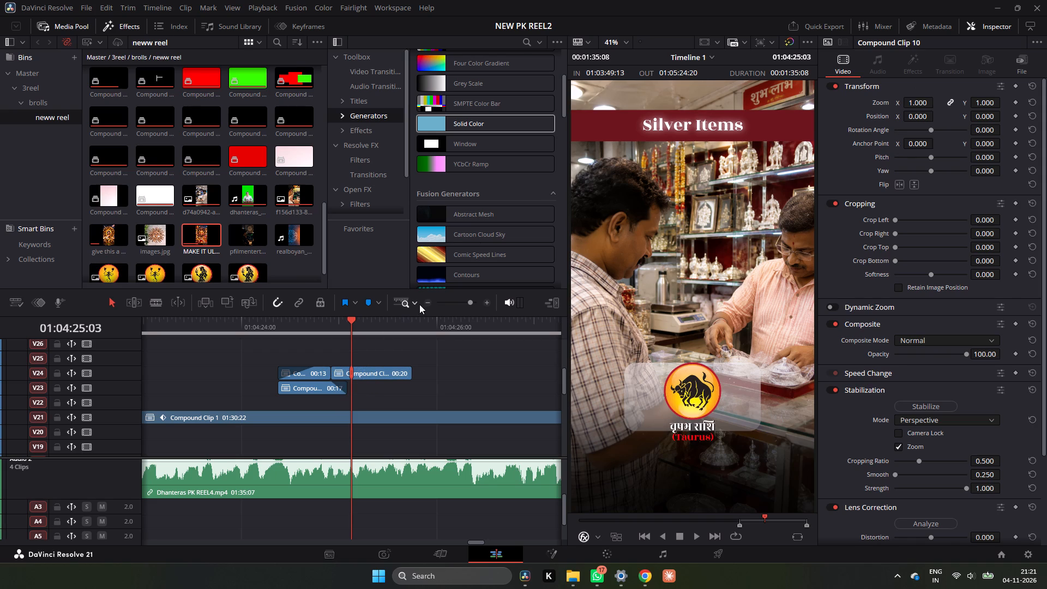
Place further back-to-back copies of Compound Clip 10 along V24 in the Silver Items section, up to about 01:04:29.
{"action": "double_click", "coordinate": [424, 303]}
{"action": "scroll", "coordinate": [402, 376], "scroll_direction": "down", "scroll_amount": 6}
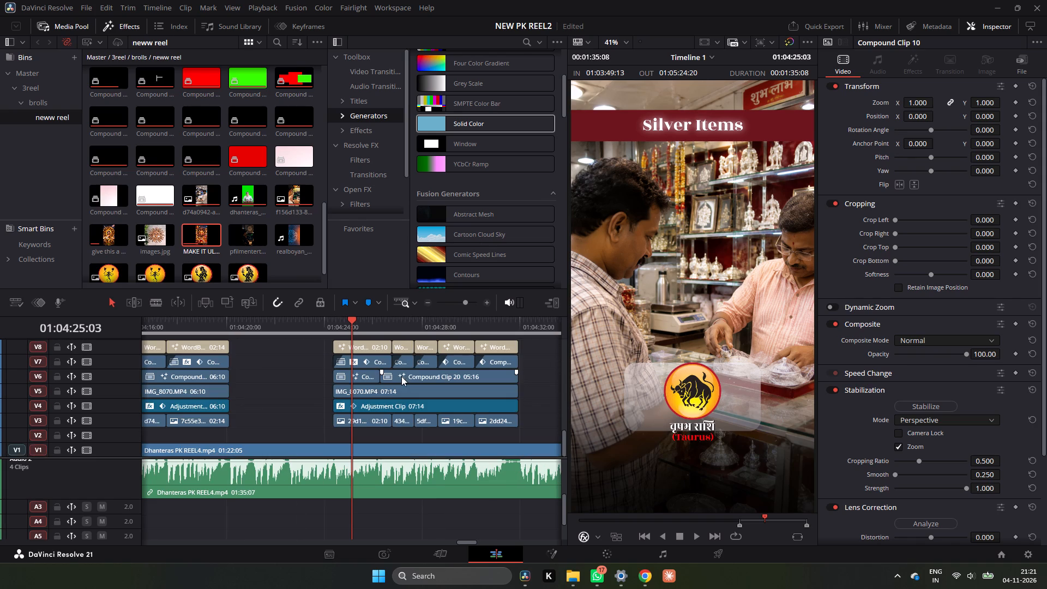
{"action": "scroll", "coordinate": [406, 353], "scroll_direction": "up", "scroll_amount": 4}
{"action": "left_click_drag", "start_coordinate": [358, 376], "coordinate": [366, 375]}
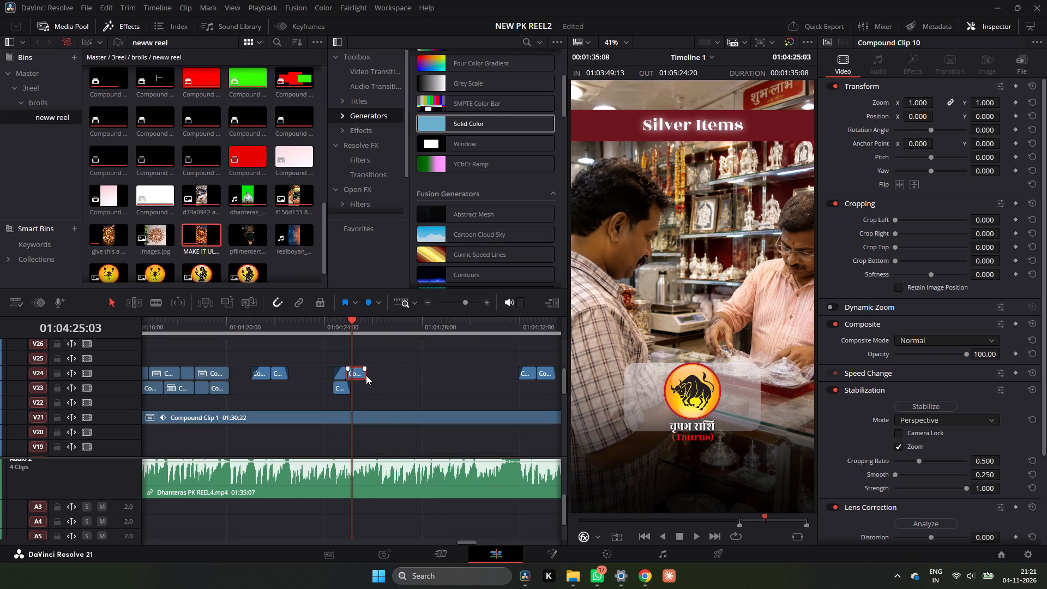
{"action": "left_click_drag", "start_coordinate": [366, 375], "coordinate": [382, 373]}
{"action": "left_click_drag", "start_coordinate": [382, 373], "coordinate": [375, 375], "text": "alt"}
{"action": "left_click_drag", "start_coordinate": [374, 375], "coordinate": [393, 376], "text": "alt"}
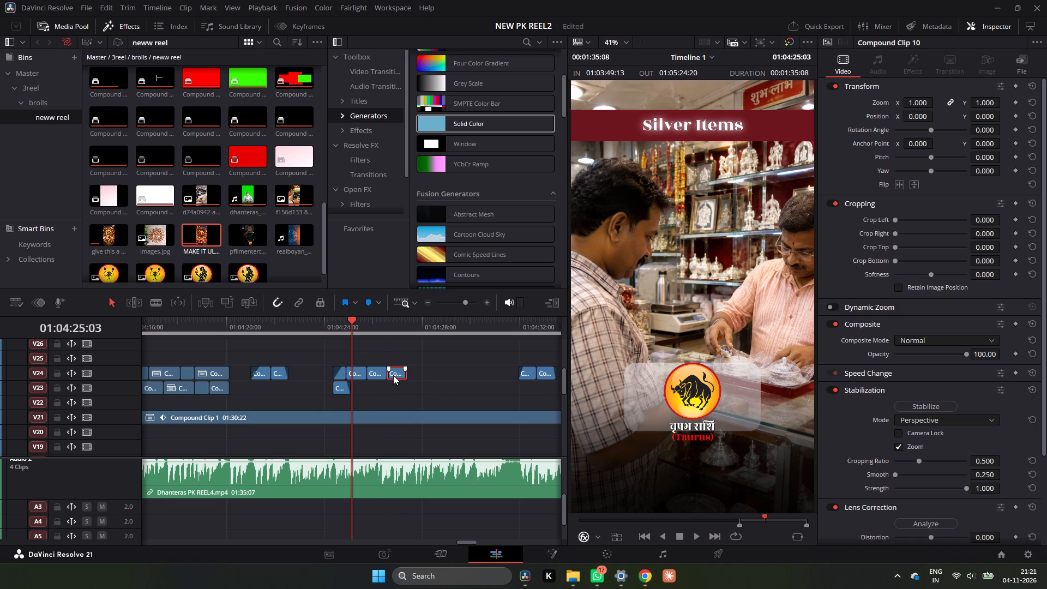
{"action": "left_click_drag", "start_coordinate": [399, 373], "coordinate": [419, 377], "text": "alt"}
{"action": "left_click_drag", "start_coordinate": [418, 376], "coordinate": [456, 380], "text": "alt"}
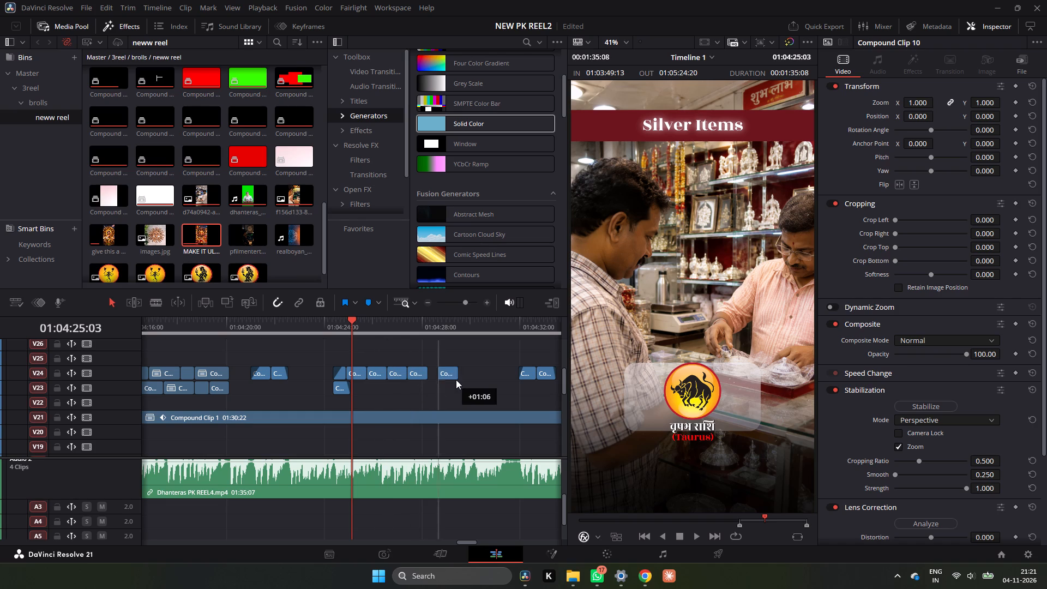
{"action": "left_click_drag", "start_coordinate": [456, 380], "coordinate": [437, 376], "text": "alt"}
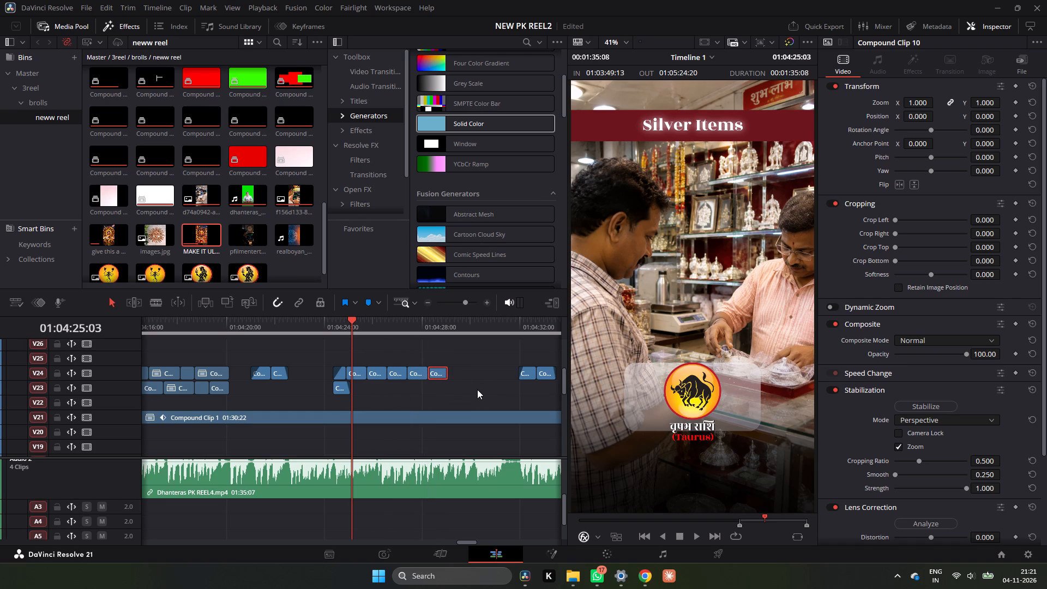
Continue the Compound Clip 10 copies on V24 to the section's end at 01:04:31:23, and briefly play across that point.
{"action": "scroll", "coordinate": [477, 389], "scroll_direction": "down", "scroll_amount": 3}
{"action": "scroll", "coordinate": [477, 390], "scroll_direction": "up", "scroll_amount": 3}
{"action": "left_click_drag", "start_coordinate": [435, 371], "coordinate": [444, 371], "text": "alt"}
{"action": "left_click_drag", "start_coordinate": [444, 371], "coordinate": [454, 372], "text": "alt"}
{"action": "left_click_drag", "start_coordinate": [454, 372], "coordinate": [454, 372], "text": "alt"}
{"action": "left_click_drag", "start_coordinate": [454, 372], "coordinate": [466, 374], "text": "alt"}
{"action": "scroll", "coordinate": [467, 374], "scroll_direction": "down", "scroll_amount": 5}
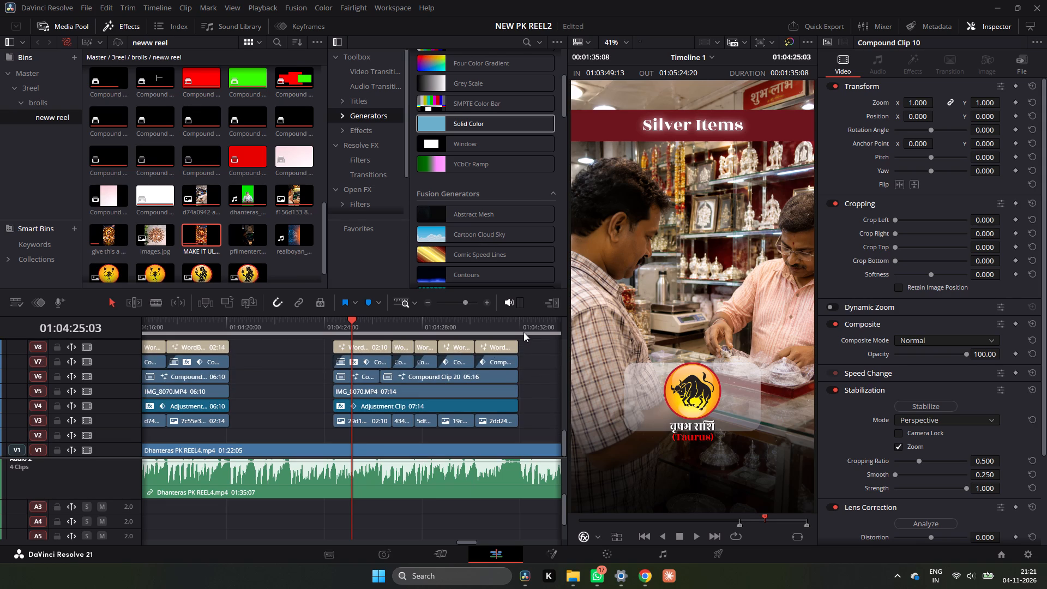
{"action": "left_click", "coordinate": [522, 331]}
{"action": "scroll", "coordinate": [498, 380], "scroll_direction": "up", "scroll_amount": 5}
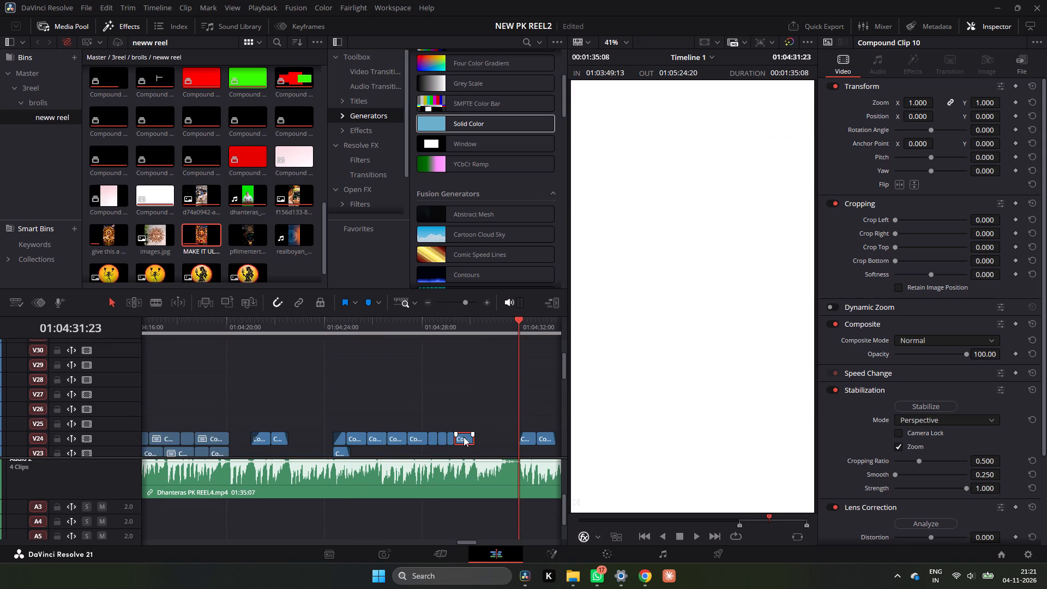
{"action": "left_click_drag", "start_coordinate": [464, 438], "coordinate": [484, 436], "text": "alt"}
{"action": "left_click_drag", "start_coordinate": [484, 436], "coordinate": [500, 436], "text": "alt"}
{"action": "left_click_drag", "start_coordinate": [500, 436], "coordinate": [509, 436], "text": "alt"}
{"action": "scroll", "coordinate": [473, 440], "scroll_direction": "down", "scroll_amount": 3}
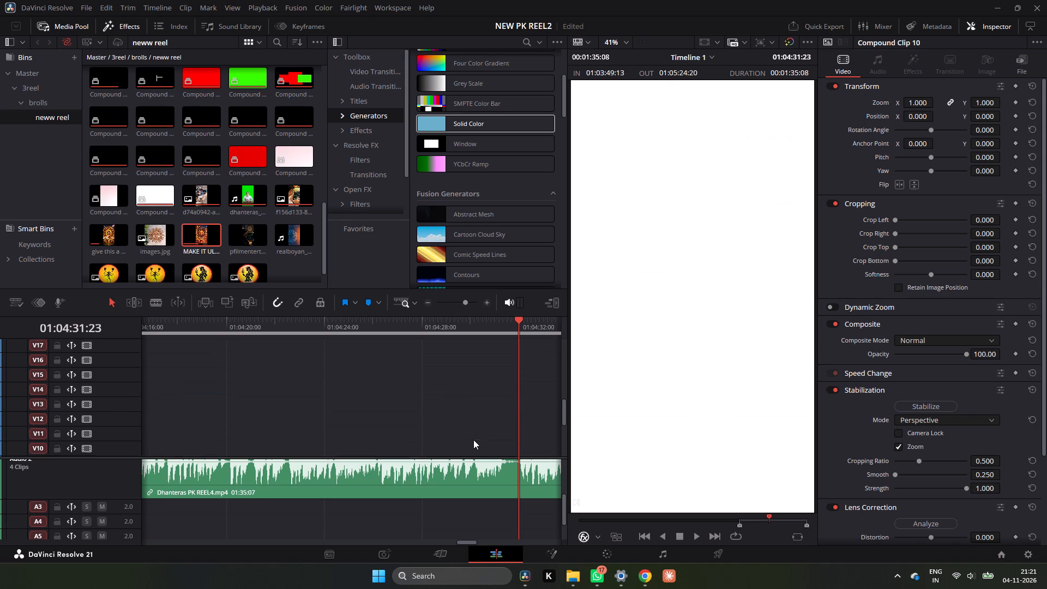
{"action": "scroll", "coordinate": [473, 440], "scroll_direction": "down", "scroll_amount": 1}
{"action": "scroll", "coordinate": [473, 440], "scroll_direction": "up", "scroll_amount": 4}
{"action": "key", "text": "space"}
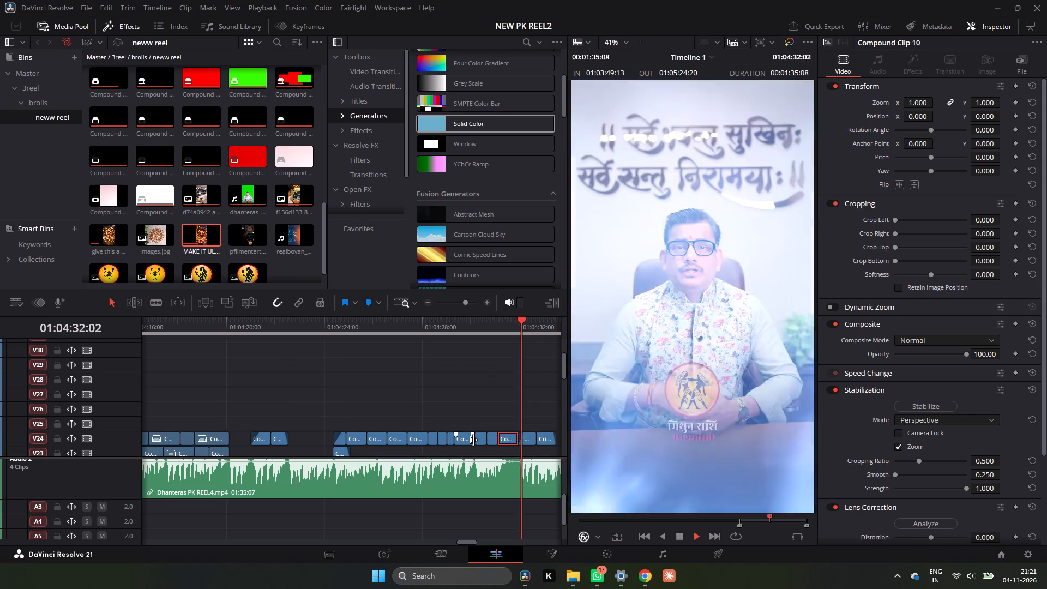
{"action": "key", "text": "space"}
Repeat Compound Clip 11 along V23 beneath the V24 copies, from the section's start to about 01:04:28.
{"action": "scroll", "coordinate": [423, 410], "scroll_direction": "down", "scroll_amount": 2}
{"action": "scroll", "coordinate": [372, 383], "scroll_direction": "up", "scroll_amount": 1}
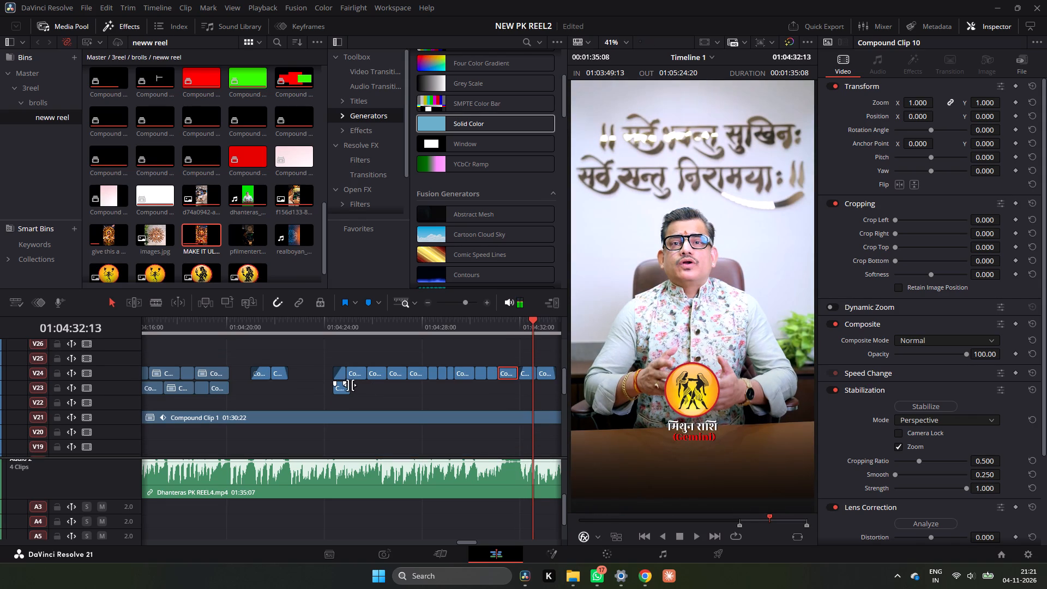
{"action": "left_click_drag", "start_coordinate": [346, 385], "coordinate": [353, 385]}
{"action": "left_click", "coordinate": [345, 390]}
{"action": "left_click_drag", "start_coordinate": [345, 390], "coordinate": [355, 390], "text": "alt"}
{"action": "left_click_drag", "start_coordinate": [355, 390], "coordinate": [363, 390], "text": "alt"}
{"action": "left_click_drag", "start_coordinate": [363, 390], "coordinate": [375, 391], "text": "alt"}
{"action": "left_click_drag", "start_coordinate": [374, 391], "coordinate": [388, 392], "text": "alt"}
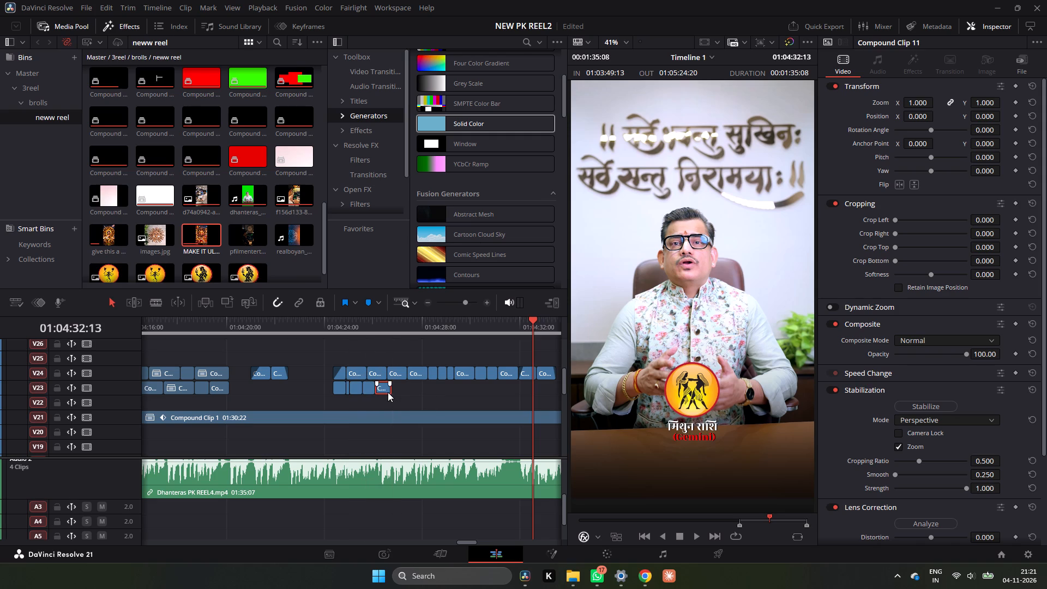
{"action": "left_click_drag", "start_coordinate": [386, 392], "coordinate": [399, 392], "text": "alt"}
{"action": "left_click_drag", "start_coordinate": [399, 392], "coordinate": [414, 393], "text": "alt"}
{"action": "left_click_drag", "start_coordinate": [413, 393], "coordinate": [414, 393], "text": "alt"}
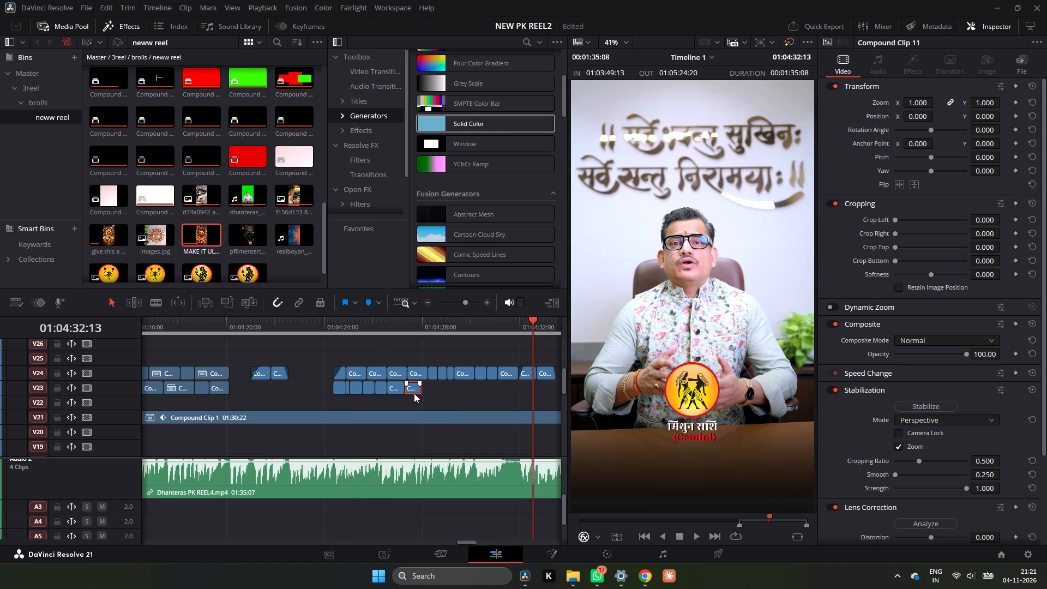
{"action": "left_click_drag", "start_coordinate": [414, 393], "coordinate": [423, 394], "text": "alt"}
{"action": "left_click_drag", "start_coordinate": [423, 394], "coordinate": [435, 395], "text": "alt"}
{"action": "left_click_drag", "start_coordinate": [425, 392], "coordinate": [429, 392], "text": "alt"}
Continue the Compound Clip 11 copies on V23 past the Silver Items section to the end of the V24 row.
{"action": "left_click_drag", "start_coordinate": [429, 392], "coordinate": [441, 393], "text": "alt"}
{"action": "left_click_drag", "start_coordinate": [438, 388], "coordinate": [449, 389], "text": "alt"}
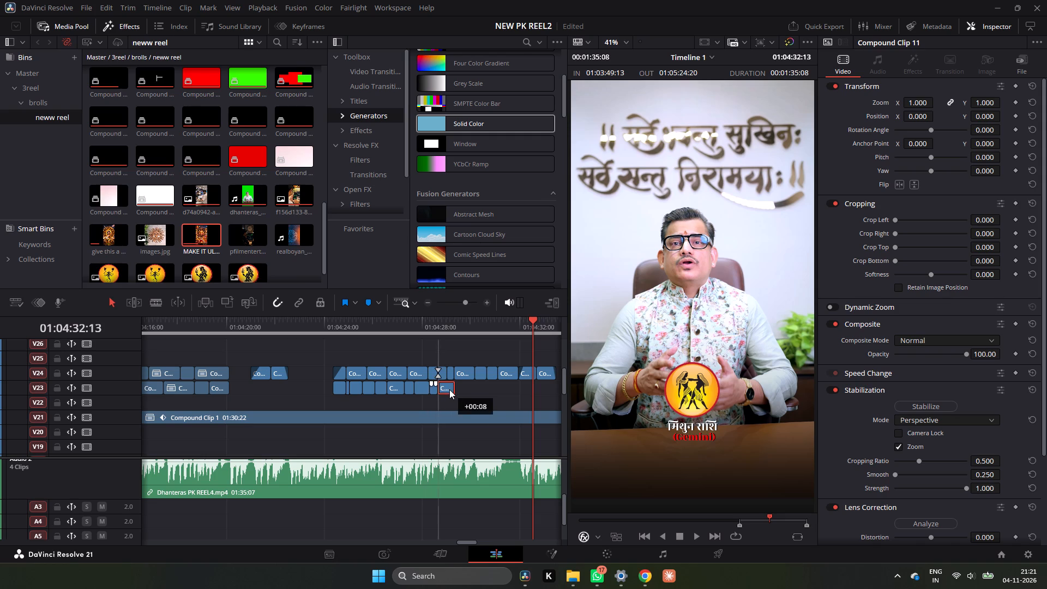
{"action": "left_click_drag", "start_coordinate": [449, 389], "coordinate": [460, 390], "text": "alt"}
{"action": "left_click_drag", "start_coordinate": [456, 389], "coordinate": [474, 391], "text": "alt"}
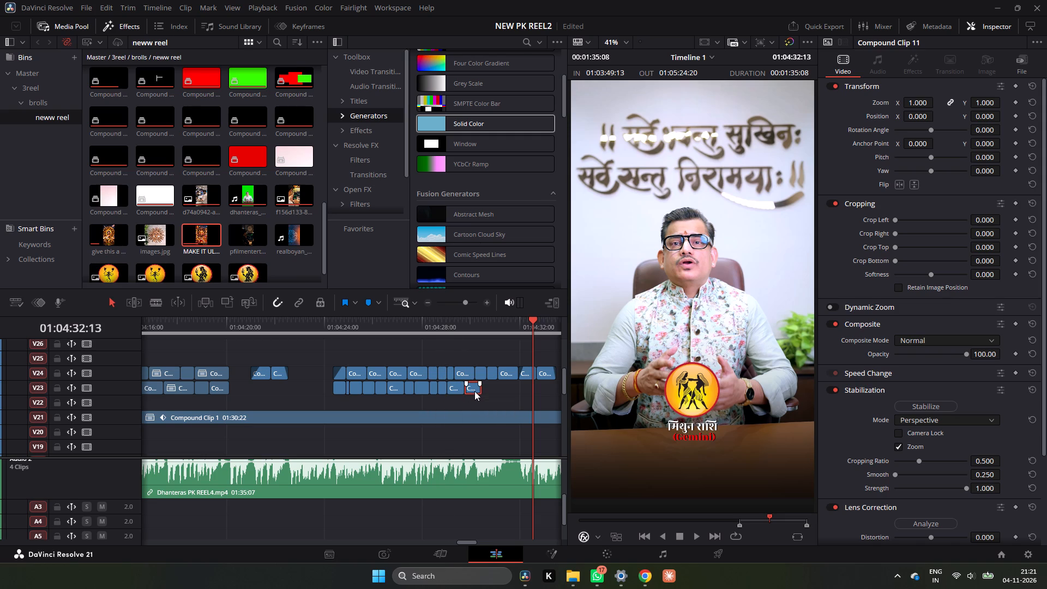
{"action": "left_click_drag", "start_coordinate": [474, 391], "coordinate": [483, 392], "text": "alt"}
{"action": "left_click_drag", "start_coordinate": [482, 392], "coordinate": [490, 392], "text": "alt"}
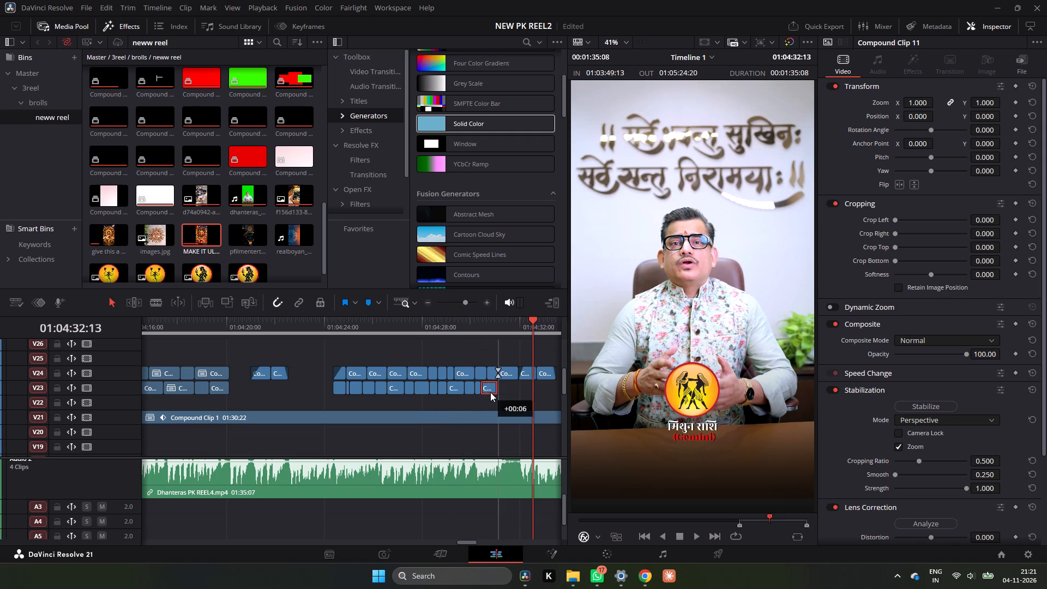
{"action": "left_click_drag", "start_coordinate": [490, 392], "coordinate": [495, 393], "text": "alt"}
{"action": "left_click_drag", "start_coordinate": [495, 393], "coordinate": [512, 392], "text": "alt"}
{"action": "left_click_drag", "start_coordinate": [512, 389], "coordinate": [531, 392], "text": "alt"}
{"action": "left_click_drag", "start_coordinate": [532, 391], "coordinate": [547, 392], "text": "alt"}
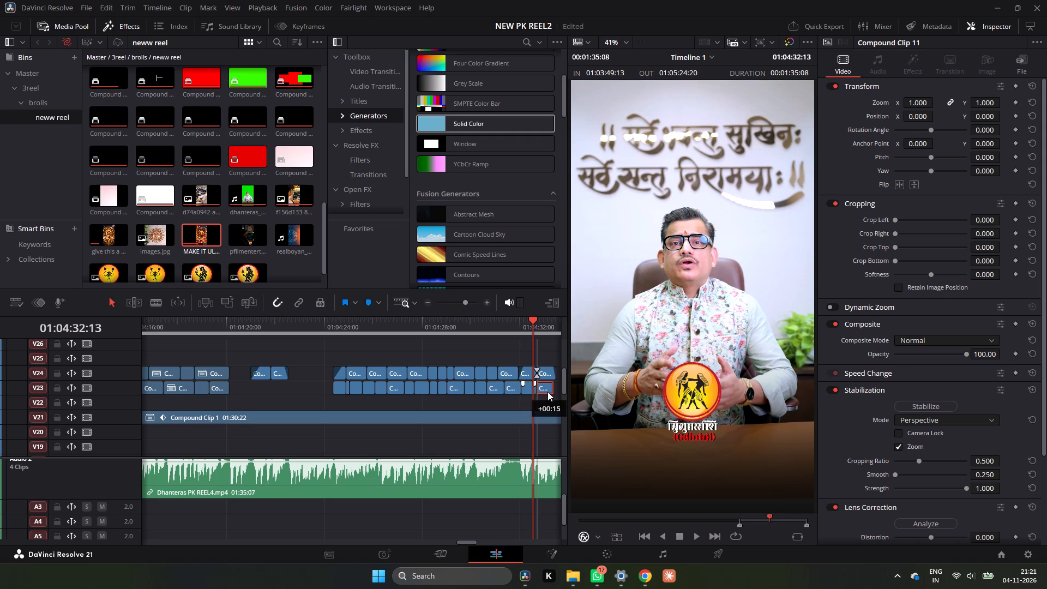
{"action": "left_click_drag", "start_coordinate": [547, 392], "coordinate": [418, 390], "text": "alt"}
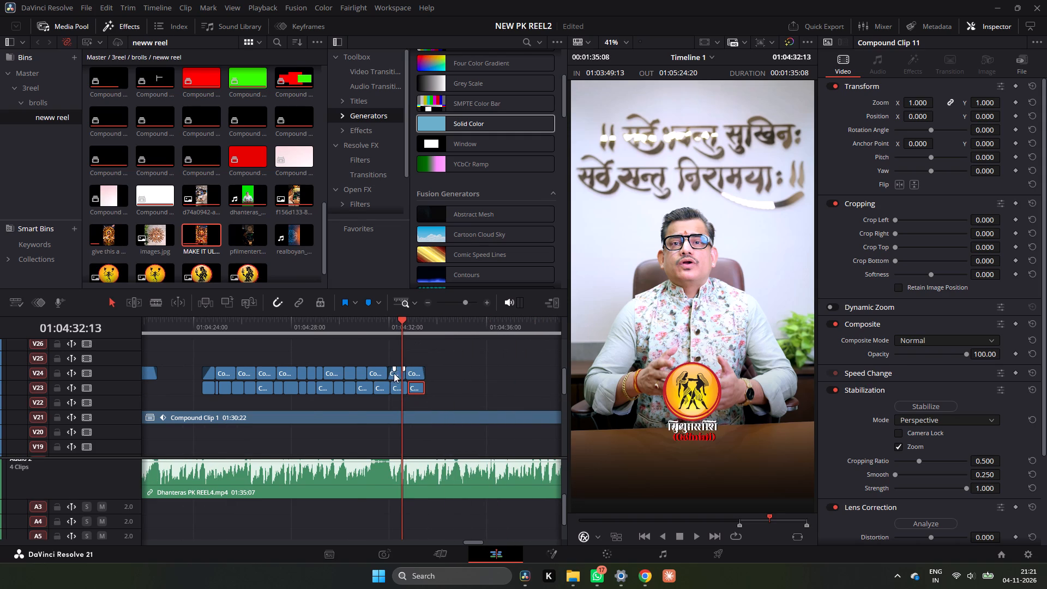
Remove the fade-in from the V24 clip that follows the Silver Items section and the fade-out from Compound Clip 12.
{"action": "left_click_drag", "start_coordinate": [395, 370], "coordinate": [369, 368]}
{"action": "left_click_drag", "start_coordinate": [422, 369], "coordinate": [450, 370]}
Remove the fade-in from the first Compound Clip 10 on V24 at 01:04:24:09, and play across its start.
{"action": "left_click_drag", "start_coordinate": [214, 369], "coordinate": [198, 371]}
{"action": "left_click_drag", "start_coordinate": [213, 369], "coordinate": [202, 371]}
{"action": "left_click_drag", "start_coordinate": [210, 367], "coordinate": [196, 369]}
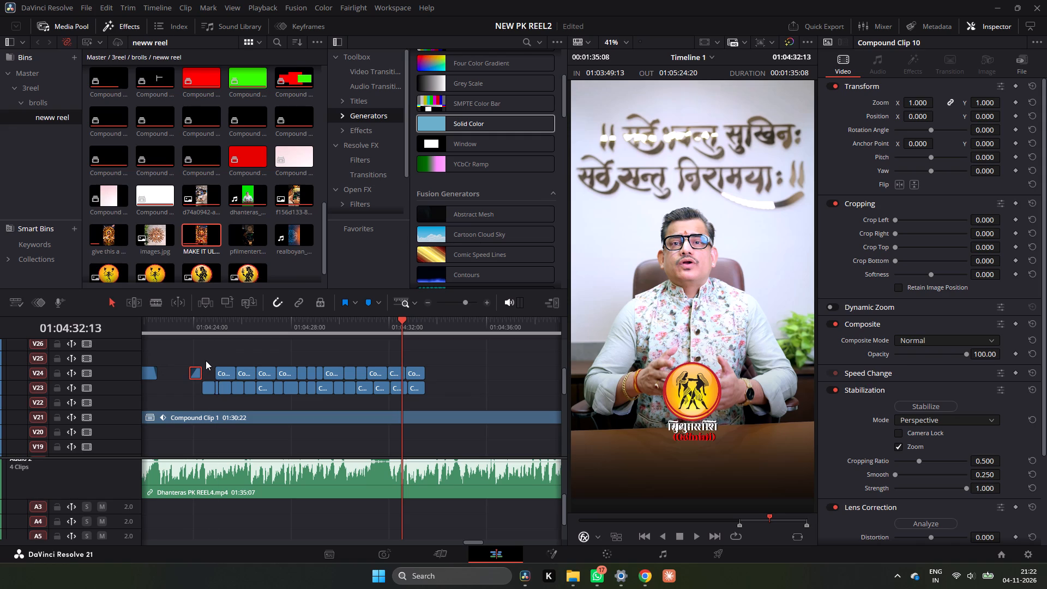
{"action": "key", "text": "ctrl+z"}
{"action": "left_click", "coordinate": [204, 327]}
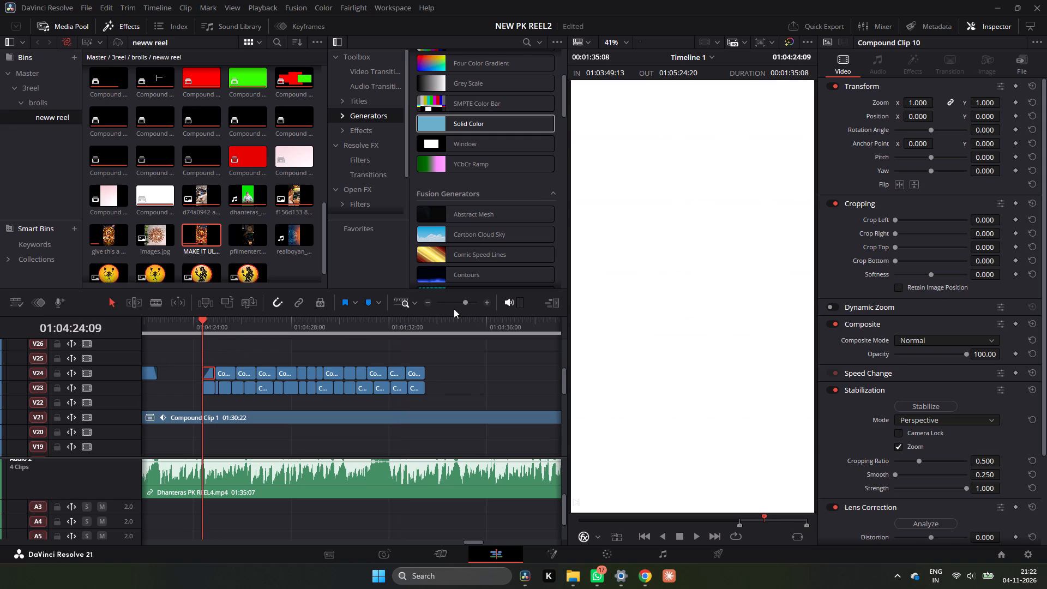
{"action": "triple_click", "coordinate": [484, 299]}
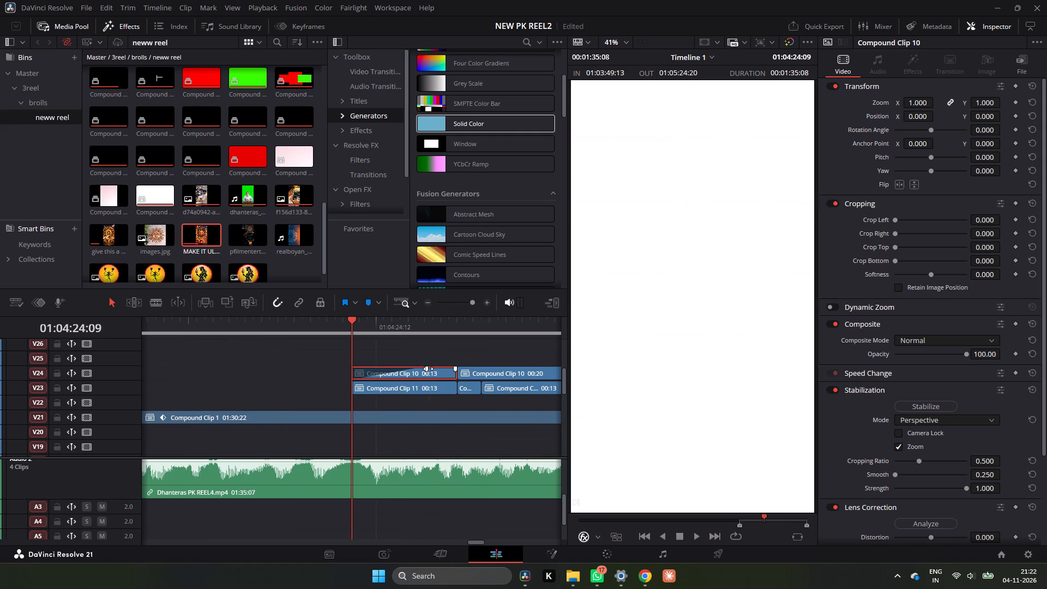
{"action": "left_click_drag", "start_coordinate": [428, 369], "coordinate": [340, 374]}
{"action": "triple_click", "coordinate": [428, 303]}
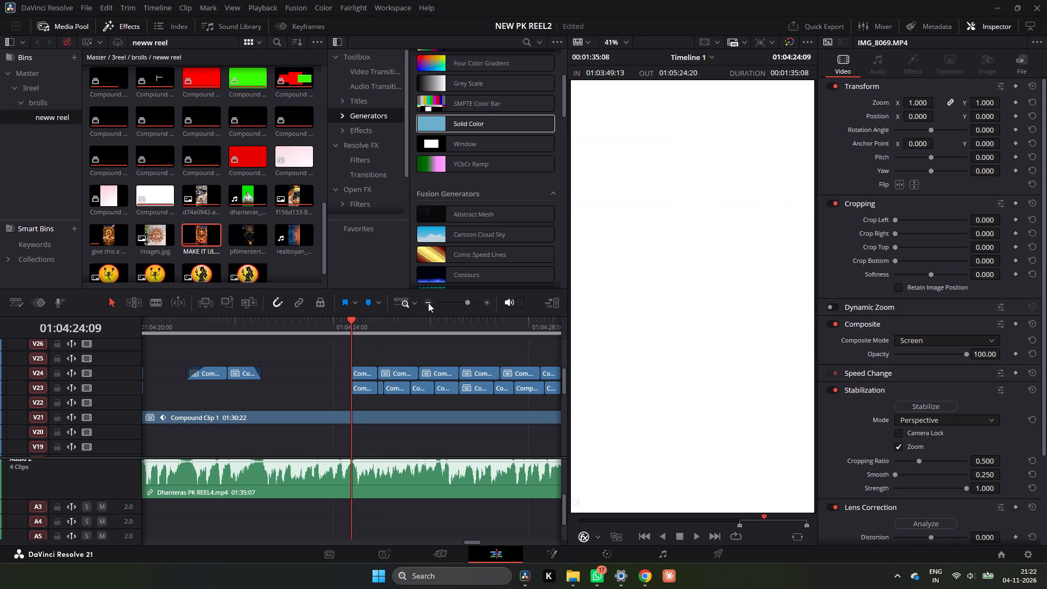
{"action": "left_click", "coordinate": [322, 334]}
{"action": "key", "text": "space"}
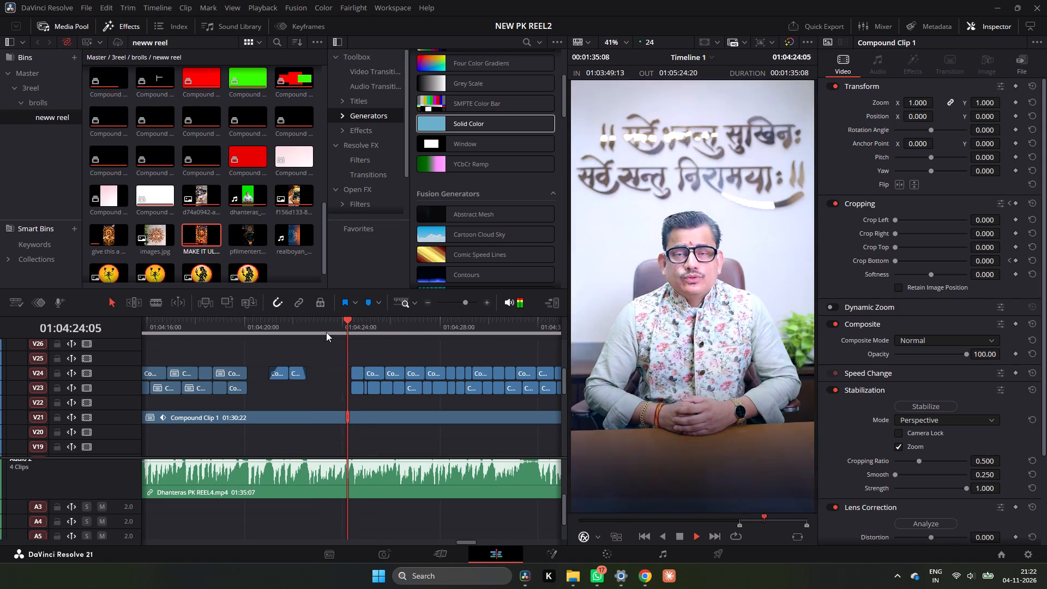
{"action": "key", "text": "space"}
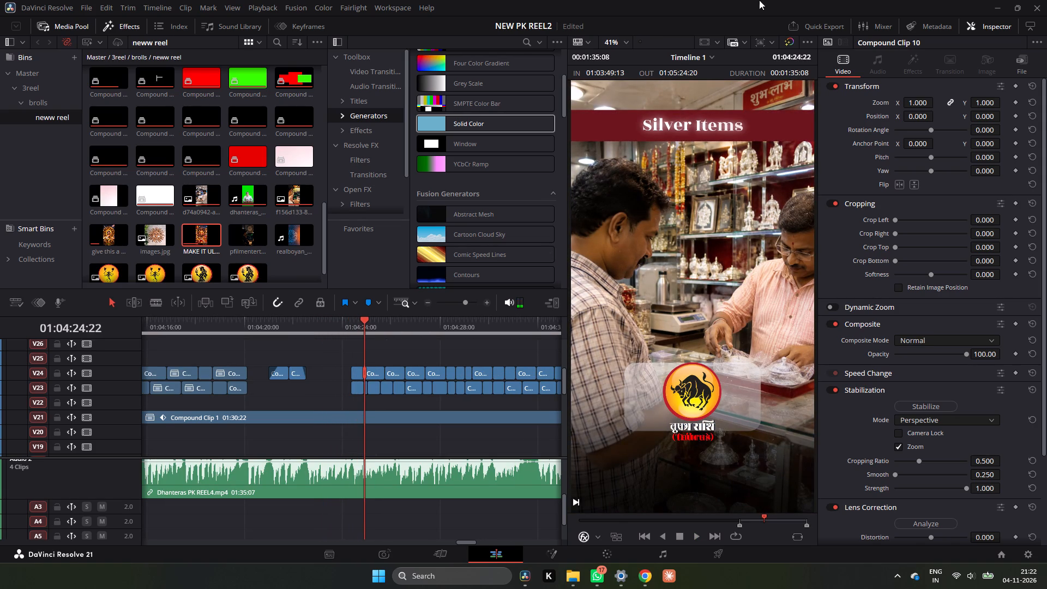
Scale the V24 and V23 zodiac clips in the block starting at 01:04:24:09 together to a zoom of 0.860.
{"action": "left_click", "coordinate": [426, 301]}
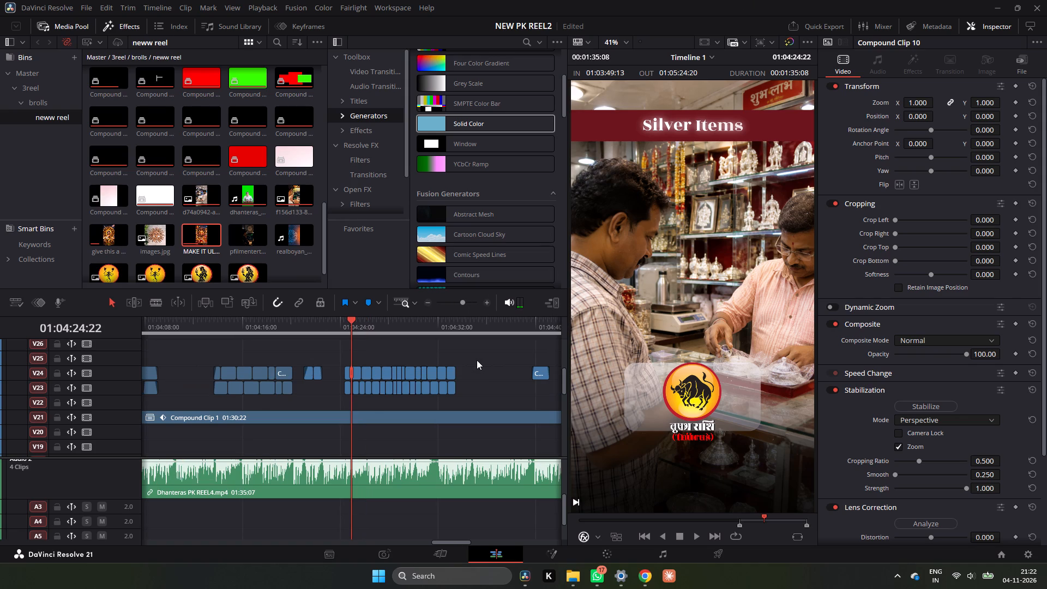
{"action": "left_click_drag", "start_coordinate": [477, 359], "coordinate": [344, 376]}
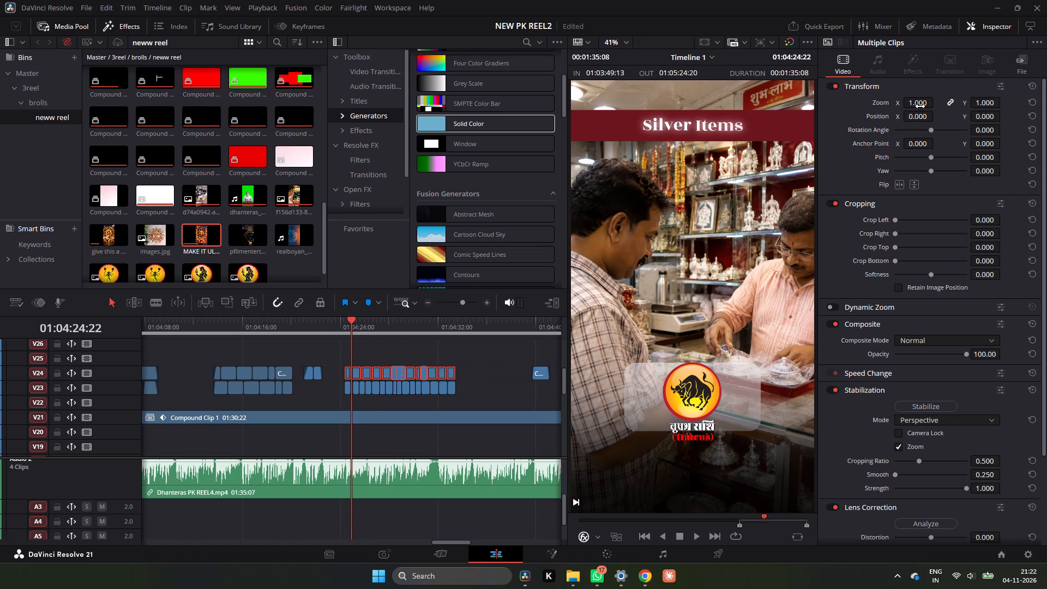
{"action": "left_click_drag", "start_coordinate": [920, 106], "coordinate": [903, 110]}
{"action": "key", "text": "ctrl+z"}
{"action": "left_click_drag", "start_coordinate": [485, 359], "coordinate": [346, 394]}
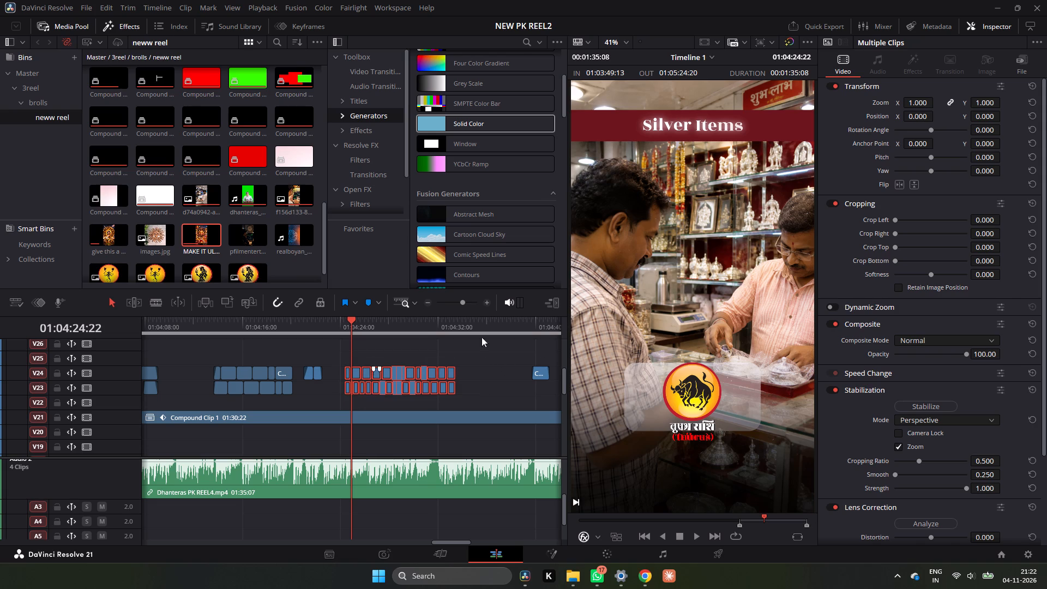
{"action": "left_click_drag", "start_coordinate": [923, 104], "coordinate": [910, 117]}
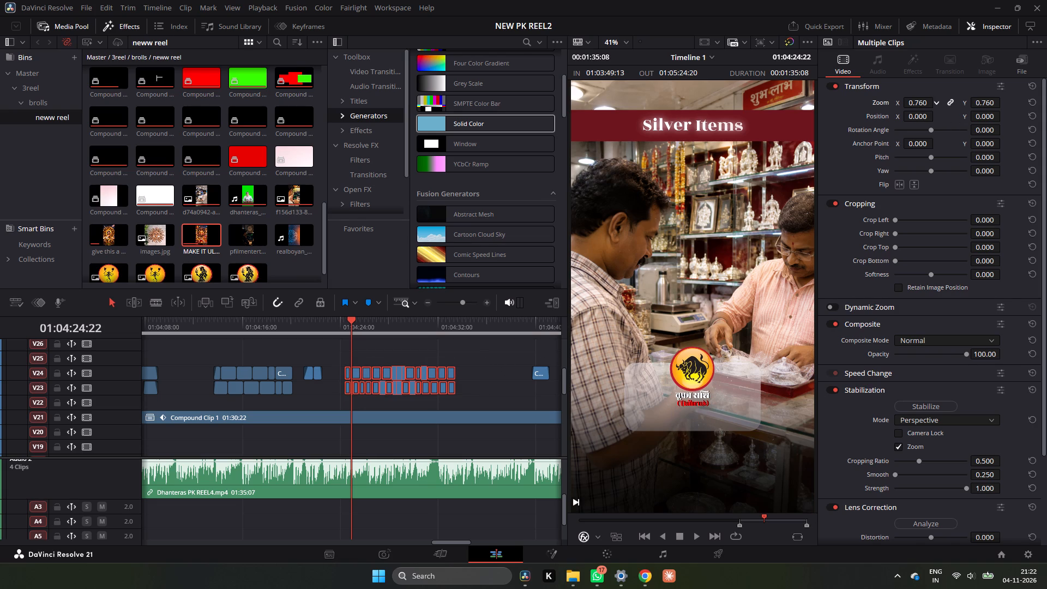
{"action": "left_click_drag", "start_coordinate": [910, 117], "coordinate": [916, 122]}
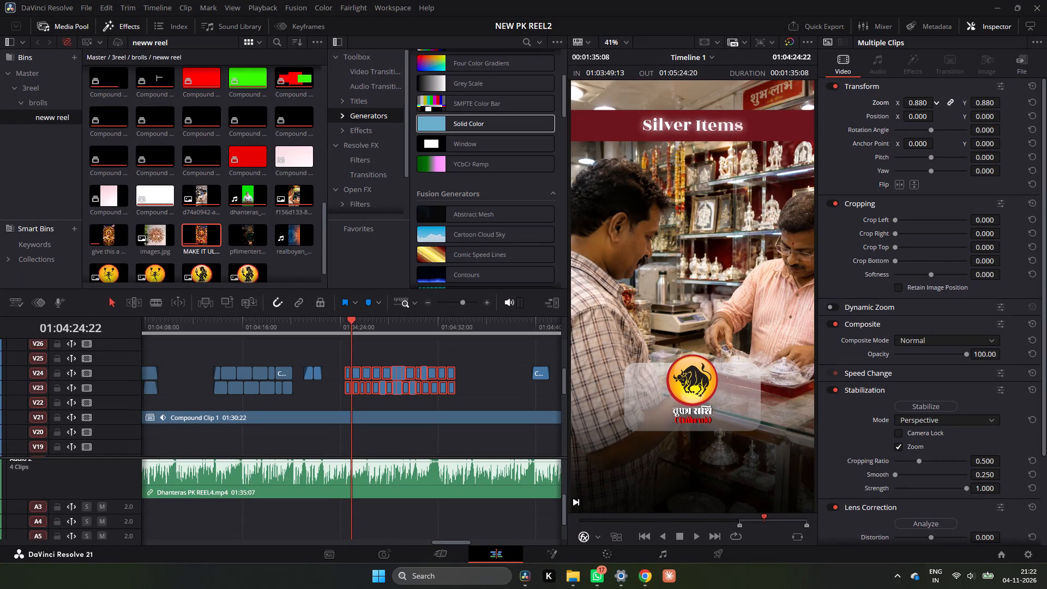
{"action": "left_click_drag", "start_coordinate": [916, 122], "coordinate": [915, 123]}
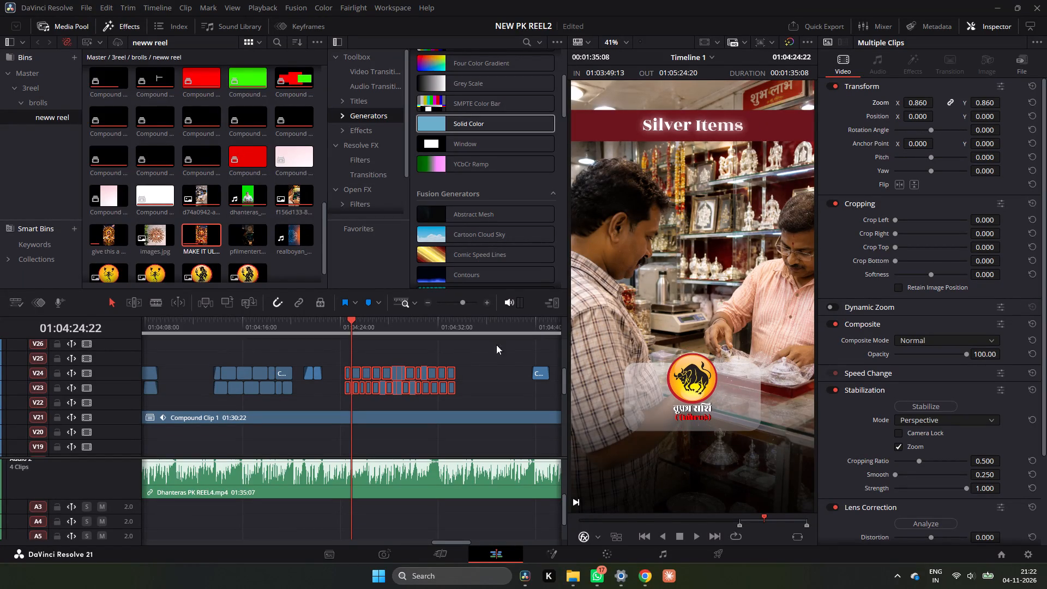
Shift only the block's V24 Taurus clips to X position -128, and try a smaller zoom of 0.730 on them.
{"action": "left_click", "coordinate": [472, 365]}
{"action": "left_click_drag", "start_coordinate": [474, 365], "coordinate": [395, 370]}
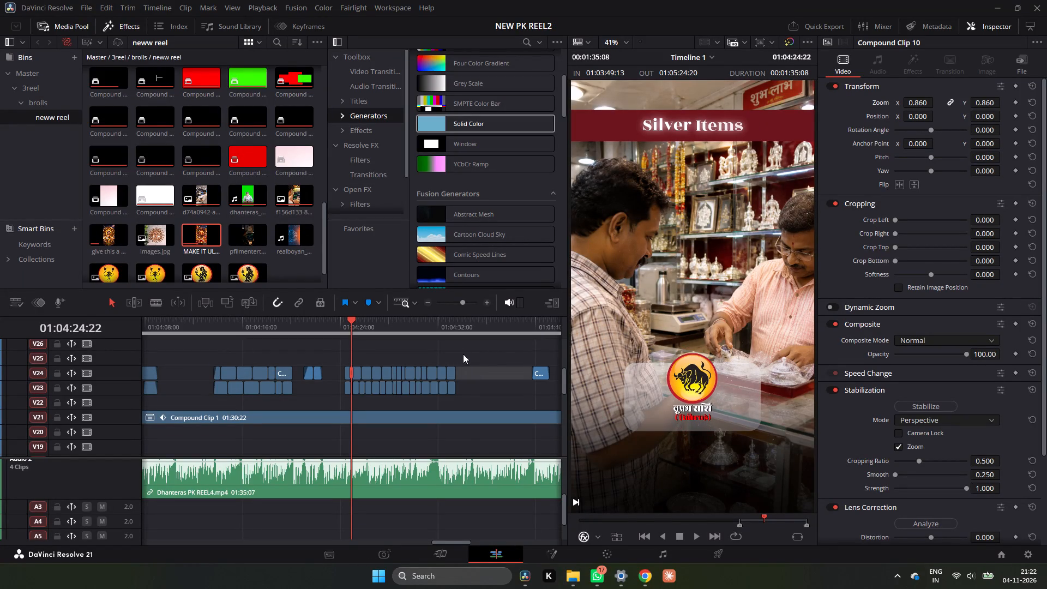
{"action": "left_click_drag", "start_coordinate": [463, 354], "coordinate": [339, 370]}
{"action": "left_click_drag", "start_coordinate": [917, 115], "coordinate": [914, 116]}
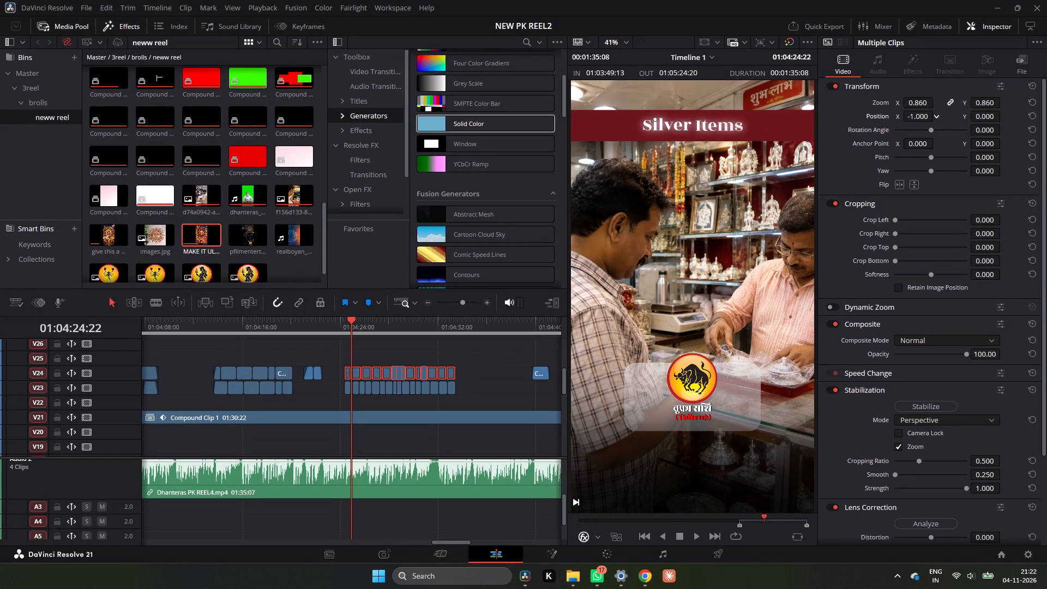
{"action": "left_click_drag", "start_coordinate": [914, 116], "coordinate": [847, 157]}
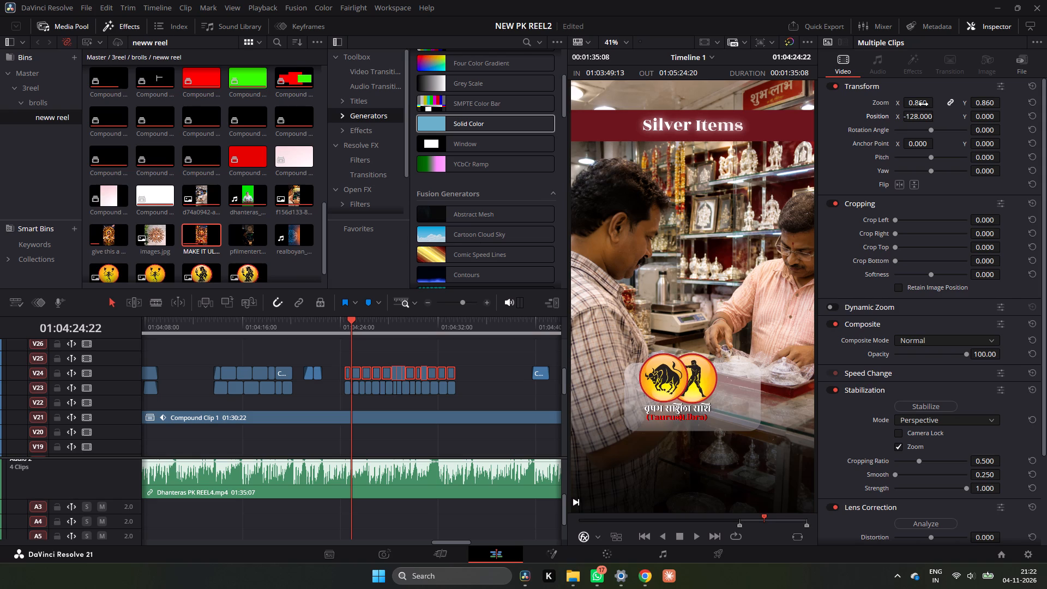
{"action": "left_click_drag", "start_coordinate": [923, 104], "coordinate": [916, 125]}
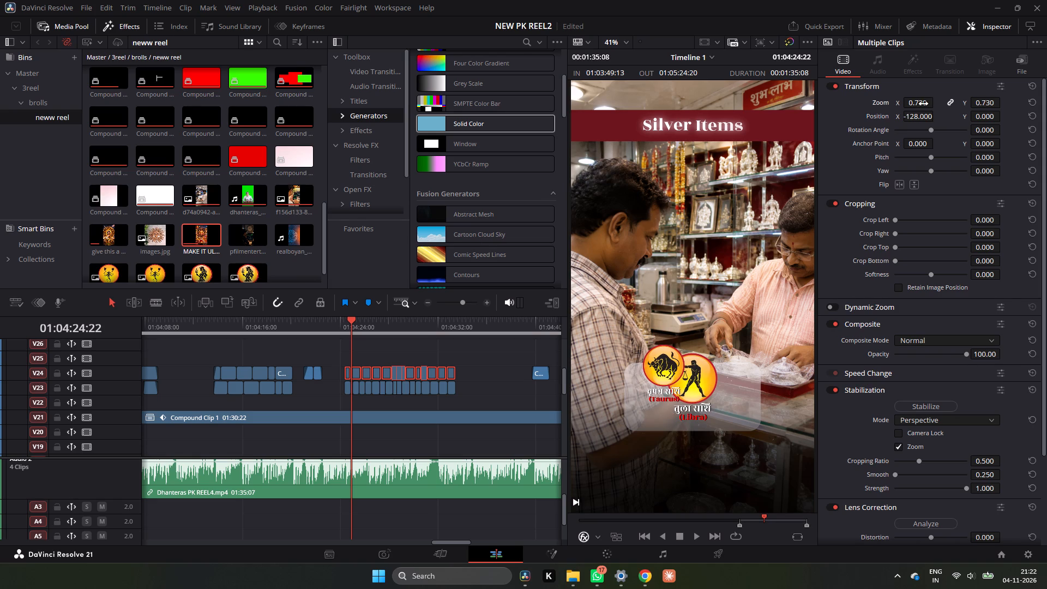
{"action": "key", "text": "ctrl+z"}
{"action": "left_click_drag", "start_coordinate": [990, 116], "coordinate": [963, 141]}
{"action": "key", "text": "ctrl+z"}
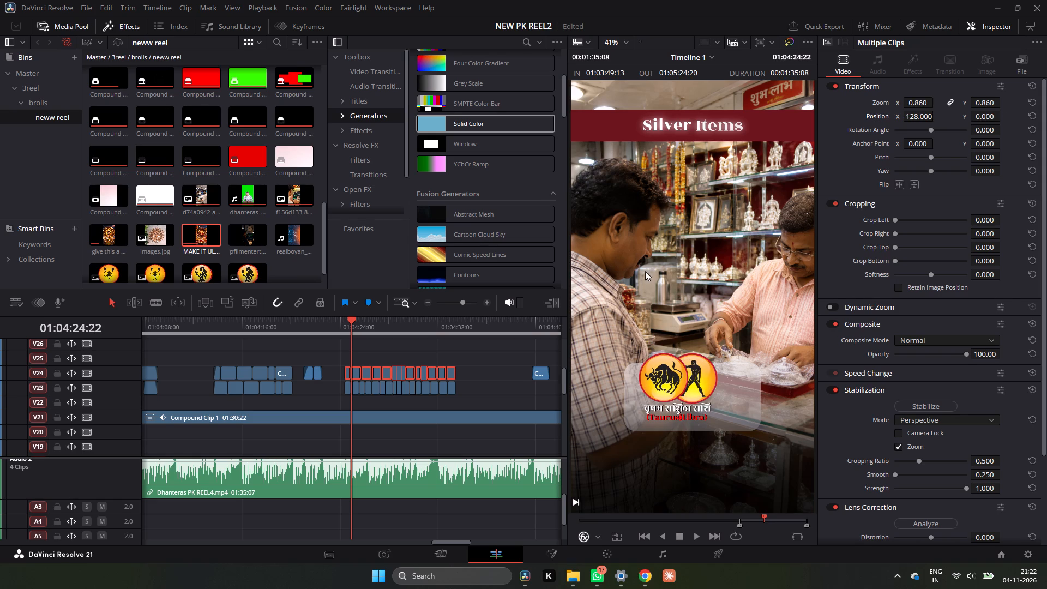
Undo the Taurus clips' horizontal shift, and set the block's V24 and V23 clips to zoom 0.700 and Y position -122.
{"action": "left_click_drag", "start_coordinate": [484, 358], "coordinate": [349, 387]}
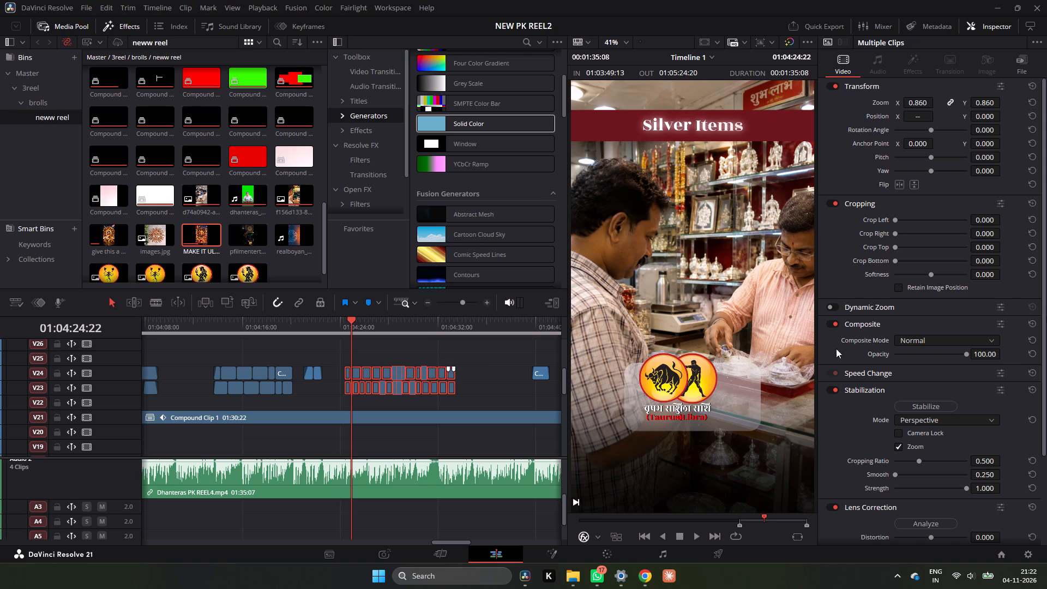
{"action": "left_click_drag", "start_coordinate": [923, 103], "coordinate": [914, 110]}
{"action": "key", "text": "ctrl+z"}
{"action": "key", "text": "ctrl+z"}
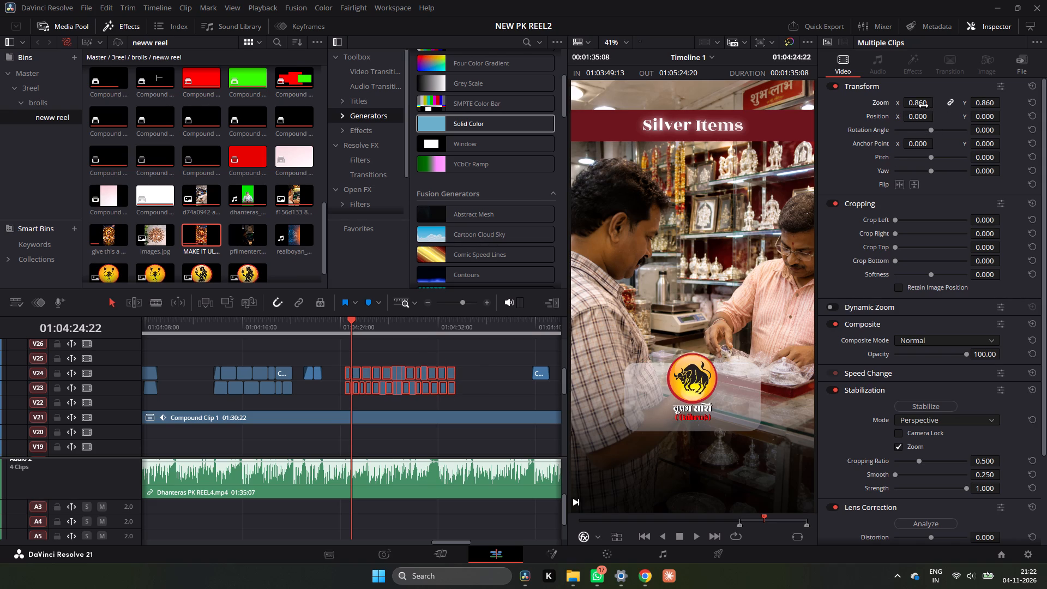
{"action": "left_click_drag", "start_coordinate": [923, 105], "coordinate": [914, 110]}
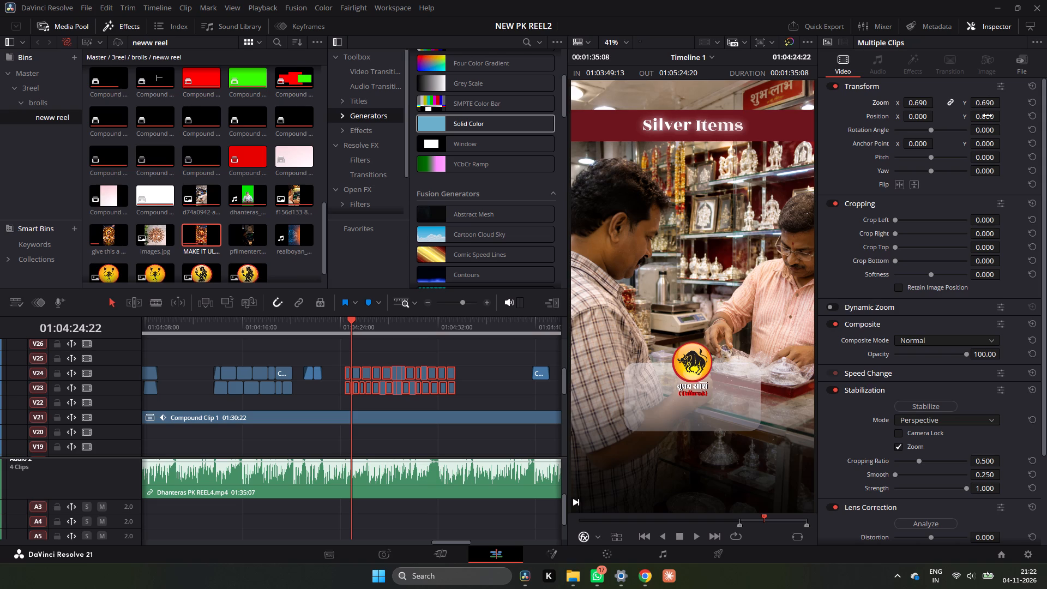
{"action": "left_click_drag", "start_coordinate": [987, 116], "coordinate": [920, 196]}
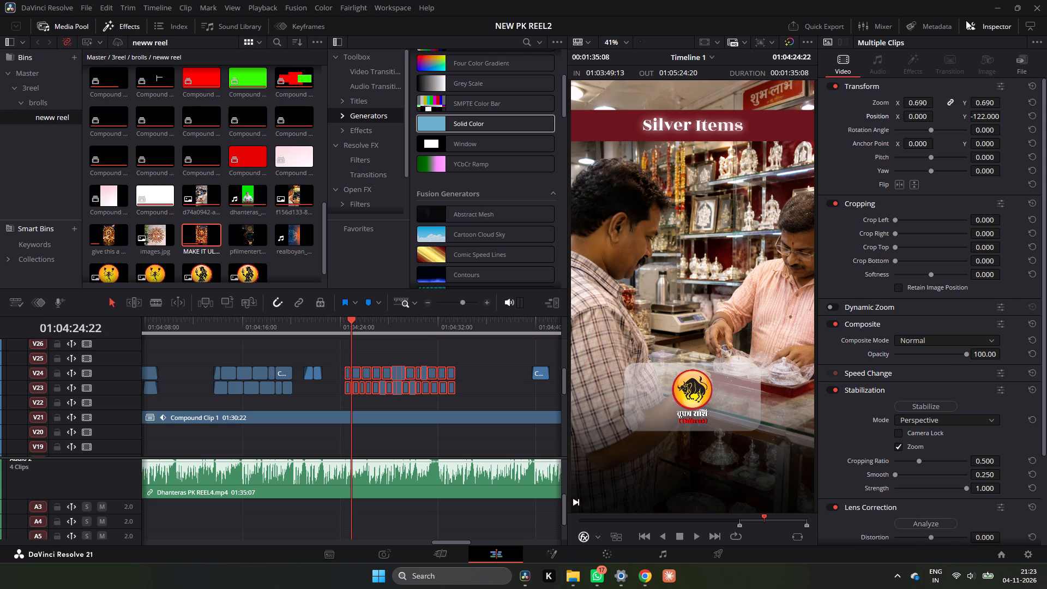
{"action": "left_click_drag", "start_coordinate": [924, 104], "coordinate": [922, 109]}
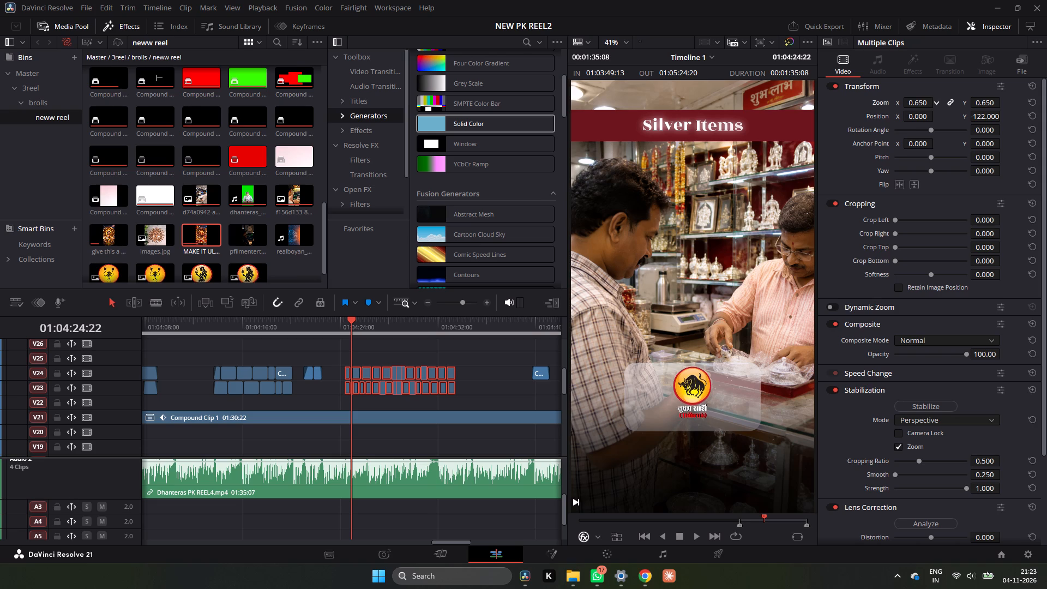
{"action": "left_click_drag", "start_coordinate": [922, 109], "coordinate": [924, 111]}
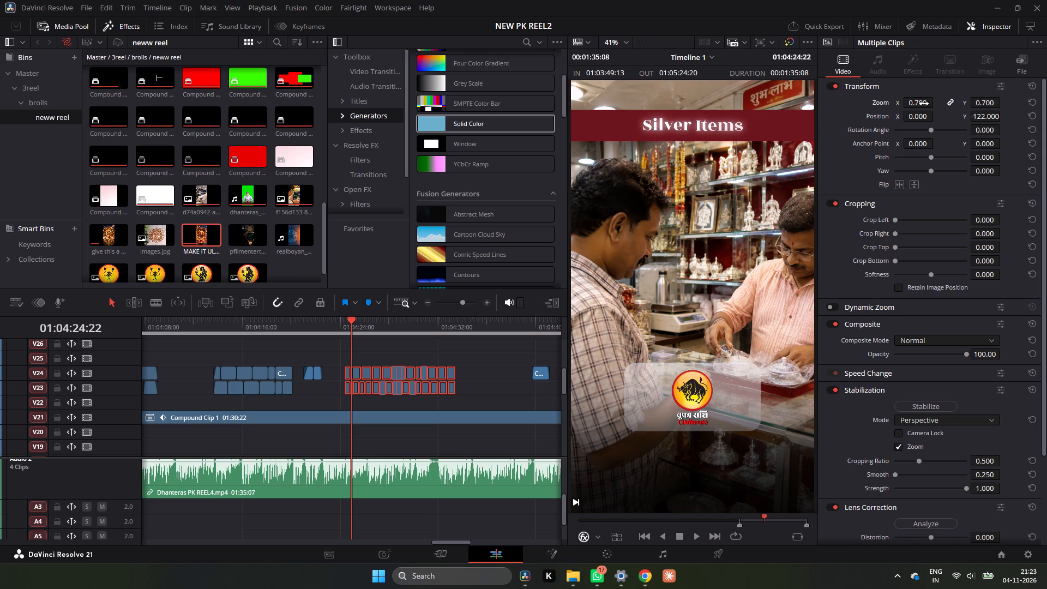
With the playhead at 01:04:27:17, shift all the block's V24 Taurus clips horizontally into the left half of the white box.
{"action": "left_click", "coordinate": [489, 302]}
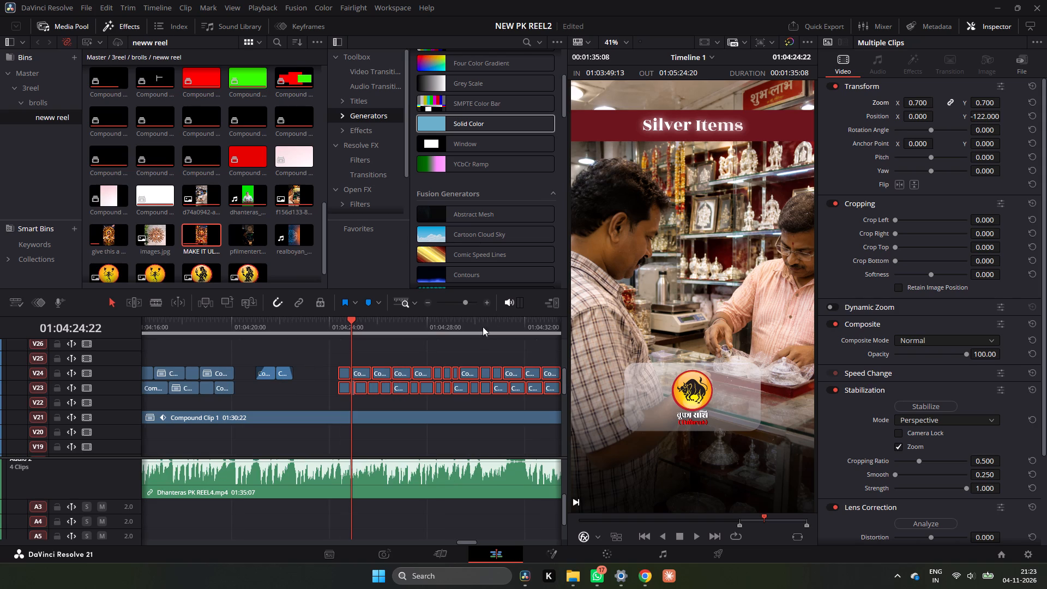
{"action": "left_click", "coordinate": [425, 329]}
{"action": "left_click", "coordinate": [430, 305]}
{"action": "left_click", "coordinate": [478, 359]}
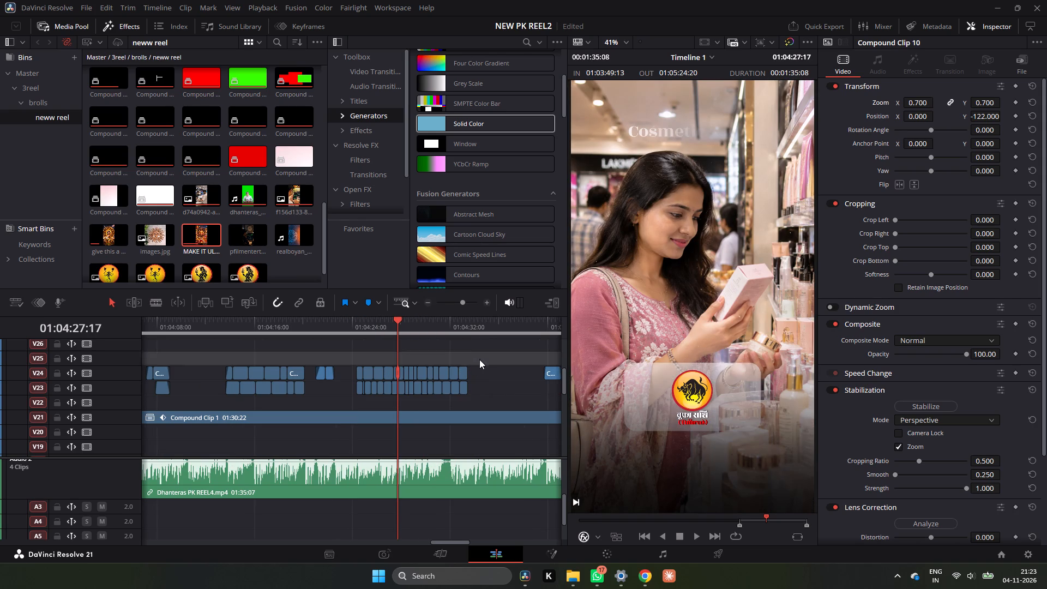
{"action": "left_click_drag", "start_coordinate": [484, 360], "coordinate": [362, 369]}
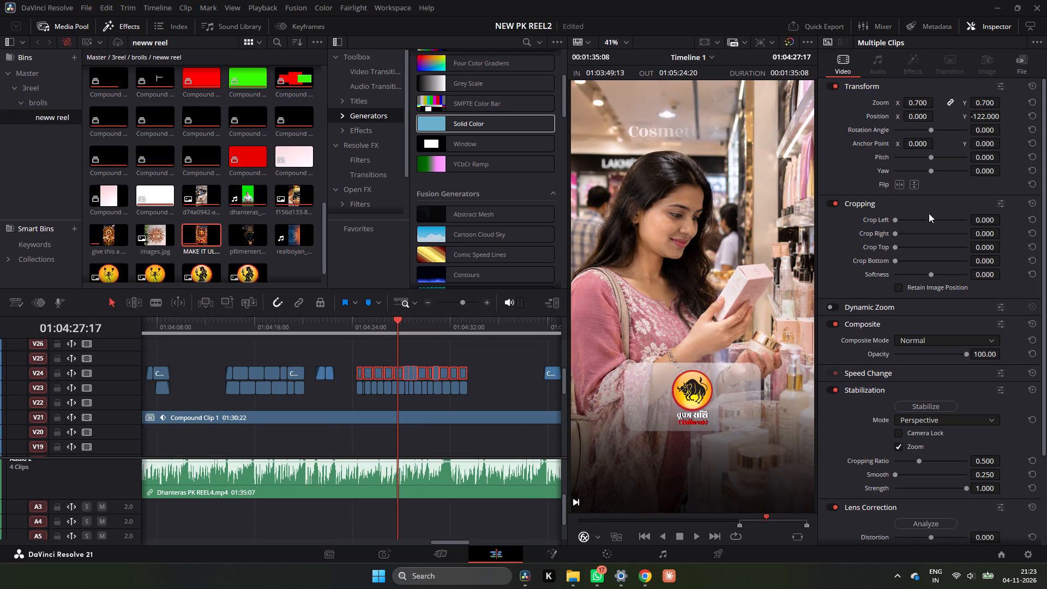
{"action": "left_click_drag", "start_coordinate": [922, 116], "coordinate": [851, 125]}
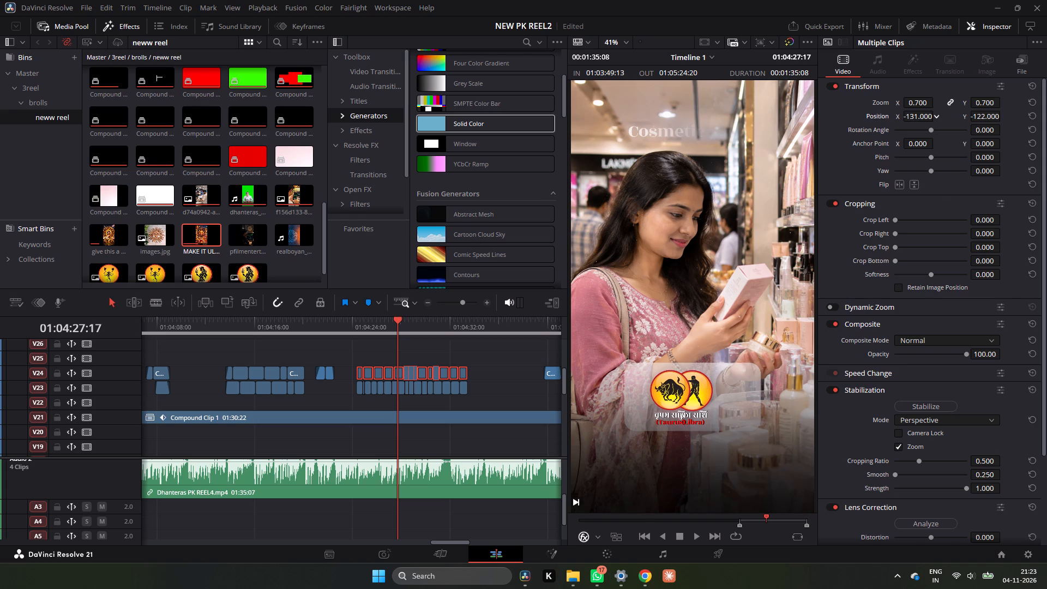
{"action": "left_click_drag", "start_coordinate": [851, 125], "coordinate": [841, 128]}
Shift all the block's V23 Libra clips into the right half of the white box at X position 129, comparing with the Aries–Scorpio pair.
{"action": "left_click_drag", "start_coordinate": [489, 387], "coordinate": [342, 391]}
{"action": "left_click_drag", "start_coordinate": [912, 106], "coordinate": [931, 110]}
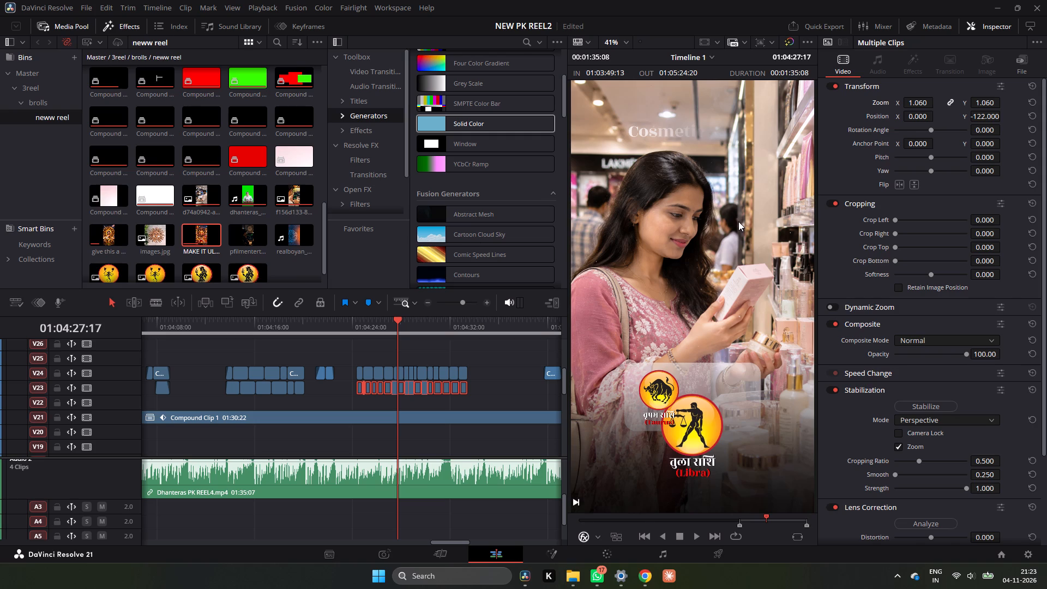
{"action": "key", "text": "ctrl+z"}
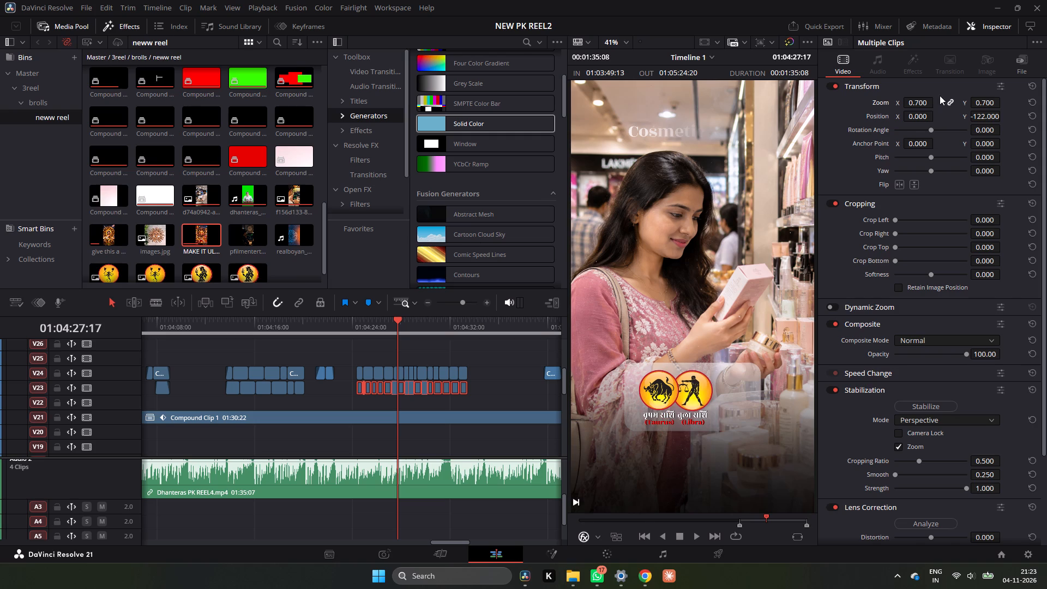
{"action": "left_click_drag", "start_coordinate": [917, 117], "coordinate": [965, 125]}
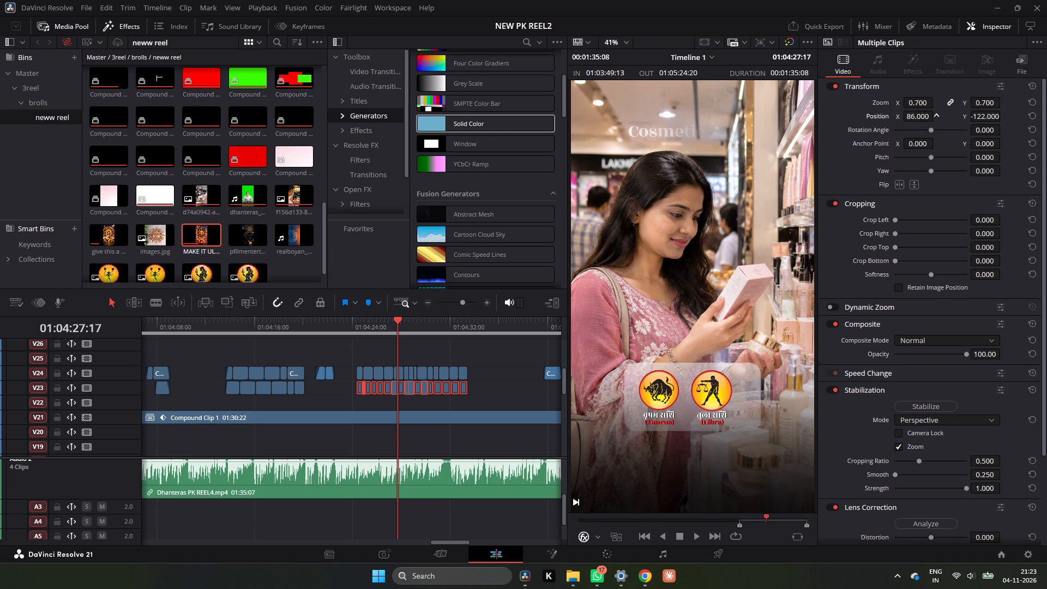
{"action": "left_click_drag", "start_coordinate": [965, 125], "coordinate": [983, 134]}
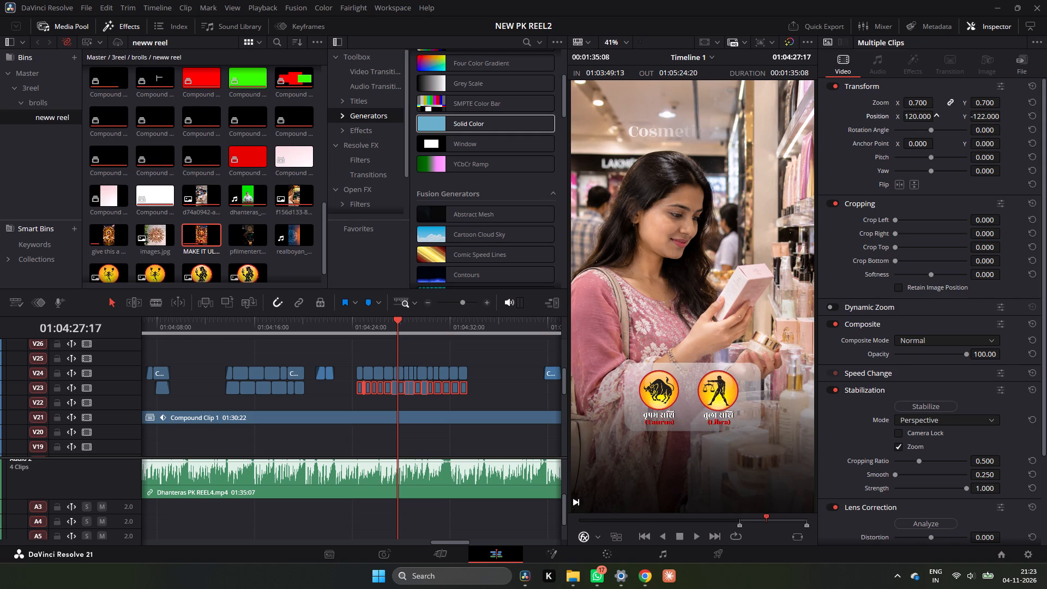
{"action": "left_click_drag", "start_coordinate": [983, 134], "coordinate": [989, 136]}
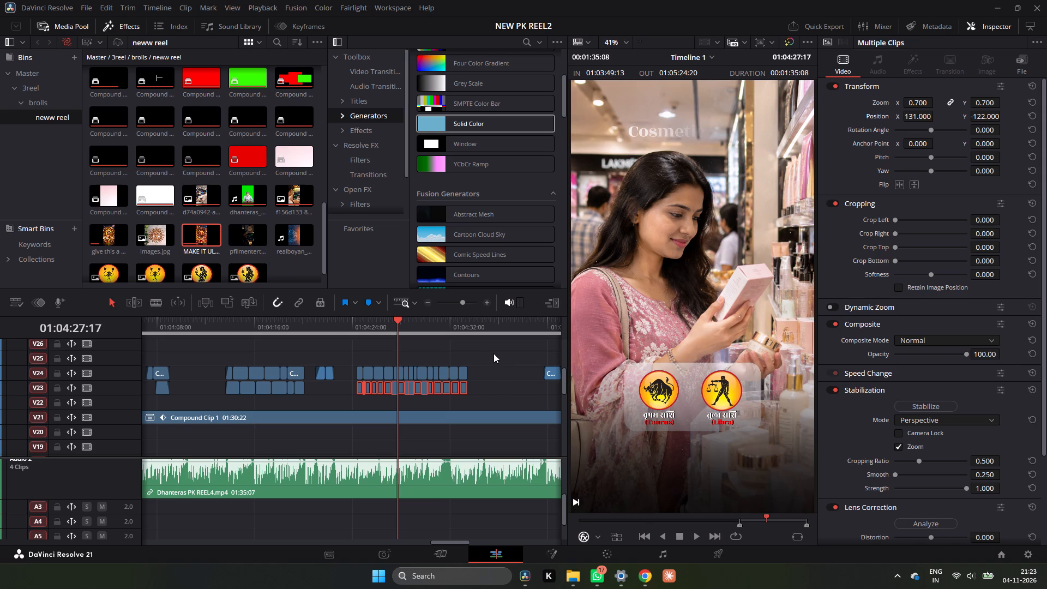
{"action": "left_click_drag", "start_coordinate": [922, 113], "coordinate": [928, 117]}
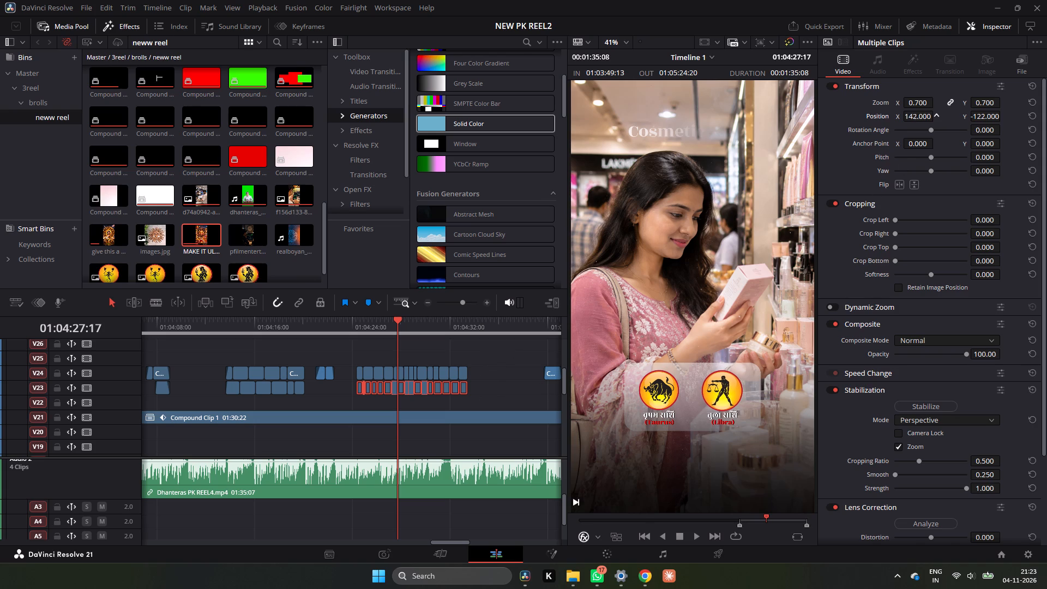
{"action": "left_click_drag", "start_coordinate": [928, 117], "coordinate": [929, 117]}
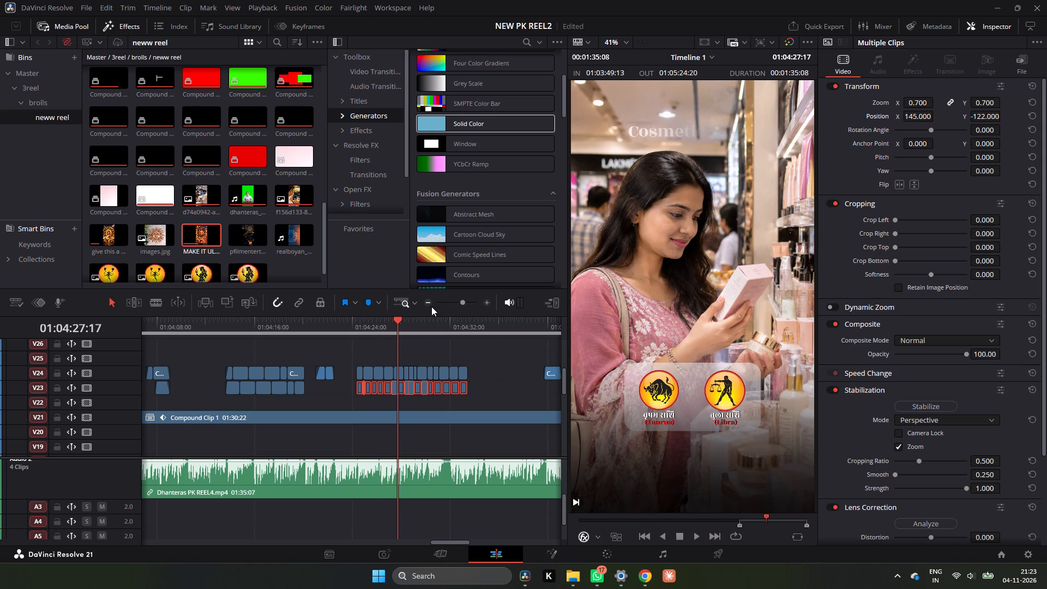
{"action": "left_click", "coordinate": [430, 303]}
{"action": "left_click_drag", "start_coordinate": [371, 327], "coordinate": [301, 337]}
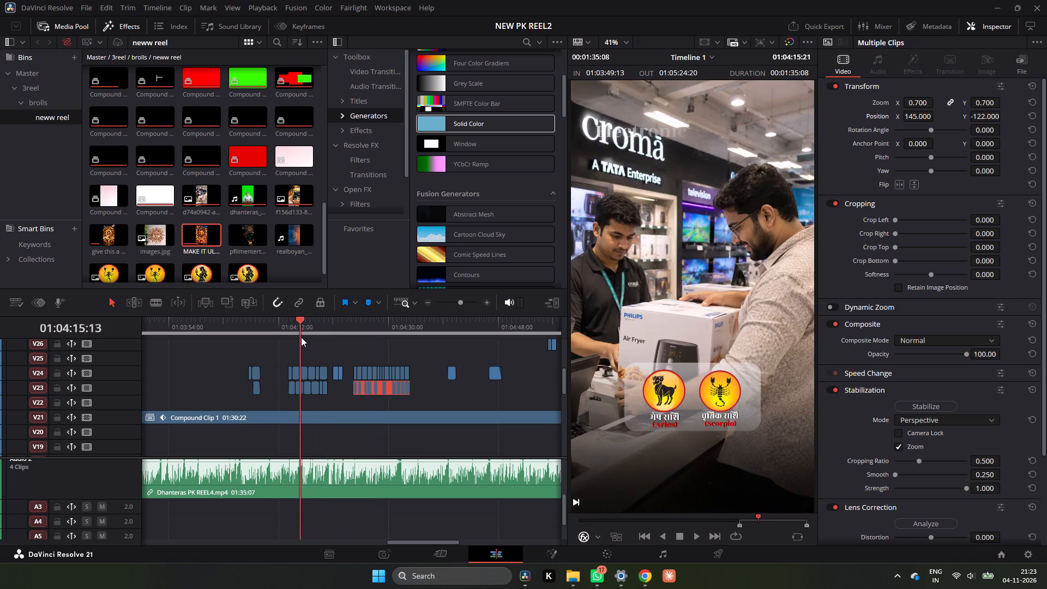
{"action": "left_click_drag", "start_coordinate": [301, 337], "coordinate": [370, 343]}
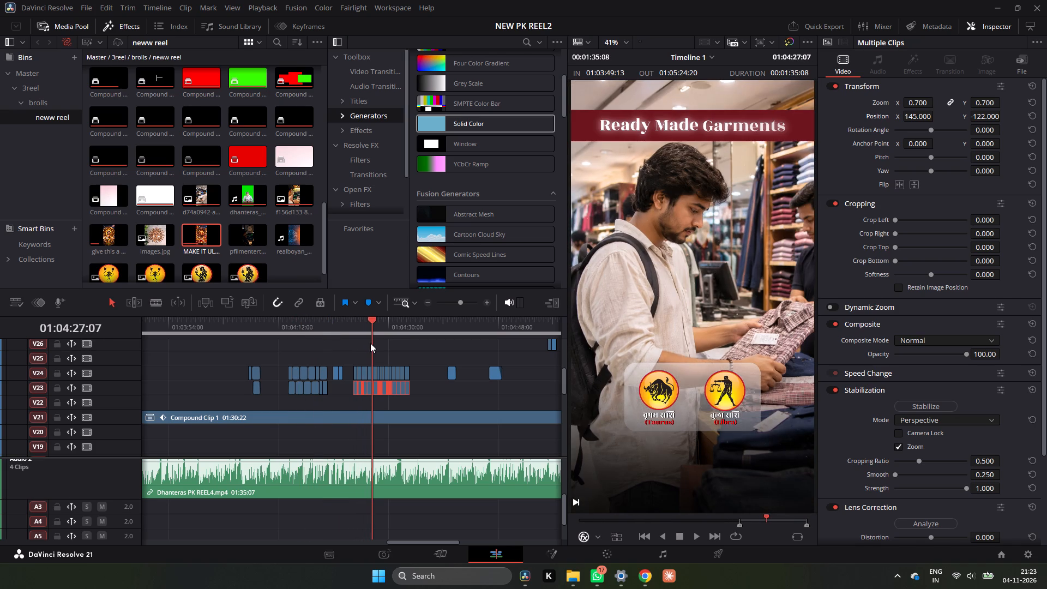
{"action": "left_click_drag", "start_coordinate": [370, 343], "coordinate": [368, 345]}
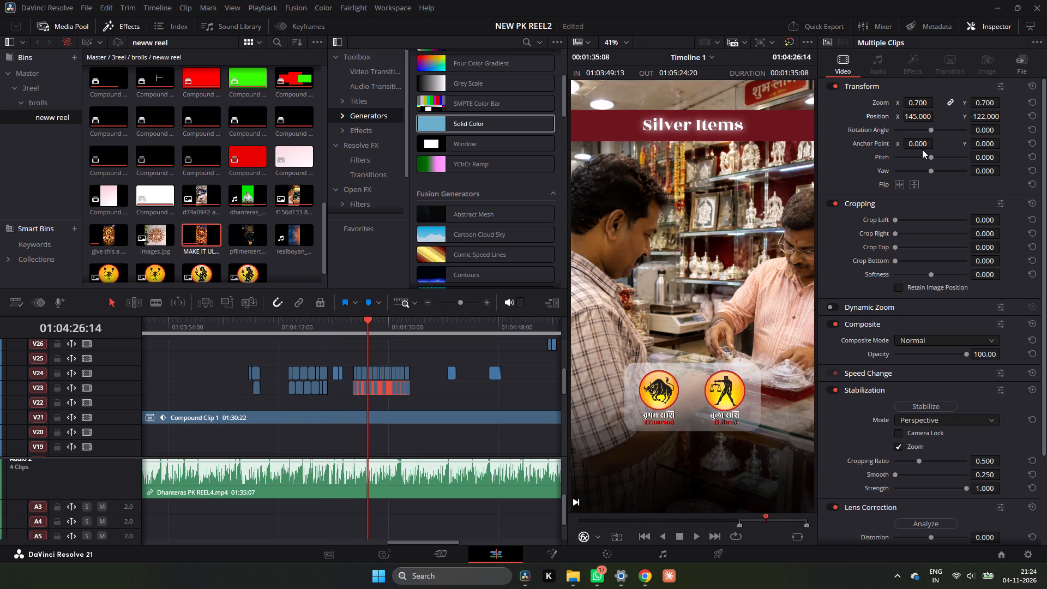
{"action": "left_click_drag", "start_coordinate": [919, 115], "coordinate": [911, 122]}
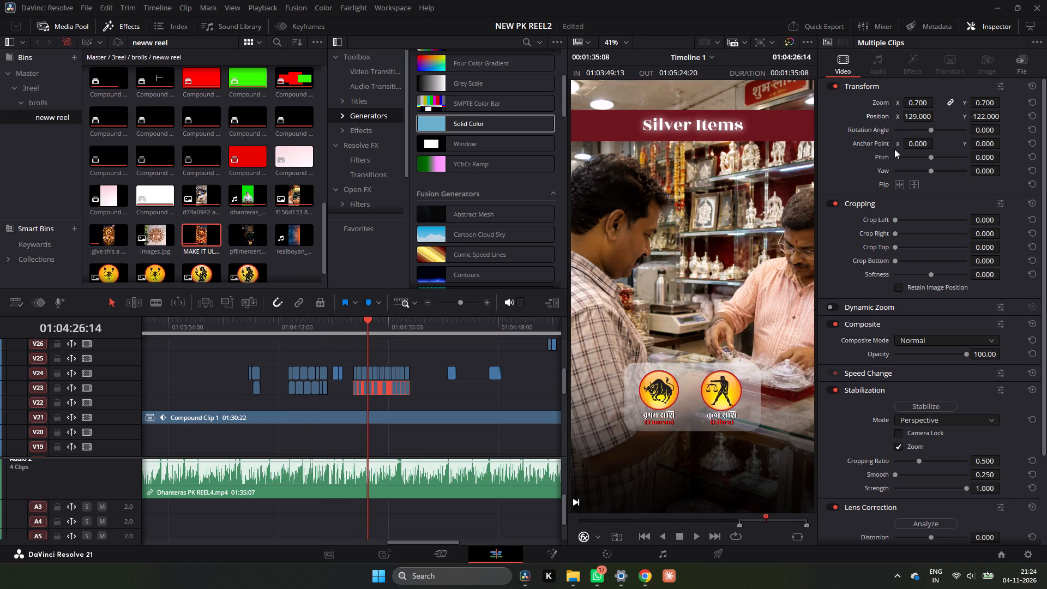
Move all the block's V24 Taurus clips closer to the Libra graphic, at X position -110.
{"action": "left_click_drag", "start_coordinate": [429, 353], "coordinate": [356, 377]}
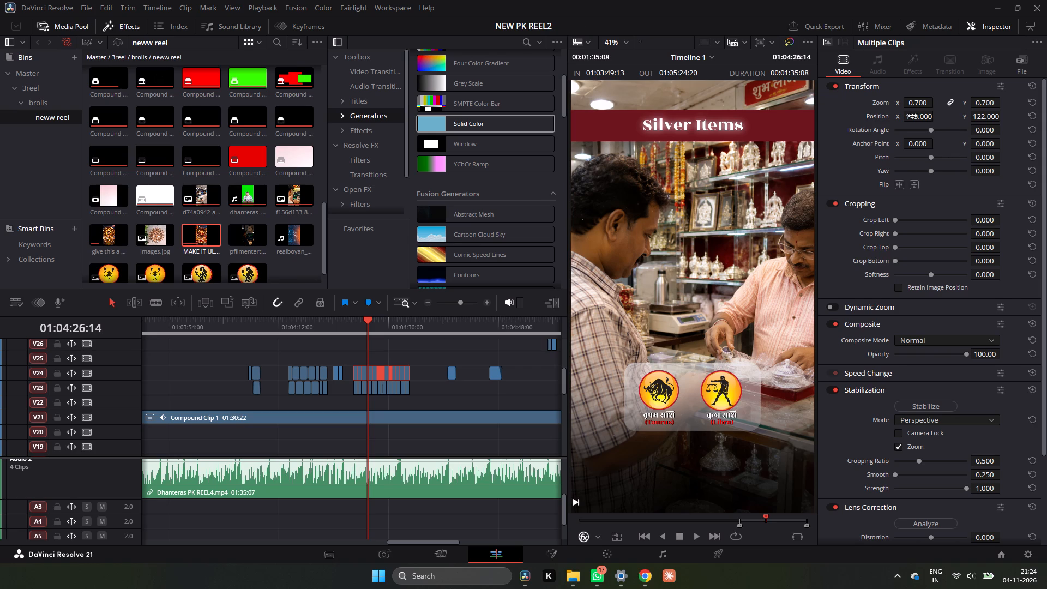
{"action": "left_click_drag", "start_coordinate": [912, 116], "coordinate": [931, 124]}
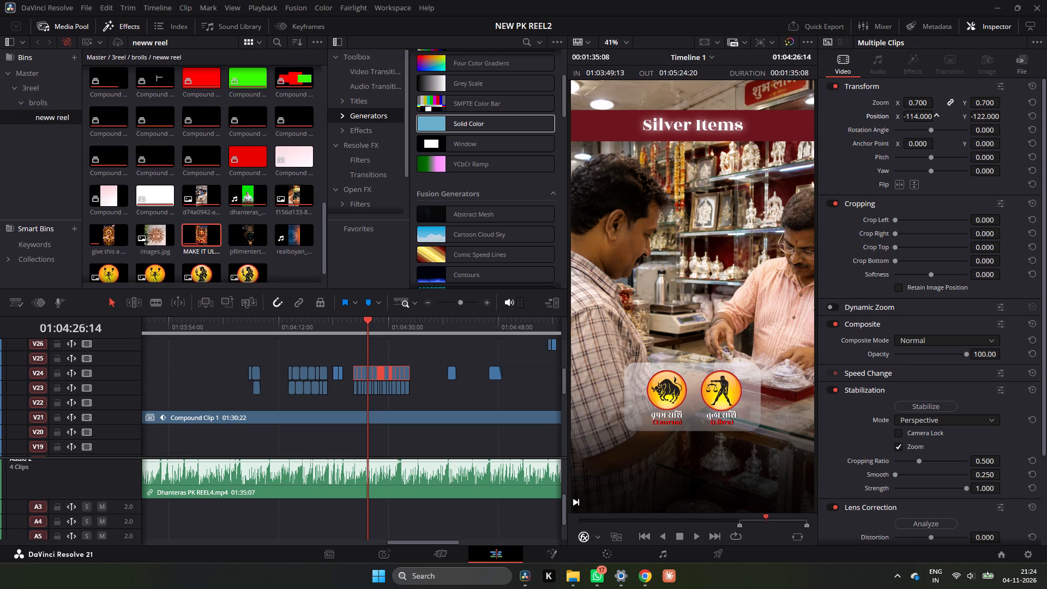
{"action": "left_click_drag", "start_coordinate": [931, 124], "coordinate": [934, 125]}
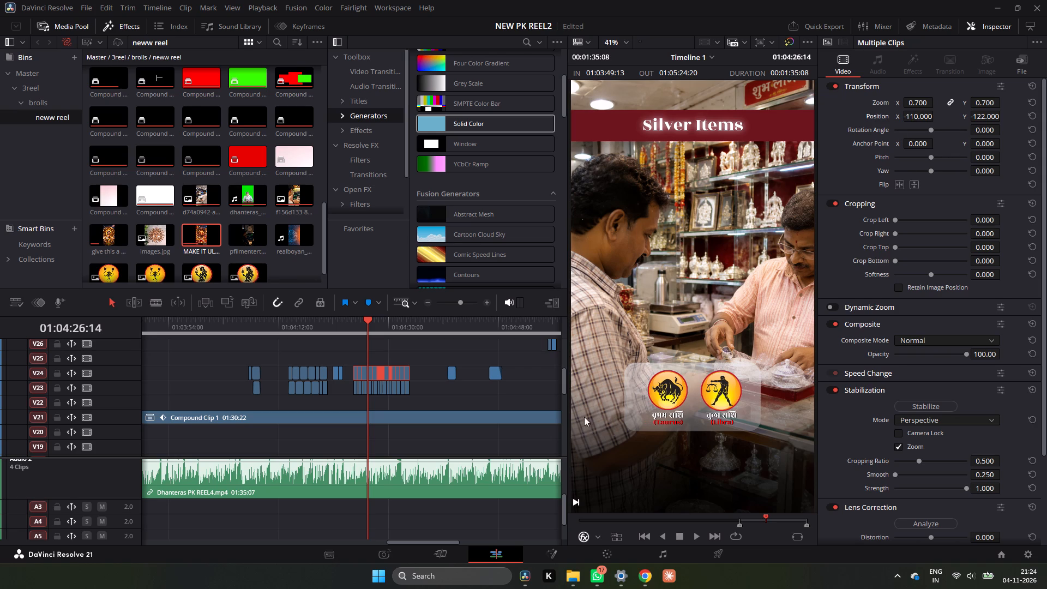
Play the reel after the zodiac block, checking the Buying Watch and Smartphone shots through to the Cancer graphic.
{"action": "left_click", "coordinate": [427, 303]}
{"action": "left_click_drag", "start_coordinate": [404, 327], "coordinate": [374, 328]}
{"action": "key", "text": "space"}
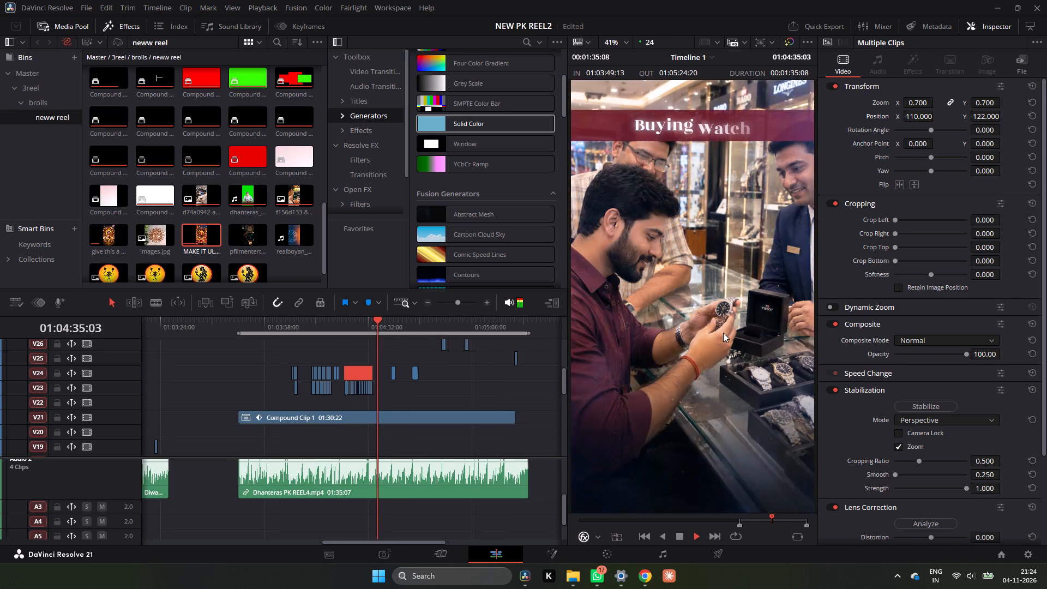
{"action": "key", "text": "space"}
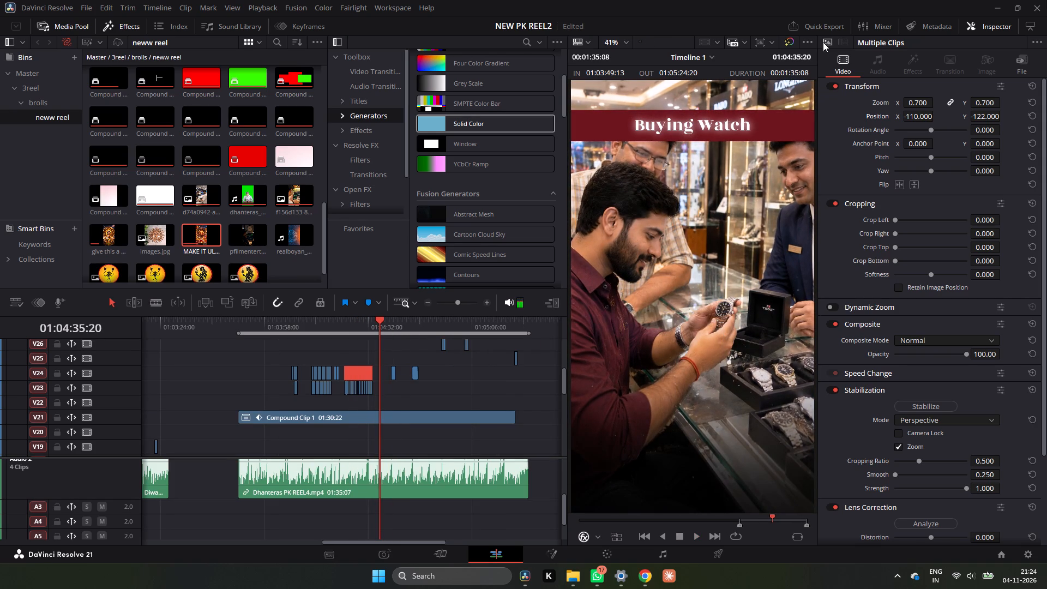
{"action": "double_click", "coordinate": [487, 303]}
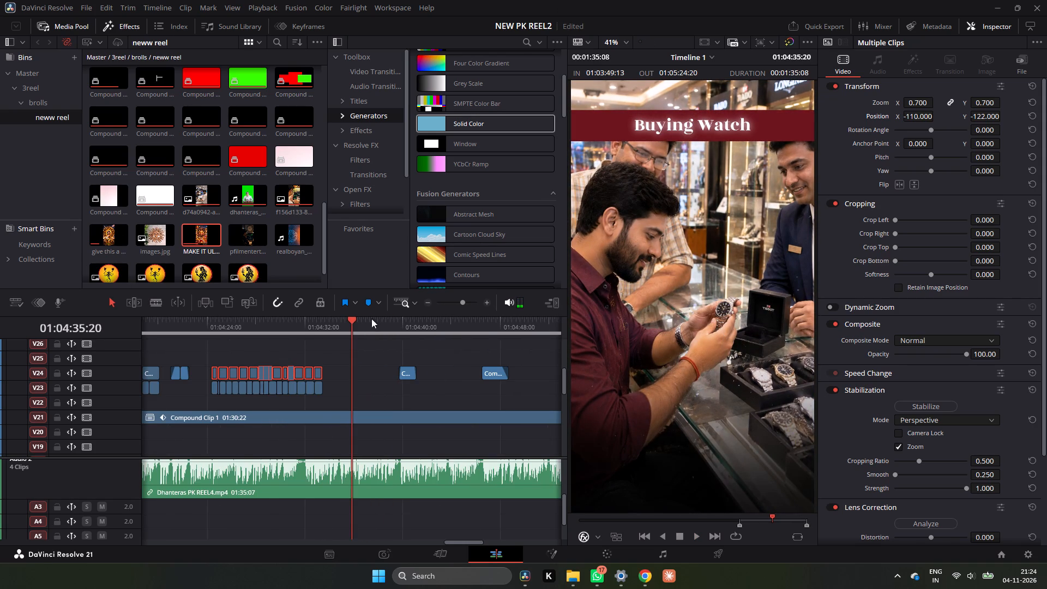
{"action": "left_click_drag", "start_coordinate": [339, 321], "coordinate": [331, 329]}
{"action": "key", "text": "space"}
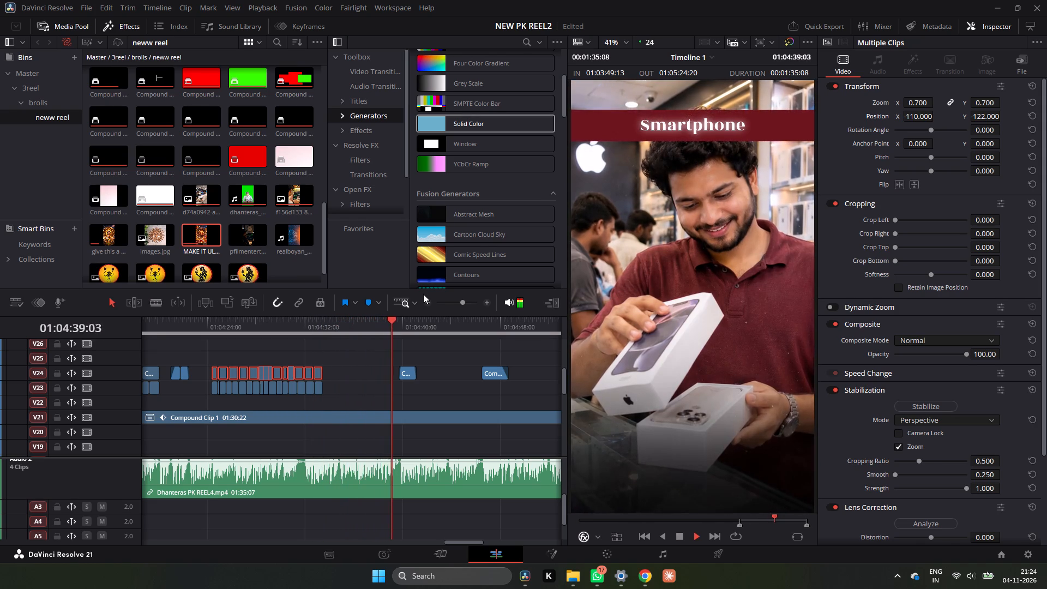
{"action": "key", "text": "space"}
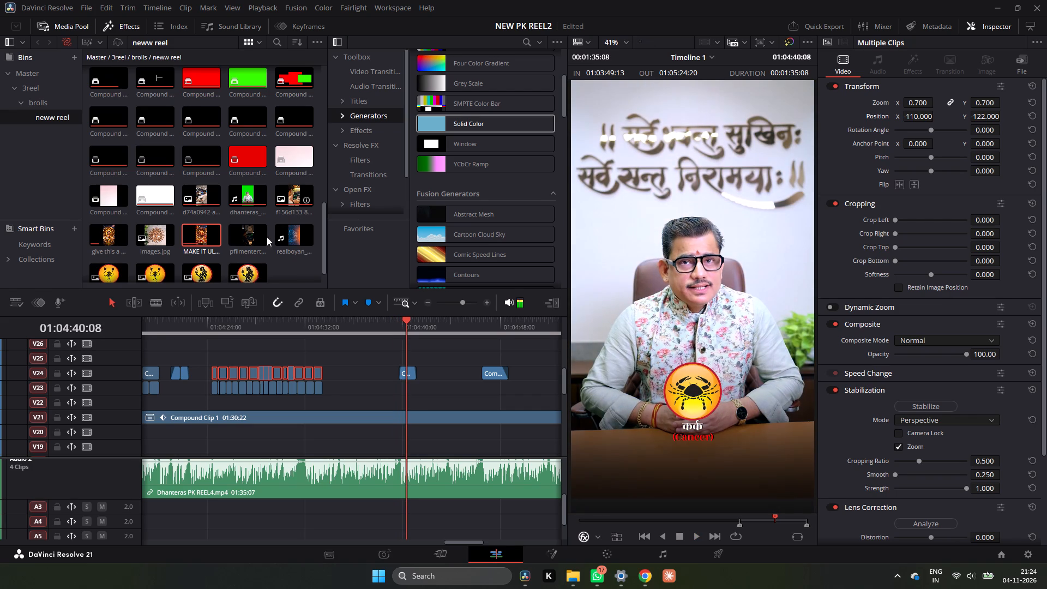
Replay the zodiac block from the Silver Items shot to its end, checking graphic placement and the change from Diamond Jewellery to the presenter.
{"action": "left_click_drag", "start_coordinate": [278, 326], "coordinate": [330, 332]}
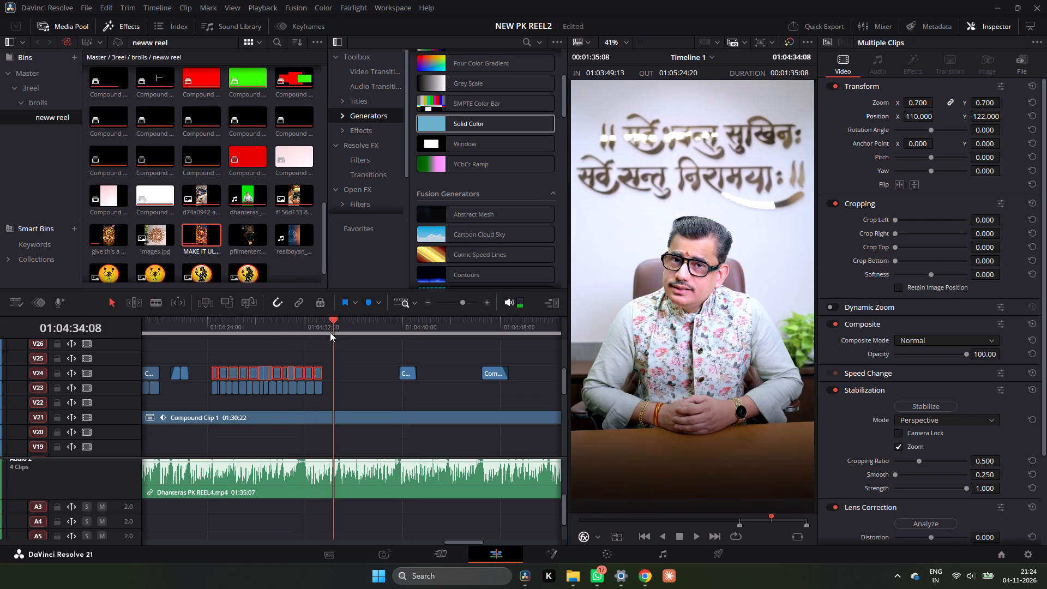
{"action": "left_click_drag", "start_coordinate": [330, 332], "coordinate": [244, 334]}
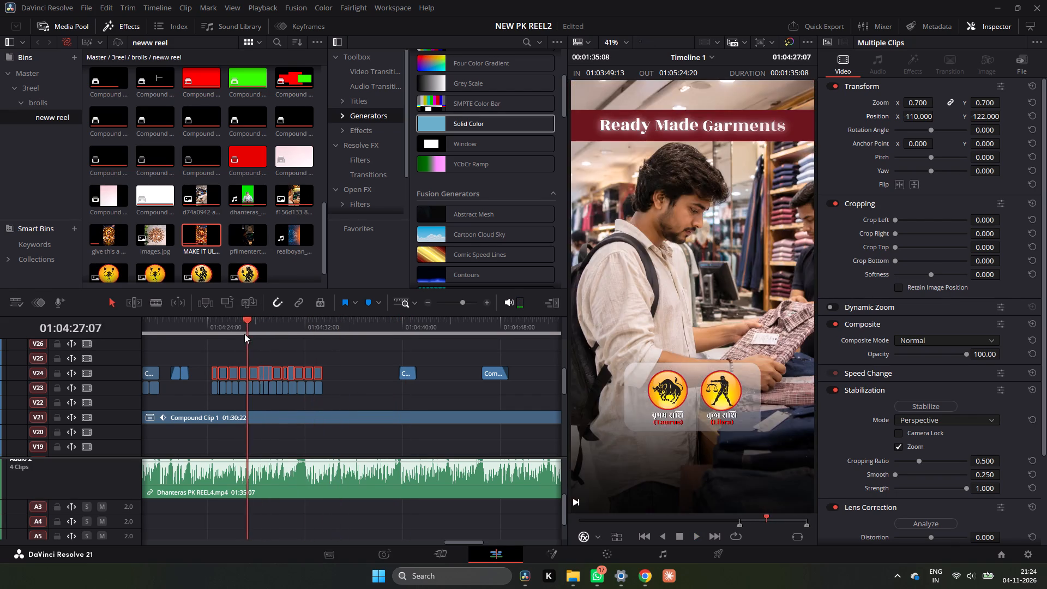
{"action": "left_click_drag", "start_coordinate": [244, 334], "coordinate": [336, 342]}
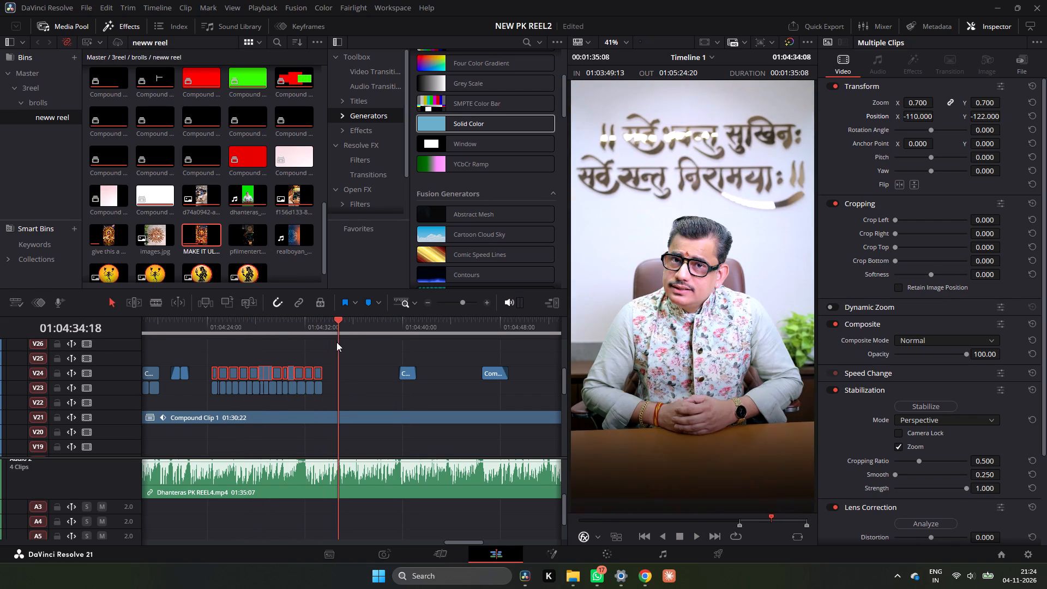
{"action": "left_click_drag", "start_coordinate": [336, 342], "coordinate": [323, 346]}
{"action": "key", "text": "space"}
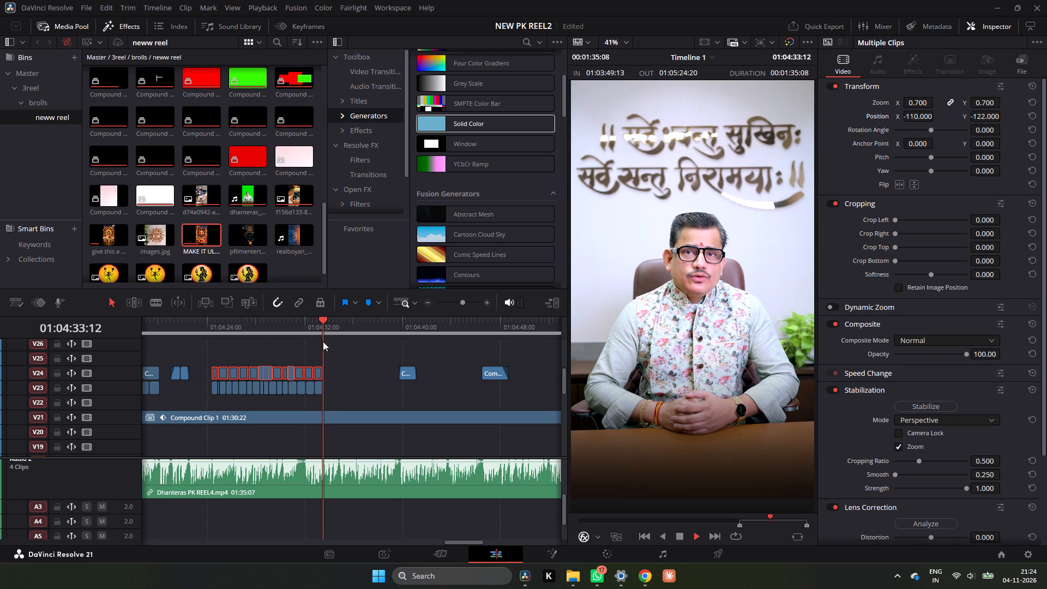
{"action": "key", "text": "space"}
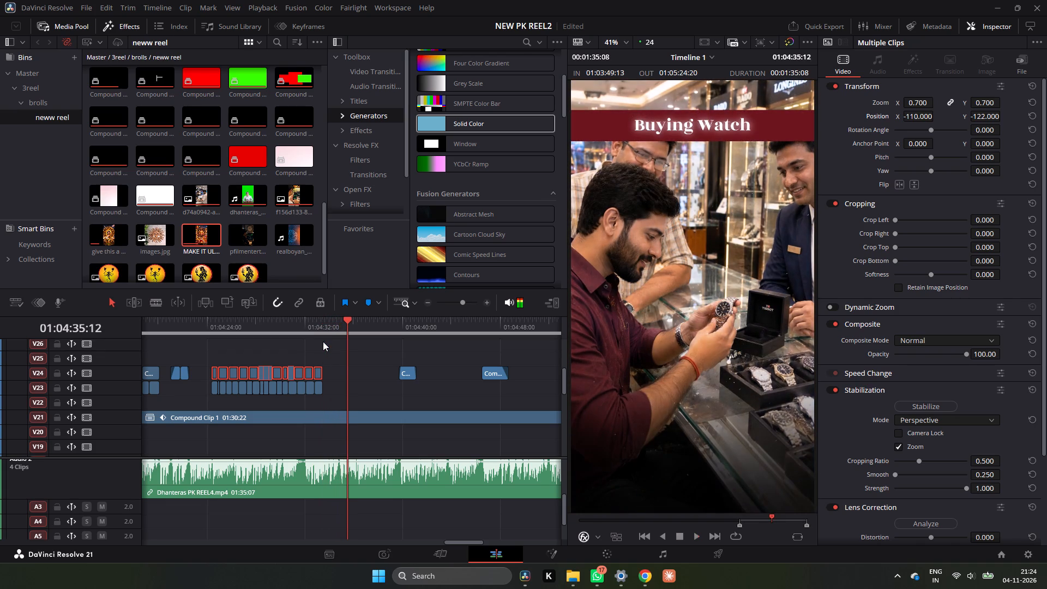
{"action": "left_click", "coordinate": [228, 320]}
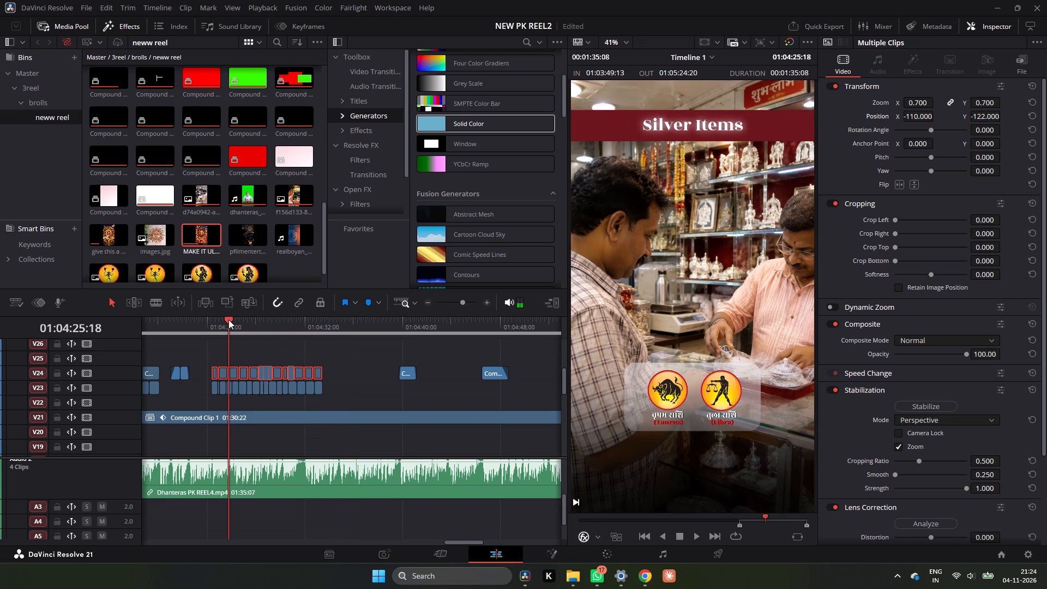
{"action": "key", "text": "space"}
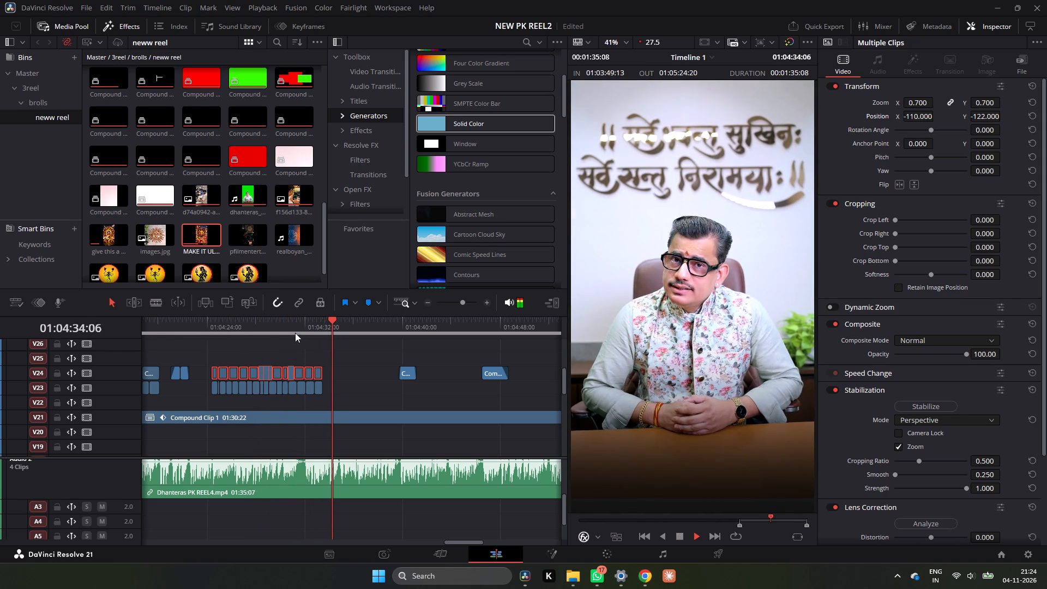
{"action": "left_click_drag", "start_coordinate": [311, 327], "coordinate": [306, 330]}
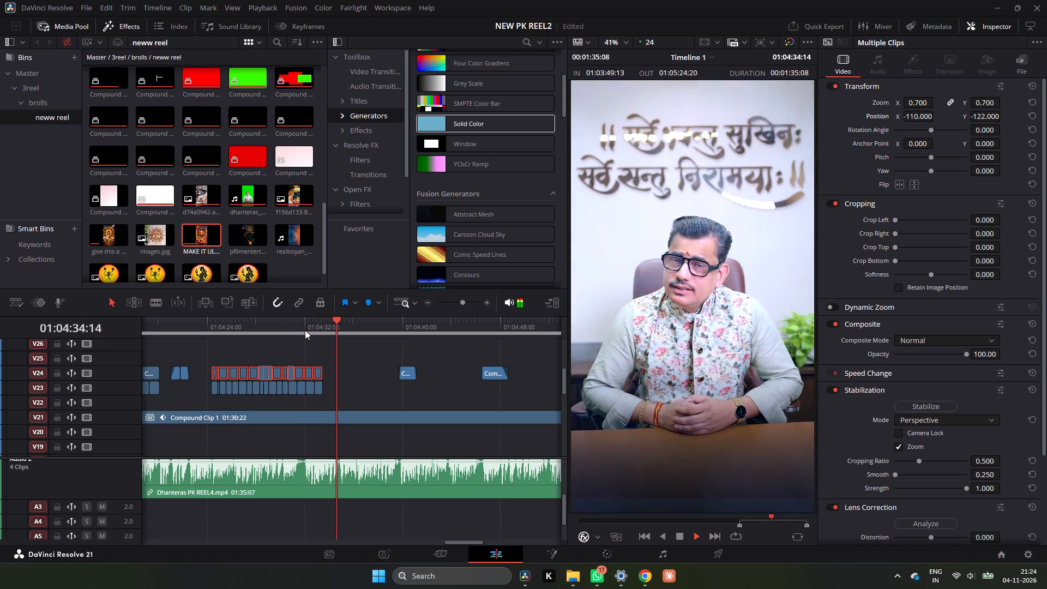
{"action": "key", "text": "space"}
{"action": "left_click", "coordinate": [305, 326]}
{"action": "key", "text": "space"}
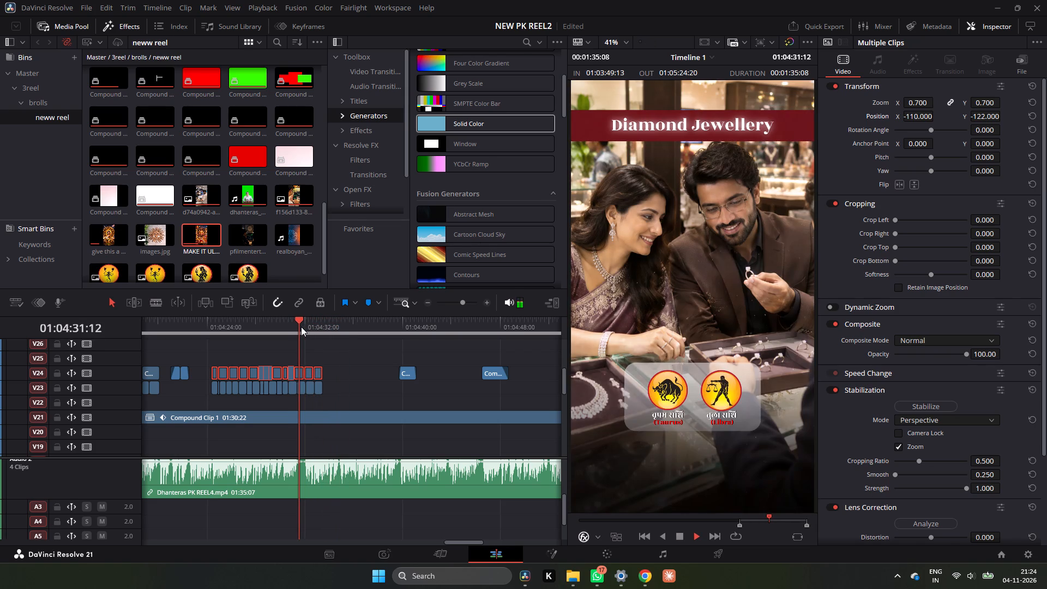
{"action": "key", "text": "space"}
{"action": "key", "text": "space"}
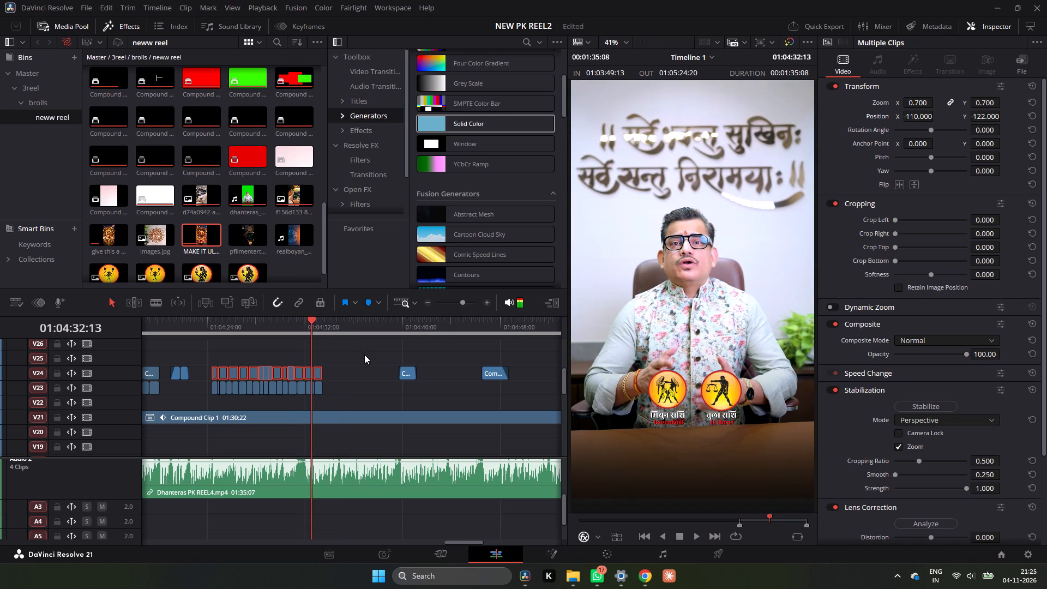
Retime the V23 Libra clips at the change to the presenter, ending one and starting the next at the Taurus–Gemini switch.
{"action": "double_click", "coordinate": [489, 303]}
{"action": "left_click", "coordinate": [389, 351]}
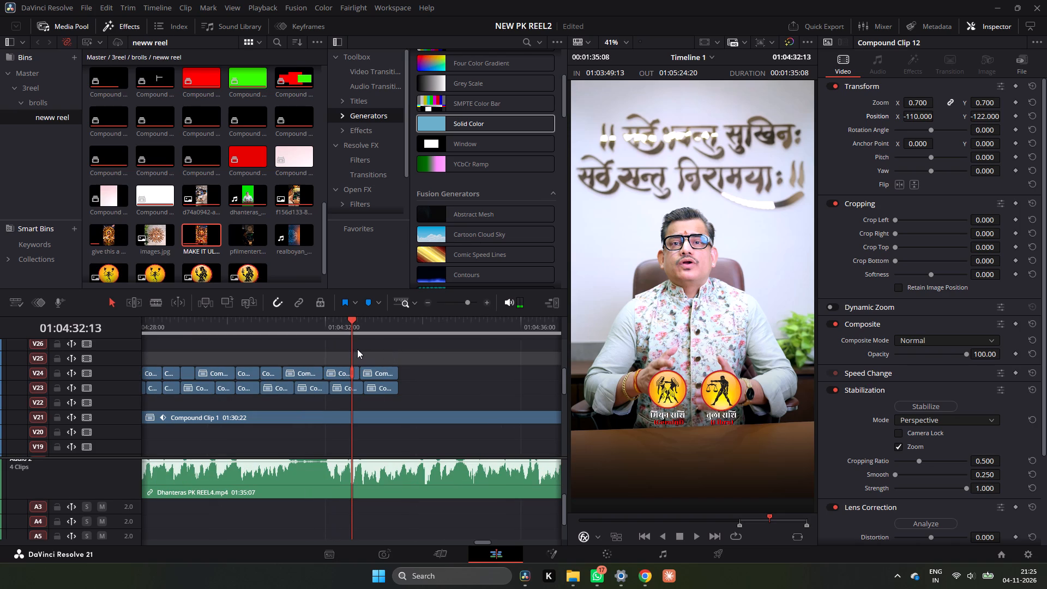
{"action": "left_click_drag", "start_coordinate": [351, 319], "coordinate": [294, 333]}
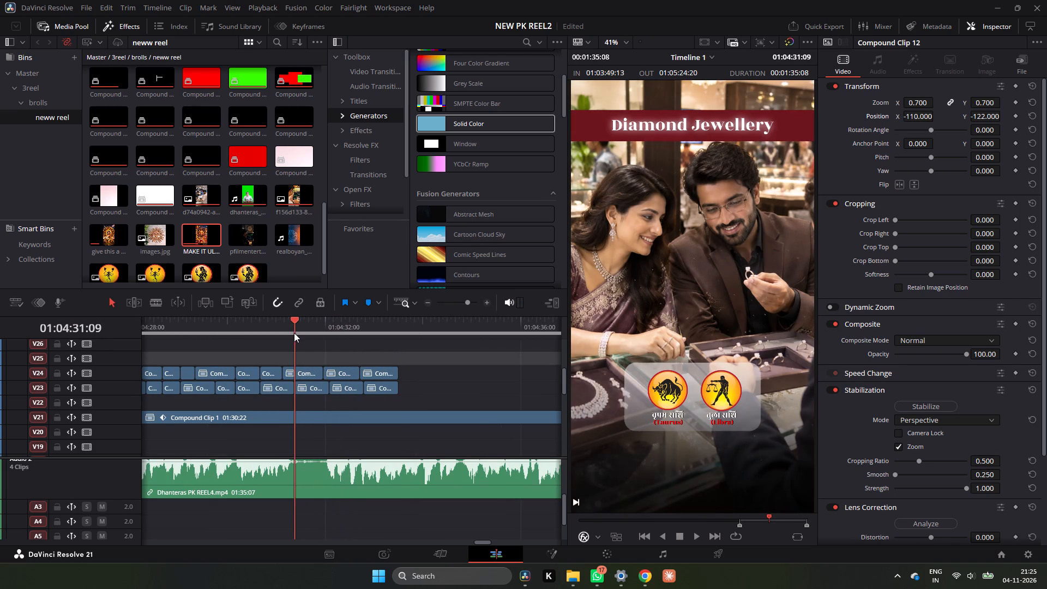
{"action": "left_click_drag", "start_coordinate": [294, 333], "coordinate": [288, 333]}
{"action": "key", "text": "space"}
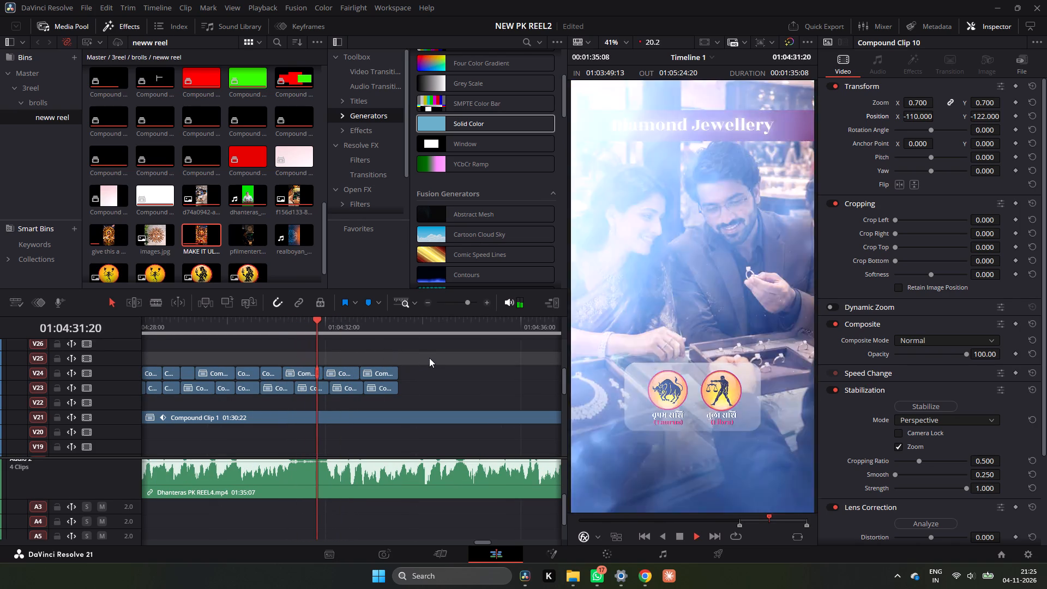
{"action": "key", "text": "space"}
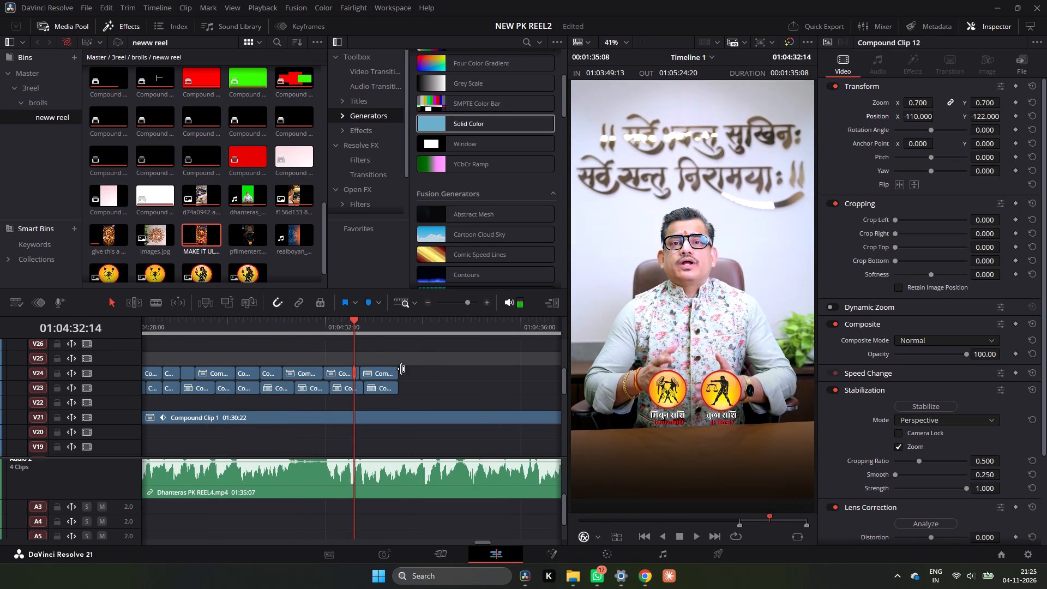
{"action": "left_click_drag", "start_coordinate": [350, 326], "coordinate": [324, 329]}
{"action": "scroll", "coordinate": [338, 364], "scroll_direction": "down", "scroll_amount": 6}
{"action": "scroll", "coordinate": [338, 367], "scroll_direction": "up", "scroll_amount": 3}
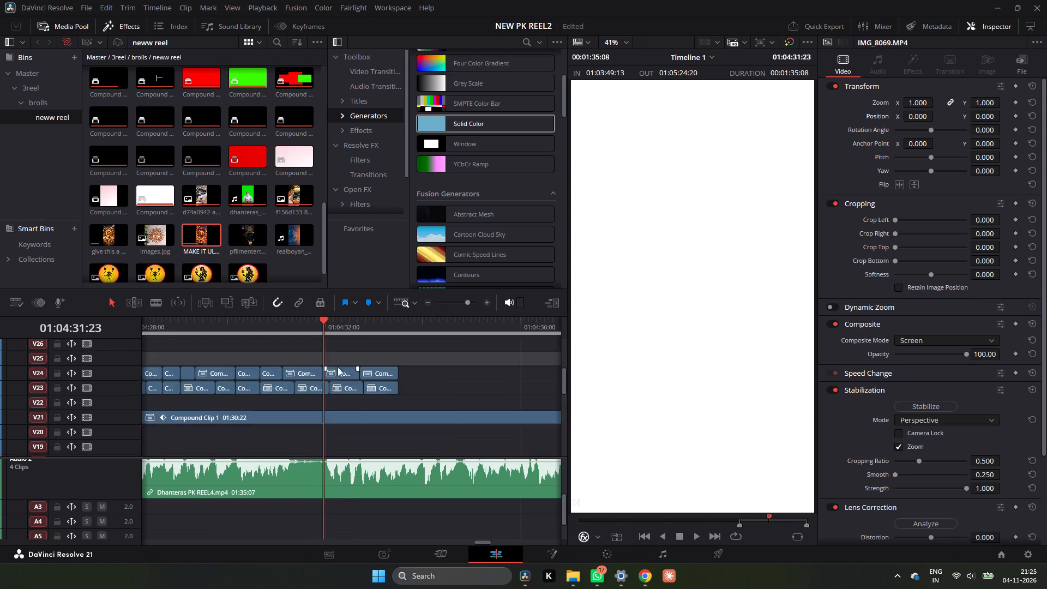
{"action": "scroll", "coordinate": [338, 367], "scroll_direction": "up", "scroll_amount": 2}
{"action": "scroll", "coordinate": [329, 438], "scroll_direction": "down", "scroll_amount": 2}
{"action": "scroll", "coordinate": [332, 414], "scroll_direction": "up", "scroll_amount": 1}
{"action": "left_click_drag", "start_coordinate": [326, 392], "coordinate": [319, 394]}
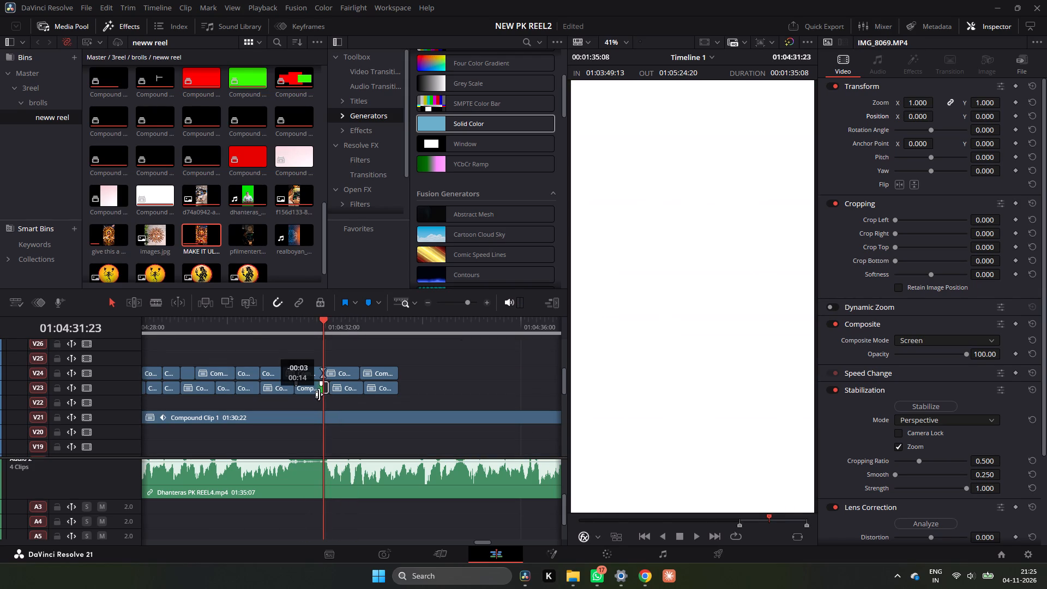
{"action": "left_click_drag", "start_coordinate": [319, 394], "coordinate": [318, 394]}
{"action": "left_click_drag", "start_coordinate": [339, 390], "coordinate": [333, 392]}
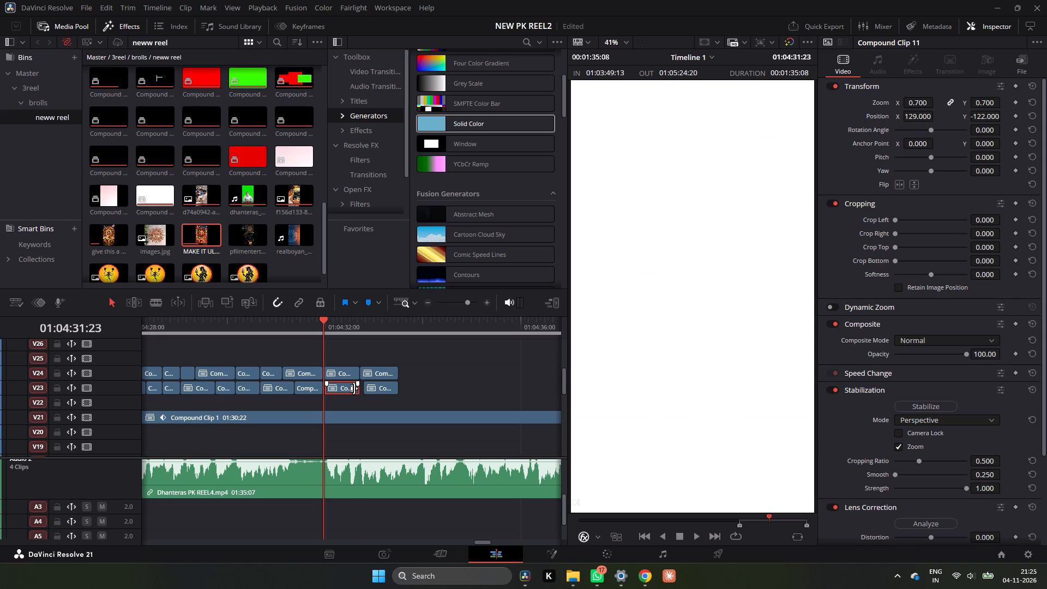
{"action": "left_click", "coordinate": [354, 388]}
Shift the last V23 Libra clip back to the Virgo clip's start and duplicate it forward to the Virgo clip's end.
{"action": "left_click_drag", "start_coordinate": [371, 391], "coordinate": [365, 392]}
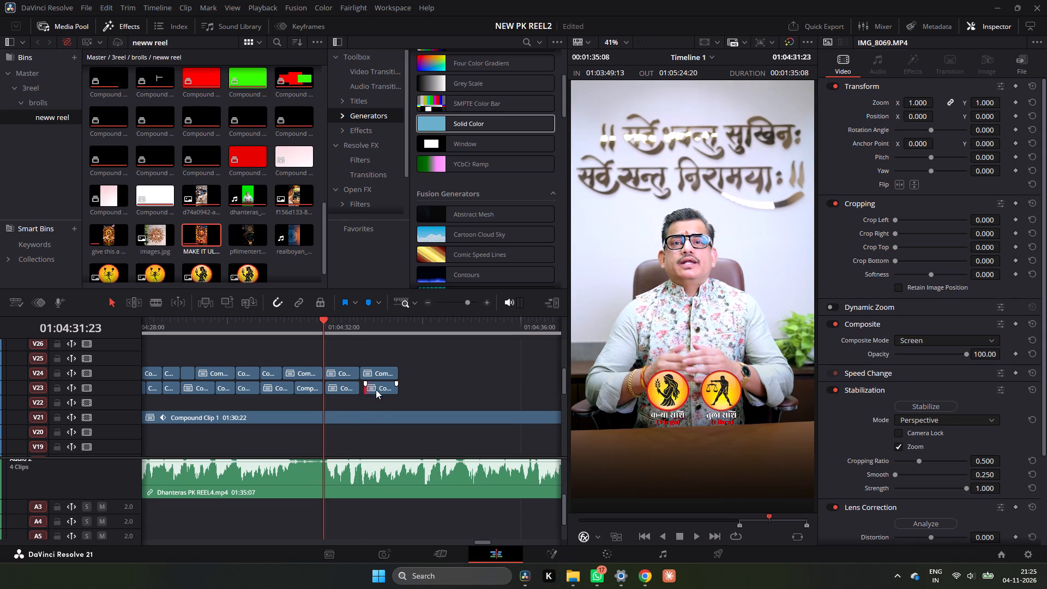
{"action": "left_click_drag", "start_coordinate": [382, 386], "coordinate": [376, 389]}
{"action": "left_click_drag", "start_coordinate": [390, 389], "coordinate": [392, 391]}
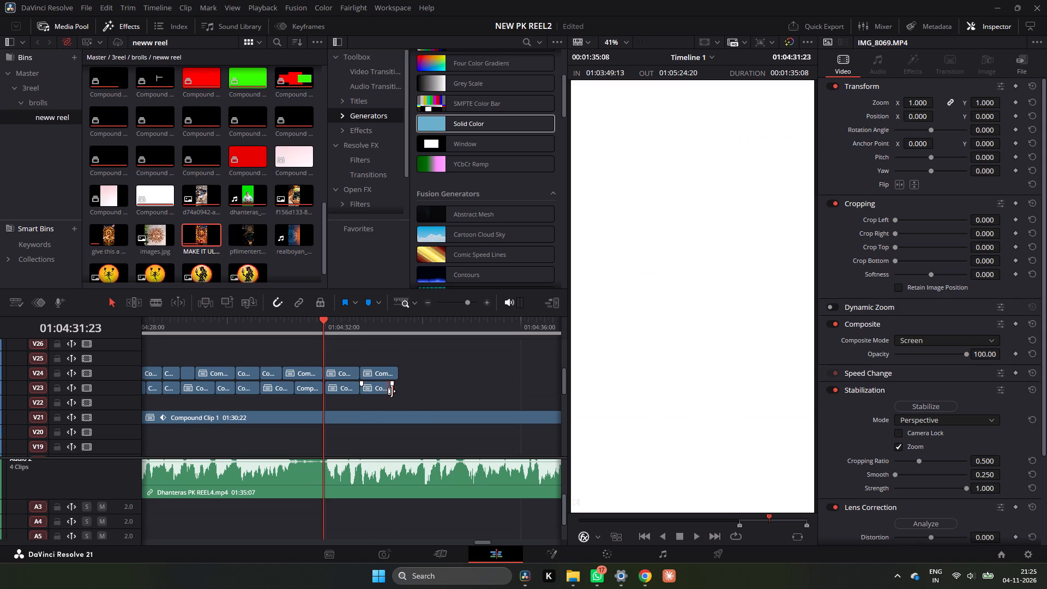
{"action": "left_click_drag", "start_coordinate": [392, 391], "coordinate": [396, 391]}
{"action": "left_click", "coordinate": [386, 390]}
{"action": "left_click_drag", "start_coordinate": [380, 388], "coordinate": [391, 390], "text": "alt"}
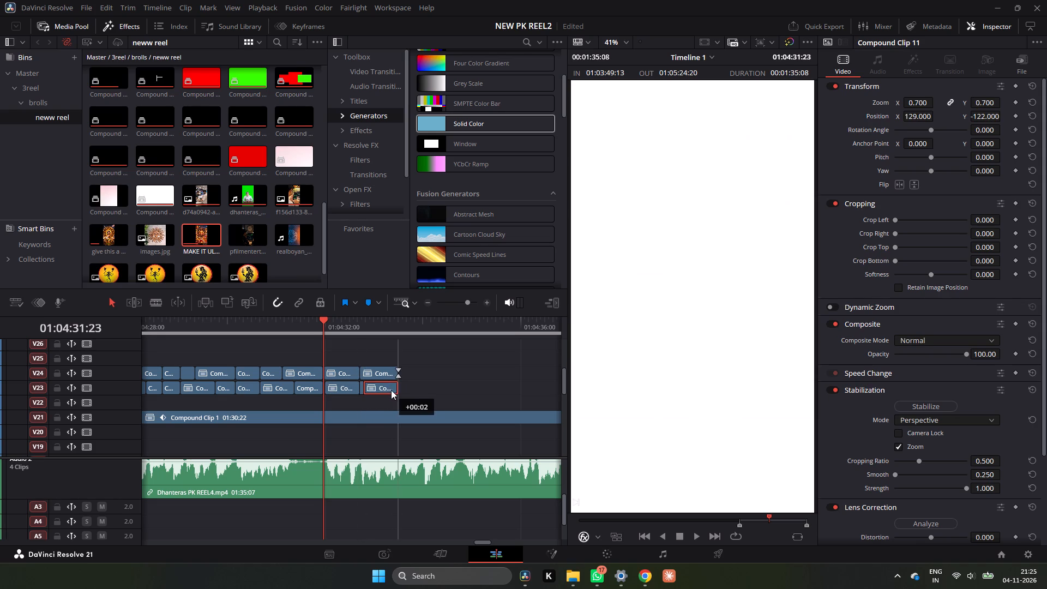
{"action": "left_click_drag", "start_coordinate": [391, 390], "coordinate": [392, 389], "text": "alt"}
{"action": "left_click", "coordinate": [400, 388]}
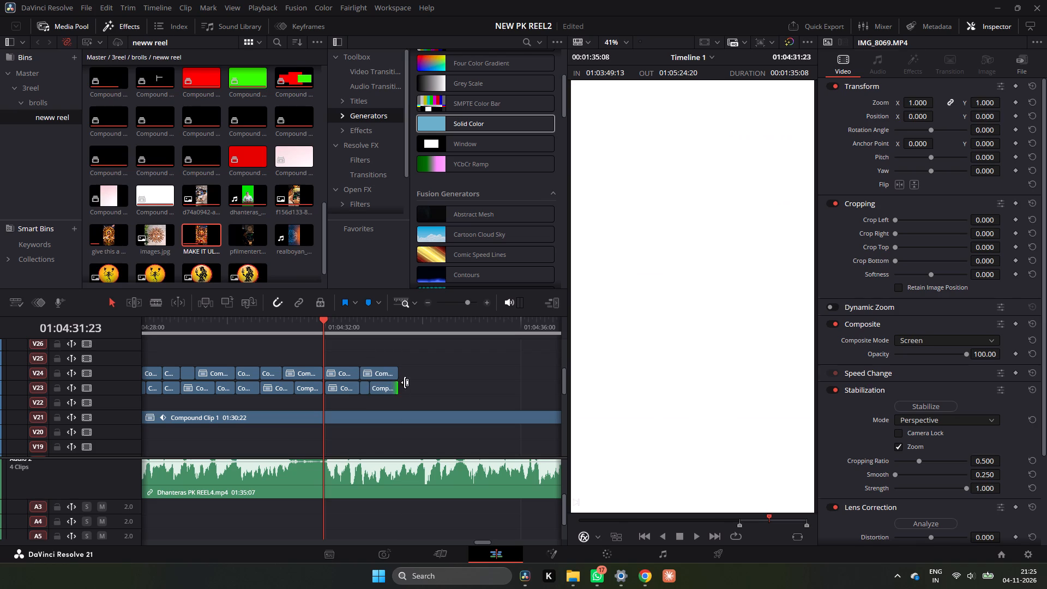
Combine the last two V23 Libra pieces under the Virgo clip into one compound clip.
{"action": "left_click_drag", "start_coordinate": [412, 384], "coordinate": [367, 394]}
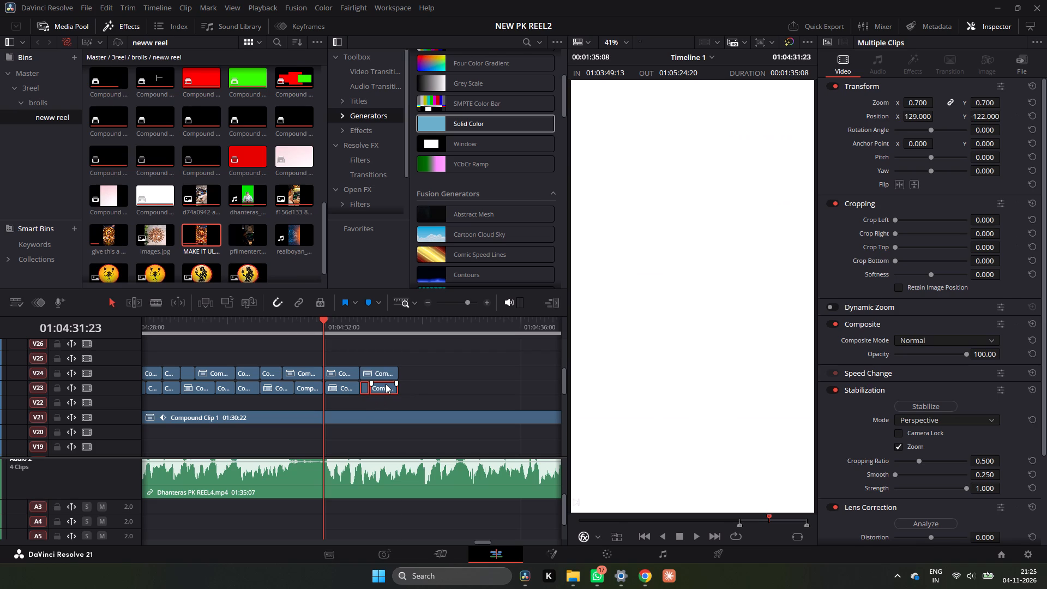
{"action": "right_click", "coordinate": [384, 384]}
{"action": "left_click", "coordinate": [485, 7]}
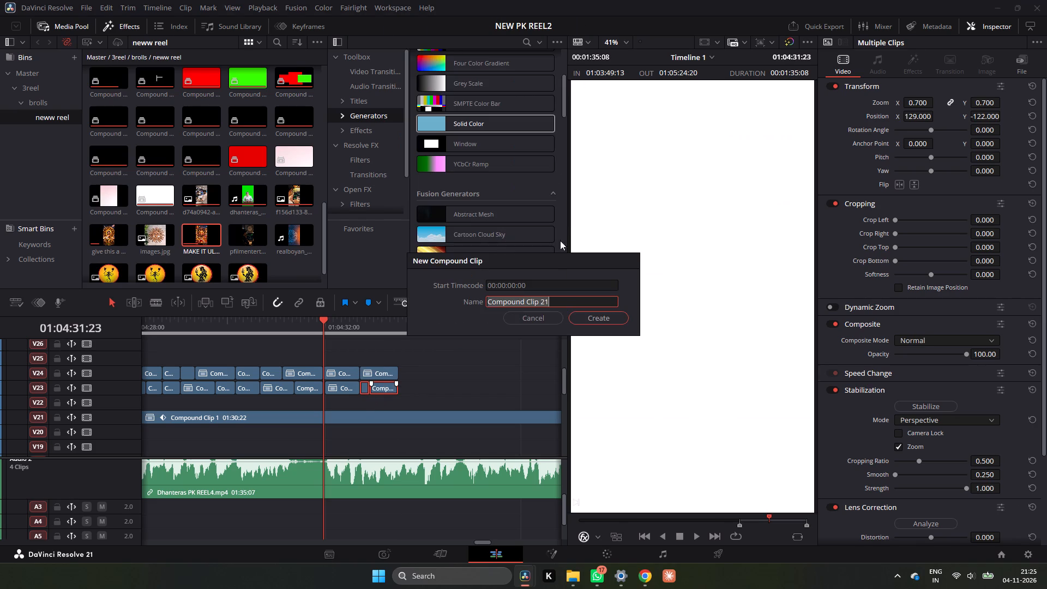
{"action": "left_click", "coordinate": [585, 321]}
Fill the V23 gap at 01:04:31:23 by moving the Libra clip to the Gemini clip's start and duplicating it to its end.
{"action": "key", "text": "space"}
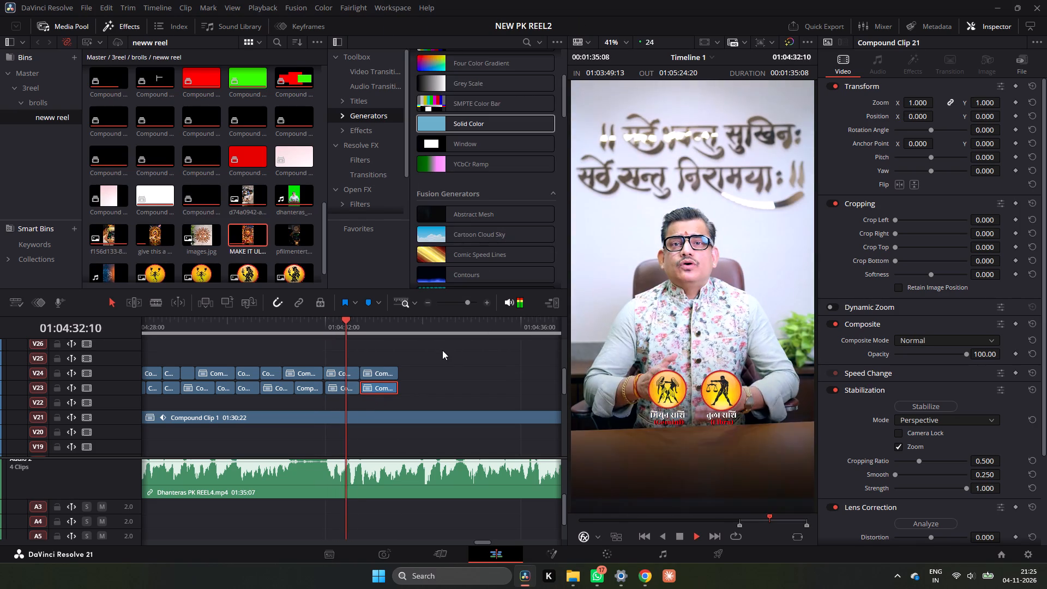
{"action": "key", "text": "space"}
{"action": "left_click_drag", "start_coordinate": [336, 329], "coordinate": [327, 334]}
{"action": "scroll", "coordinate": [338, 344], "scroll_direction": "down", "scroll_amount": 5}
{"action": "left_click_drag", "start_coordinate": [329, 325], "coordinate": [325, 325]}
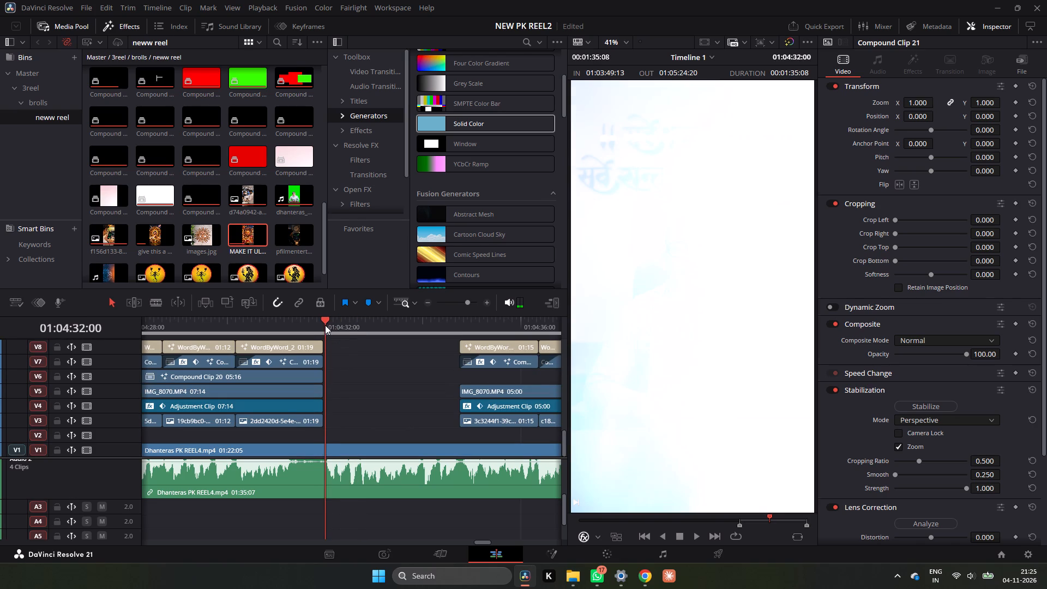
{"action": "left_click_drag", "start_coordinate": [325, 325], "coordinate": [323, 325]}
{"action": "left_click", "coordinate": [322, 326]}
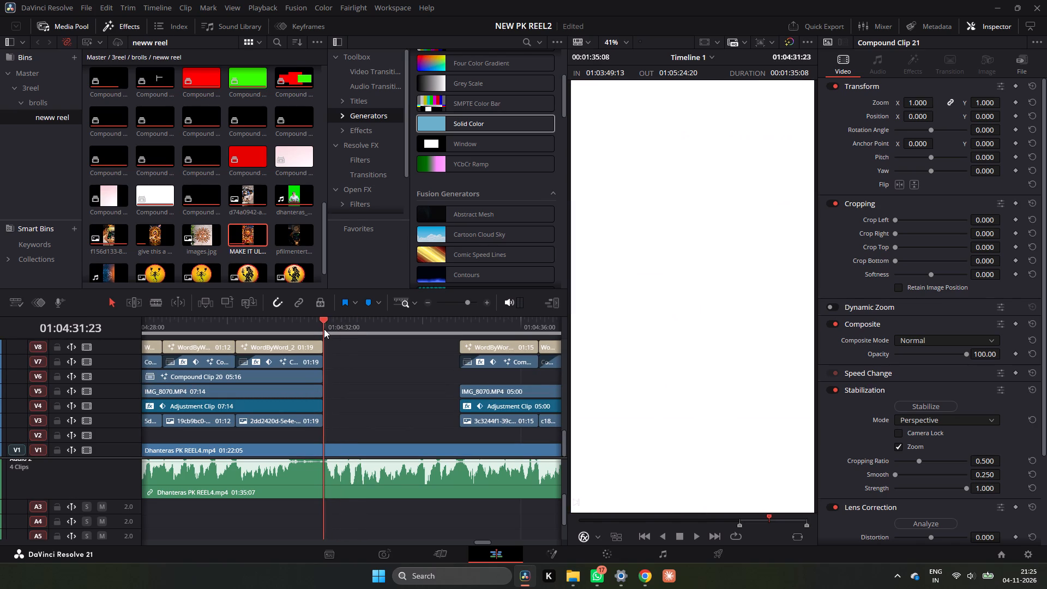
{"action": "scroll", "coordinate": [346, 375], "scroll_direction": "up", "scroll_amount": 5}
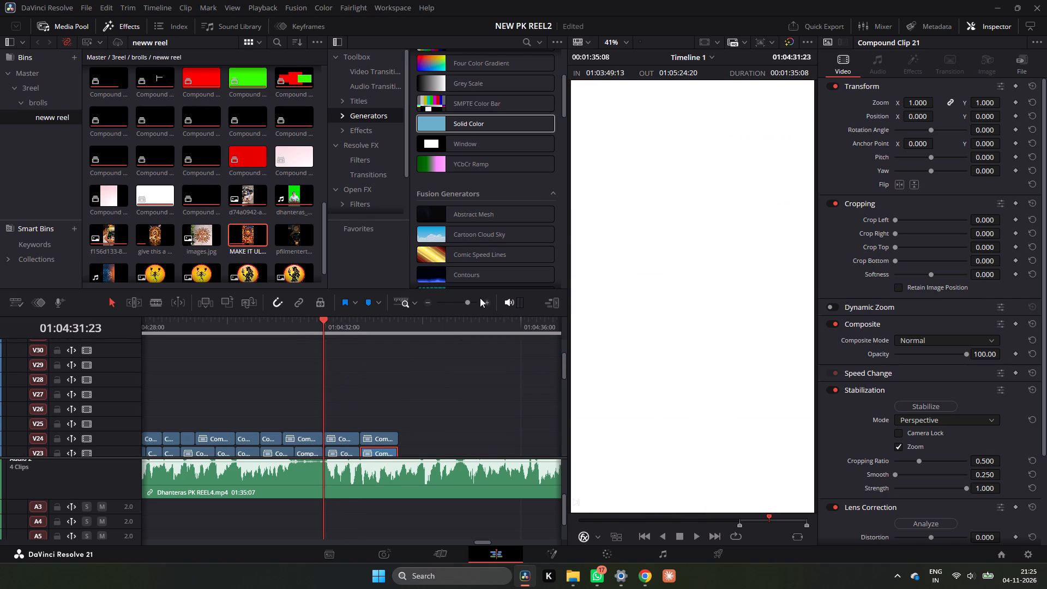
{"action": "double_click", "coordinate": [485, 299]}
{"action": "scroll", "coordinate": [430, 374], "scroll_direction": "down", "scroll_amount": 2}
{"action": "scroll", "coordinate": [429, 375], "scroll_direction": "up", "scroll_amount": 1}
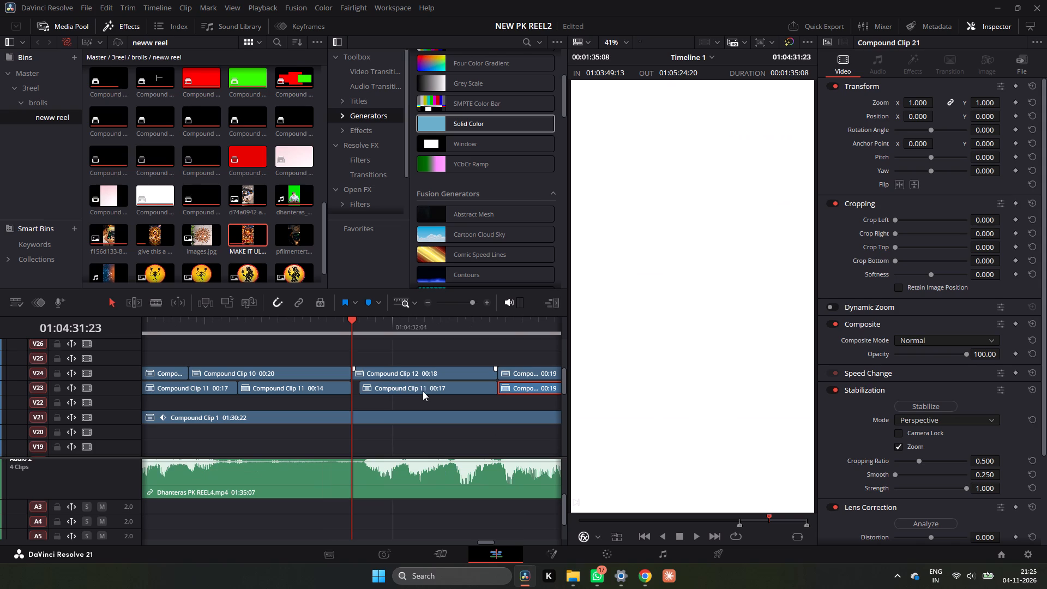
{"action": "left_click_drag", "start_coordinate": [423, 389], "coordinate": [407, 390]}
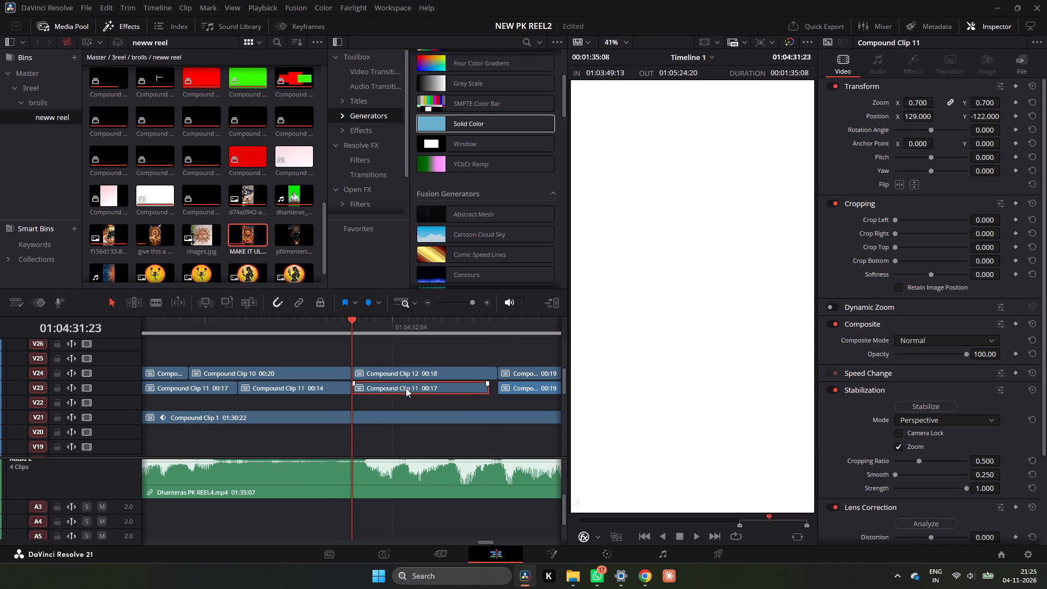
{"action": "left_click_drag", "start_coordinate": [406, 388], "coordinate": [422, 385], "text": "alt"}
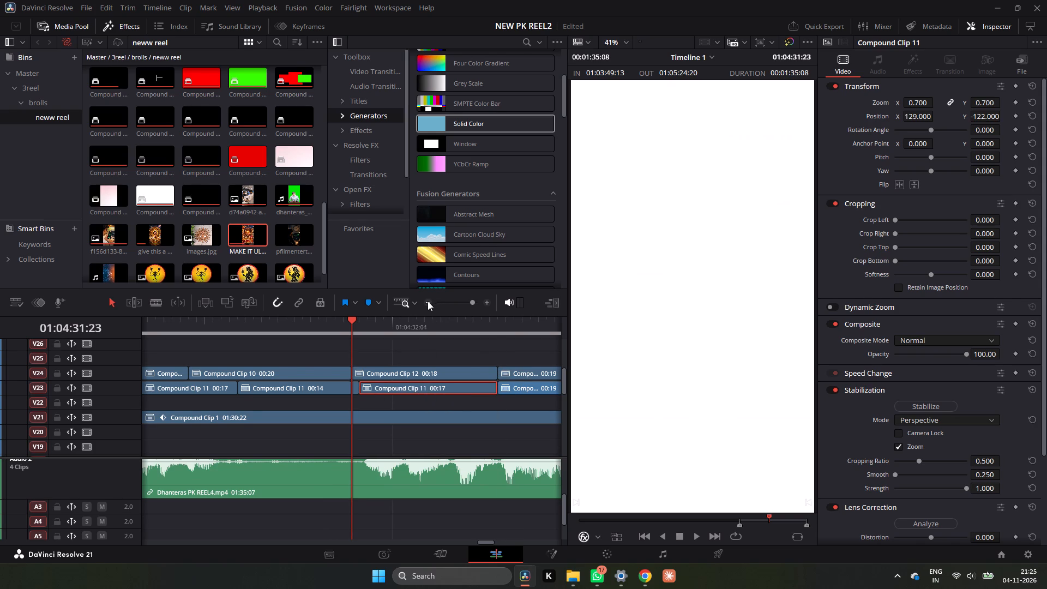
Play the presenter section from 01:04:31:23, checking that Libra stays beside the Gemini and Virgo graphics.
{"action": "double_click", "coordinate": [428, 301]}
{"action": "key", "text": "space"}
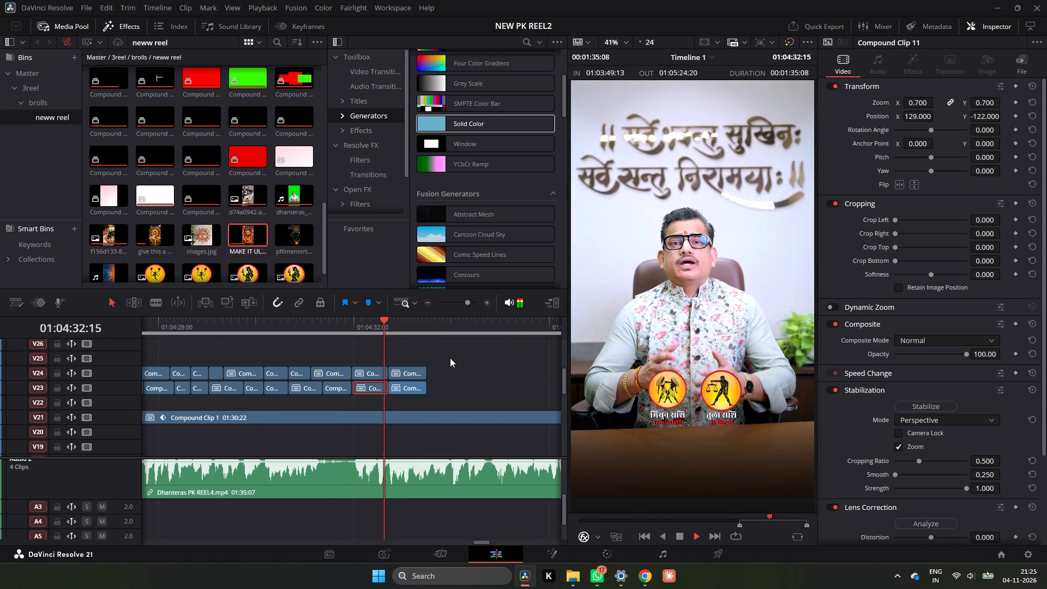
{"action": "key", "text": "space"}
{"action": "left_click", "coordinate": [350, 321]}
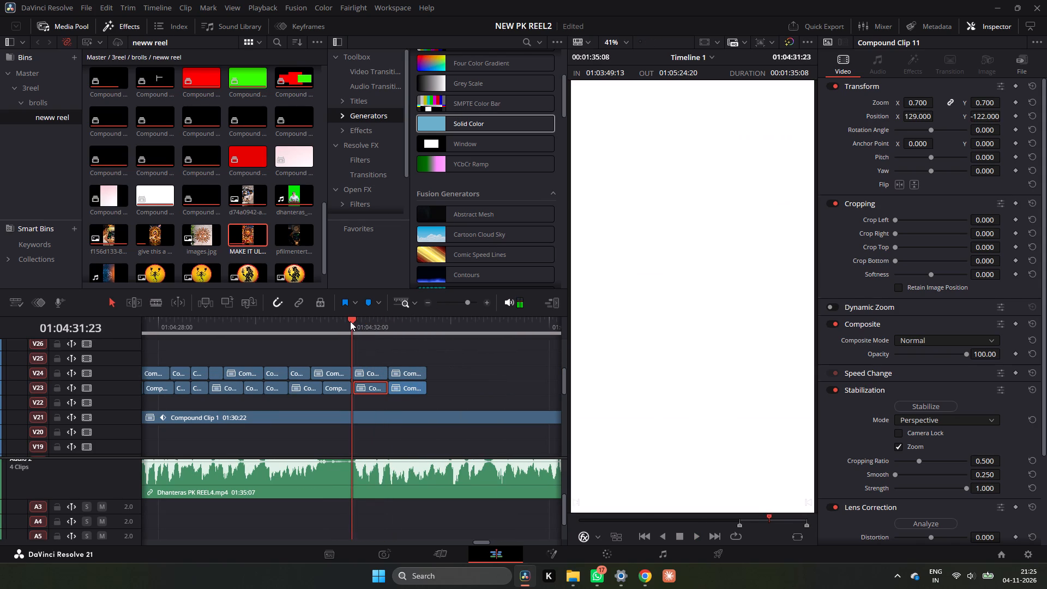
{"action": "key", "text": "space"}
{"action": "key", "text": "space"}
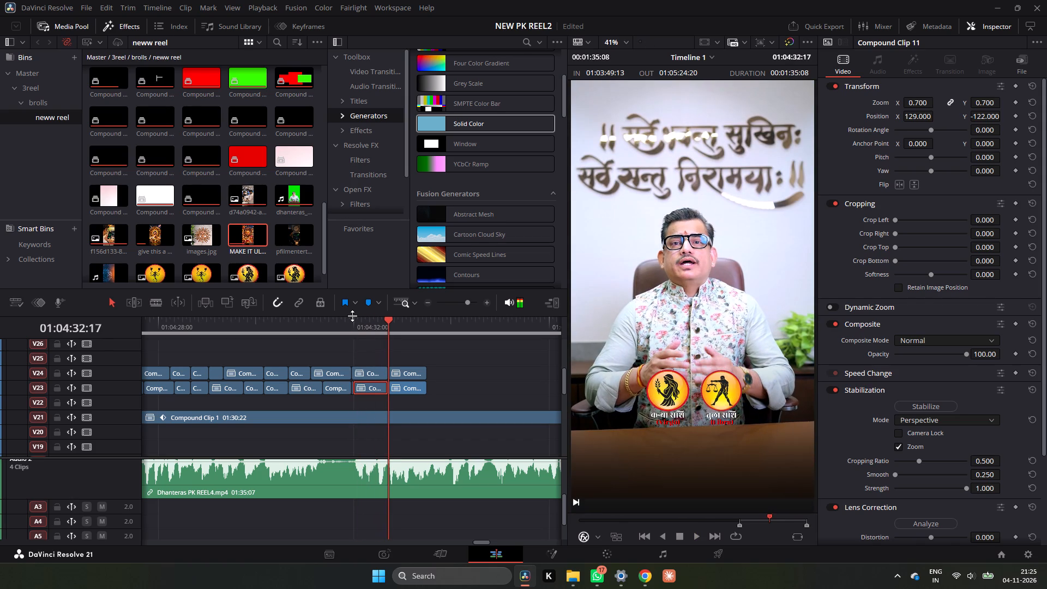
{"action": "key", "text": "space"}
{"action": "key", "text": "space"}
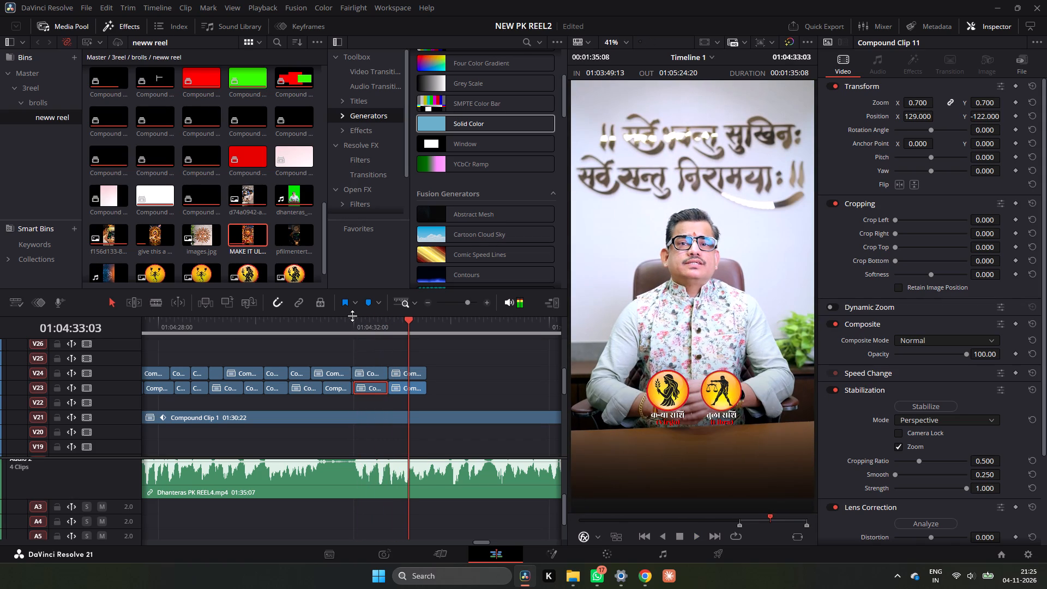
{"action": "key", "text": "space"}
{"action": "key", "text": "space"}
{"action": "left_click_drag", "start_coordinate": [389, 317], "coordinate": [363, 322]}
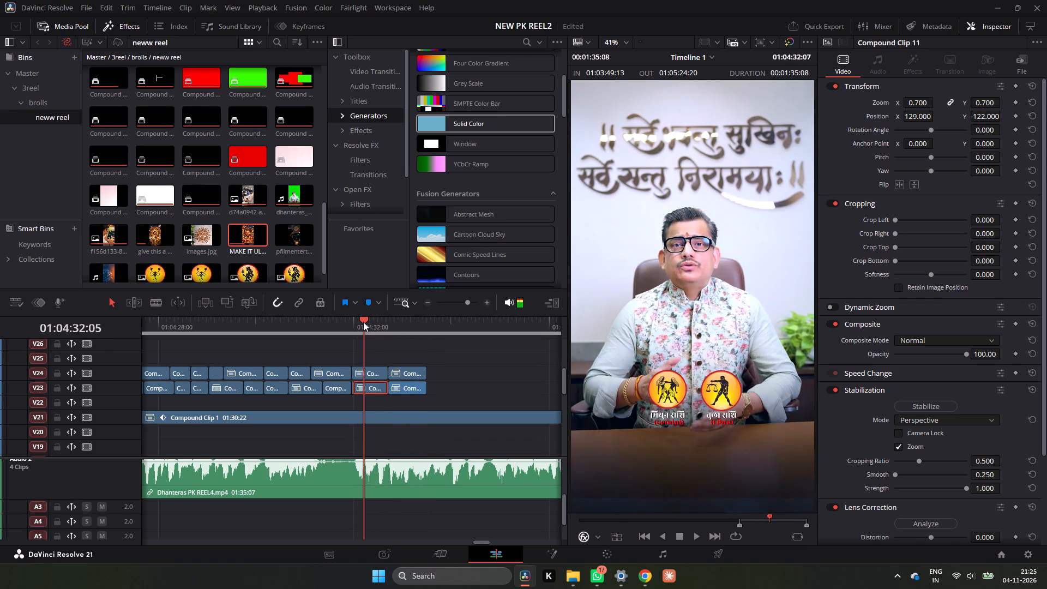
{"action": "left_click_drag", "start_coordinate": [363, 322], "coordinate": [349, 331]}
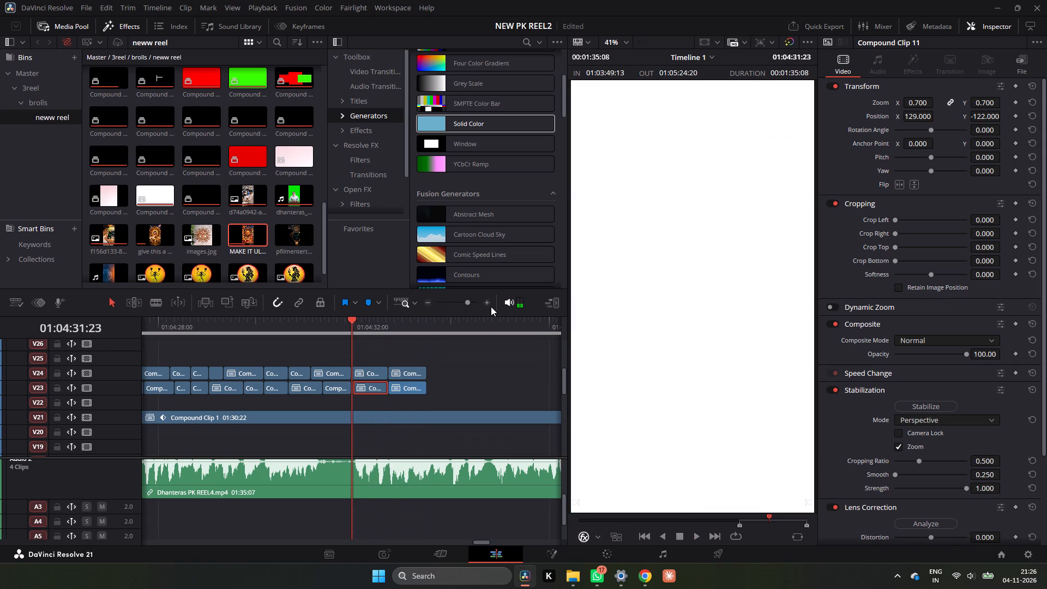
Inspect the V23 and V24 clip edges at 01:04:31:23 up close and replay the start of the Gemini–Libra pair.
{"action": "left_click", "coordinate": [490, 303]}
{"action": "left_click", "coordinate": [487, 302]}
{"action": "left_click", "coordinate": [487, 302]}
{"action": "left_click", "coordinate": [487, 302]}
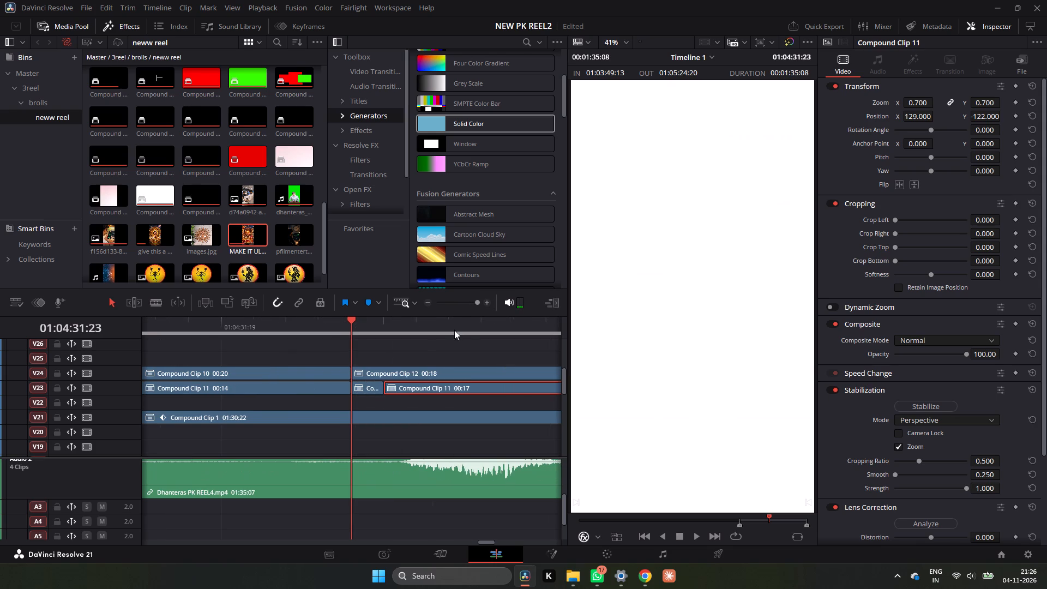
{"action": "left_click", "coordinate": [430, 302], "text": "ctrl"}
{"action": "scroll", "coordinate": [436, 326], "scroll_direction": "down", "scroll_amount": 2, "text": "ctrl"}
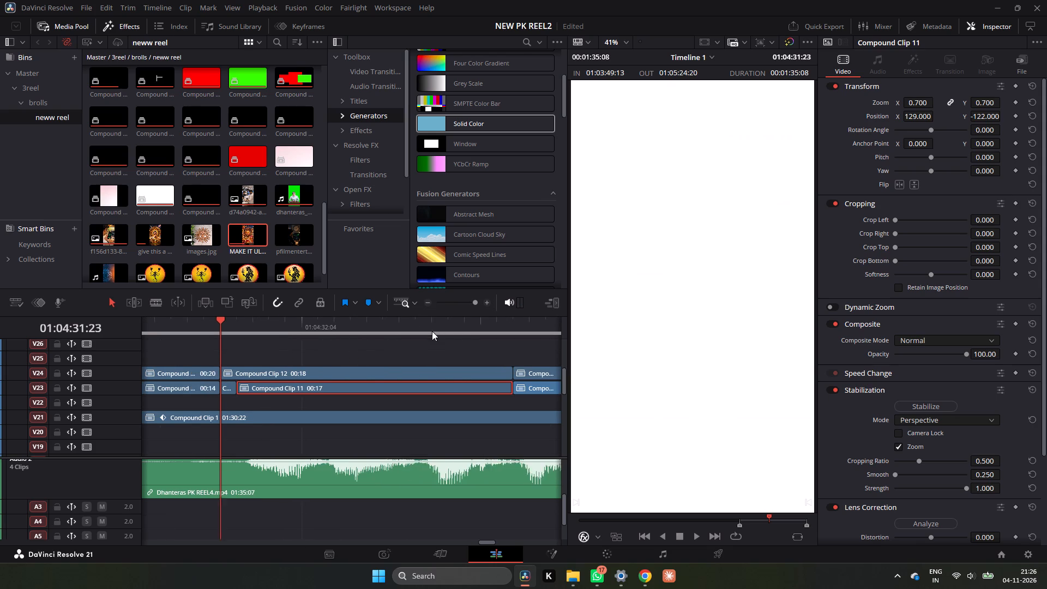
{"action": "scroll", "coordinate": [432, 331], "scroll_direction": "down", "scroll_amount": 2, "text": "ctrl"}
{"action": "scroll", "coordinate": [428, 334], "scroll_direction": "up", "scroll_amount": 3, "text": "ctrl"}
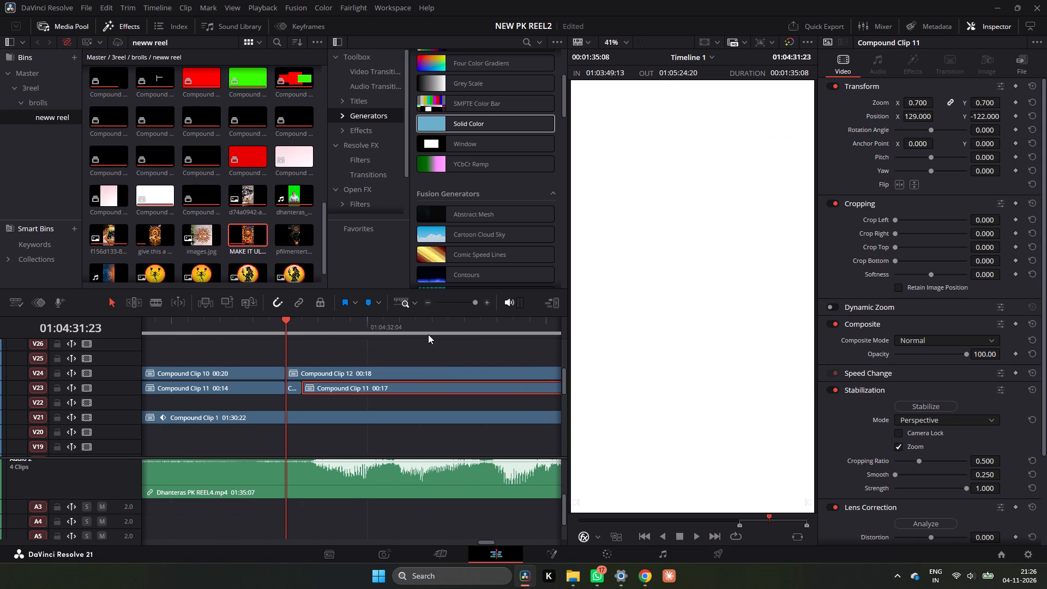
{"action": "key", "text": "space"}
{"action": "key", "text": "space"}
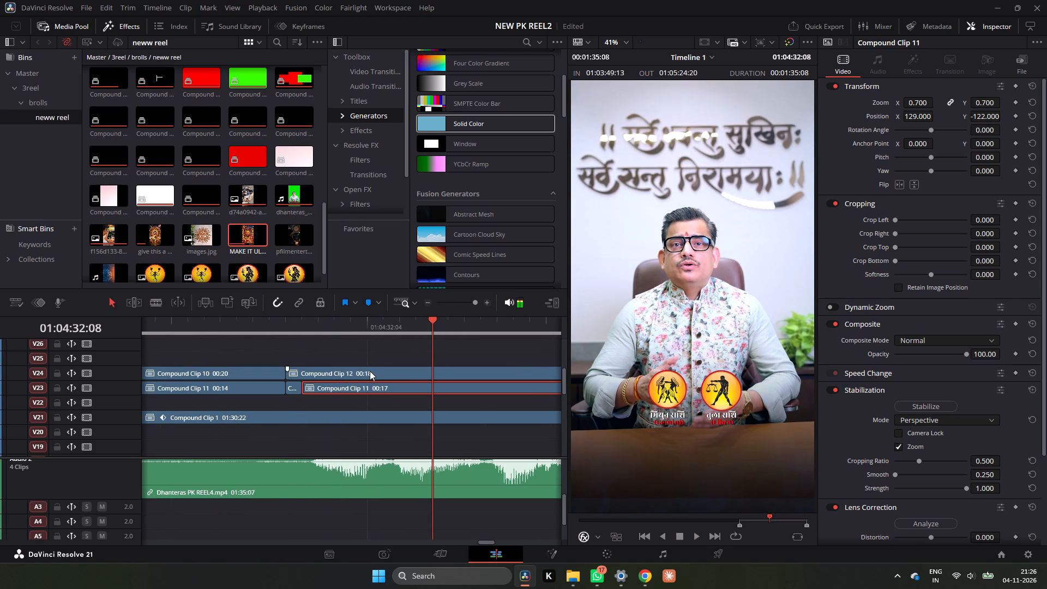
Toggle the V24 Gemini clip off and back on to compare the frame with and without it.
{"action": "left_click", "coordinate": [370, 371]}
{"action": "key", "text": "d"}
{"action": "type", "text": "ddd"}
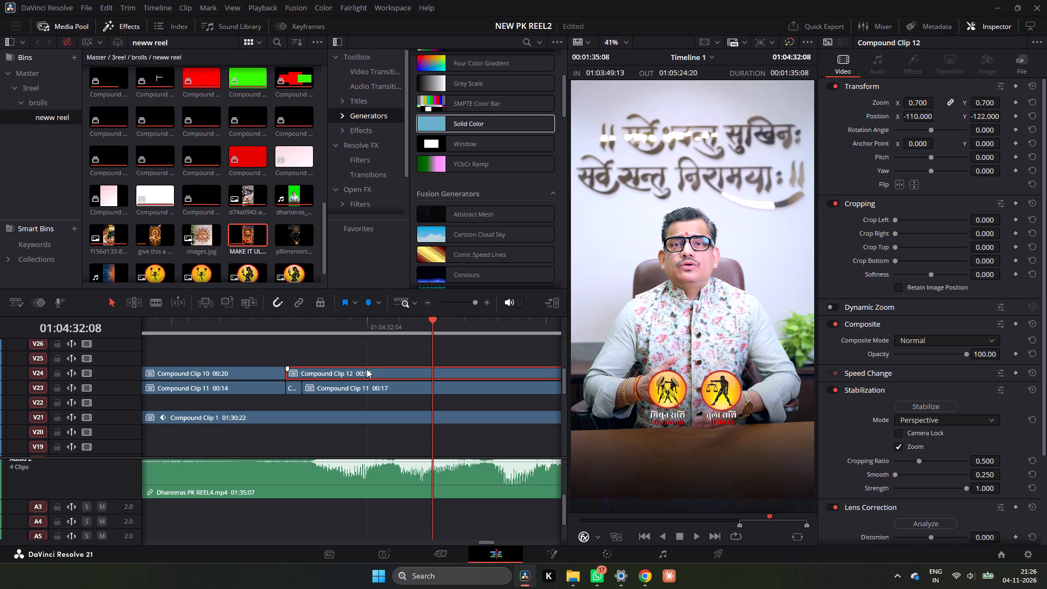
Play from 01:04:31:23 through the Gemini–Libra and Virgo–Libra pairs to review how they match the speech.
{"action": "left_click_drag", "start_coordinate": [316, 327], "coordinate": [285, 325]}
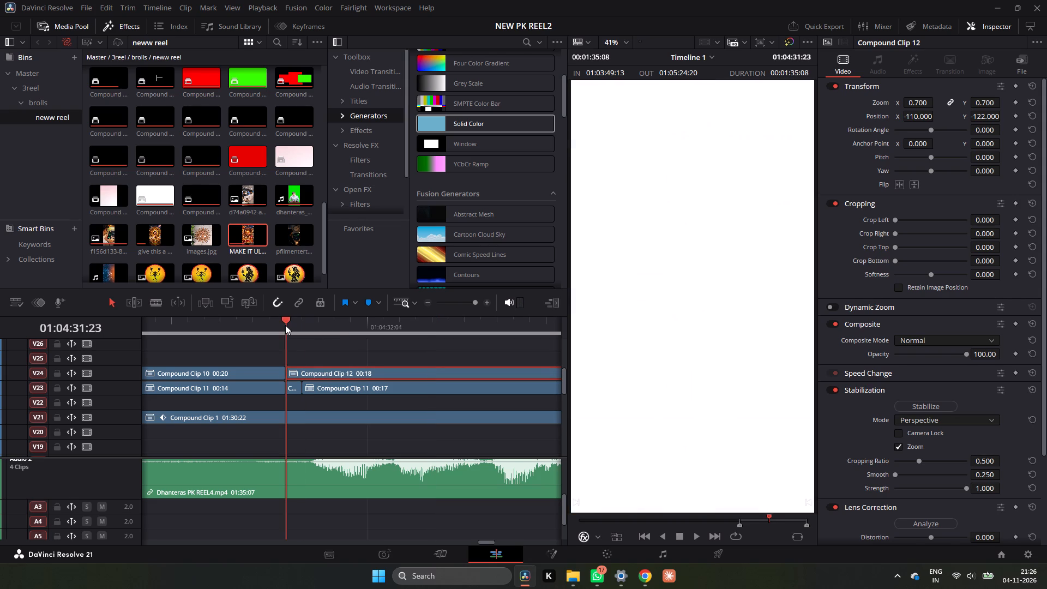
{"action": "left_click_drag", "start_coordinate": [285, 325], "coordinate": [284, 325]}
{"action": "key", "text": "space"}
{"action": "key", "text": "space"}
{"action": "key", "text": "space"}
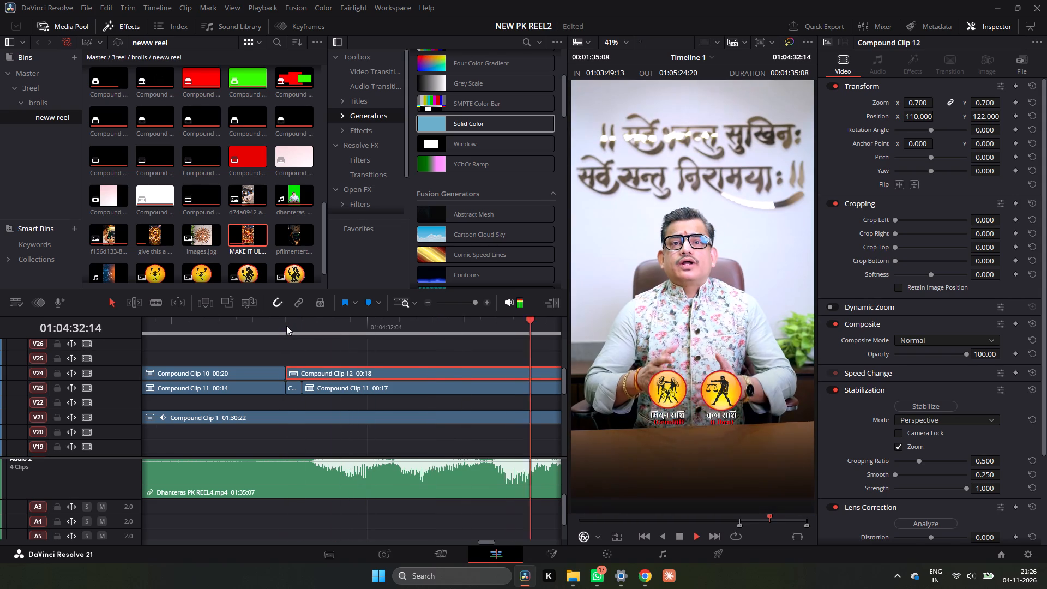
{"action": "key", "text": "space"}
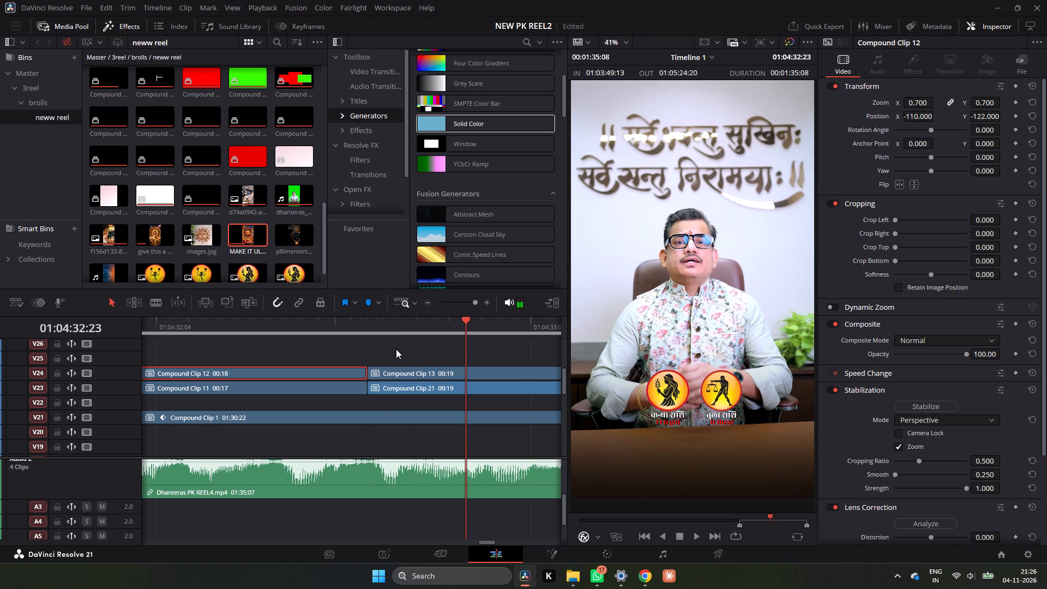
{"action": "key", "text": "space"}
{"action": "key", "text": "space"}
Delete the V23 clips running beneath the Gemini and Virgo clips after 01:04:31:23, including the short Libra piece.
{"action": "left_click", "coordinate": [410, 384]}
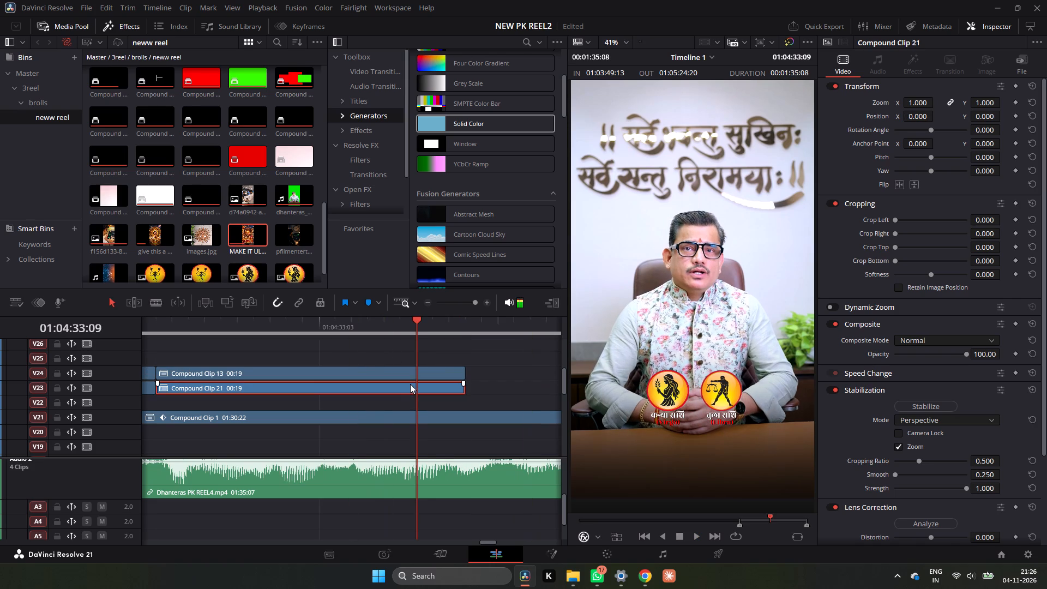
{"action": "type", "text": "ddddd"}
{"action": "key", "text": "BackSpace"}
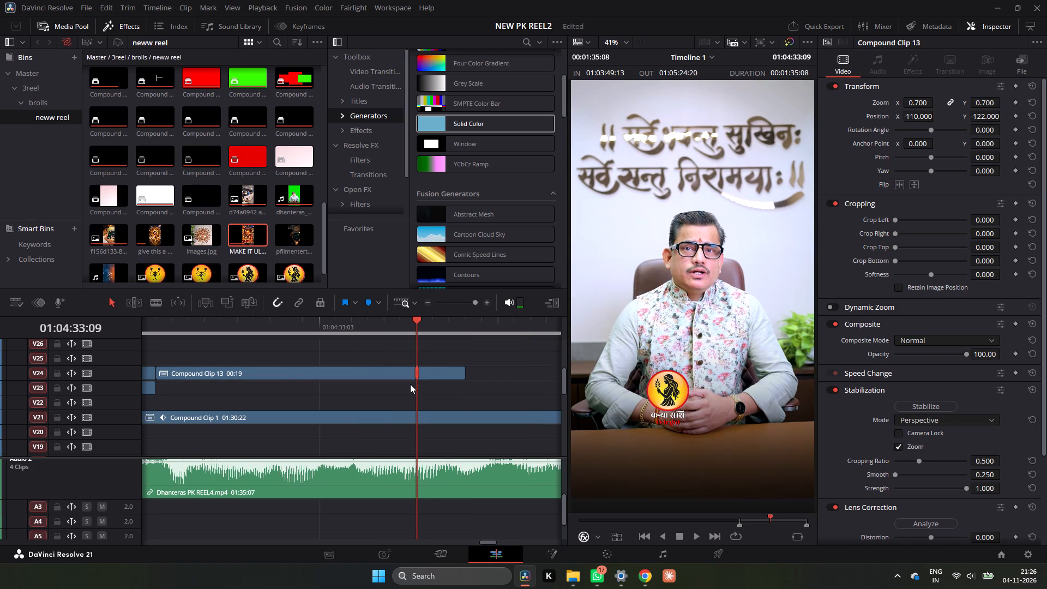
{"action": "scroll", "coordinate": [410, 384], "scroll_direction": "up", "scroll_amount": 6, "text": "ctrl"}
{"action": "left_click", "coordinate": [398, 384], "text": "ctrl"}
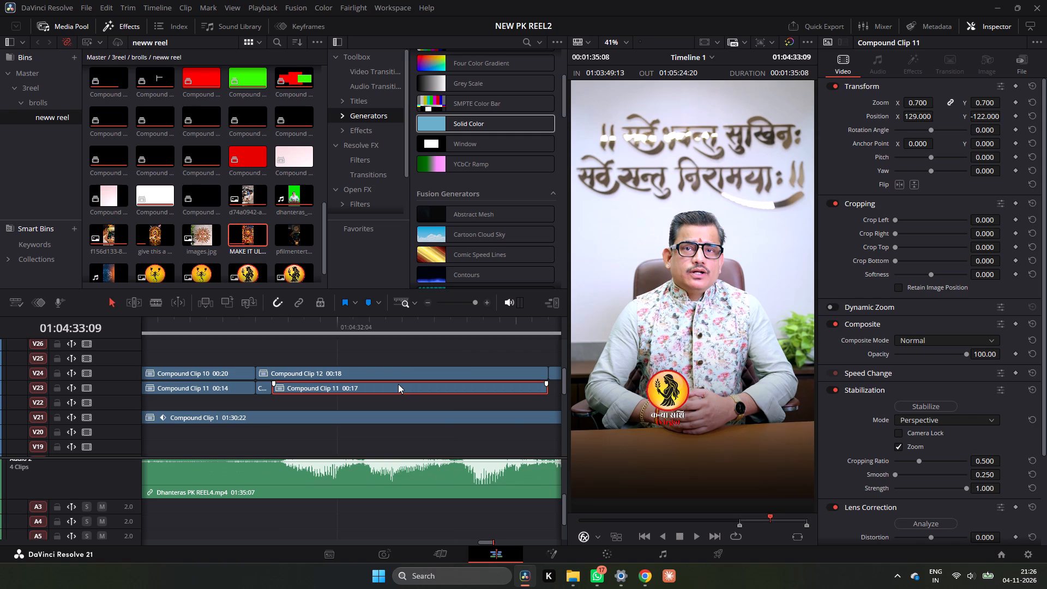
{"action": "type", "text": "dd"}
{"action": "key", "text": "BackSpace"}
{"action": "left_click", "coordinate": [264, 389]}
{"action": "key", "text": "BackSpace"}
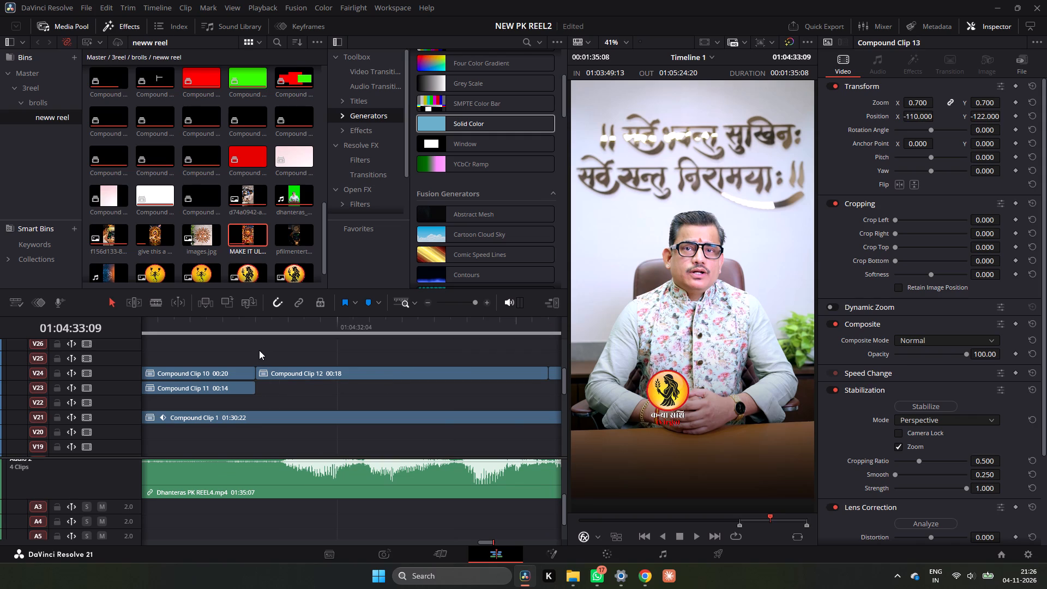
Play from the Gemini clip's start to check the Gemini and Virgo graphics without Libra beside them.
{"action": "left_click", "coordinate": [256, 327]}
{"action": "key", "text": "space"}
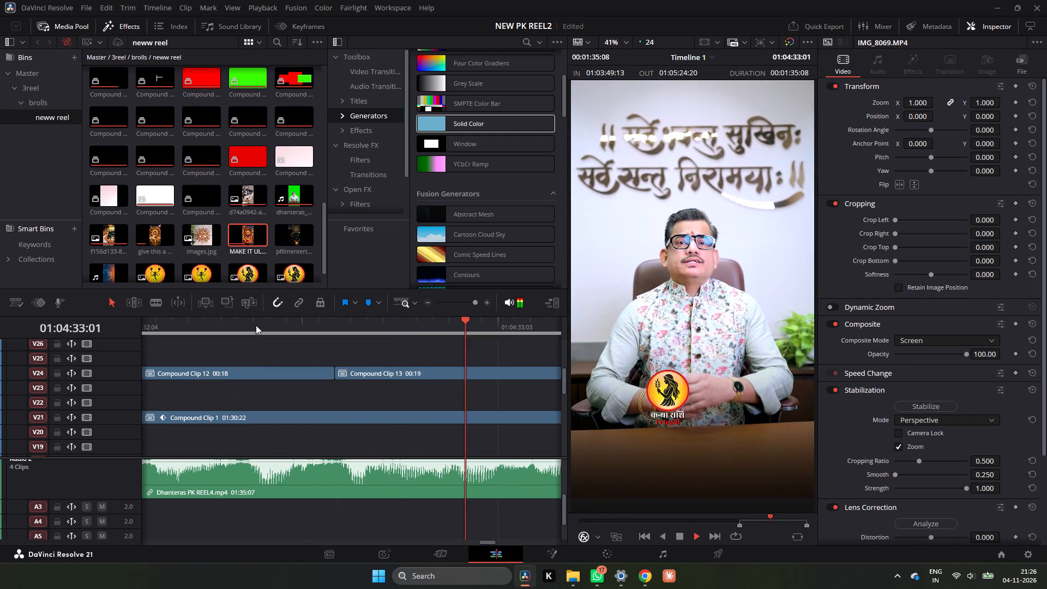
{"action": "key", "text": "space"}
Set the zoom of both the Gemini and Virgo clips on V24 to 0.860.
{"action": "triple_click", "coordinate": [427, 306]}
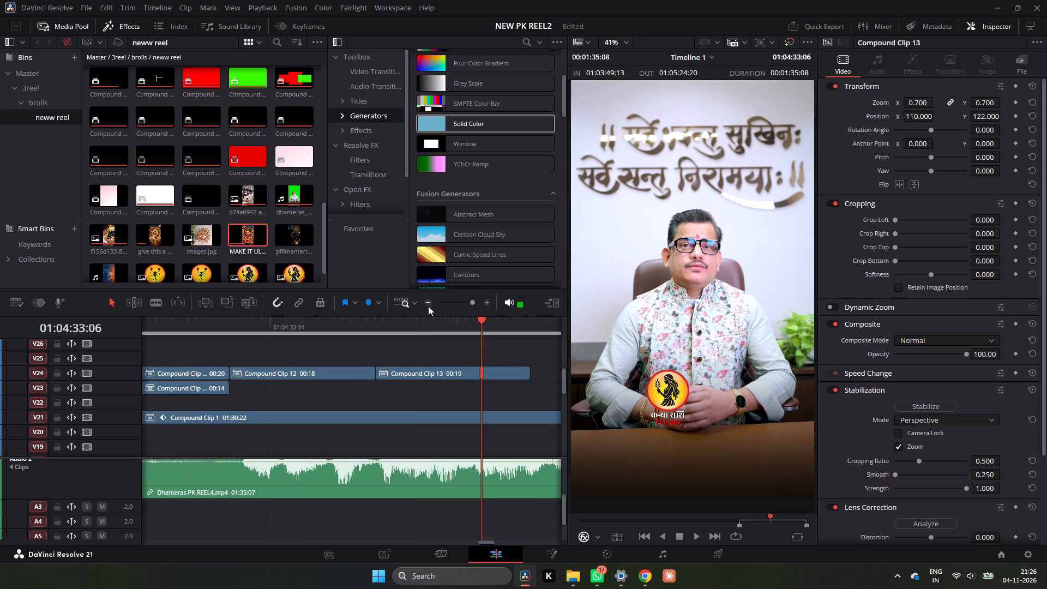
{"action": "left_click_drag", "start_coordinate": [400, 355], "coordinate": [308, 391]}
{"action": "left_click", "coordinate": [308, 389]}
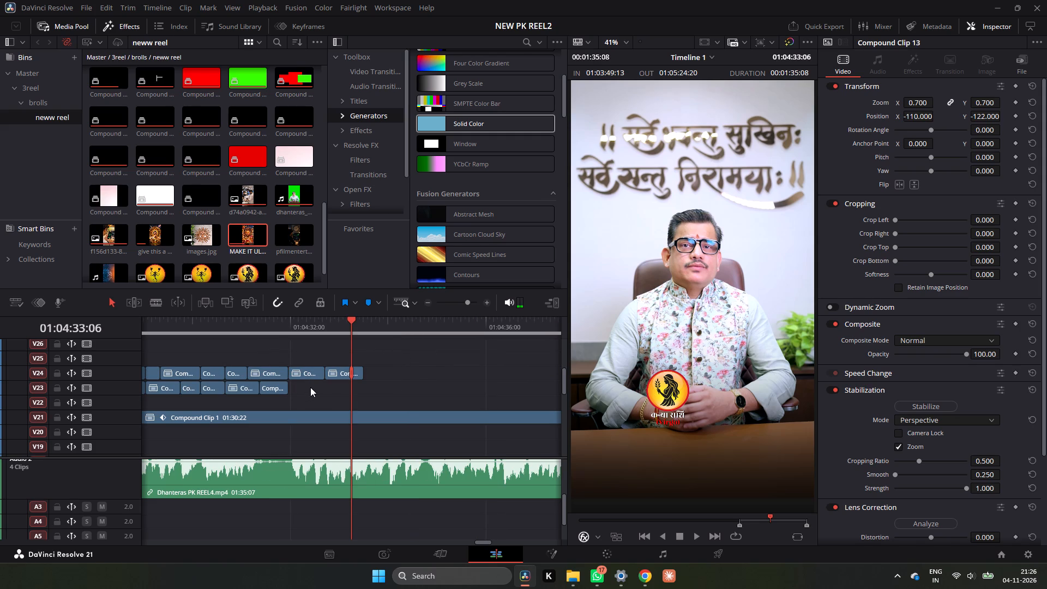
{"action": "left_click_drag", "start_coordinate": [384, 362], "coordinate": [302, 381]}
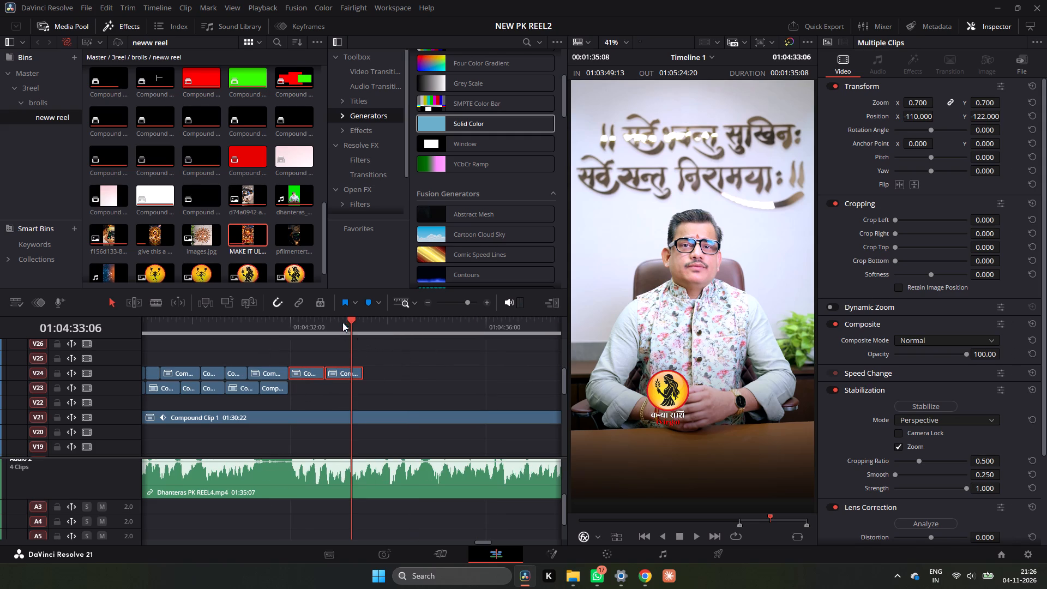
{"action": "left_click_drag", "start_coordinate": [348, 318], "coordinate": [287, 334]}
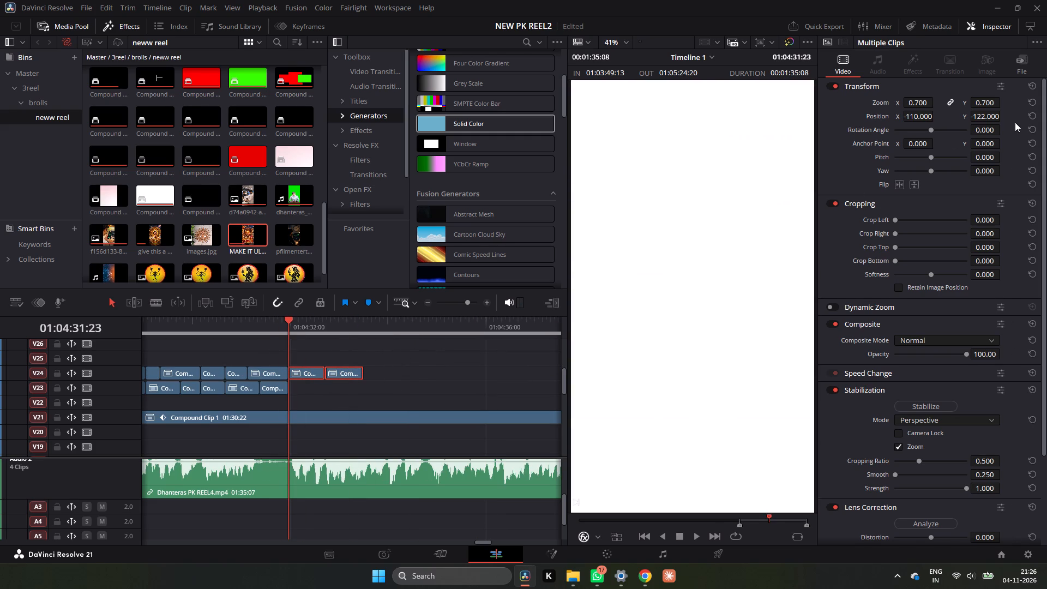
{"action": "double_click", "coordinate": [986, 102]}
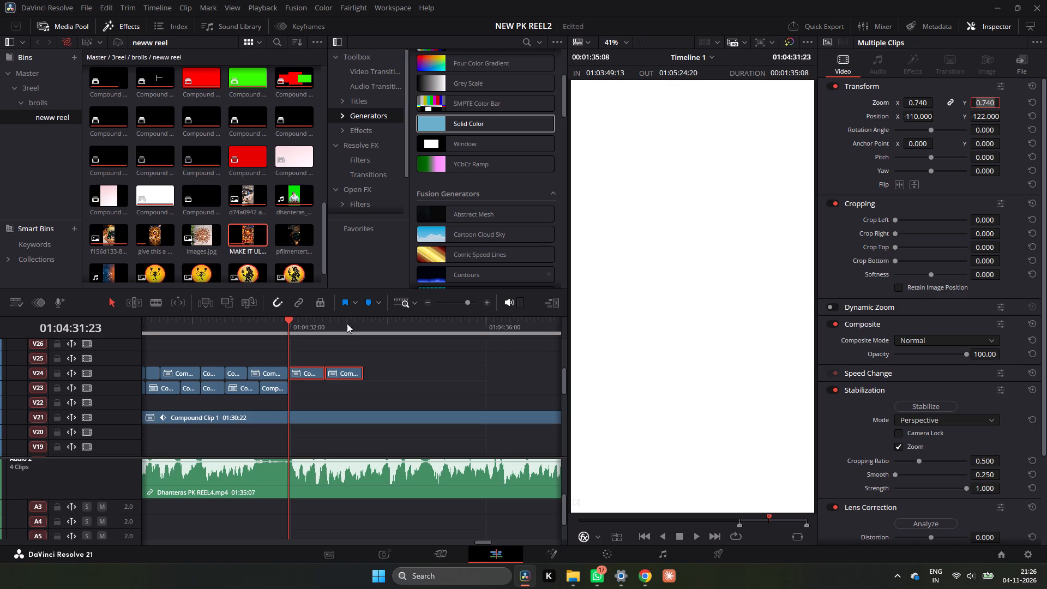
{"action": "left_click_drag", "start_coordinate": [322, 328], "coordinate": [323, 333]}
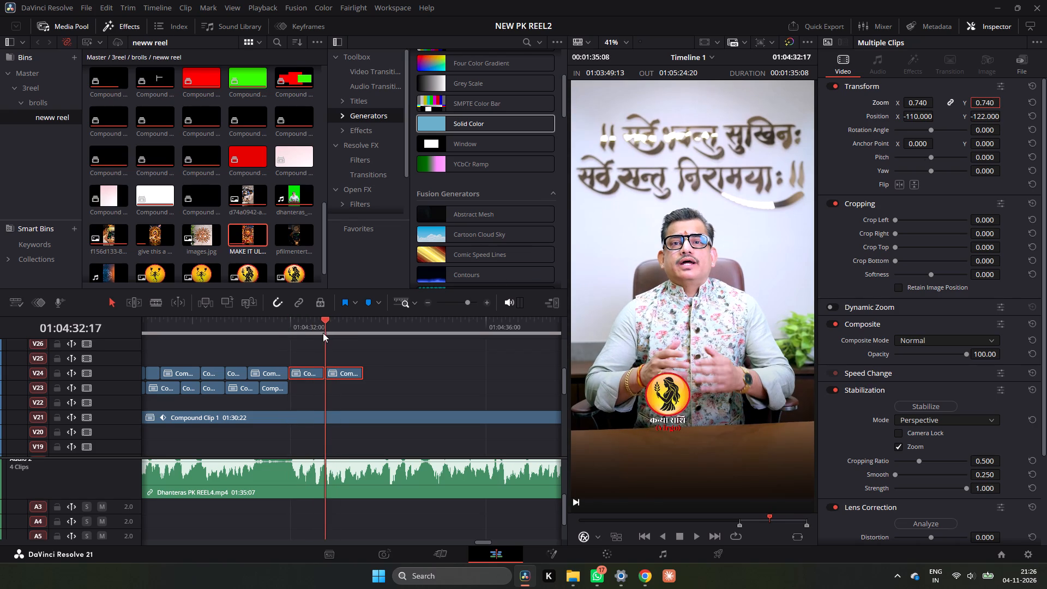
{"action": "left_click_drag", "start_coordinate": [323, 333], "coordinate": [322, 335]}
{"action": "left_click_drag", "start_coordinate": [986, 104], "coordinate": [992, 115]}
{"action": "left_click", "coordinate": [372, 372]}
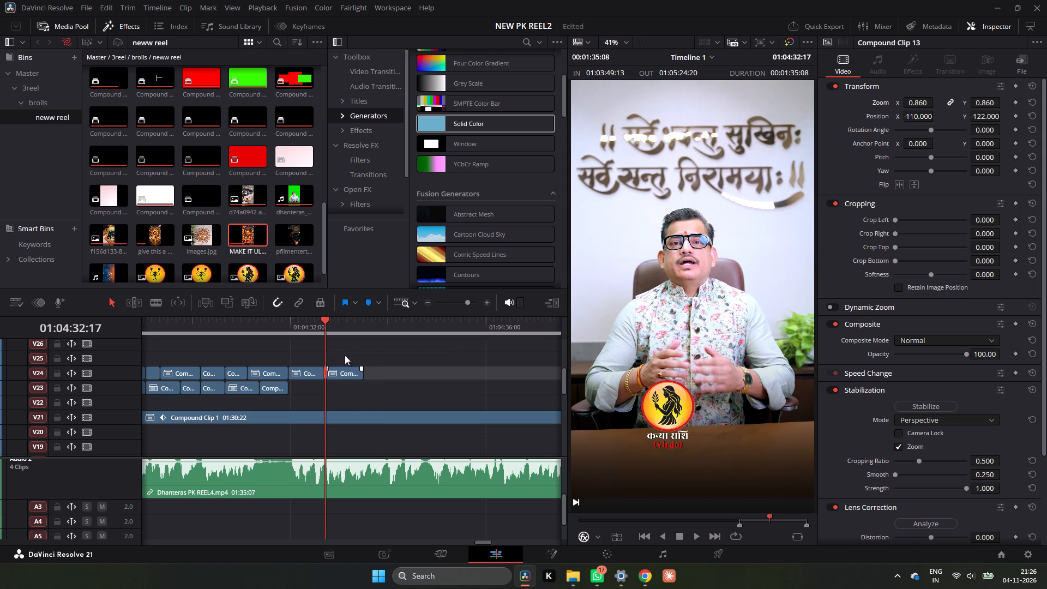
Duplicate the Virgo clip from V24 onto V23 directly beneath the Gemini clip, starting at the Gemini clip's start.
{"action": "left_click_drag", "start_coordinate": [322, 325], "coordinate": [305, 327]}
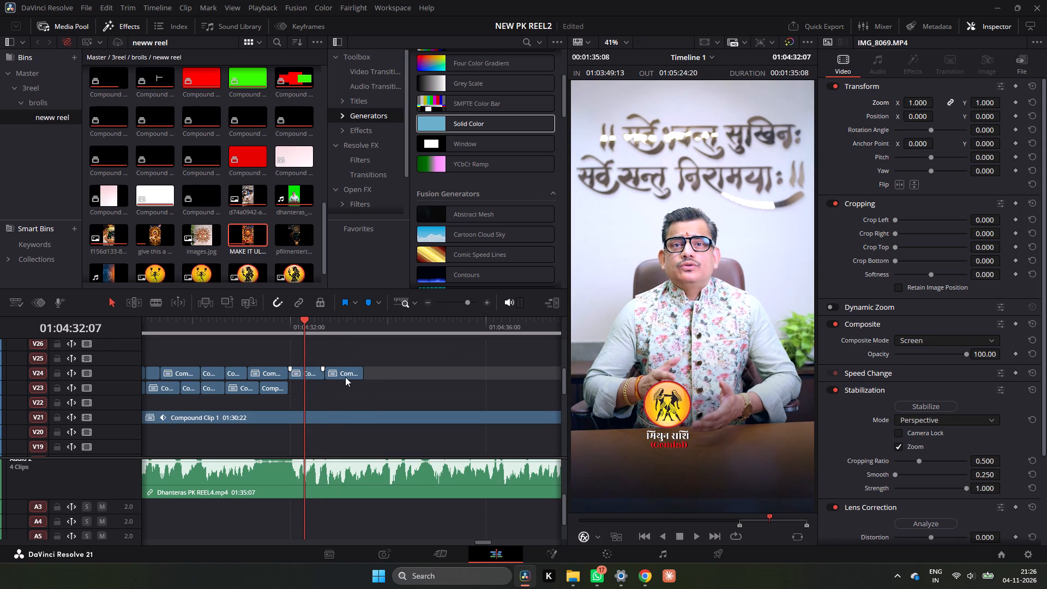
{"action": "left_click_drag", "start_coordinate": [345, 377], "coordinate": [309, 392]}
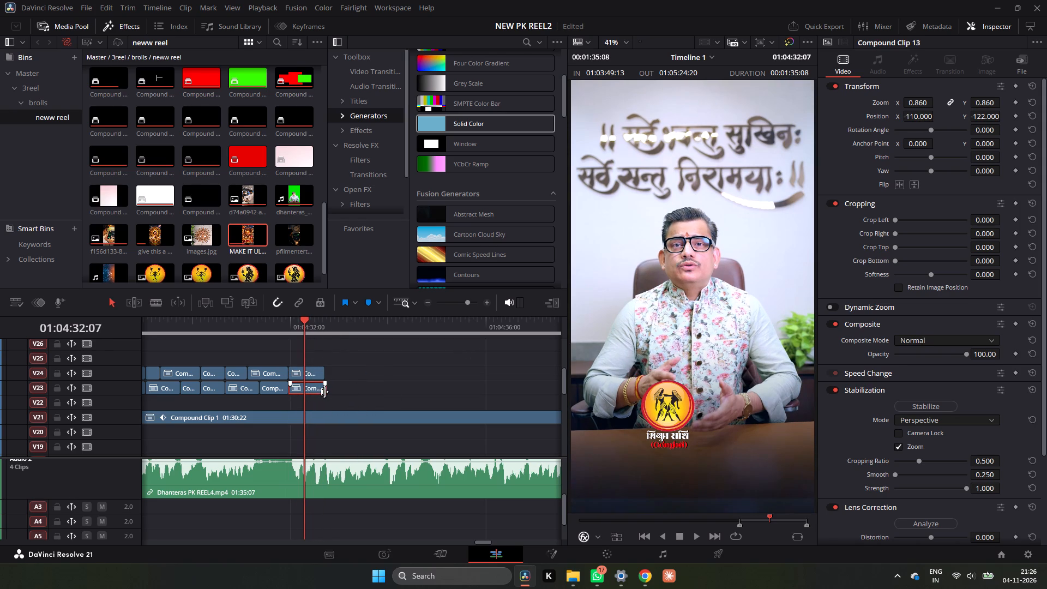
{"action": "key", "text": "ctrl+z"}
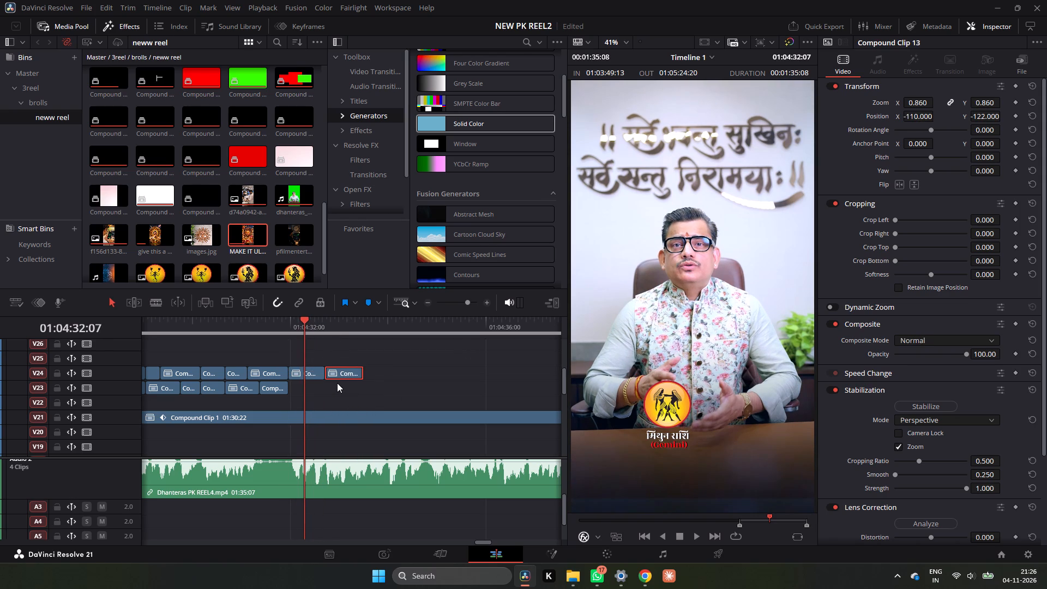
{"action": "left_click_drag", "start_coordinate": [342, 375], "coordinate": [308, 389], "text": "alt"}
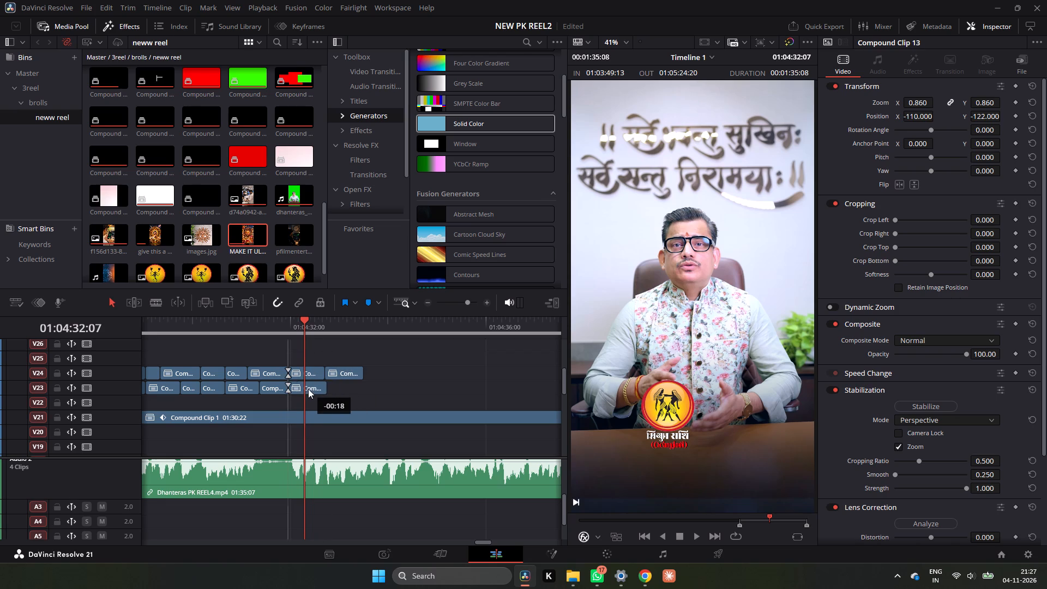
{"action": "left_click_drag", "start_coordinate": [308, 389], "coordinate": [306, 389], "text": "alt"}
{"action": "left_click", "coordinate": [306, 389], "text": "alt"}
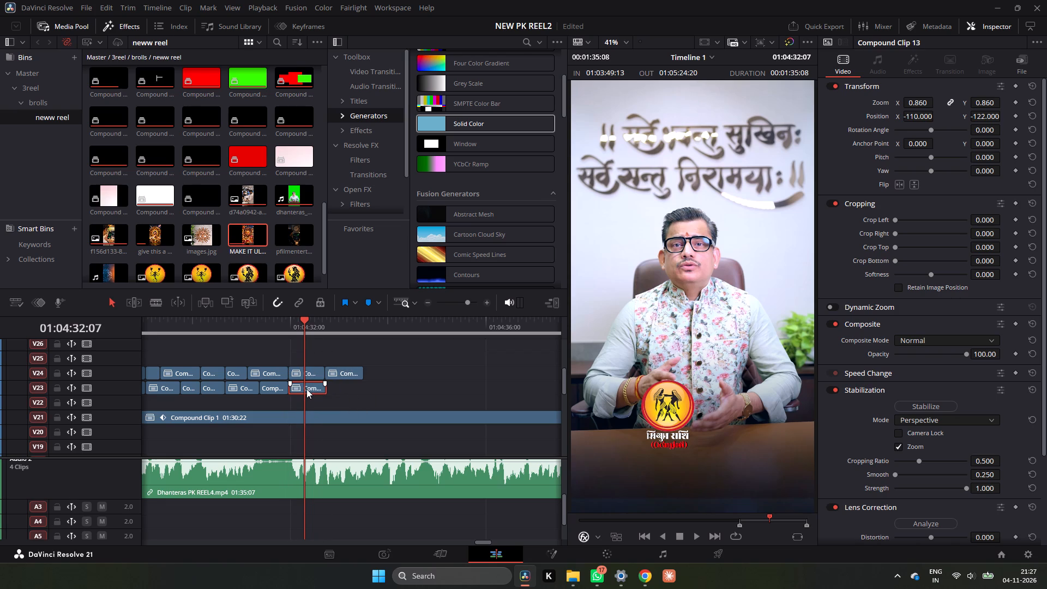
Move the original Virgo clip from V24 straight down to V23 without changing its timing.
{"action": "left_click_drag", "start_coordinate": [345, 372], "coordinate": [345, 383]}
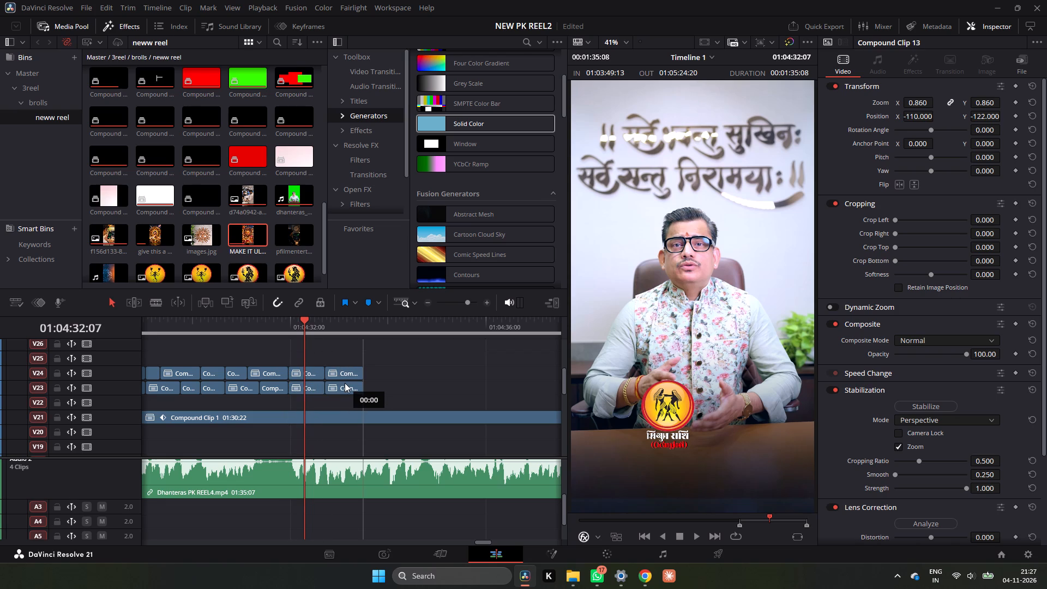
{"action": "left_click_drag", "start_coordinate": [345, 383], "coordinate": [344, 383]}
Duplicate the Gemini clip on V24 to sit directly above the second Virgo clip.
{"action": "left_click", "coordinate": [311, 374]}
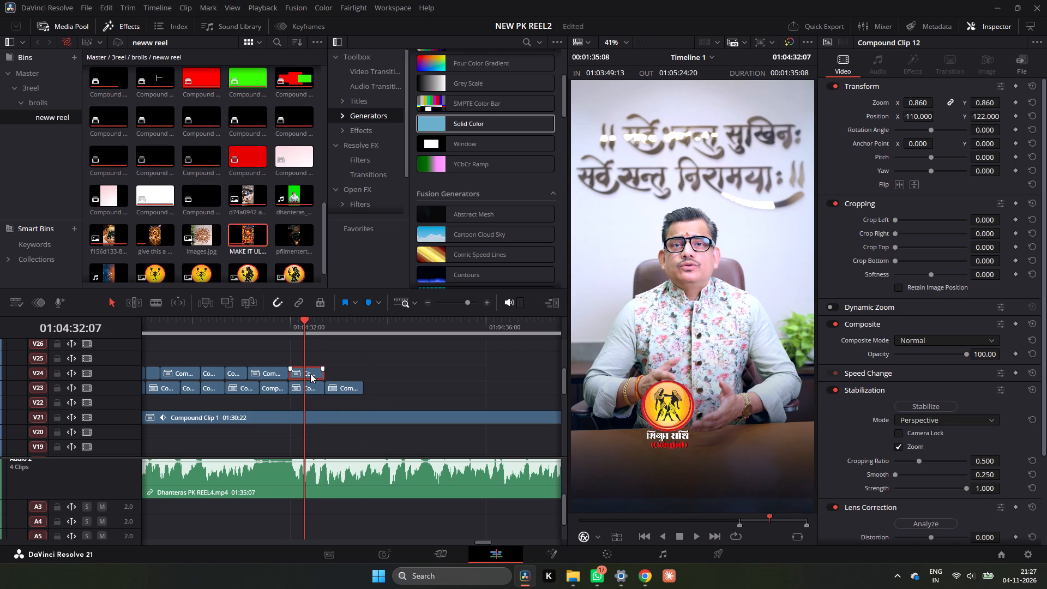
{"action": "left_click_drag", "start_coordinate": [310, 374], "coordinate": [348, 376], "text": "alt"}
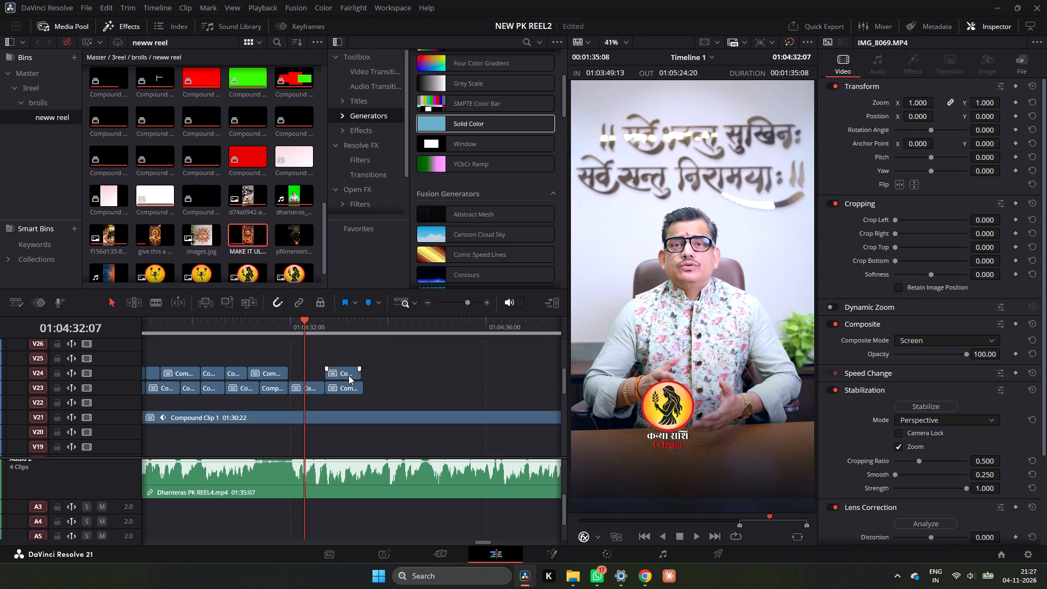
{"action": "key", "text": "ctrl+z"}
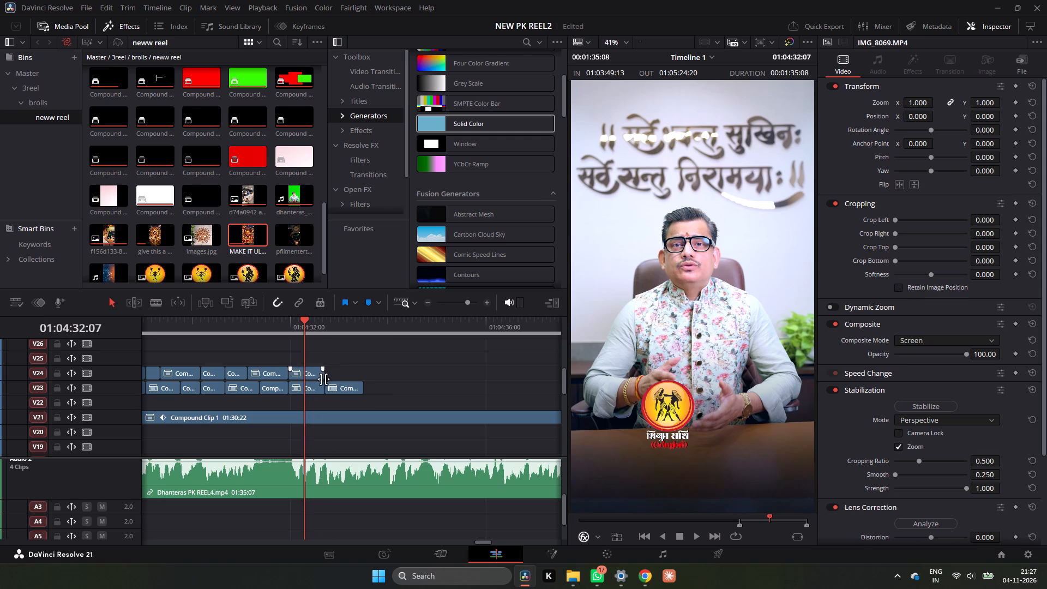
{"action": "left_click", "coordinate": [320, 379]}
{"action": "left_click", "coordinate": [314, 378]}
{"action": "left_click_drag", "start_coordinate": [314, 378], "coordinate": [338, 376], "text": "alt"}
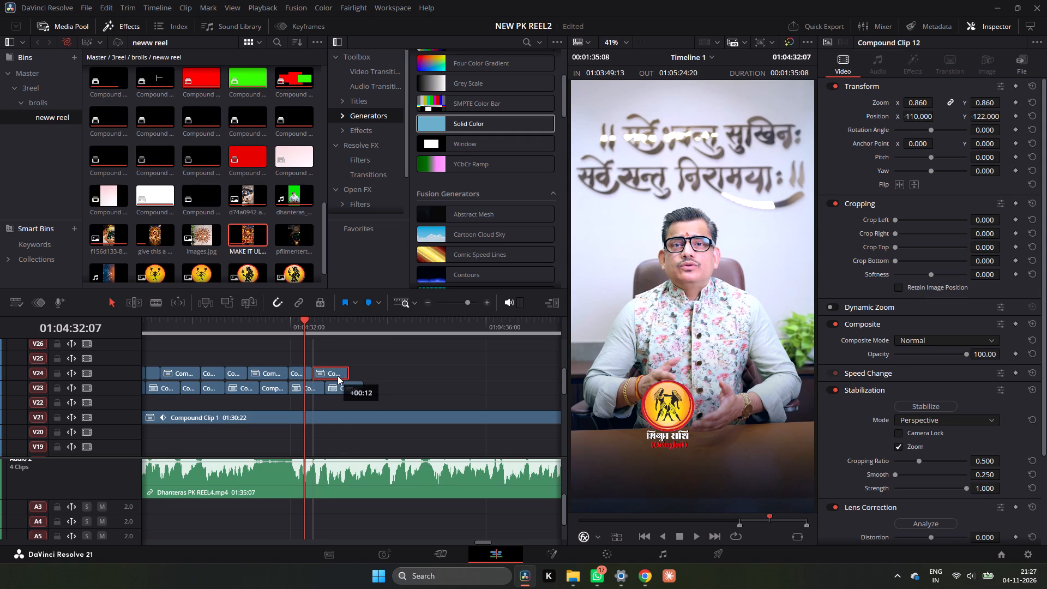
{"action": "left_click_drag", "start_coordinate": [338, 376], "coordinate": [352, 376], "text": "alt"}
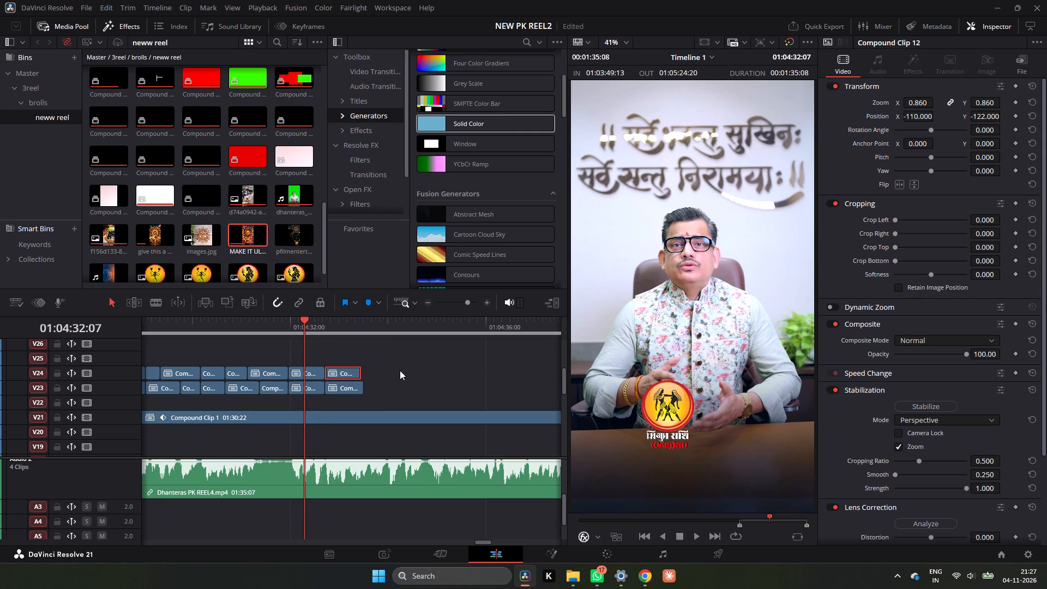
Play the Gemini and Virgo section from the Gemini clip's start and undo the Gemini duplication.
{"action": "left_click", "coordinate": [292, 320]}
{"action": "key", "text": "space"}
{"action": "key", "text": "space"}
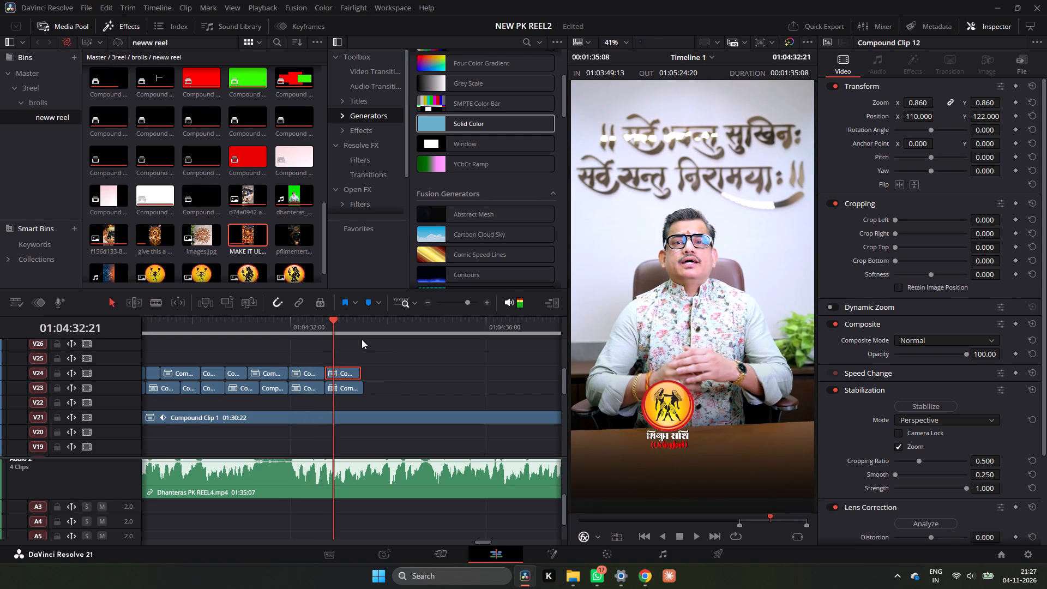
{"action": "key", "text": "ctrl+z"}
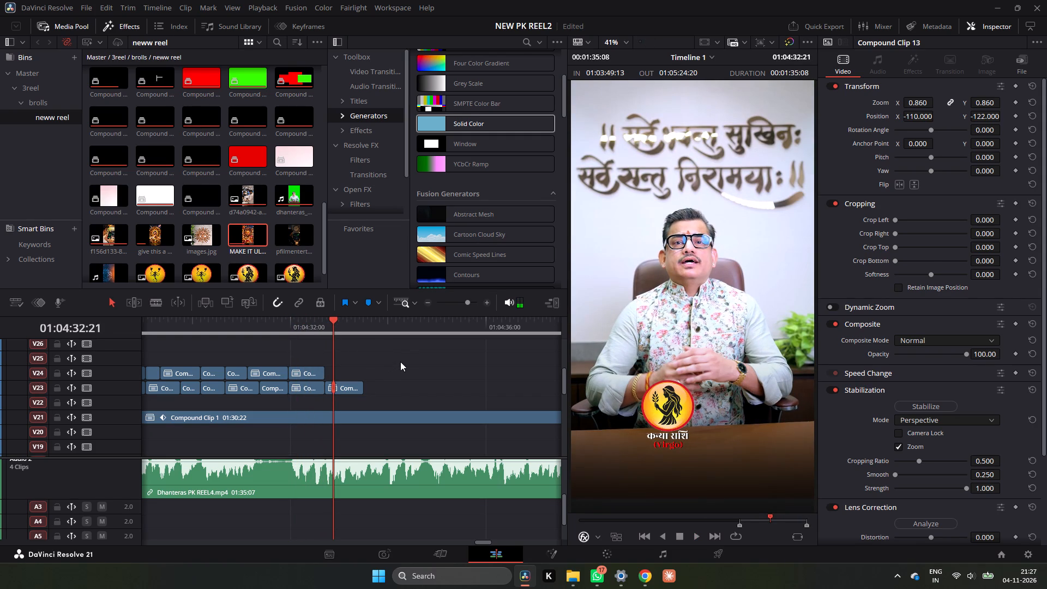
Scale the V24 Gemini clip to 0.930 and set its position to X -109, Y -102.
{"action": "left_click_drag", "start_coordinate": [328, 329], "coordinate": [308, 333]}
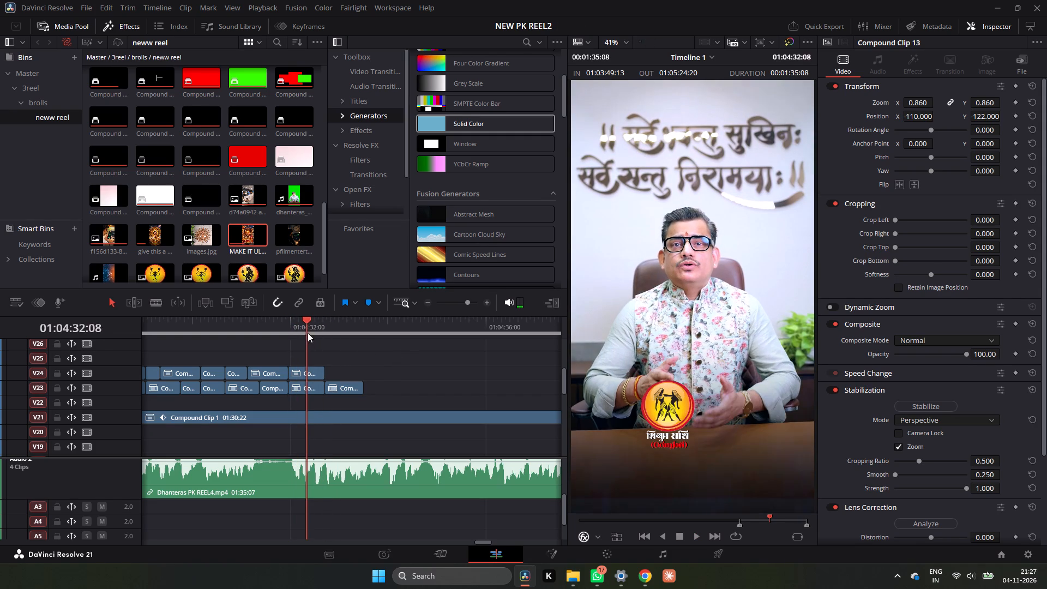
{"action": "left_click_drag", "start_coordinate": [308, 333], "coordinate": [308, 335]}
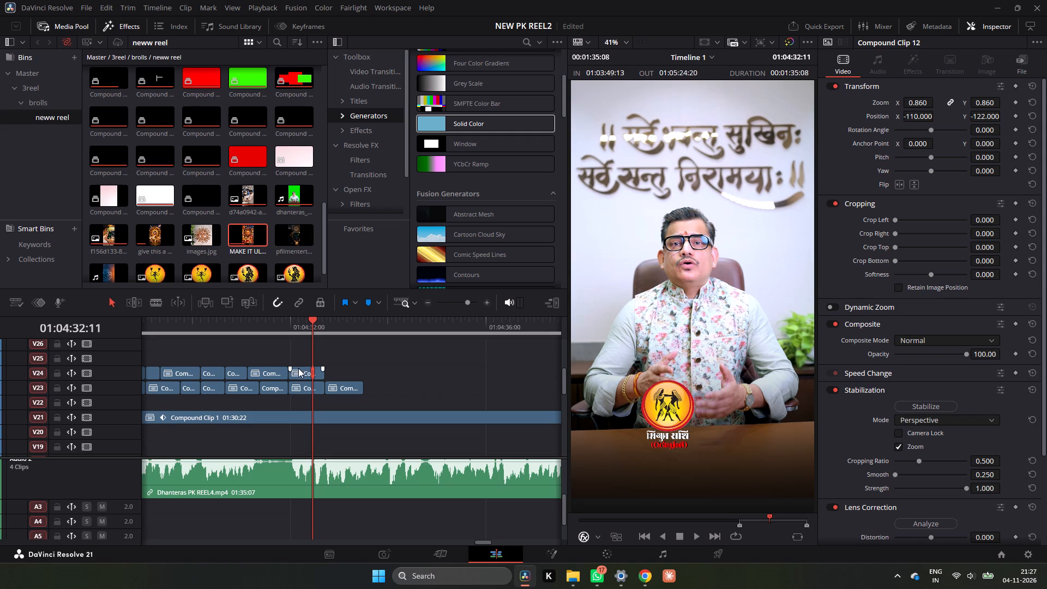
{"action": "left_click", "coordinate": [298, 368]}
{"action": "left_click_drag", "start_coordinate": [996, 103], "coordinate": [1000, 107]}
{"action": "left_click_drag", "start_coordinate": [1000, 107], "coordinate": [997, 112]}
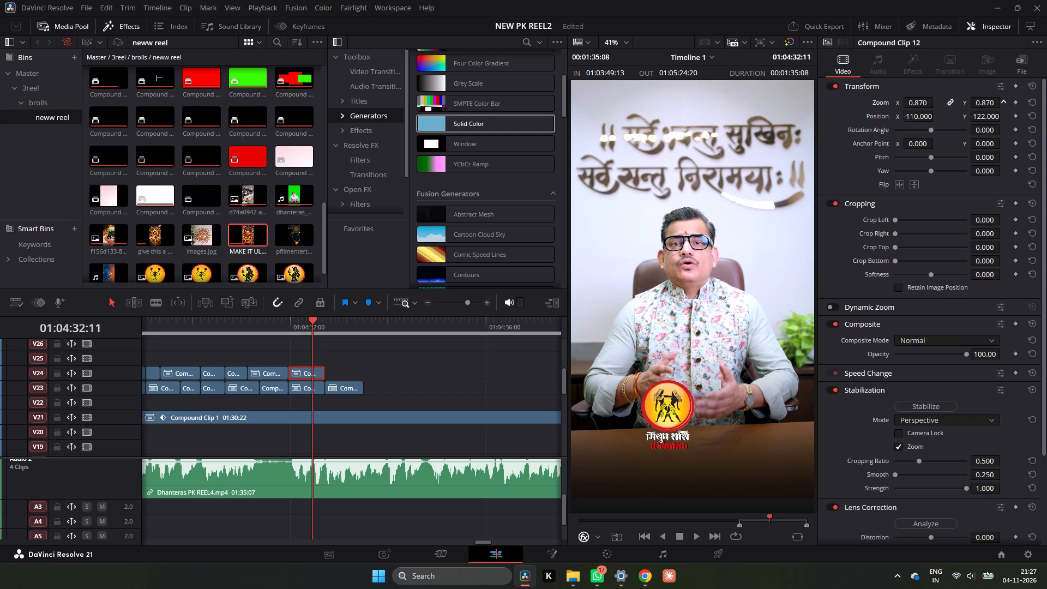
{"action": "left_click_drag", "start_coordinate": [997, 112], "coordinate": [998, 114]}
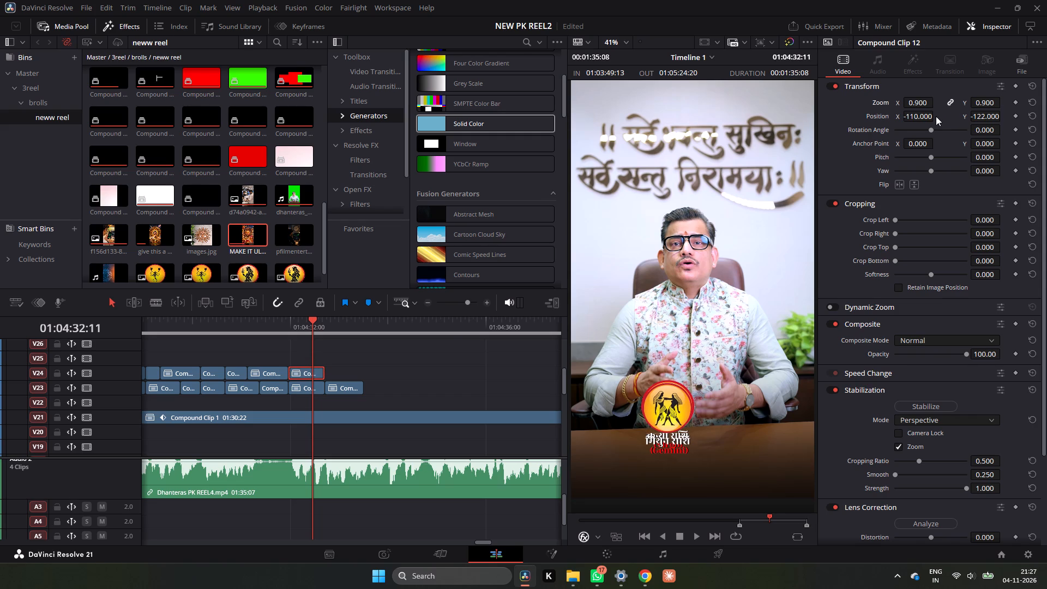
{"action": "left_click", "coordinate": [931, 116]}
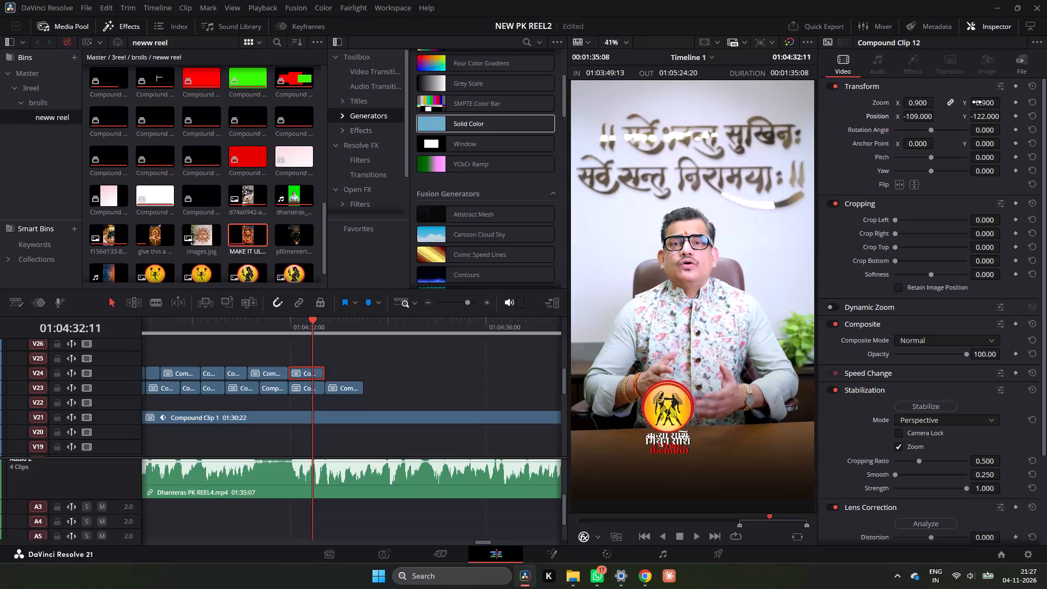
{"action": "left_click", "coordinate": [977, 102]}
{"action": "left_click_drag", "start_coordinate": [983, 116], "coordinate": [991, 116]}
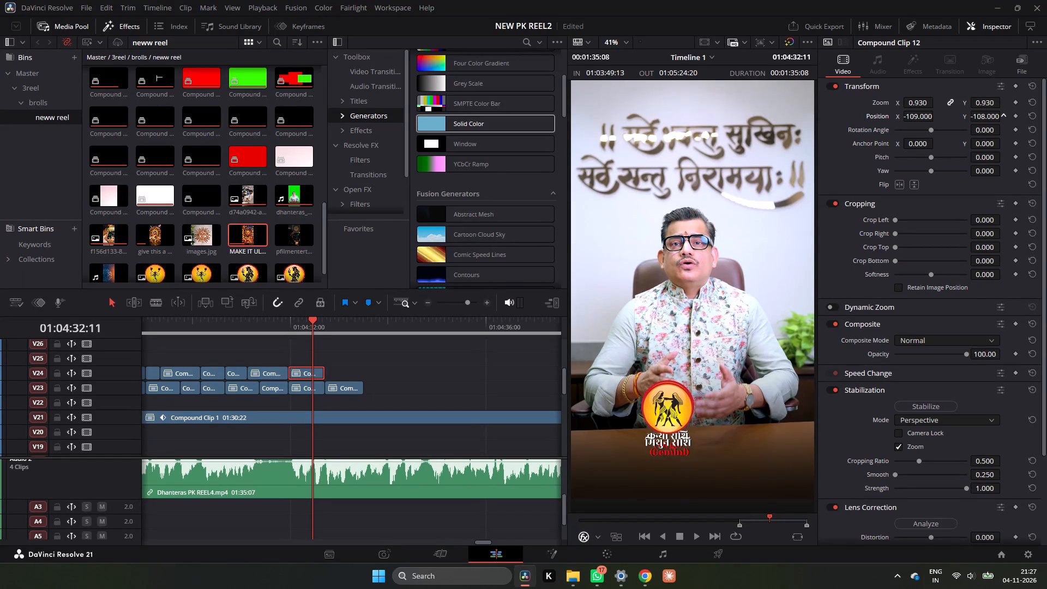
{"action": "left_click_drag", "start_coordinate": [991, 116], "coordinate": [994, 122]}
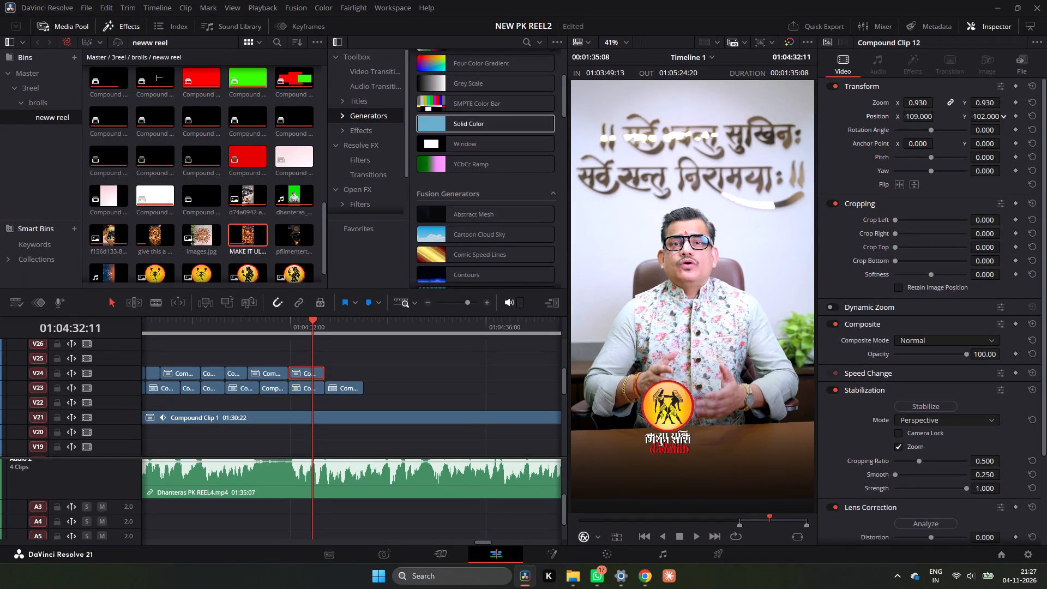
Set the V24 Gemini clip's position to X -105, Y -104.
{"action": "left_click_drag", "start_coordinate": [994, 122], "coordinate": [993, 122]}
{"action": "left_click", "coordinate": [924, 116]}
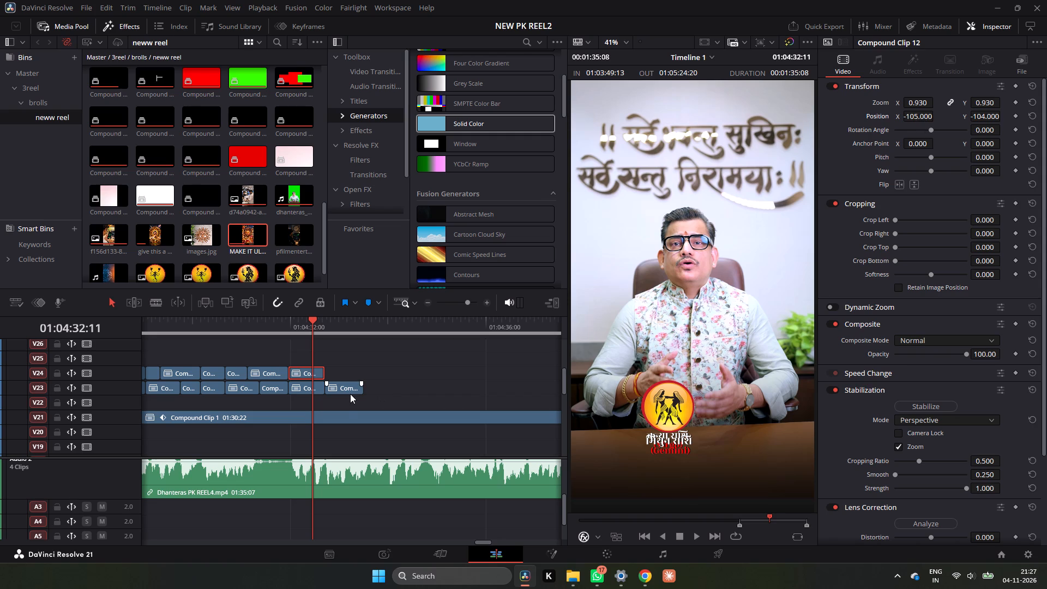
Toggle the V24 Gemini clip on and off to compare it with the Virgo graphic beneath, leaving Gemini disabled.
{"action": "key", "text": "d"}
{"action": "type", "text": "ddd"}
{"action": "key", "text": "d"}
{"action": "key", "text": "d"}
{"action": "key", "text": "d"}
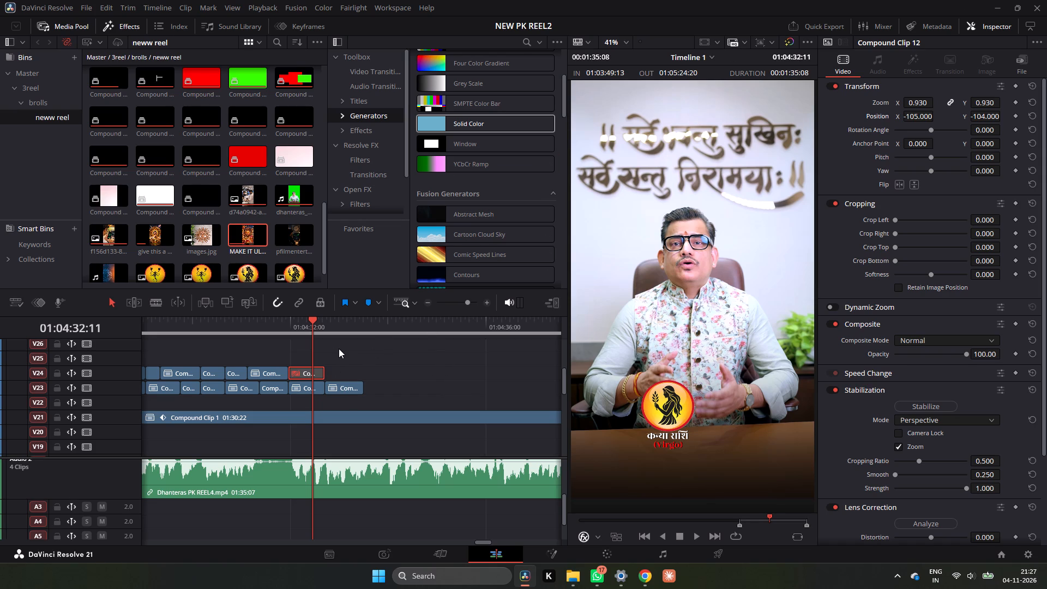
Play on from the Gemini and Virgo section and review the reel through the Leo graphic to the Silver Items section.
{"action": "key", "text": "space"}
{"action": "triple_click", "coordinate": [424, 303]}
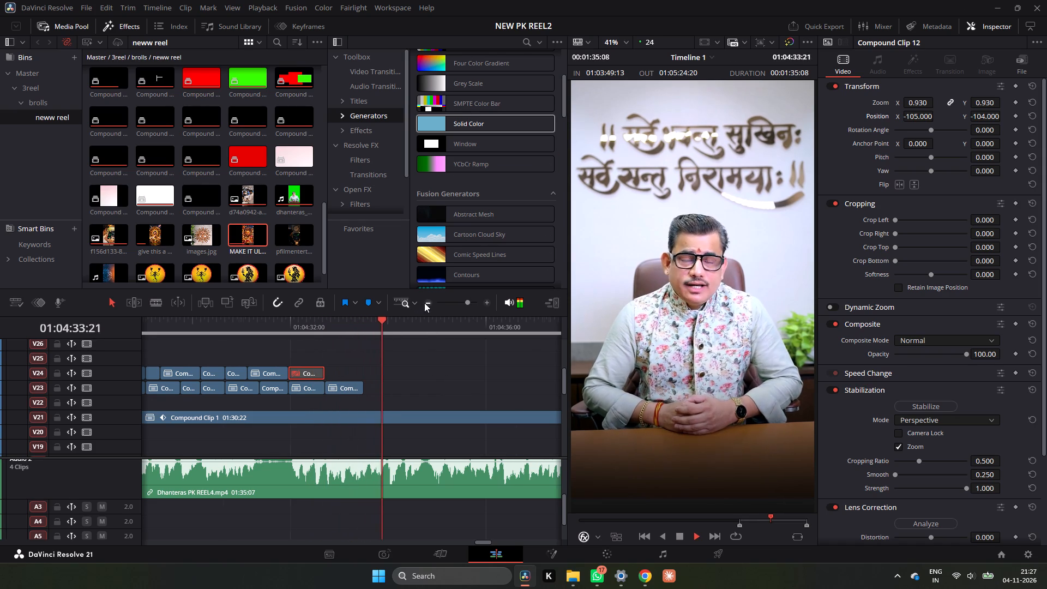
{"action": "scroll", "coordinate": [423, 388], "scroll_direction": "down", "scroll_amount": 5}
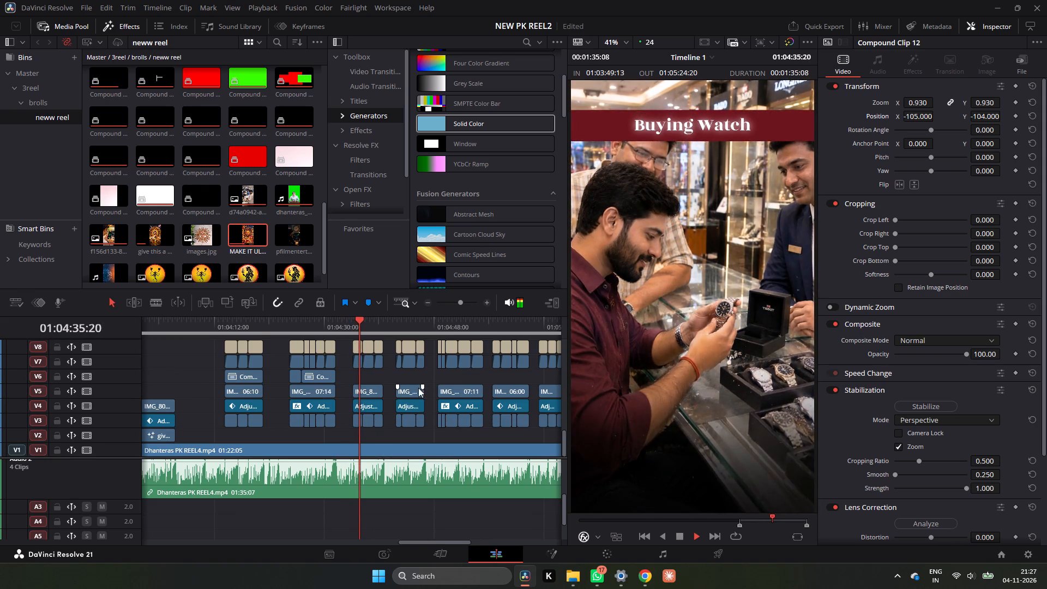
{"action": "left_click_drag", "start_coordinate": [399, 322], "coordinate": [426, 326]}
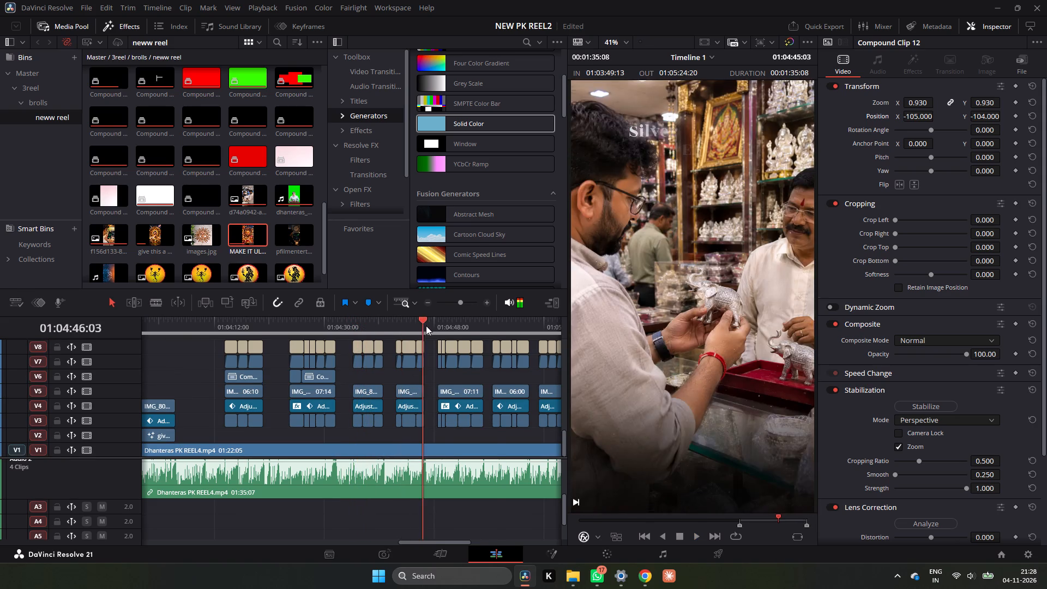
{"action": "left_click_drag", "start_coordinate": [426, 326], "coordinate": [425, 340]}
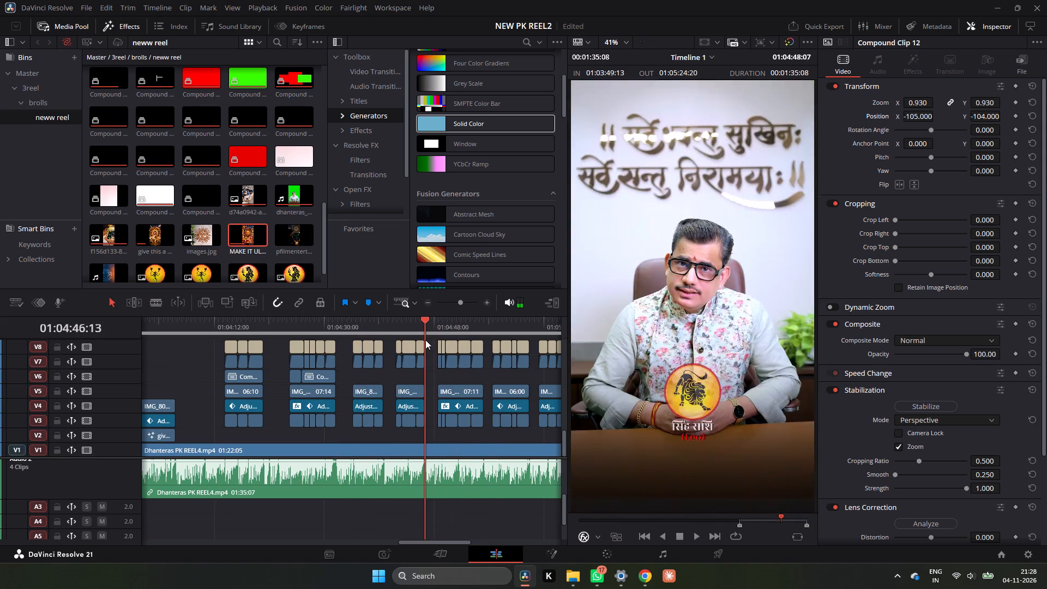
{"action": "left_click_drag", "start_coordinate": [425, 340], "coordinate": [425, 340]}
{"action": "key", "text": "space"}
{"action": "key", "text": "space"}
{"action": "key", "text": "space"}
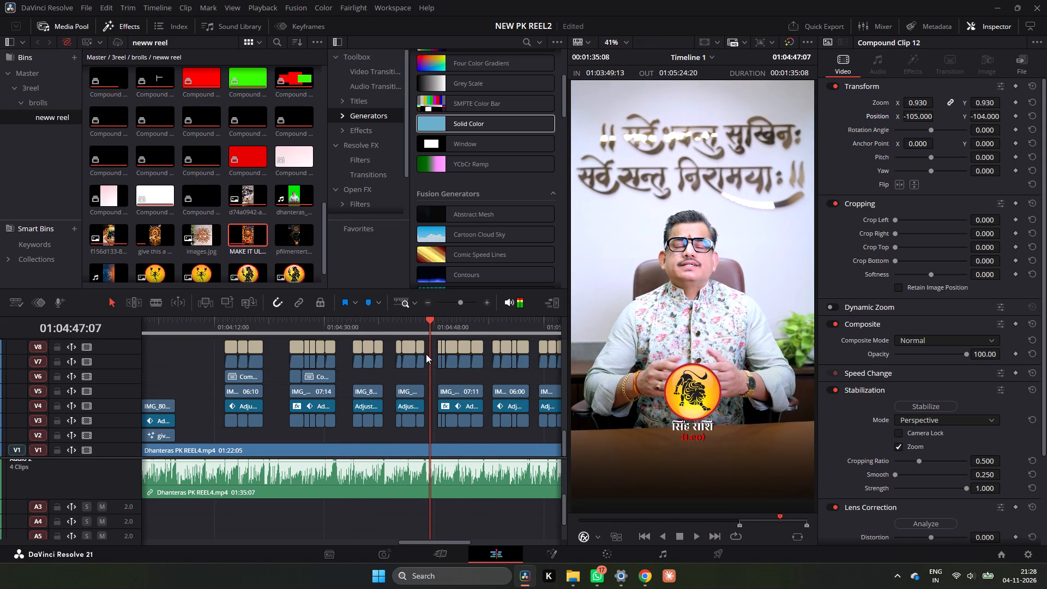
{"action": "key", "text": "space"}
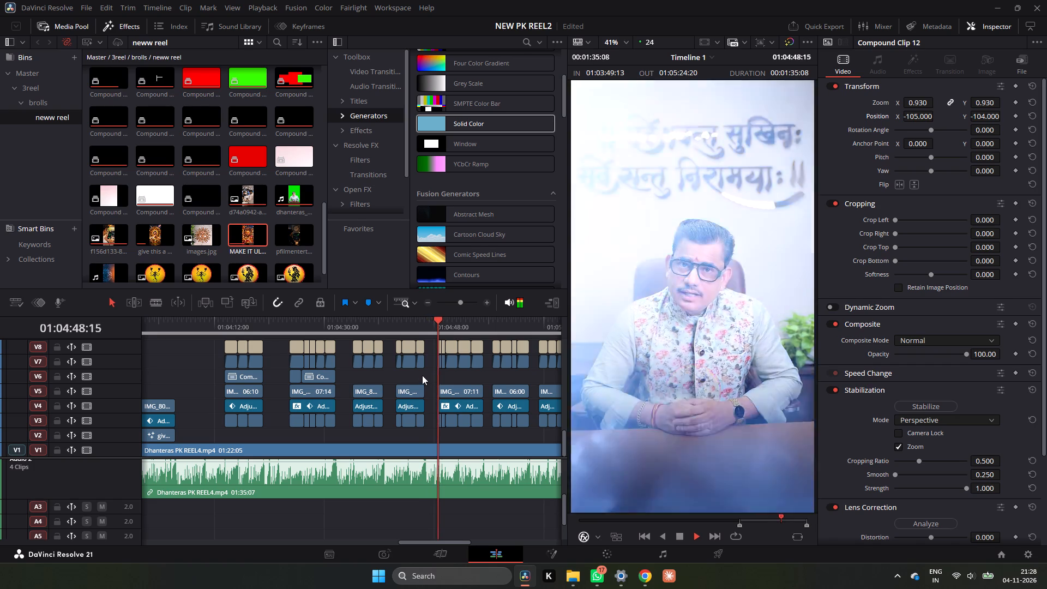
{"action": "key", "text": "space"}
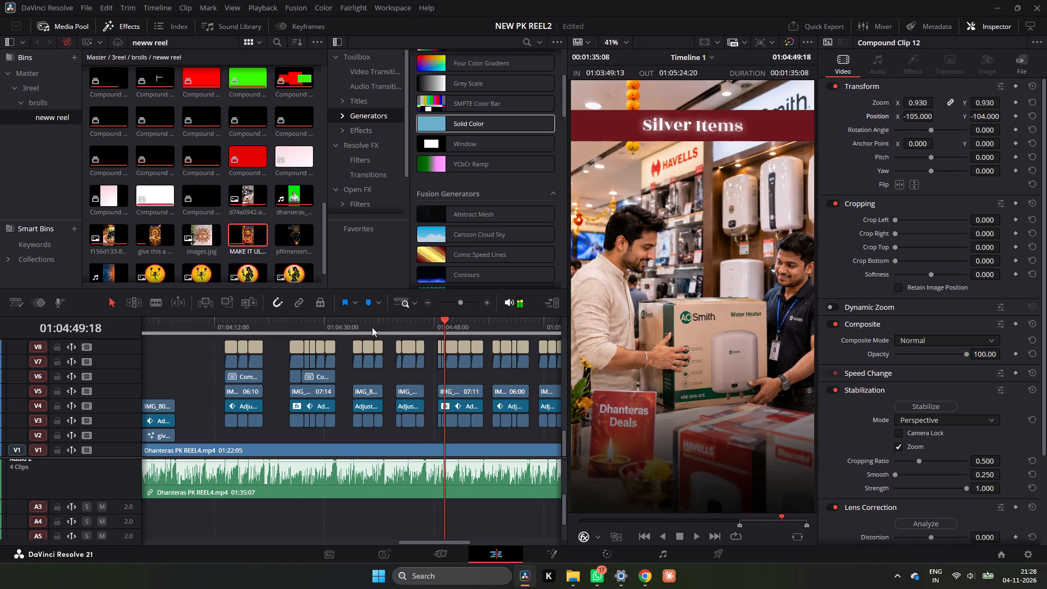
Check the Taurus and Libra graphics around 01:04:21, and the Aries and Scorpio pair around 01:04:08.
{"action": "left_click_drag", "start_coordinate": [372, 327], "coordinate": [333, 332]}
{"action": "scroll", "coordinate": [342, 345], "scroll_direction": "up", "scroll_amount": 4}
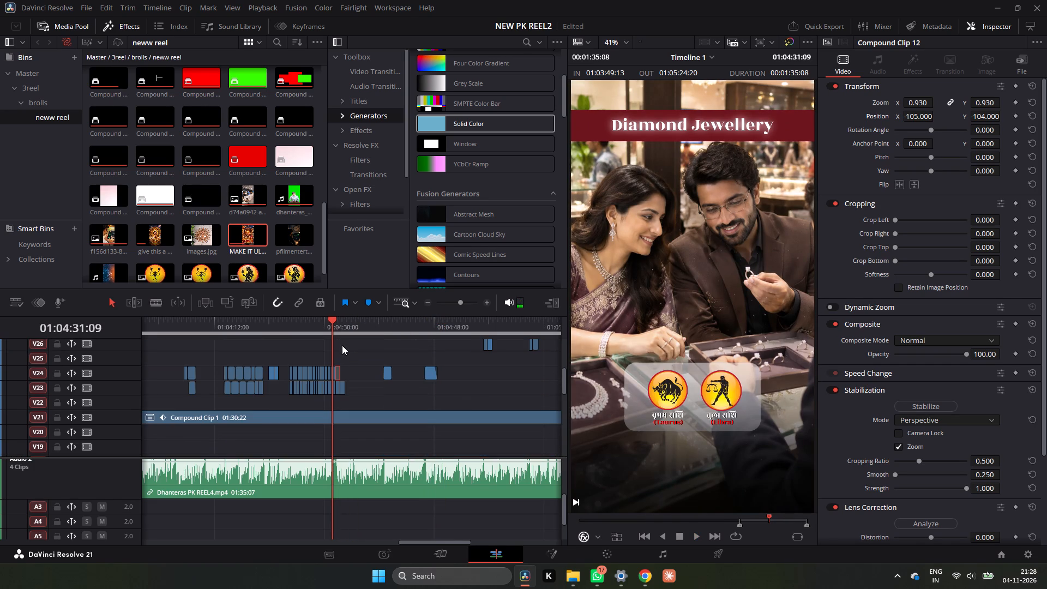
{"action": "left_click_drag", "start_coordinate": [324, 327], "coordinate": [272, 329]}
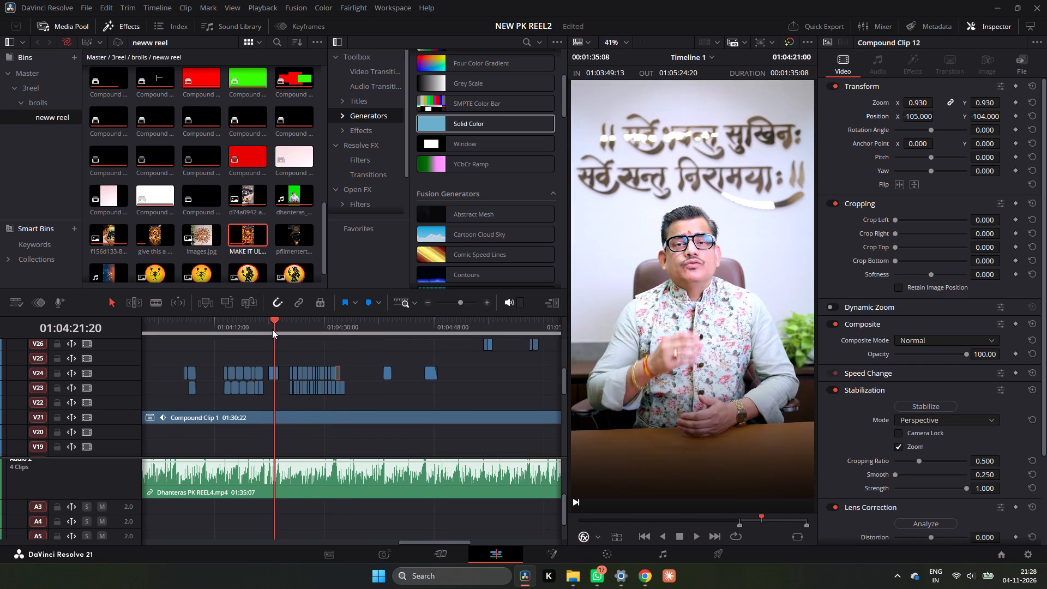
{"action": "left_click_drag", "start_coordinate": [272, 329], "coordinate": [268, 330]}
{"action": "key", "text": "space"}
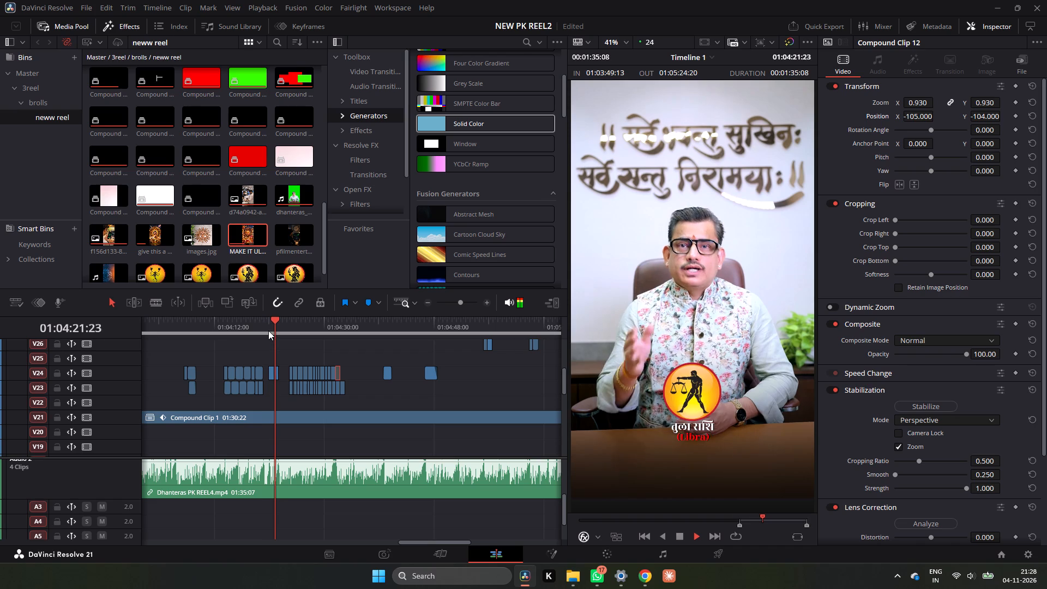
{"action": "key", "text": "space"}
{"action": "left_click", "coordinate": [272, 327]}
{"action": "left_click", "coordinate": [269, 325]}
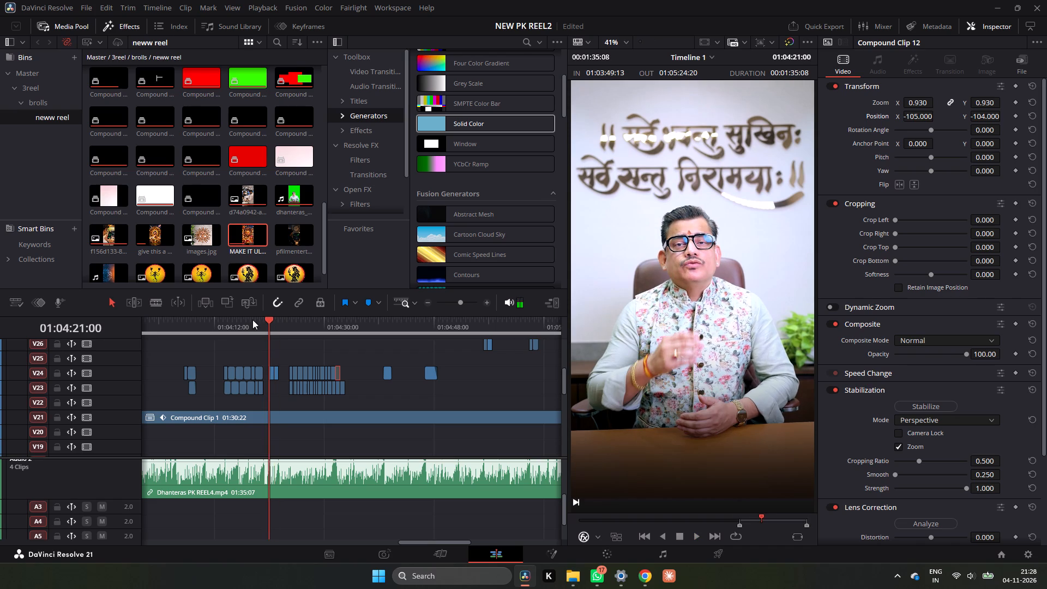
{"action": "left_click_drag", "start_coordinate": [254, 319], "coordinate": [211, 333]}
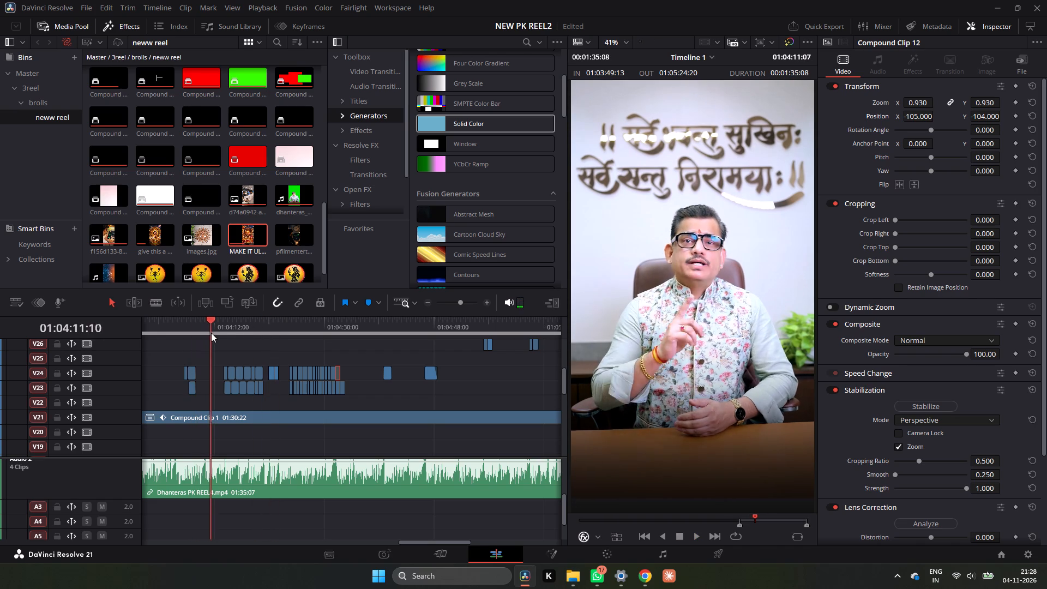
{"action": "left_click_drag", "start_coordinate": [211, 333], "coordinate": [188, 341]}
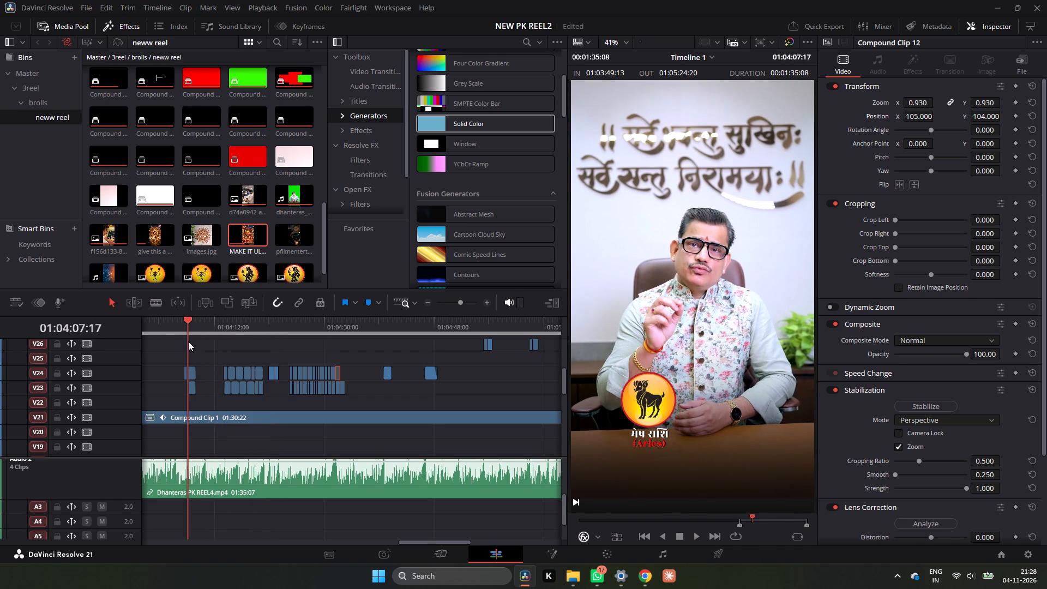
{"action": "left_click_drag", "start_coordinate": [188, 341], "coordinate": [186, 342]}
{"action": "key", "text": "space"}
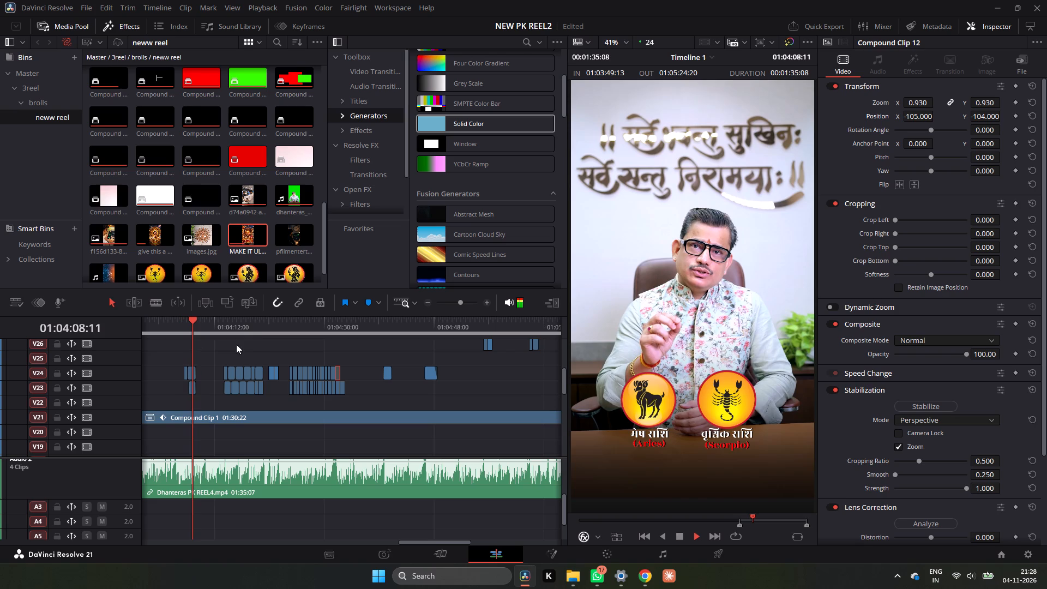
{"action": "key", "text": "space"}
Replay the introduction of the Taurus and Libra graphics from about 01:04:21 to check their timing against the speech.
{"action": "left_click", "coordinate": [274, 323]}
{"action": "left_click", "coordinate": [270, 324]}
{"action": "key", "text": "space"}
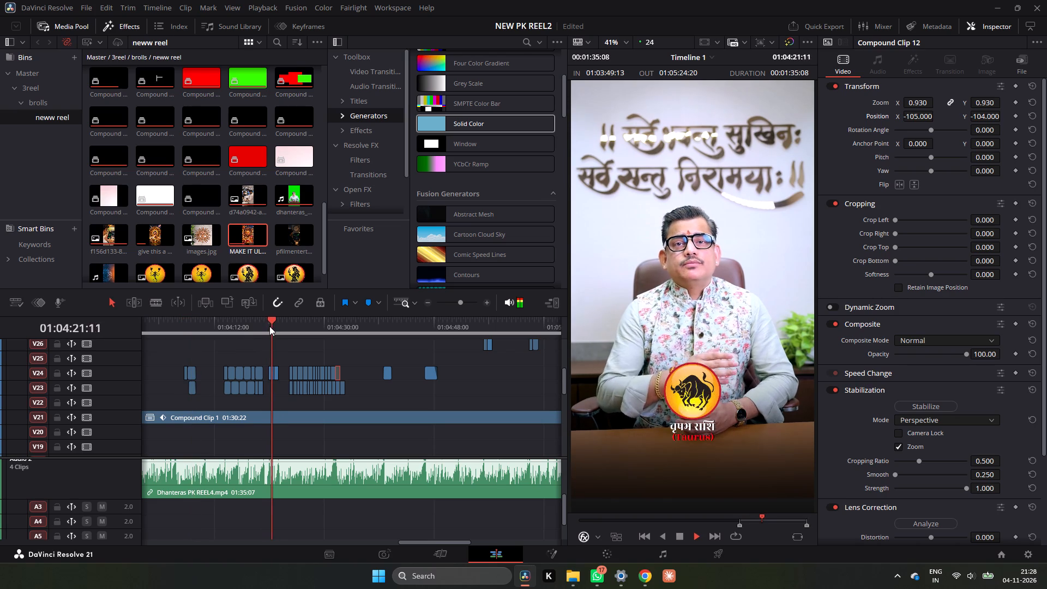
{"action": "key", "text": "space"}
{"action": "left_click", "coordinate": [269, 326]}
{"action": "key", "text": "space"}
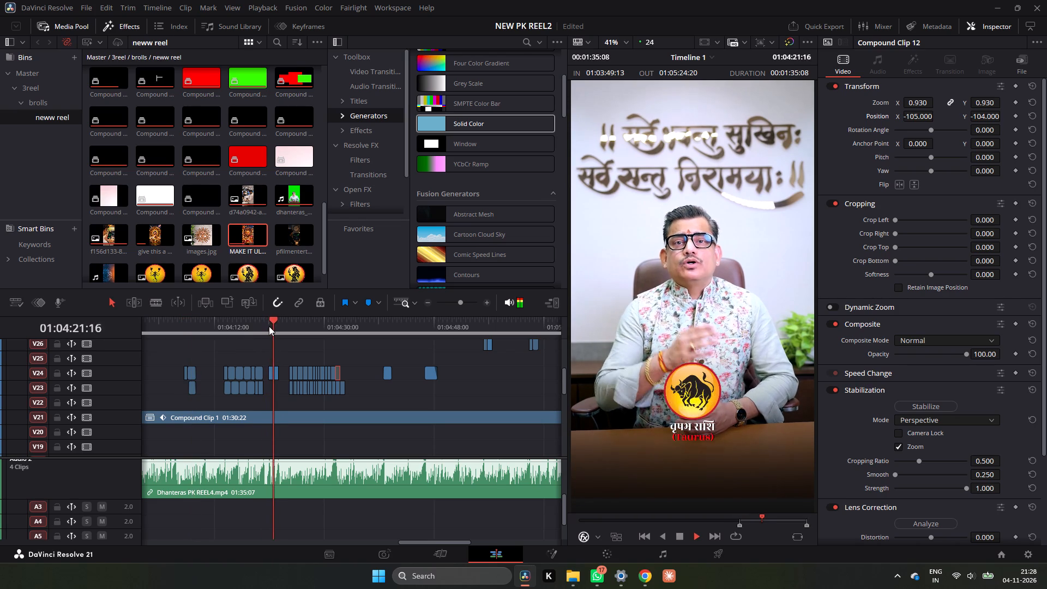
{"action": "left_click", "coordinate": [269, 326]}
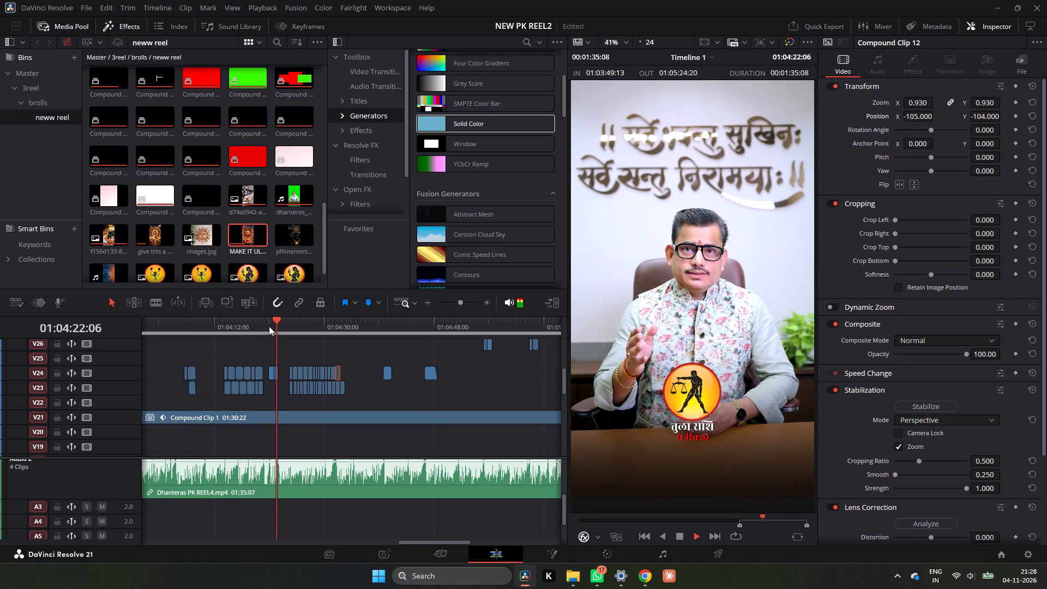
{"action": "key", "text": "space"}
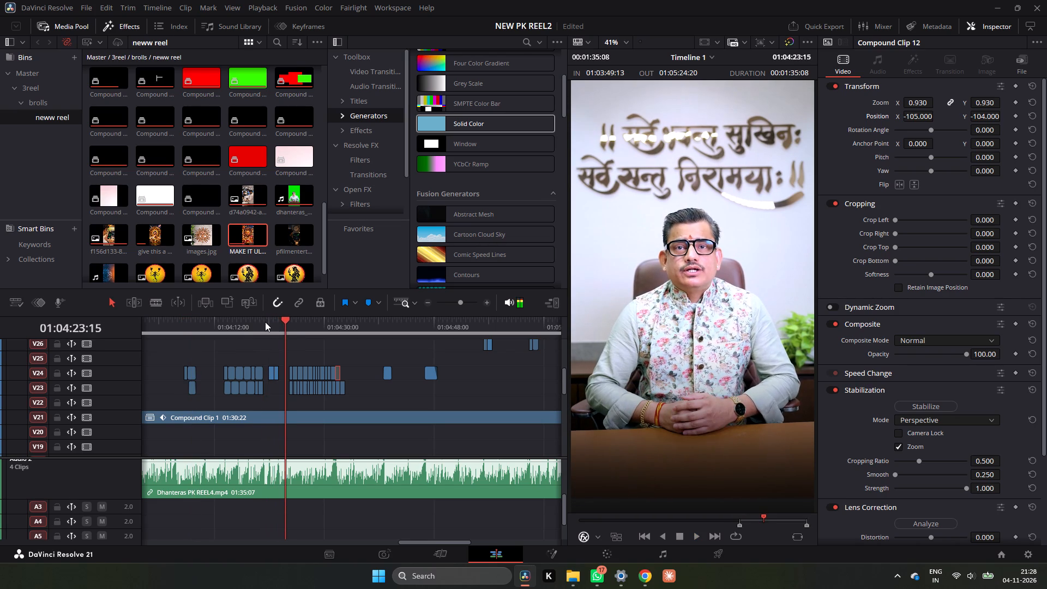
{"action": "left_click", "coordinate": [265, 322]}
{"action": "left_click", "coordinate": [270, 323]}
{"action": "key", "text": "space"}
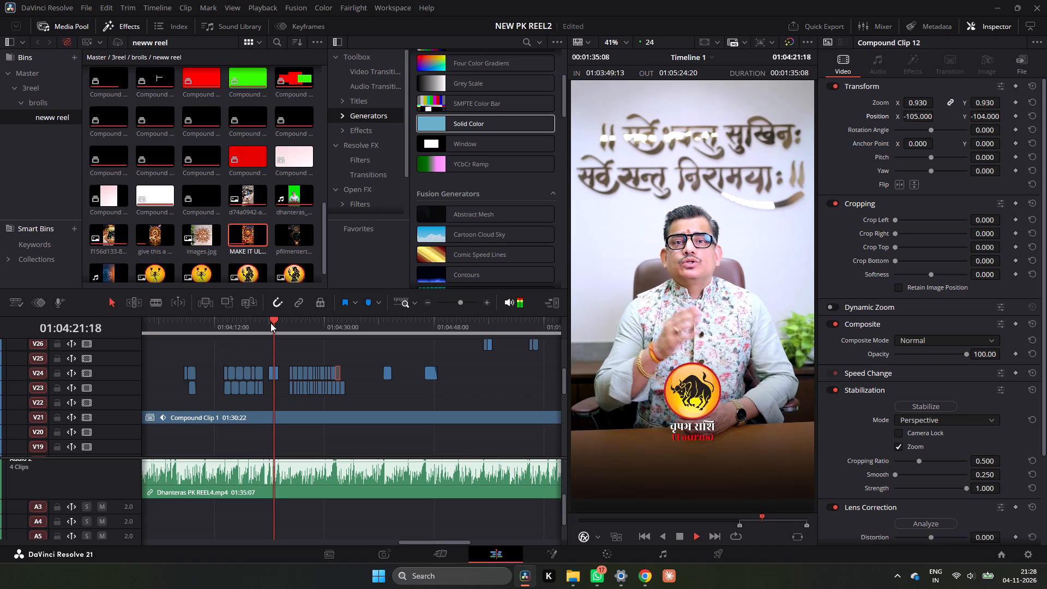
{"action": "left_click", "coordinate": [270, 323]}
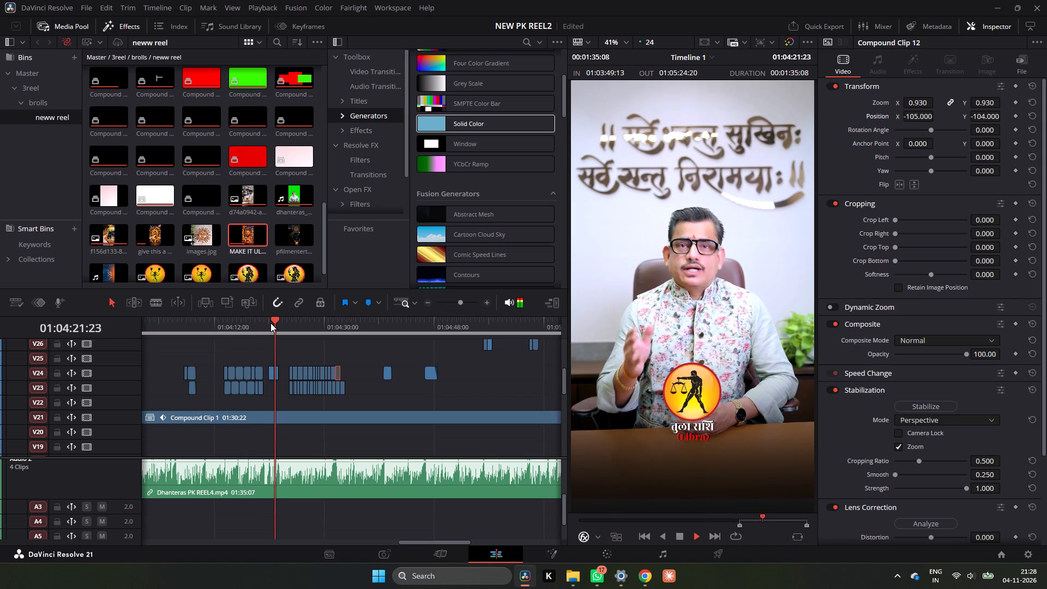
{"action": "key", "text": "space"}
Review the Taurus and Libra pair over the product images and re-examine the Virgo graphic around 01:04:32.
{"action": "left_click", "coordinate": [306, 326]}
{"action": "key", "text": "space"}
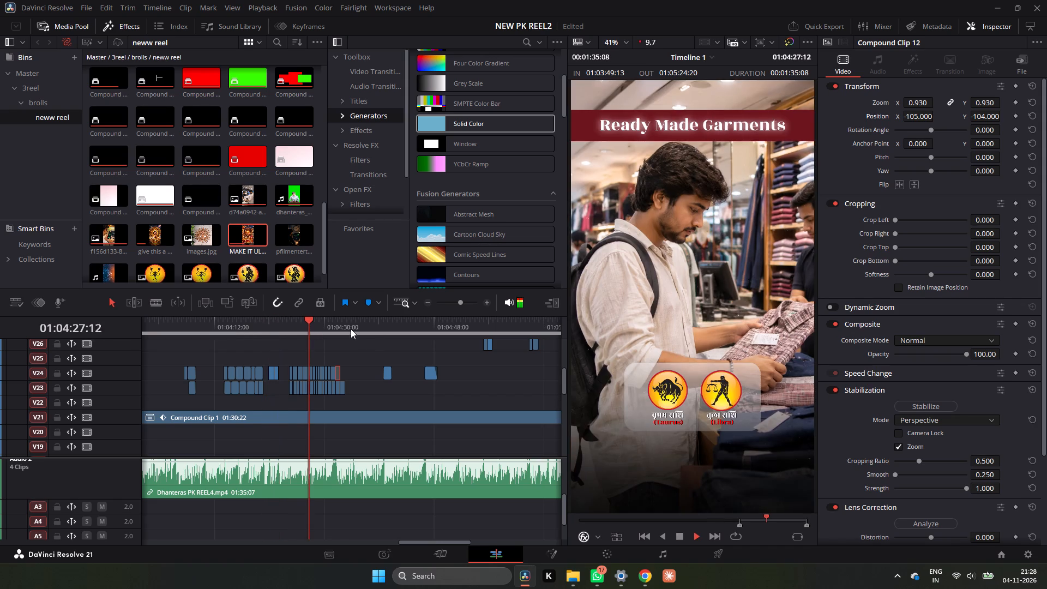
{"action": "left_click", "coordinate": [333, 327]}
{"action": "key", "text": "space"}
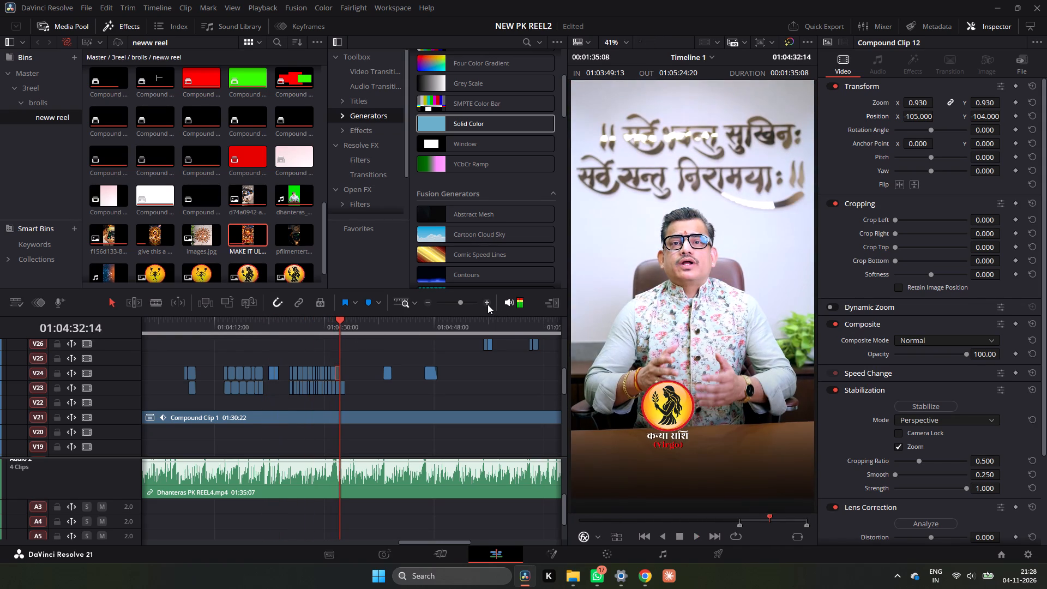
{"action": "double_click", "coordinate": [488, 304]}
{"action": "left_click", "coordinate": [488, 304]}
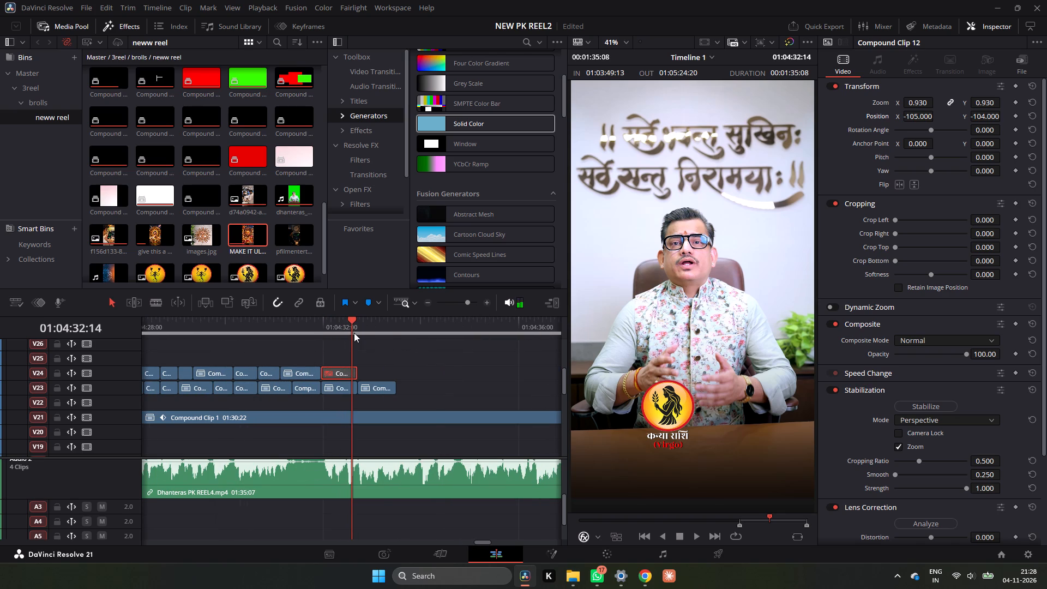
{"action": "left_click_drag", "start_coordinate": [350, 325], "coordinate": [345, 333]}
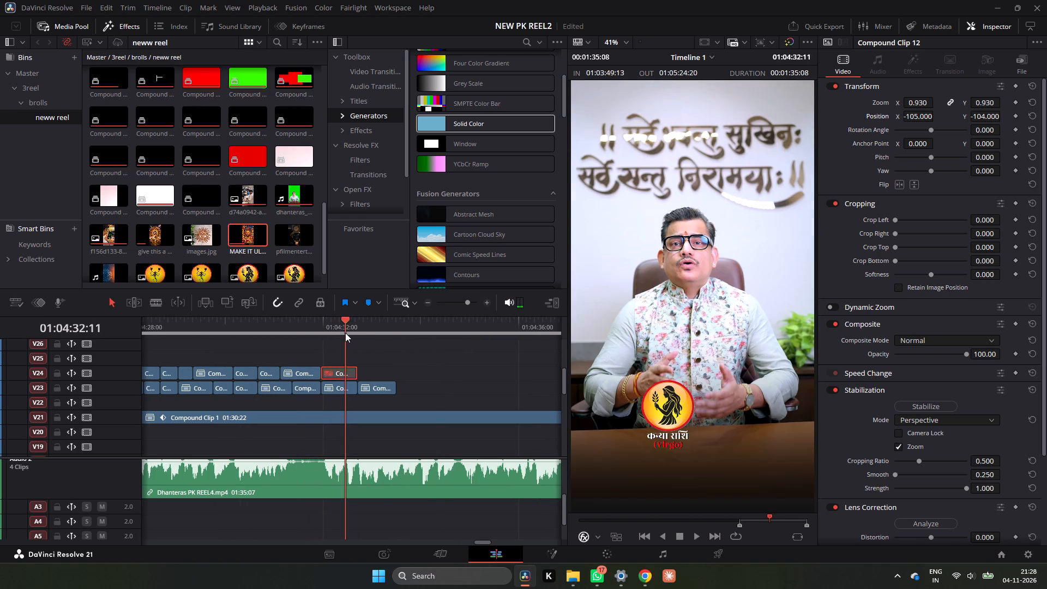
{"action": "left_click_drag", "start_coordinate": [345, 333], "coordinate": [336, 338]}
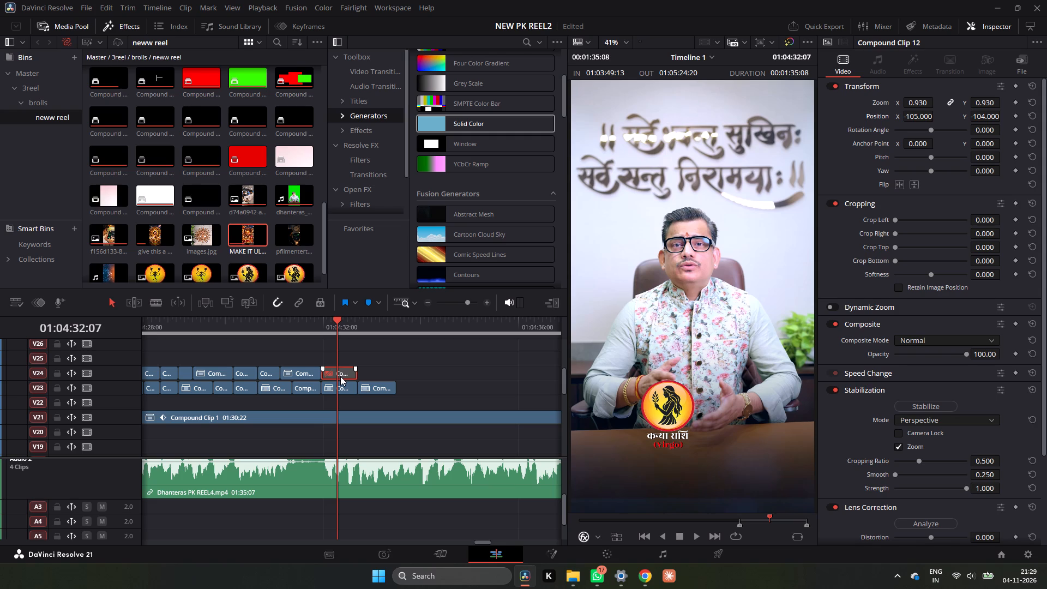
Duplicate the two translucent backing-panel clips on V6 to the start of the following Buying Watch image group.
{"action": "triple_click", "coordinate": [431, 304]}
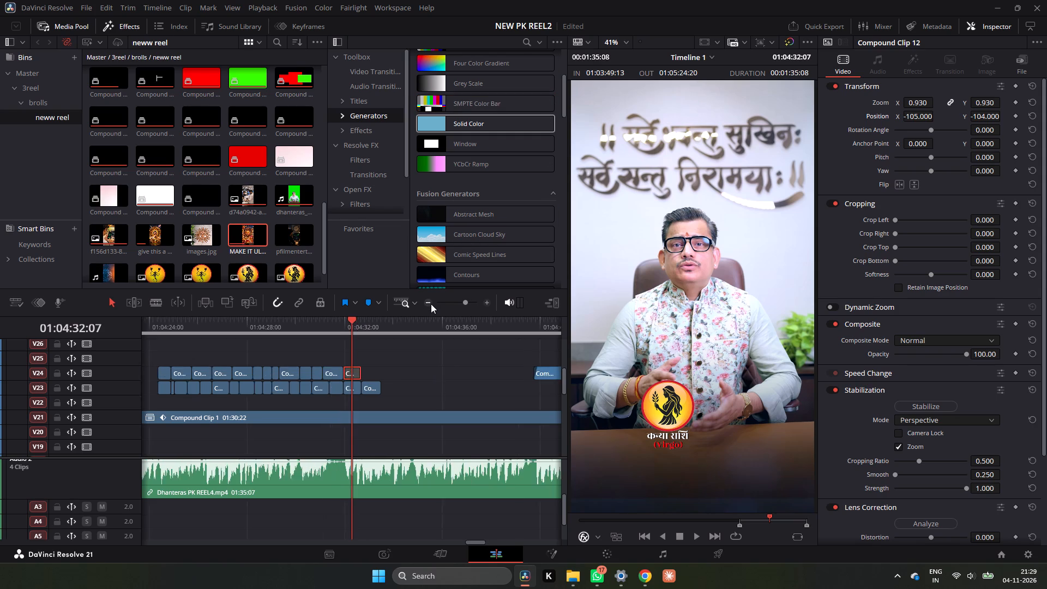
{"action": "scroll", "coordinate": [436, 345], "scroll_direction": "down", "scroll_amount": 5}
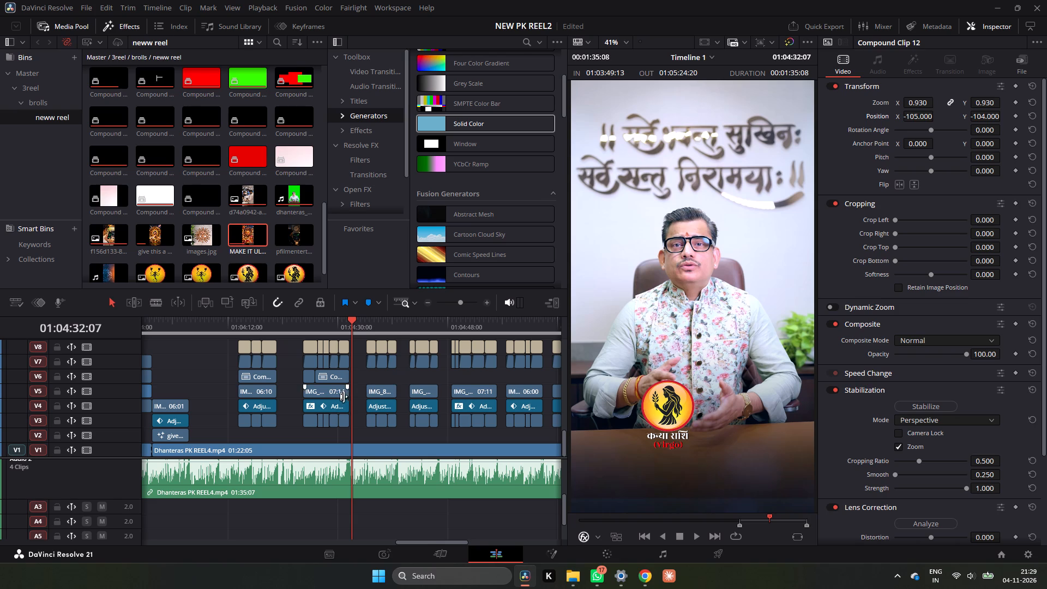
{"action": "left_click_drag", "start_coordinate": [372, 377], "coordinate": [310, 382]}
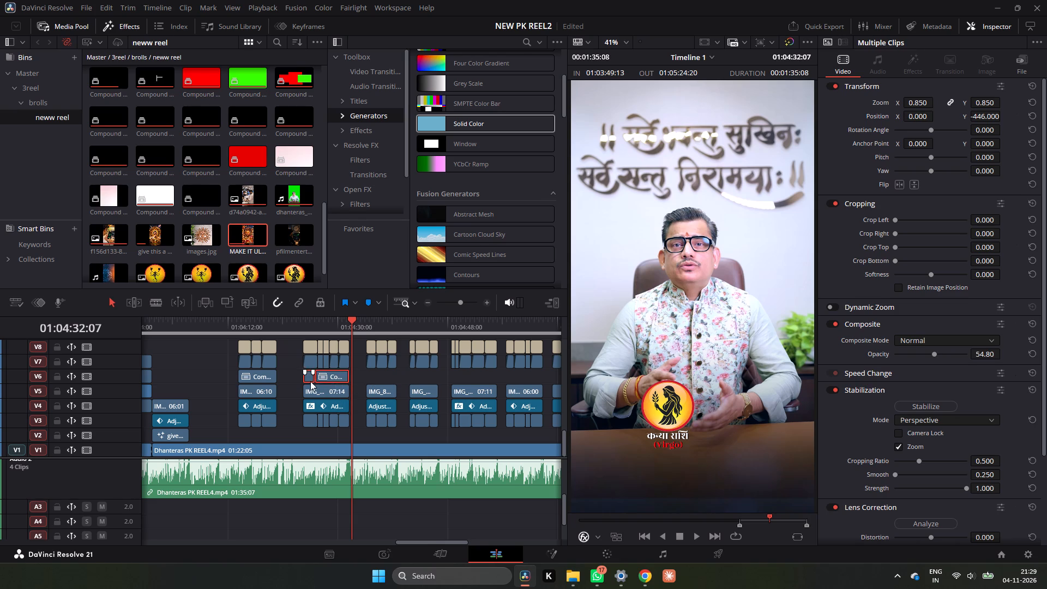
{"action": "left_click_drag", "start_coordinate": [330, 381], "coordinate": [390, 384]}
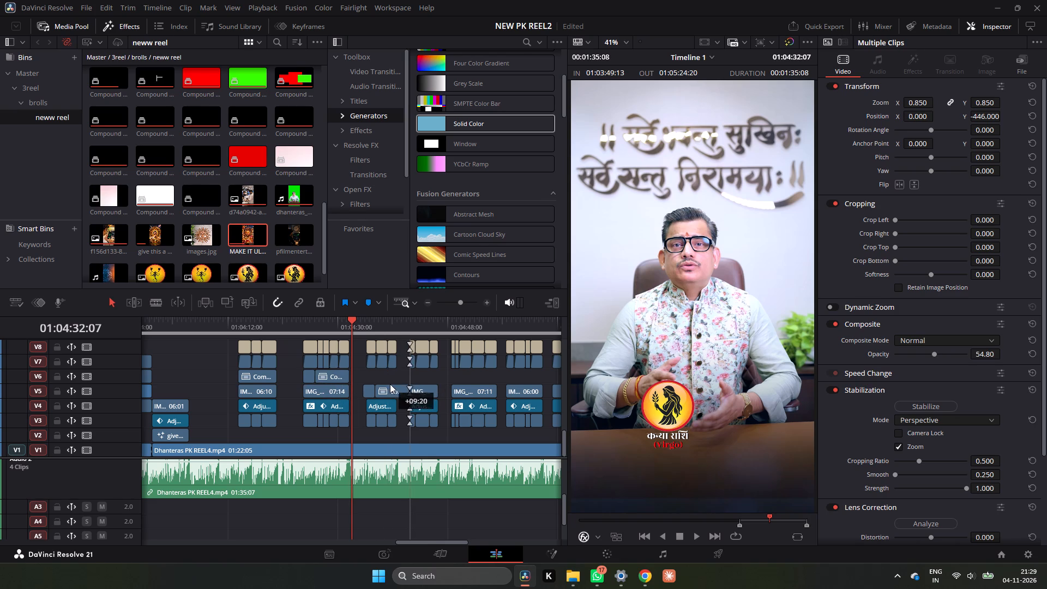
{"action": "left_click_drag", "start_coordinate": [390, 384], "coordinate": [394, 377]}
Trim the end of the duplicated V6 backing panel to the end of the Buying Watch image group.
{"action": "left_click_drag", "start_coordinate": [408, 380], "coordinate": [404, 381]}
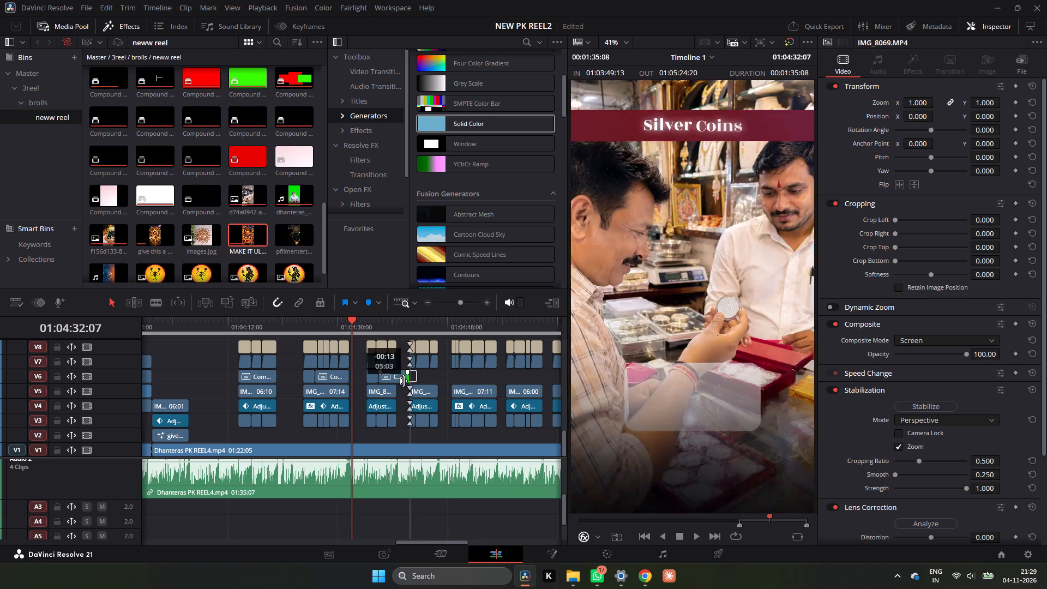
{"action": "left_click_drag", "start_coordinate": [404, 381], "coordinate": [396, 382]}
{"action": "left_click", "coordinate": [398, 380]}
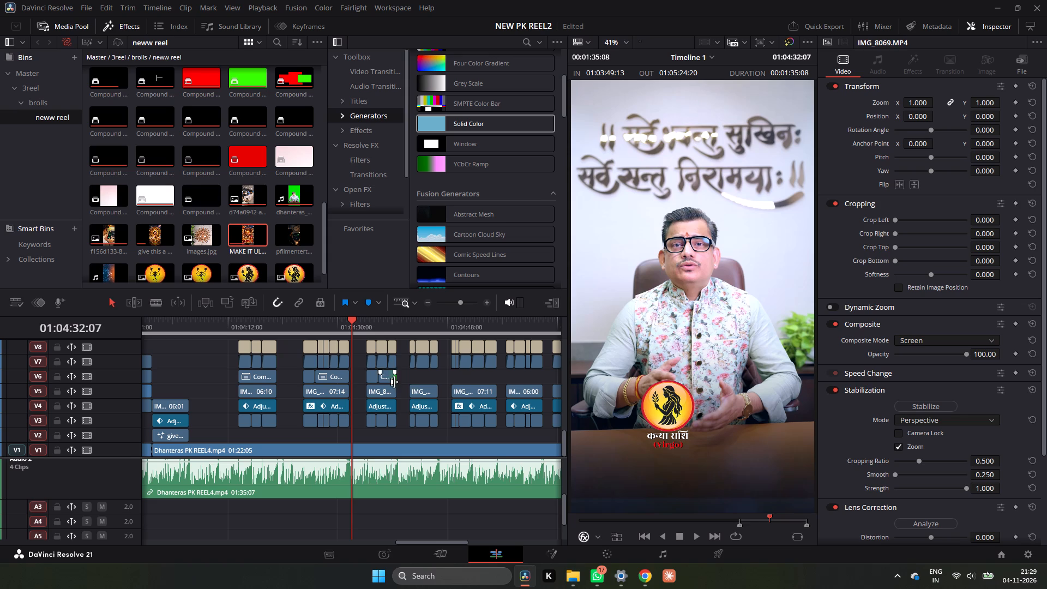
Duplicate the two trimmed V6 backing-panel clips onto the Silver Coins image group, starting at 01:04:41:19.
{"action": "left_click_drag", "start_coordinate": [413, 378], "coordinate": [375, 383], "text": "alt"}
{"action": "left_click_drag", "start_coordinate": [388, 379], "coordinate": [431, 378], "text": "alt"}
{"action": "left_click_drag", "start_coordinate": [417, 322], "coordinate": [410, 328]}
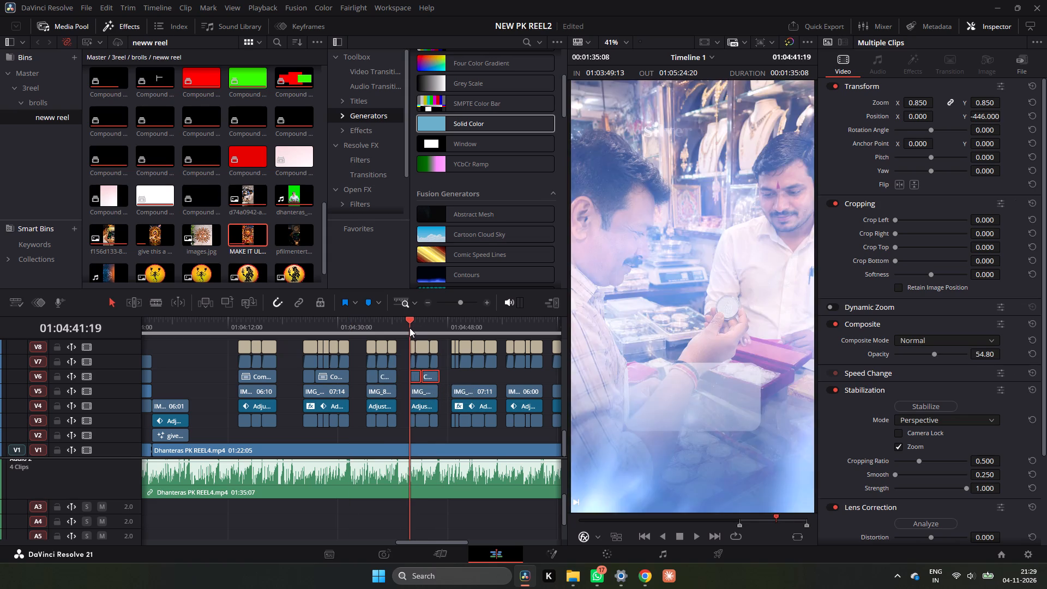
Trim the second V6 backing panel to 02:20 so it ends with the Silver Coins image group.
{"action": "left_click_drag", "start_coordinate": [410, 328], "coordinate": [409, 328]}
{"action": "double_click", "coordinate": [482, 303]}
{"action": "double_click", "coordinate": [482, 303]}
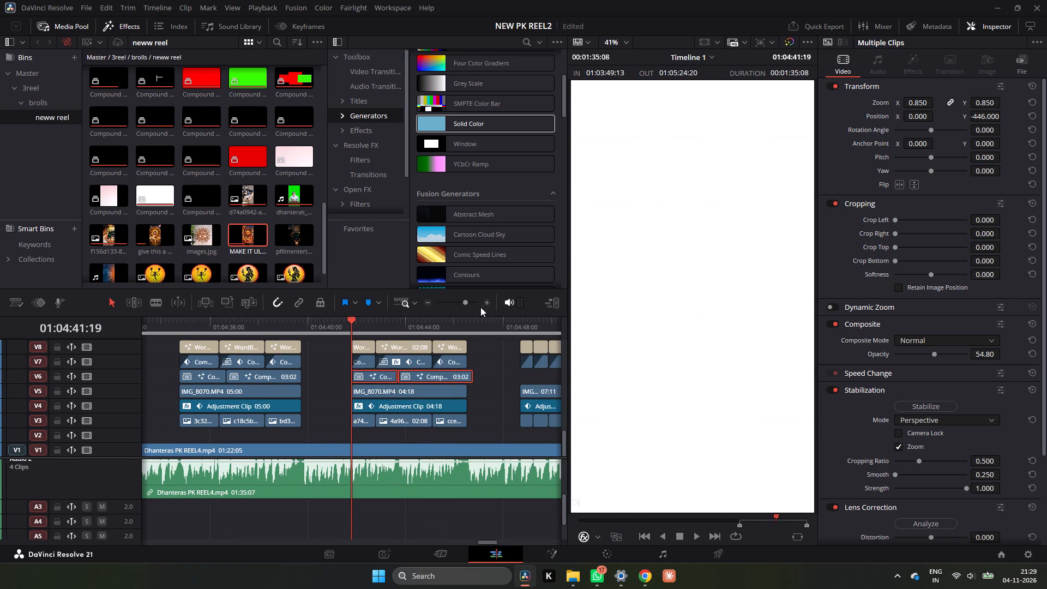
{"action": "left_click", "coordinate": [471, 381]}
Duplicate the 02:20 V6 backing panel twice, end to end, from the start of the image group near 01:04:48.
{"action": "scroll", "coordinate": [492, 384], "scroll_direction": "down", "scroll_amount": 2, "text": "ctrl"}
{"action": "left_click_drag", "start_coordinate": [318, 375], "coordinate": [407, 374], "text": "alt"}
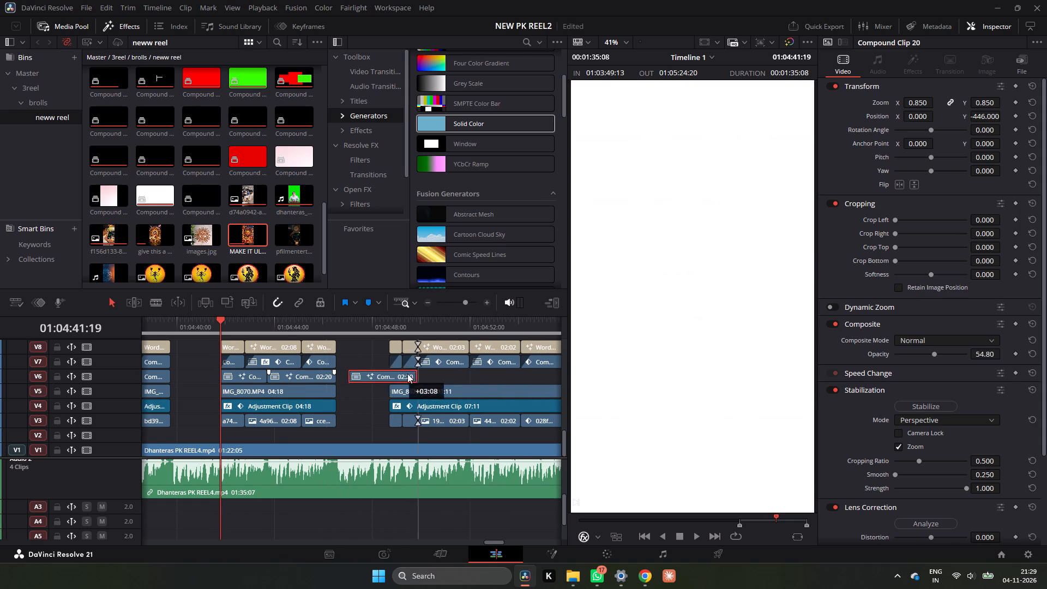
{"action": "left_click_drag", "start_coordinate": [407, 374], "coordinate": [442, 376], "text": "alt"}
{"action": "scroll", "coordinate": [478, 385], "scroll_direction": "down", "scroll_amount": 2, "text": "ctrl"}
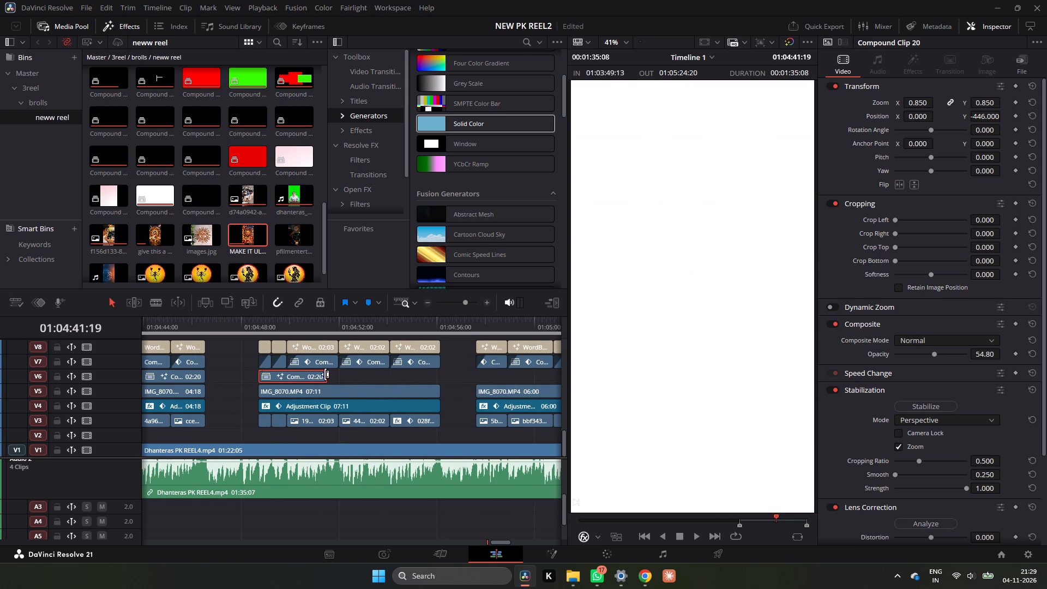
{"action": "left_click_drag", "start_coordinate": [298, 374], "coordinate": [368, 375], "text": "alt"}
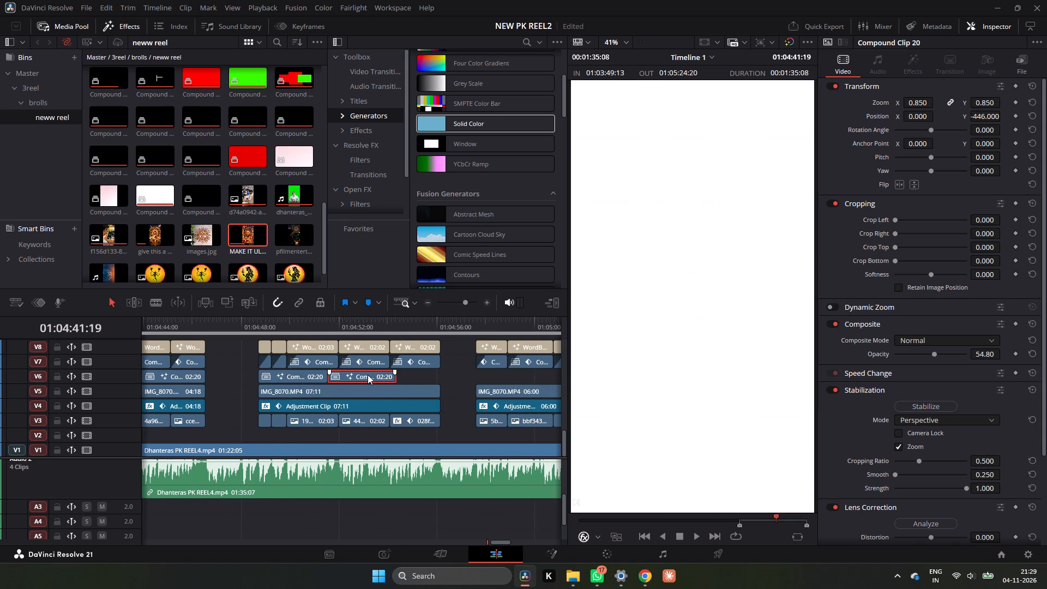
Extend the second copied V6 panel to 04:15, reaching that image group's end, and preview it near 01:04:52.
{"action": "left_click_drag", "start_coordinate": [396, 376], "coordinate": [444, 378], "text": "alt"}
{"action": "left_click", "coordinate": [440, 379]}
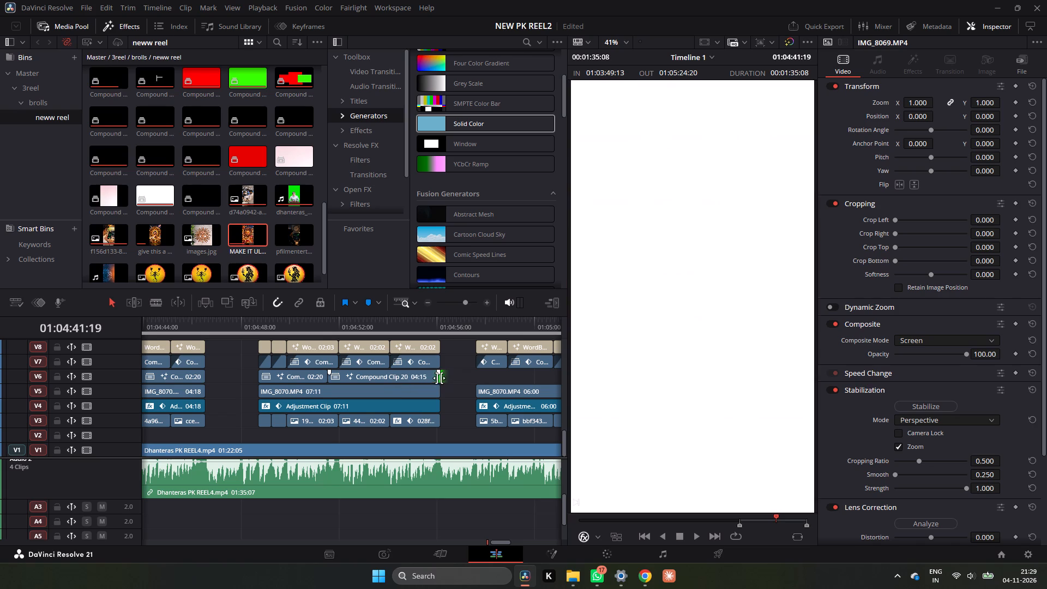
{"action": "left_click_drag", "start_coordinate": [398, 326], "coordinate": [359, 327]}
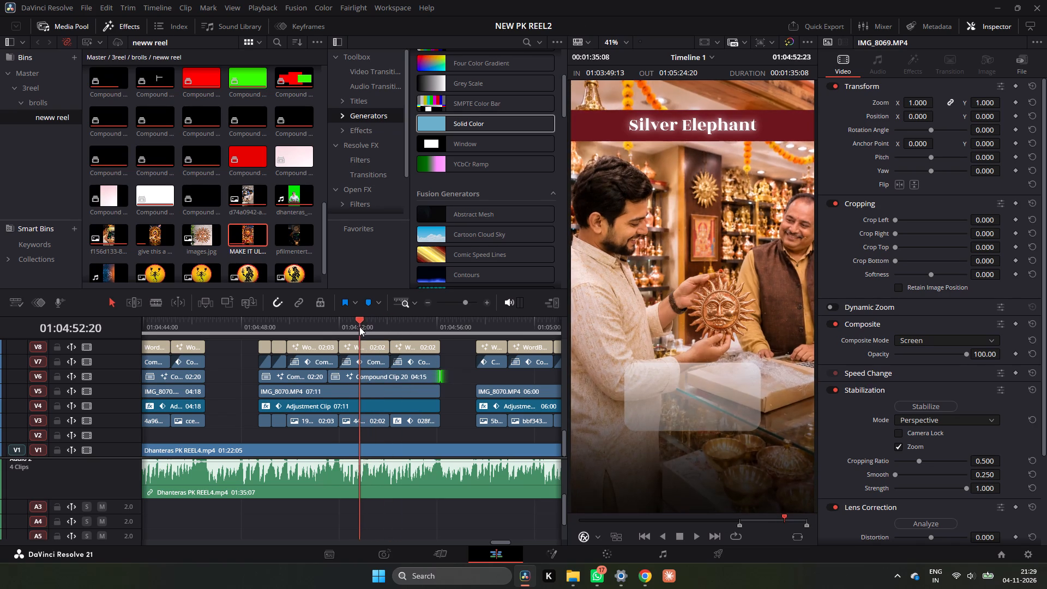
{"action": "left_click_drag", "start_coordinate": [359, 327], "coordinate": [358, 328]}
Duplicate both V6 backing panels onto the following image group near 01:04:57, aligned with the group's start.
{"action": "double_click", "coordinate": [424, 300]}
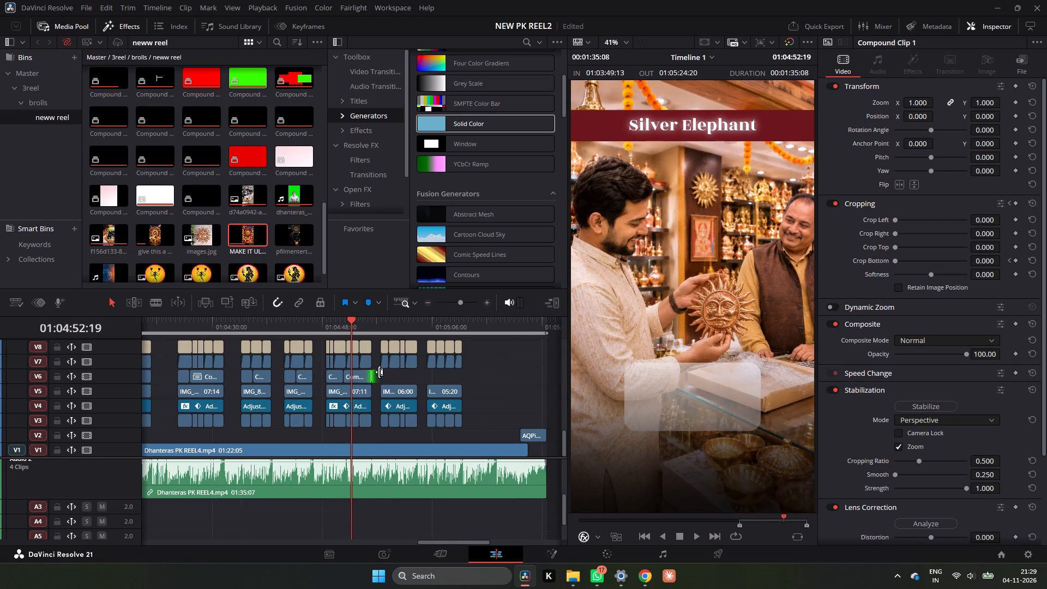
{"action": "left_click_drag", "start_coordinate": [382, 372], "coordinate": [332, 382]}
{"action": "left_click_drag", "start_coordinate": [356, 376], "coordinate": [410, 377]}
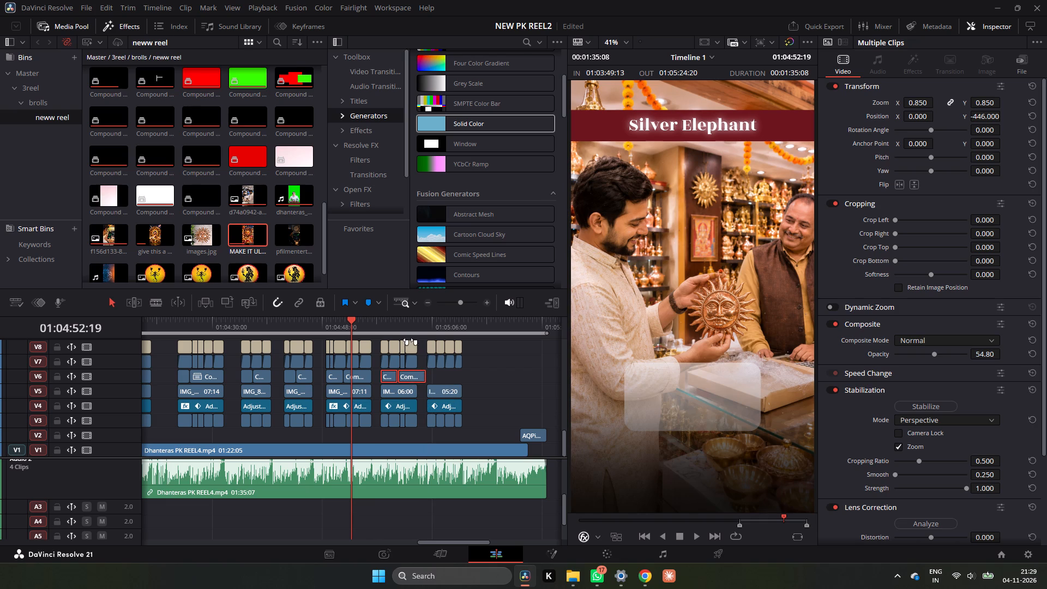
{"action": "left_click_drag", "start_coordinate": [400, 329], "coordinate": [378, 333]}
{"action": "double_click", "coordinate": [484, 302]}
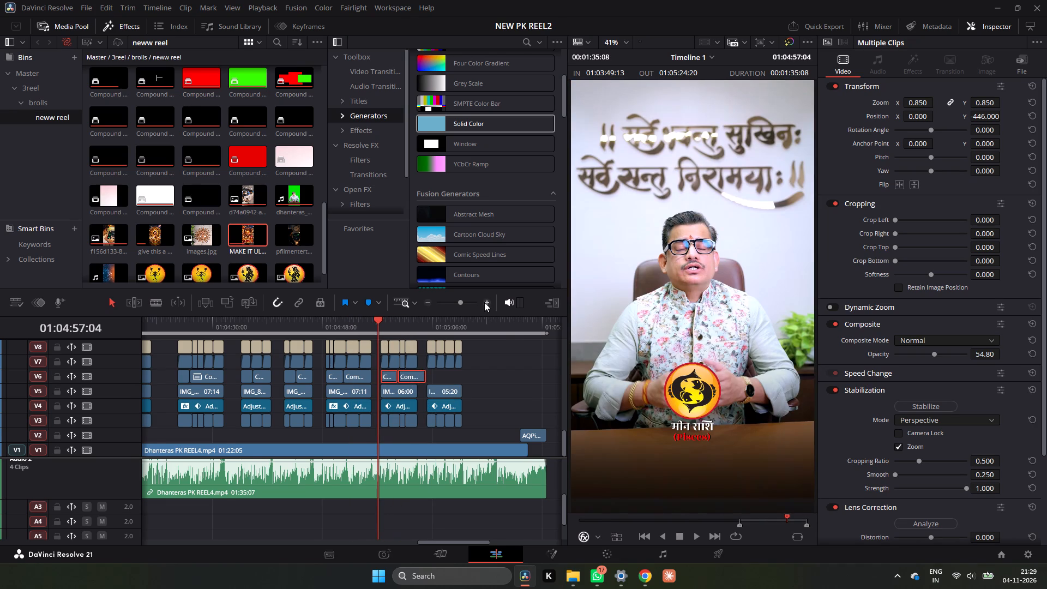
{"action": "left_click", "coordinate": [442, 377]}
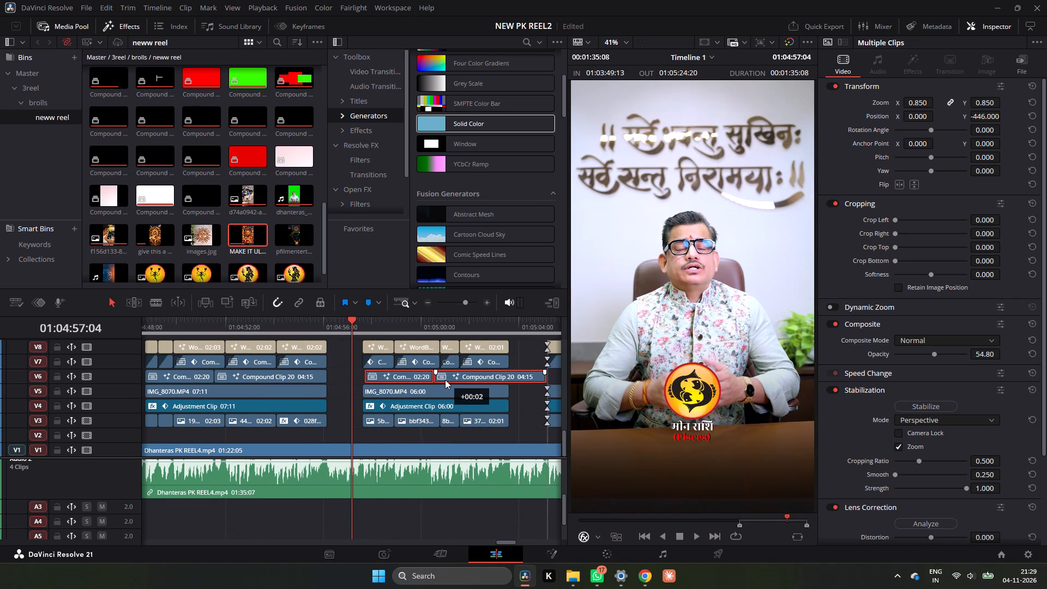
Trim the second copied V6 panel to 03:04 so it ends with the image group near 01:04:57.
{"action": "left_click_drag", "start_coordinate": [541, 376], "coordinate": [527, 383]}
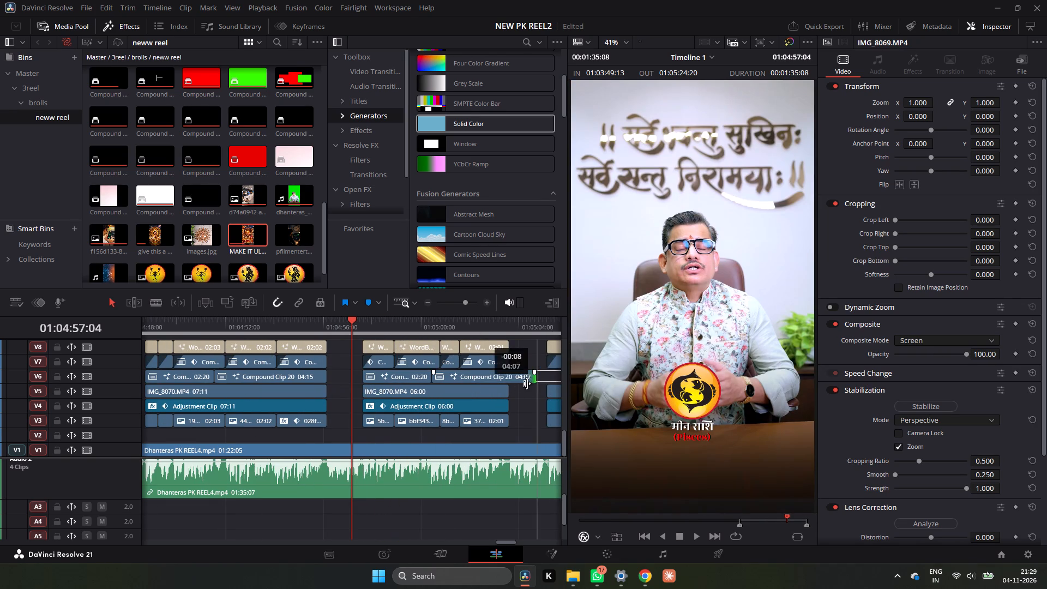
{"action": "left_click_drag", "start_coordinate": [527, 383], "coordinate": [502, 386]}
Duplicate the 03:04 V6 backing panel twice across the last image group near 01:05:05, from its start to its end.
{"action": "scroll", "coordinate": [513, 386], "scroll_direction": "down", "scroll_amount": 3, "text": "ctrl"}
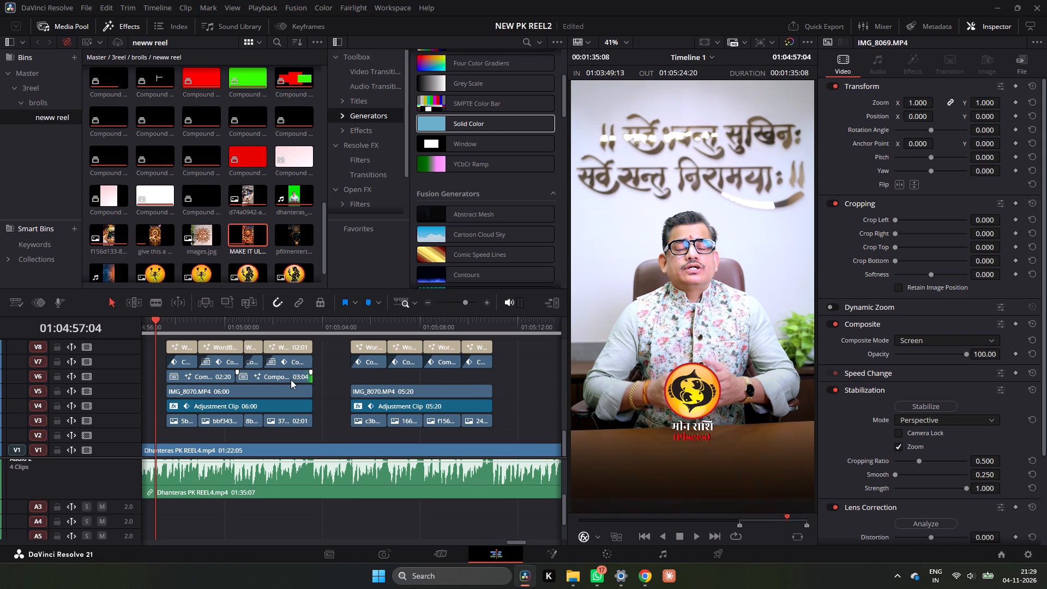
{"action": "left_click_drag", "start_coordinate": [290, 380], "coordinate": [410, 381], "text": "alt"}
{"action": "left_click_drag", "start_coordinate": [399, 378], "coordinate": [465, 382], "text": "alt"}
Review the backing panels across the image groups between about 01:04:24 and 01:05:05.
{"action": "double_click", "coordinate": [425, 299]}
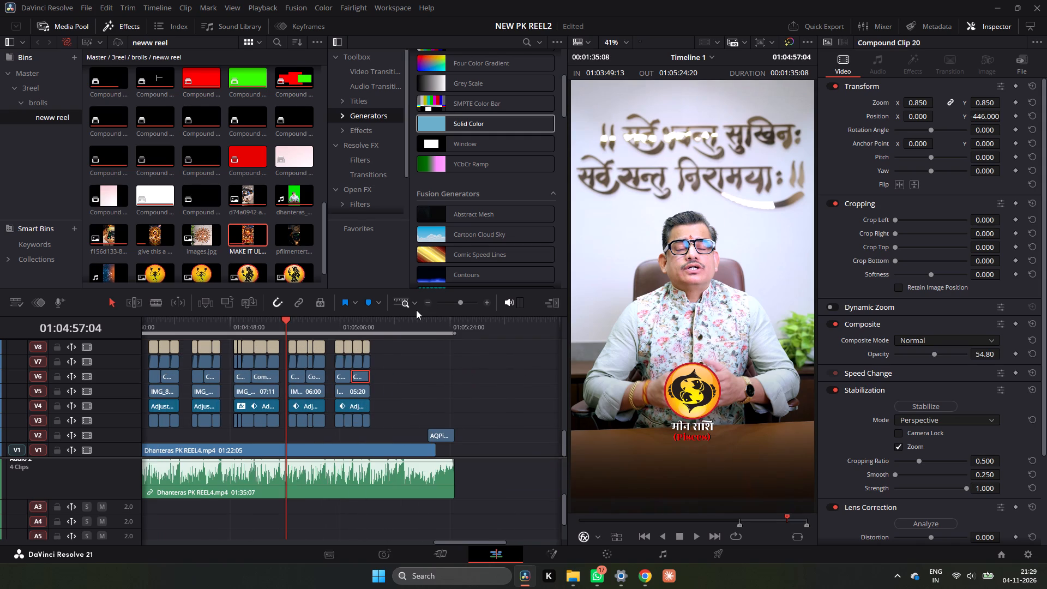
{"action": "left_click_drag", "start_coordinate": [348, 321], "coordinate": [339, 322]}
{"action": "left_click_drag", "start_coordinate": [339, 322], "coordinate": [336, 327]}
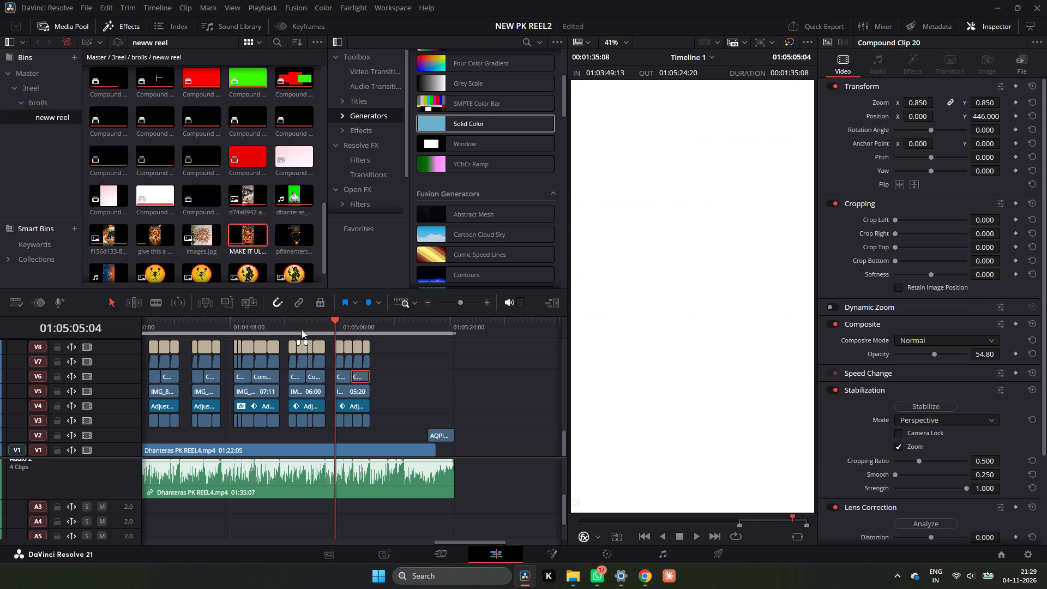
{"action": "left_click_drag", "start_coordinate": [302, 326], "coordinate": [249, 331]}
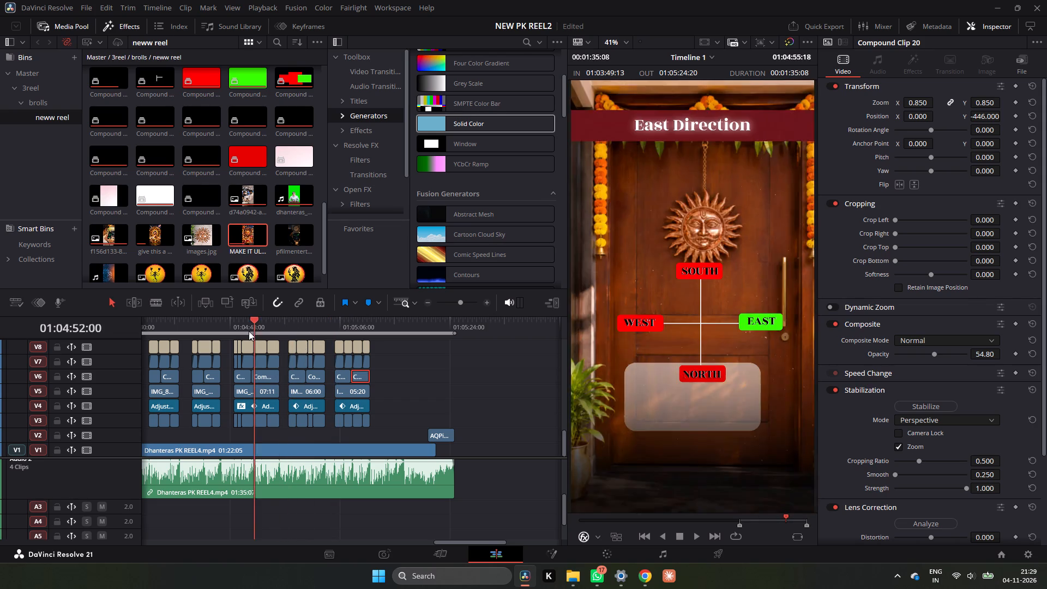
{"action": "left_click_drag", "start_coordinate": [249, 331], "coordinate": [214, 342]}
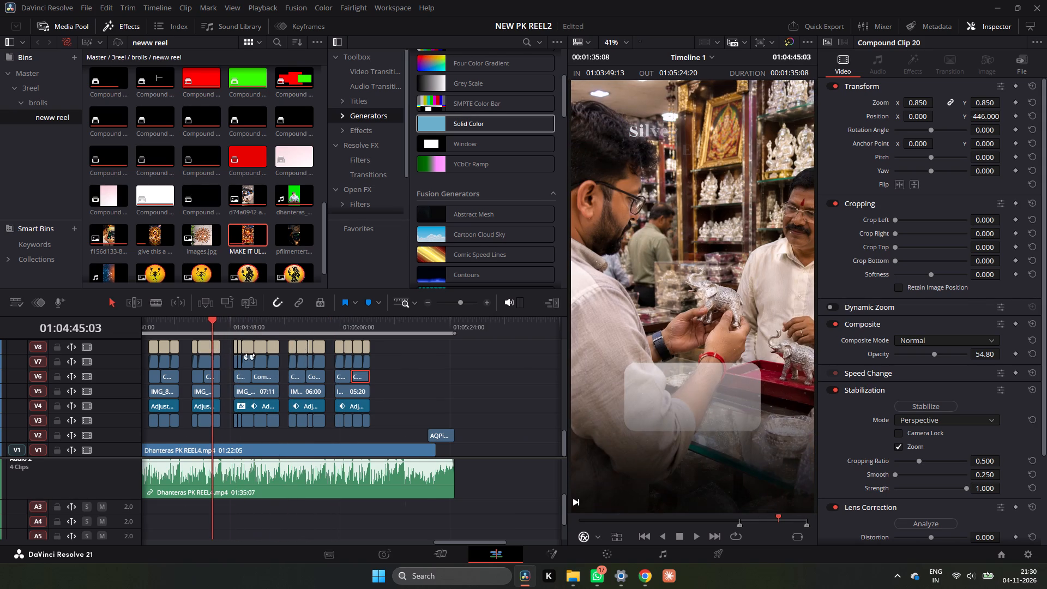
{"action": "scroll", "coordinate": [251, 355], "scroll_direction": "up", "scroll_amount": 3, "text": "ctrl"}
{"action": "left_click_drag", "start_coordinate": [339, 329], "coordinate": [293, 327]}
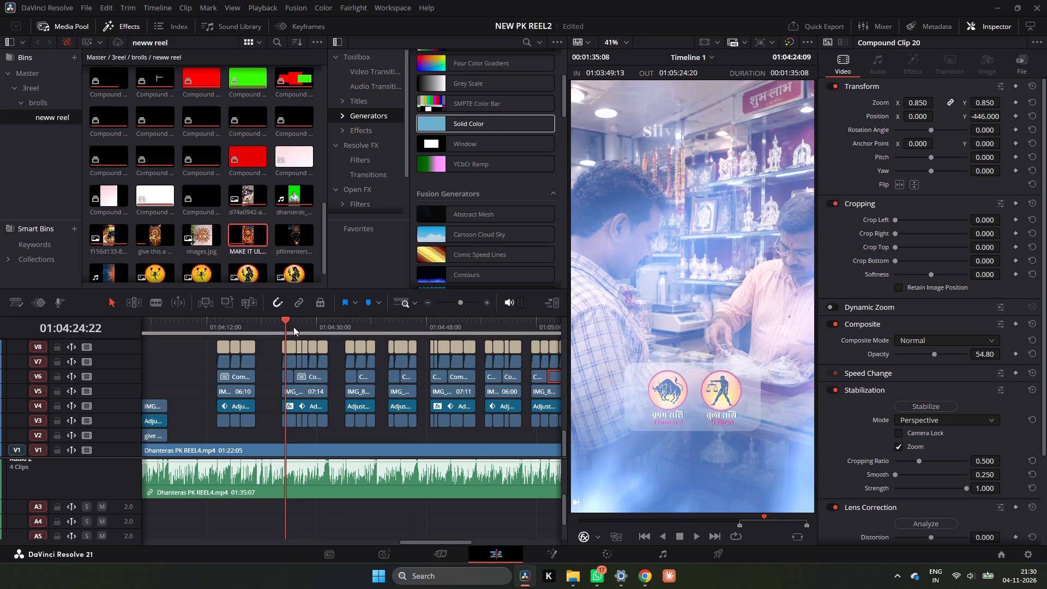
{"action": "left_click_drag", "start_coordinate": [293, 327], "coordinate": [358, 341]}
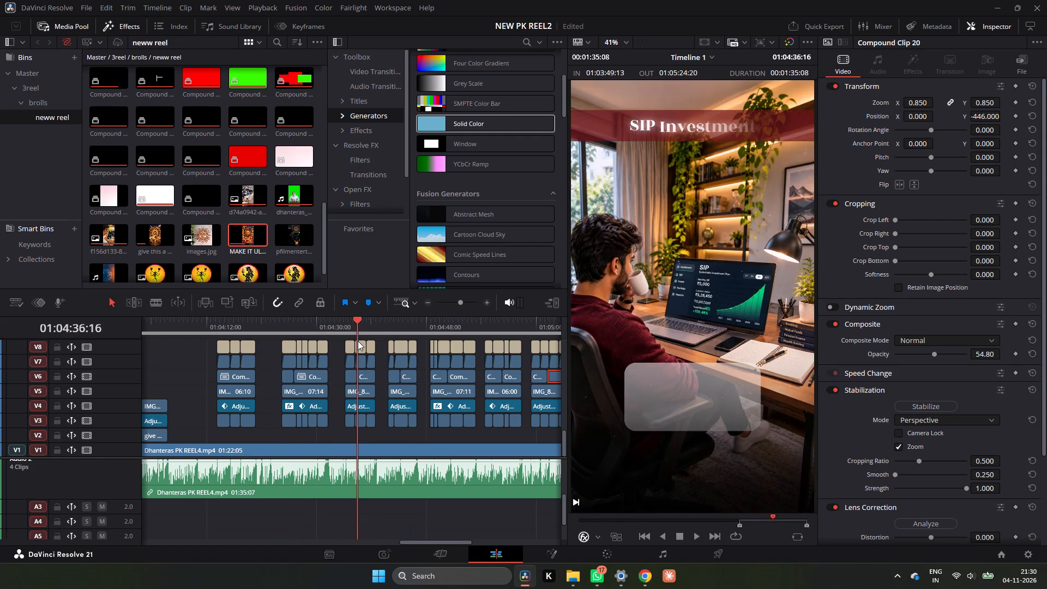
{"action": "left_click_drag", "start_coordinate": [358, 341], "coordinate": [344, 348]}
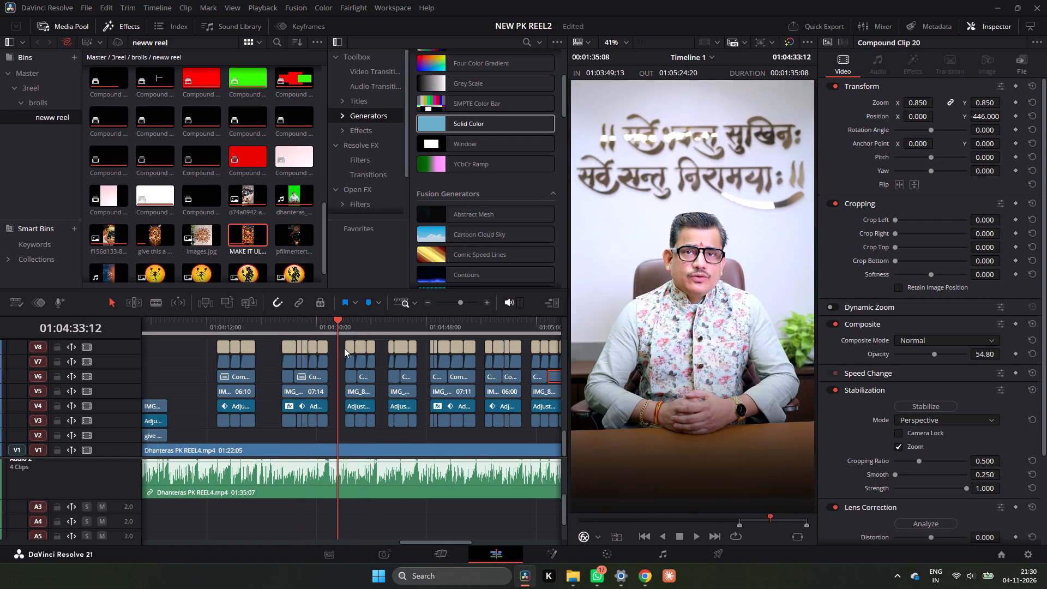
{"action": "left_click_drag", "start_coordinate": [344, 348], "coordinate": [354, 351]}
Examine the zodiac tracks V23 and V24 and play back the Virgo graphic around 01:04:32.
{"action": "scroll", "coordinate": [357, 357], "scroll_direction": "up", "scroll_amount": 6}
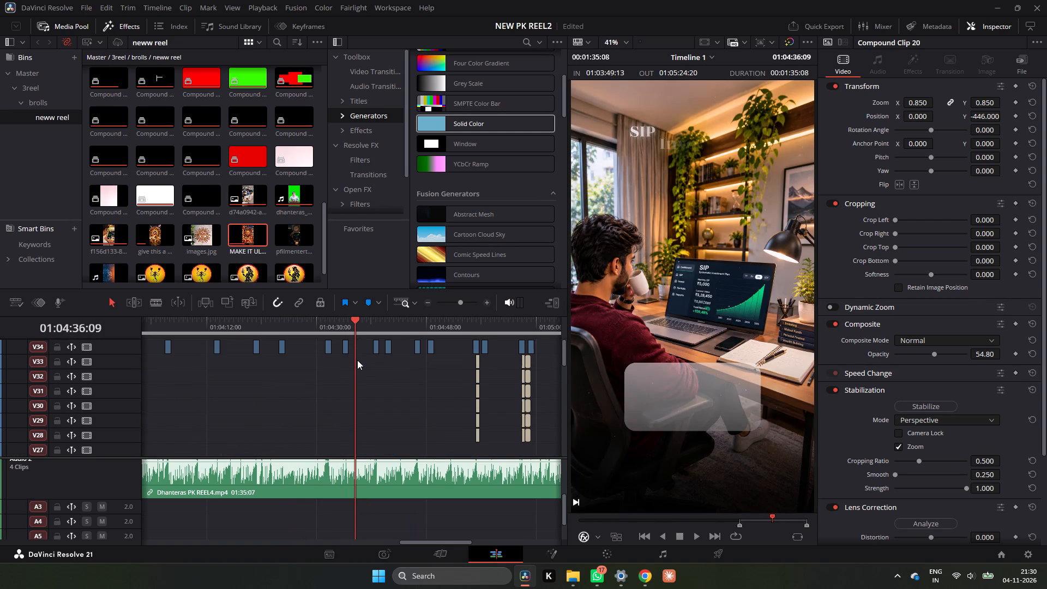
{"action": "scroll", "coordinate": [357, 360], "scroll_direction": "up", "scroll_amount": 2}
{"action": "scroll", "coordinate": [361, 338], "scroll_direction": "down", "scroll_amount": 7}
{"action": "left_click_drag", "start_coordinate": [354, 324], "coordinate": [330, 337]}
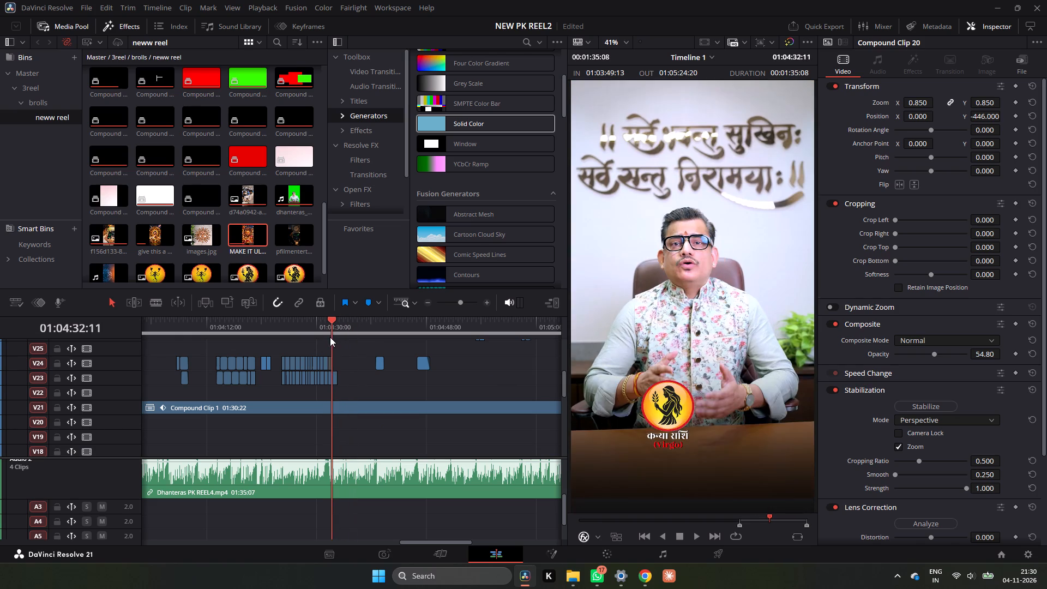
{"action": "left_click_drag", "start_coordinate": [330, 337], "coordinate": [329, 337]}
{"action": "key", "text": "space"}
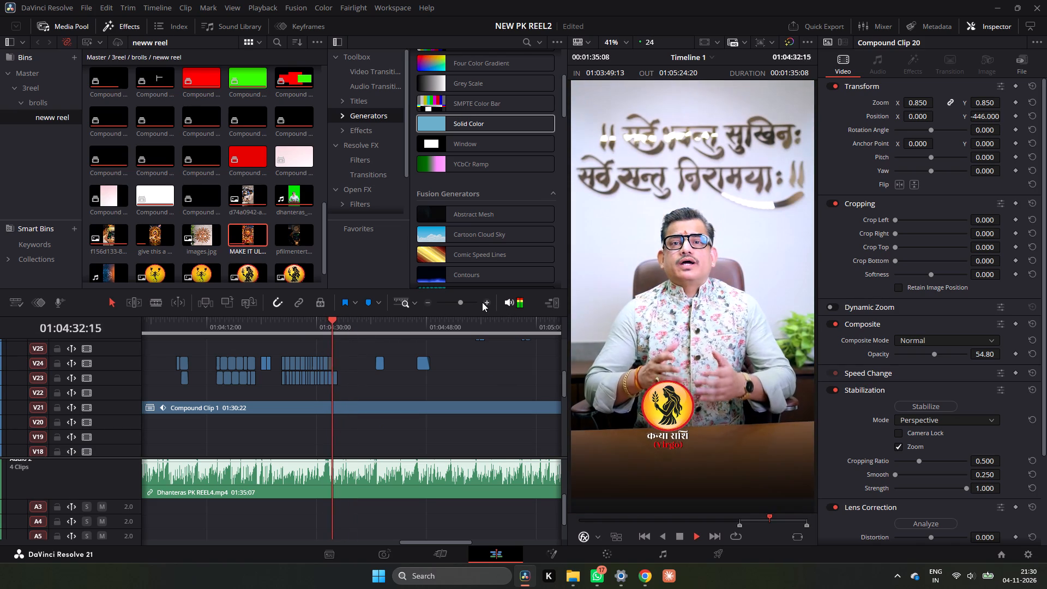
{"action": "key", "text": "space"}
{"action": "left_click", "coordinate": [483, 302]}
{"action": "left_click", "coordinate": [483, 302]}
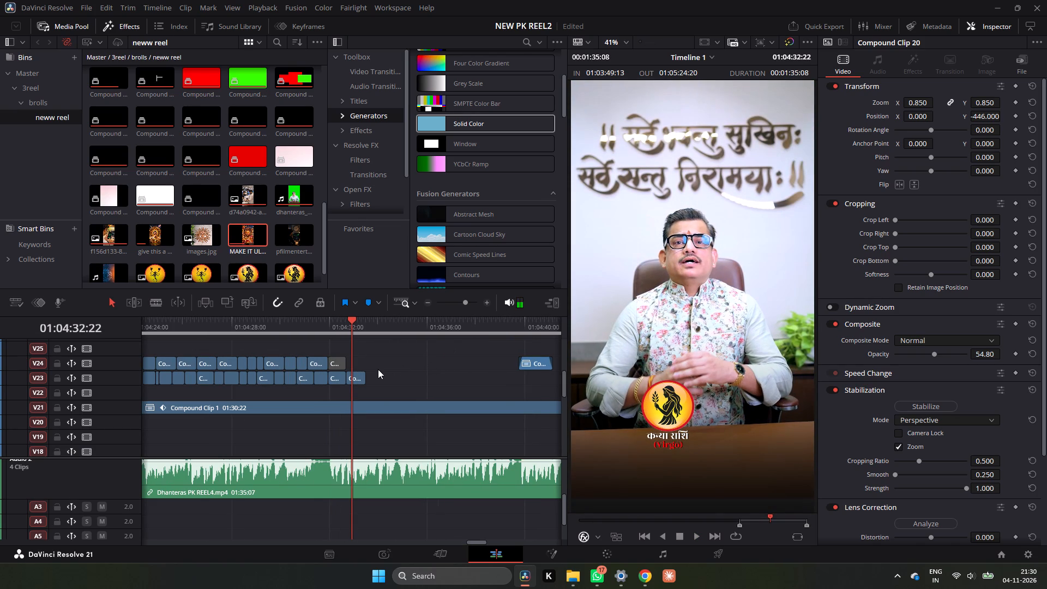
Enable the disabled Gemini clip on V24 at 01:04:31:23 and play it back.
{"action": "left_click_drag", "start_coordinate": [345, 322], "coordinate": [330, 330]}
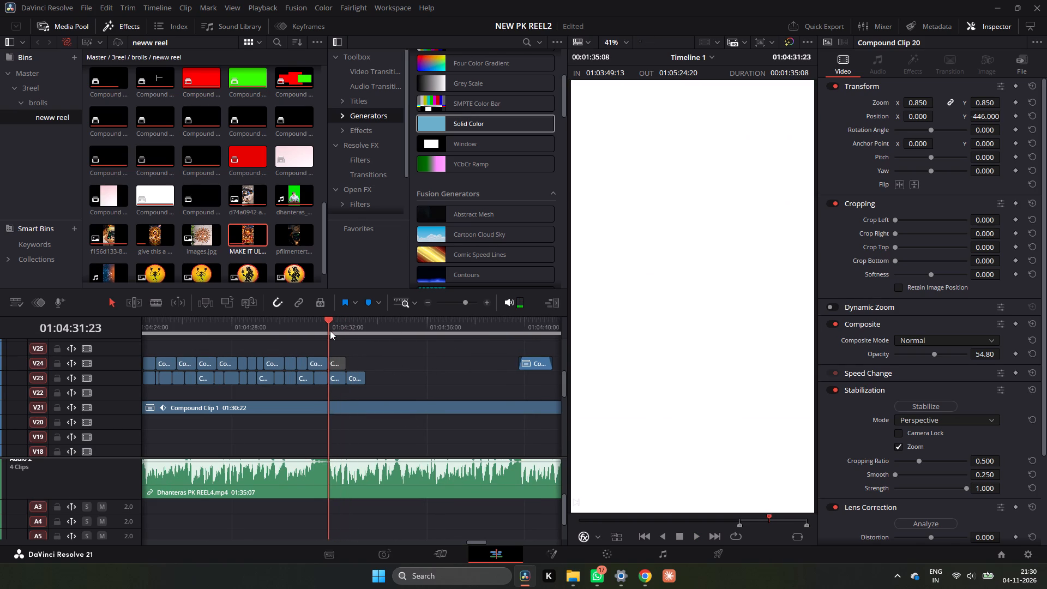
{"action": "left_click_drag", "start_coordinate": [330, 330], "coordinate": [328, 333]}
{"action": "left_click", "coordinate": [339, 366]}
{"action": "type", "text": "d"}
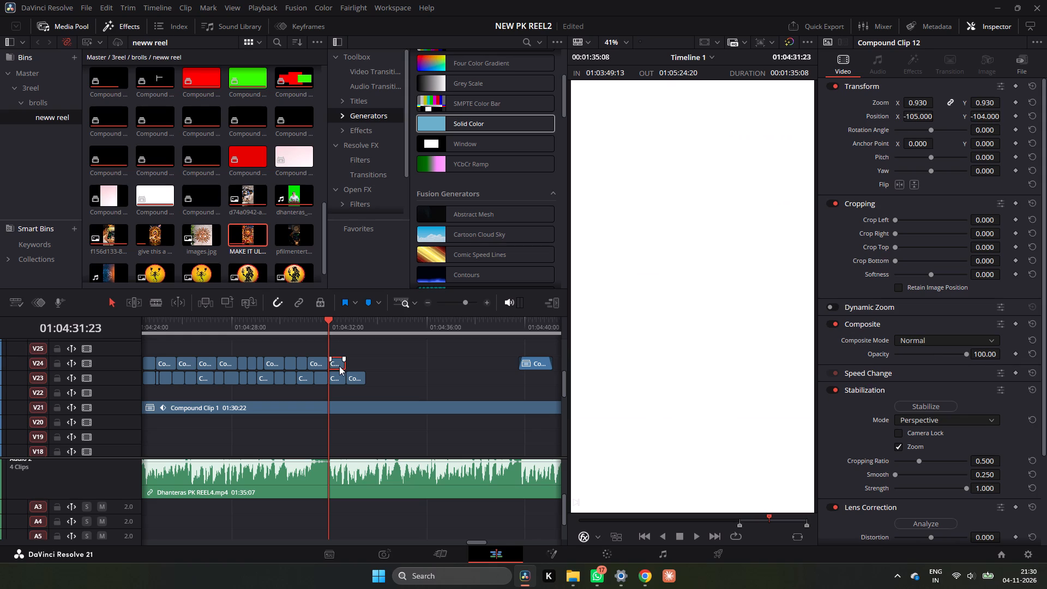
{"action": "key", "text": "space"}
{"action": "key", "text": "space"}
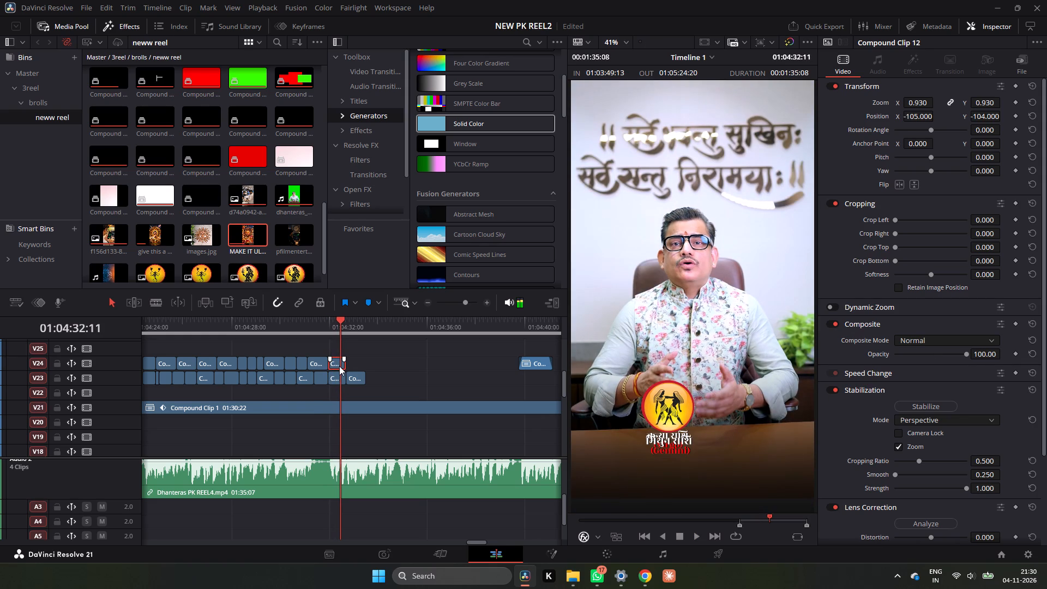
Compare the frame at 01:04:32:11 with the V24 Gemini clip switched off and on, leaving the clip enabled.
{"action": "left_click", "coordinate": [339, 372]}
{"action": "type", "text": "dd"}
{"action": "left_click", "coordinate": [341, 366]}
{"action": "key", "text": "d"}
{"action": "left_click", "coordinate": [341, 366]}
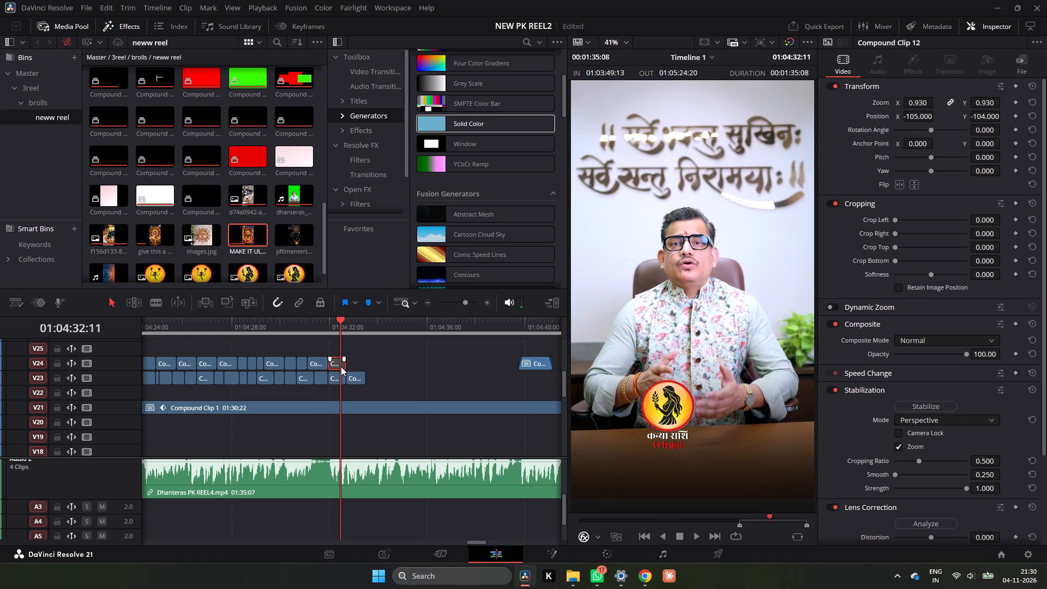
{"action": "key", "text": "d"}
{"action": "type", "text": "dd"}
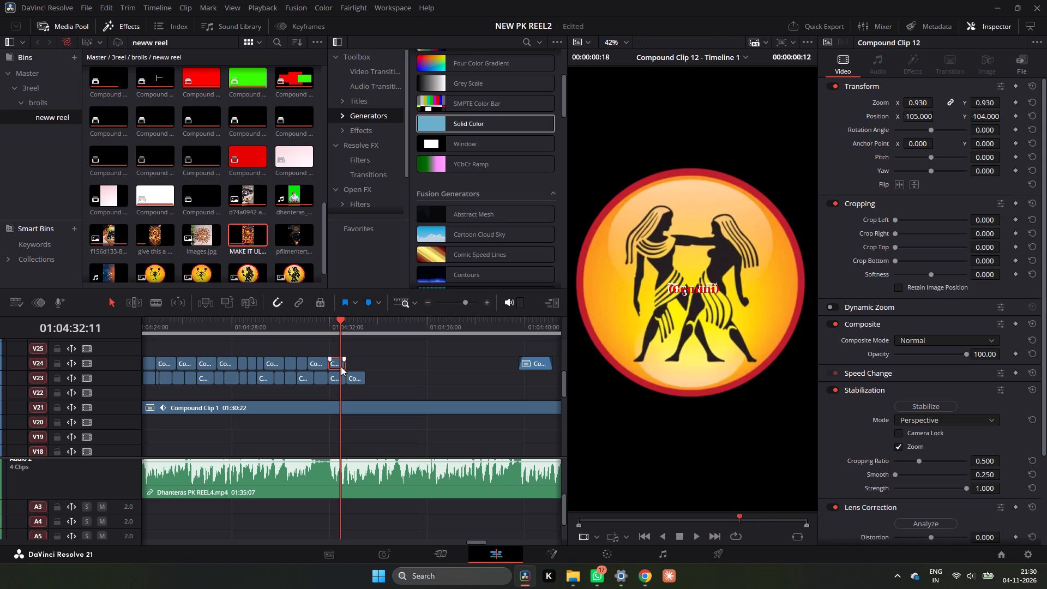
Duplicate the Gemini clip on V24 above the last V23 zodiac clip and extend its end to match that clip.
{"action": "left_click", "coordinate": [341, 366]}
{"action": "left_click_drag", "start_coordinate": [341, 366], "coordinate": [357, 366], "text": "alt"}
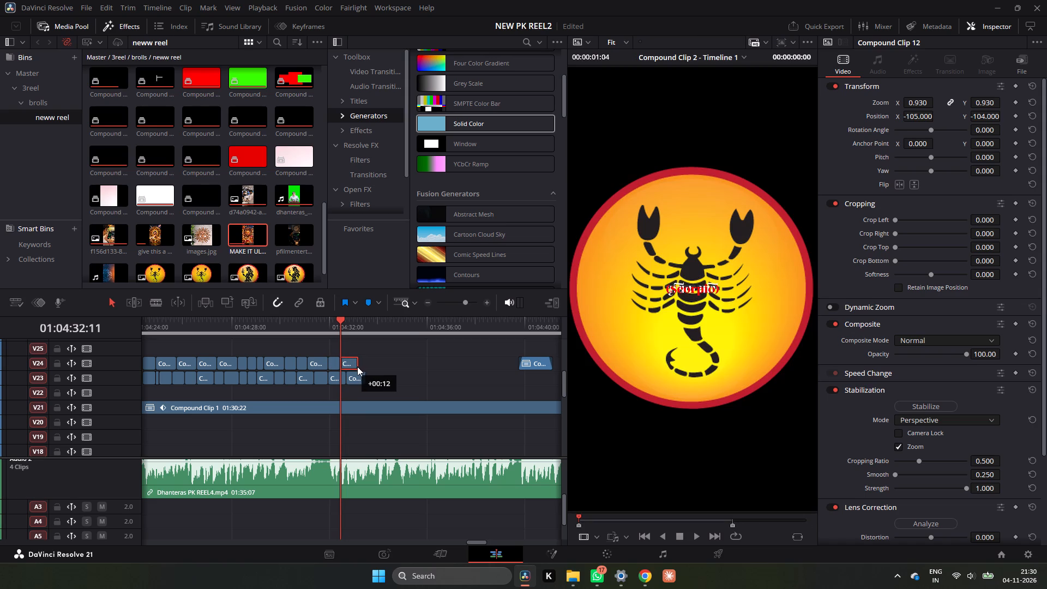
{"action": "left_click_drag", "start_coordinate": [357, 366], "coordinate": [358, 366], "text": "alt"}
{"action": "left_click_drag", "start_coordinate": [357, 363], "coordinate": [363, 363], "text": "alt"}
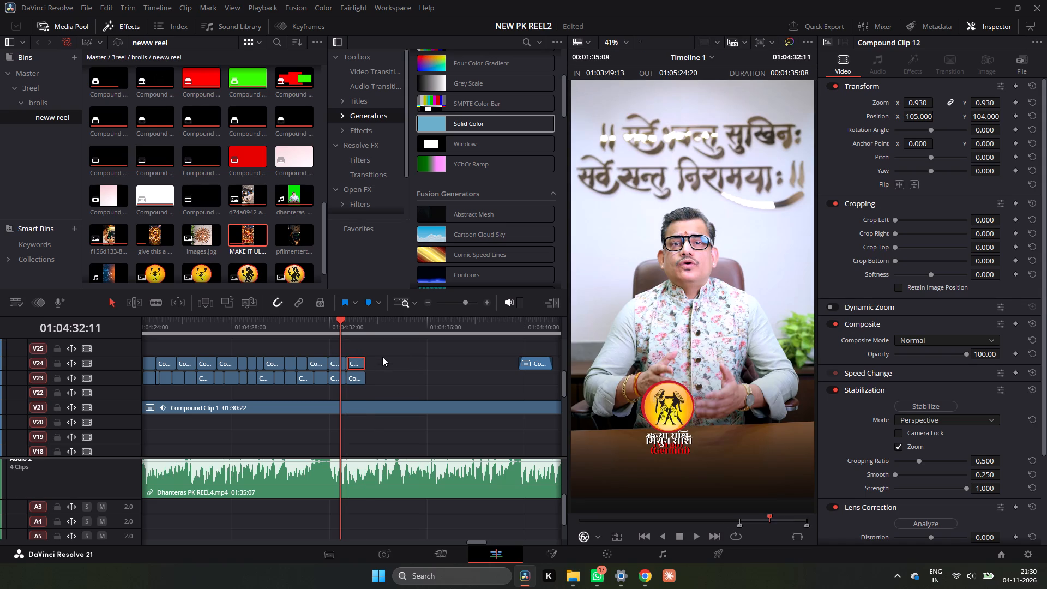
Combine the two adjacent Gemini clips at the end of the zodiac run on V24 into a new compound clip.
{"action": "left_click_drag", "start_coordinate": [385, 353], "coordinate": [336, 370]}
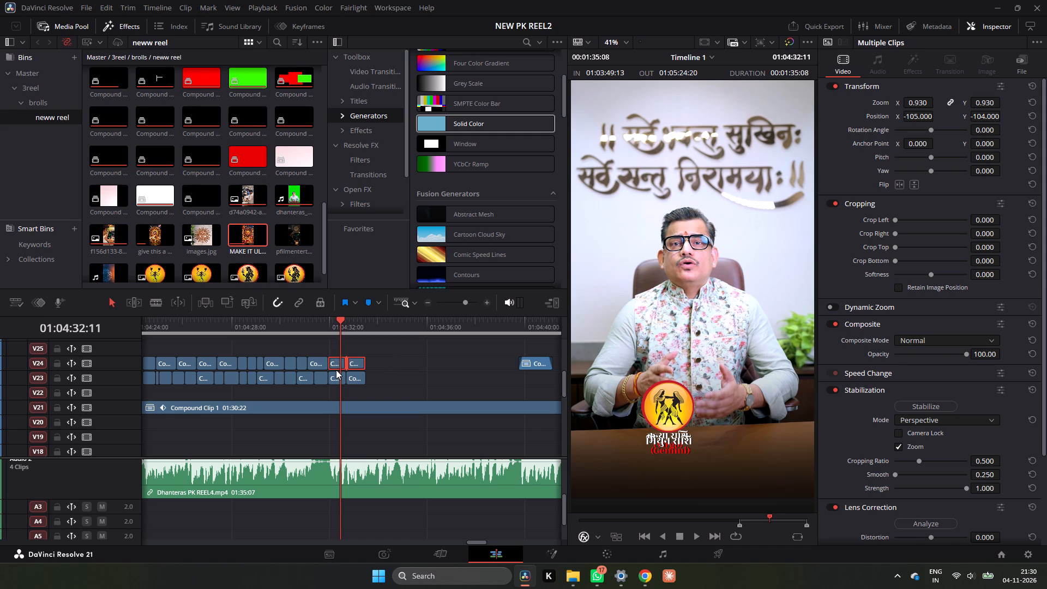
{"action": "right_click", "coordinate": [358, 362]}
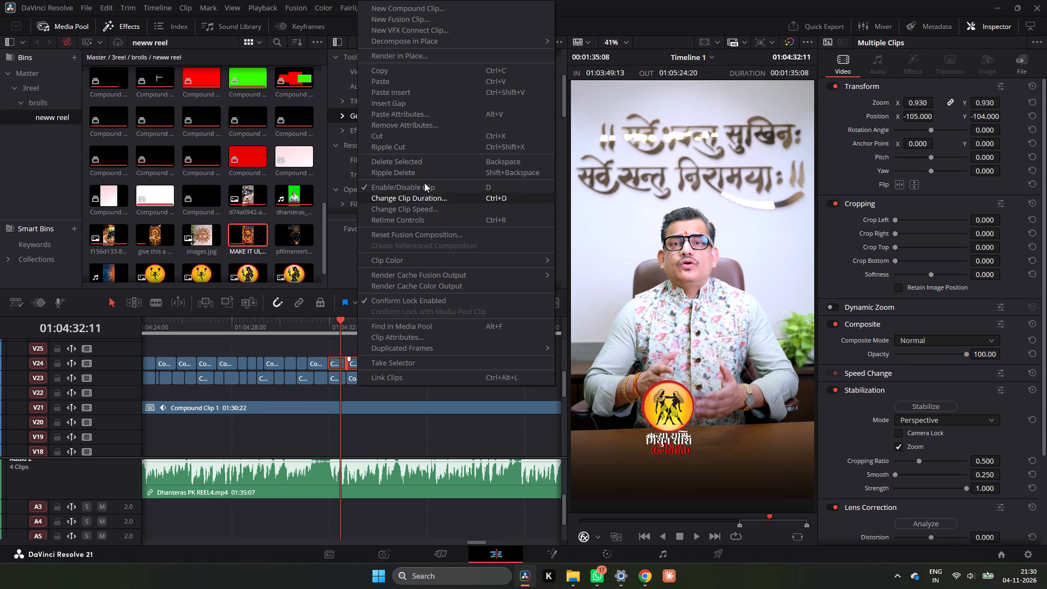
{"action": "left_click", "coordinate": [458, 11]}
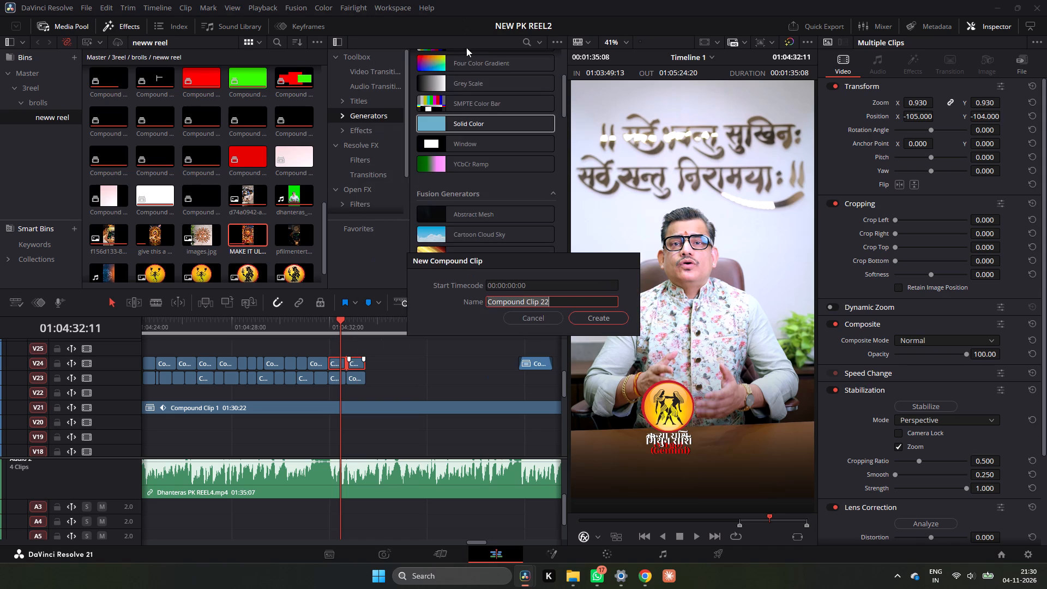
{"action": "left_click", "coordinate": [581, 321]}
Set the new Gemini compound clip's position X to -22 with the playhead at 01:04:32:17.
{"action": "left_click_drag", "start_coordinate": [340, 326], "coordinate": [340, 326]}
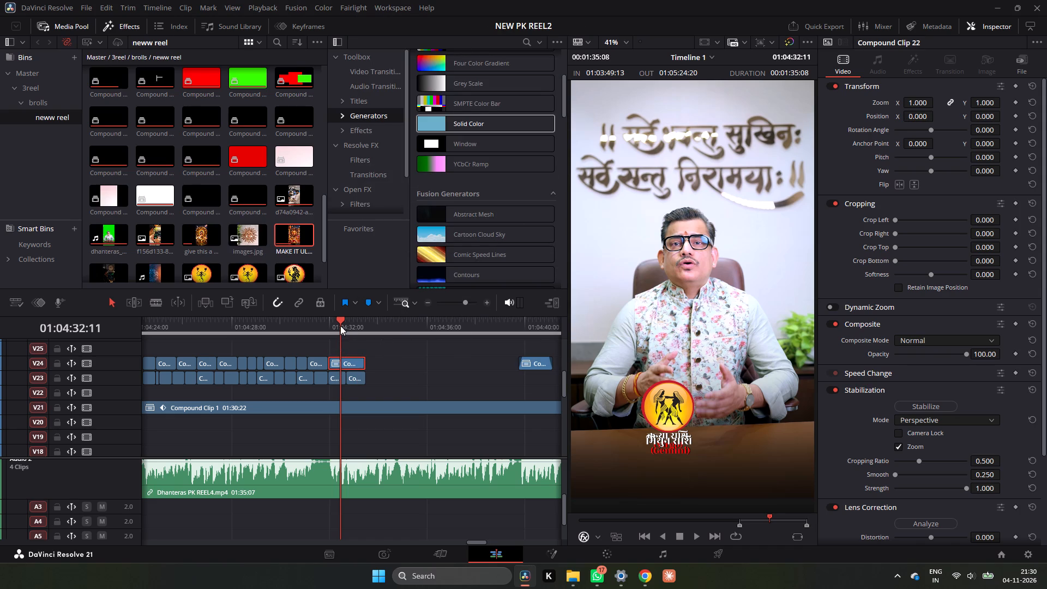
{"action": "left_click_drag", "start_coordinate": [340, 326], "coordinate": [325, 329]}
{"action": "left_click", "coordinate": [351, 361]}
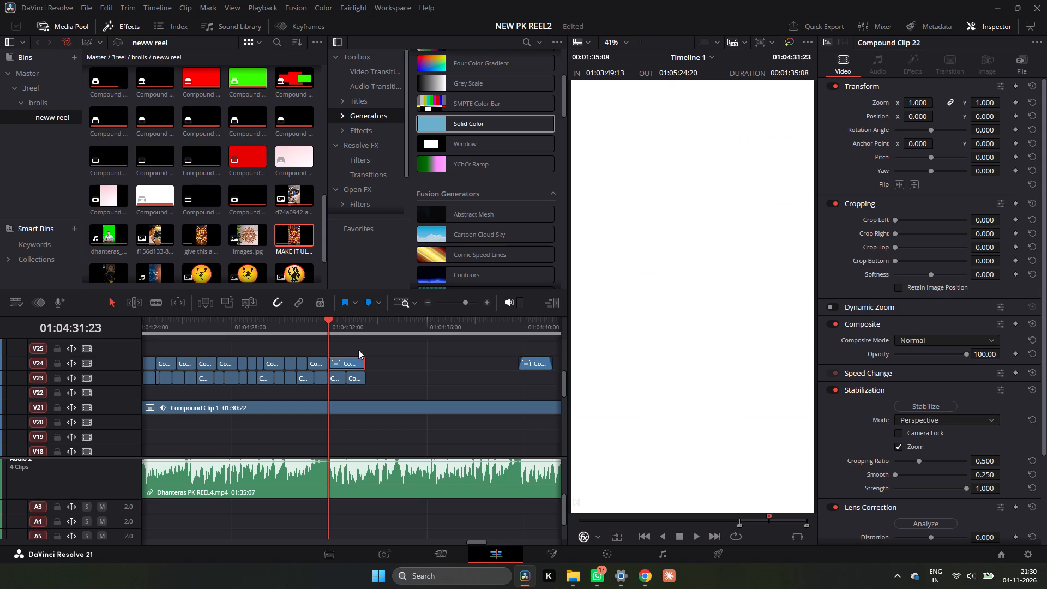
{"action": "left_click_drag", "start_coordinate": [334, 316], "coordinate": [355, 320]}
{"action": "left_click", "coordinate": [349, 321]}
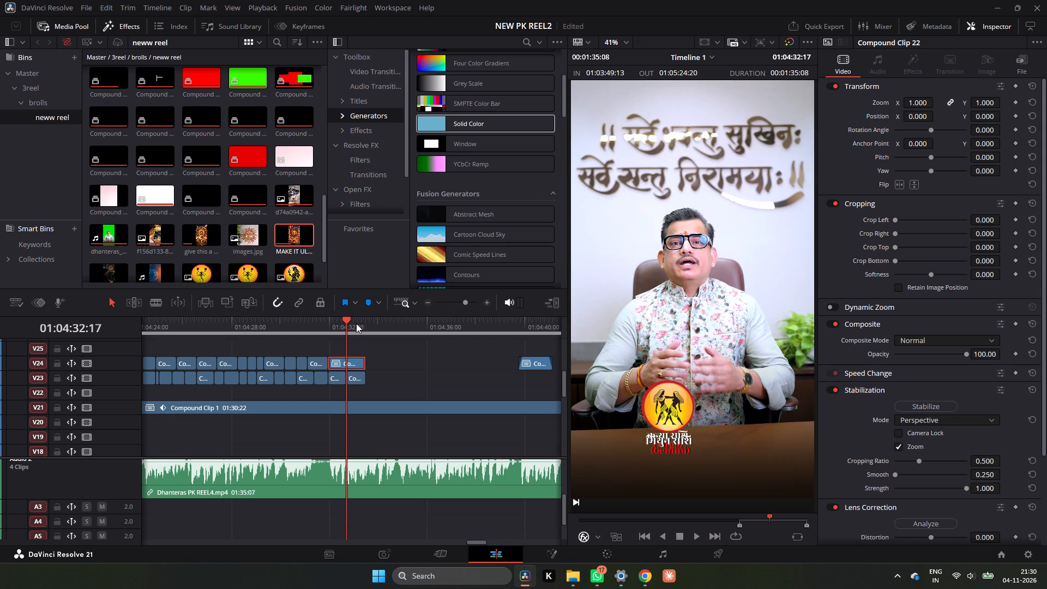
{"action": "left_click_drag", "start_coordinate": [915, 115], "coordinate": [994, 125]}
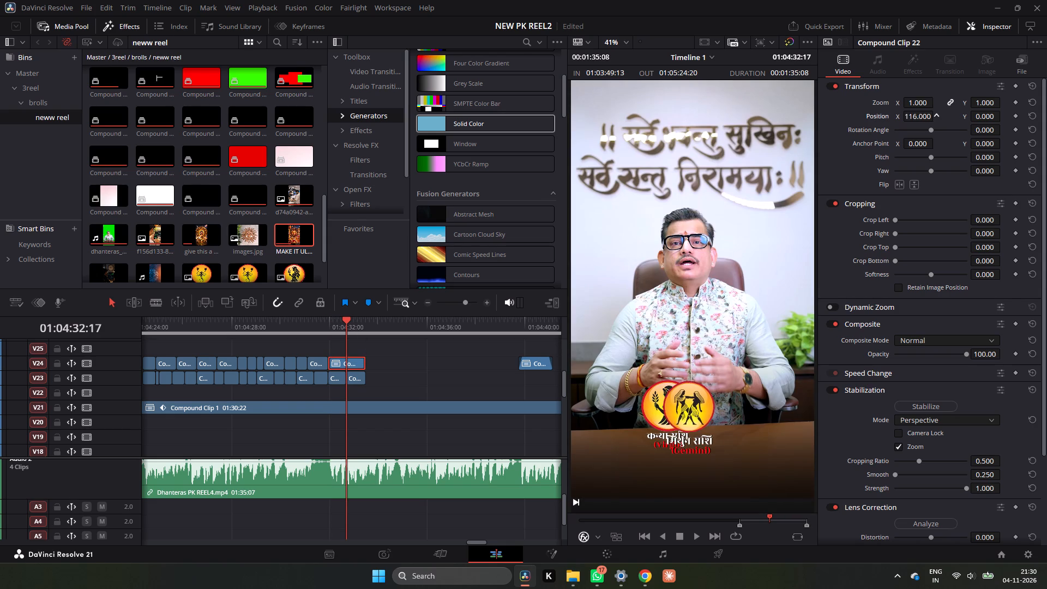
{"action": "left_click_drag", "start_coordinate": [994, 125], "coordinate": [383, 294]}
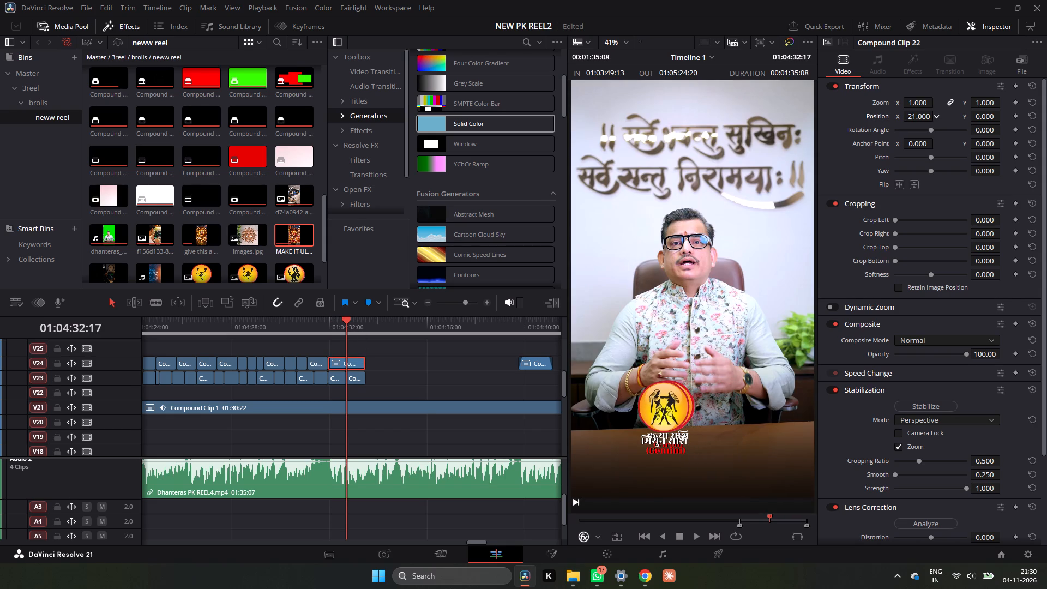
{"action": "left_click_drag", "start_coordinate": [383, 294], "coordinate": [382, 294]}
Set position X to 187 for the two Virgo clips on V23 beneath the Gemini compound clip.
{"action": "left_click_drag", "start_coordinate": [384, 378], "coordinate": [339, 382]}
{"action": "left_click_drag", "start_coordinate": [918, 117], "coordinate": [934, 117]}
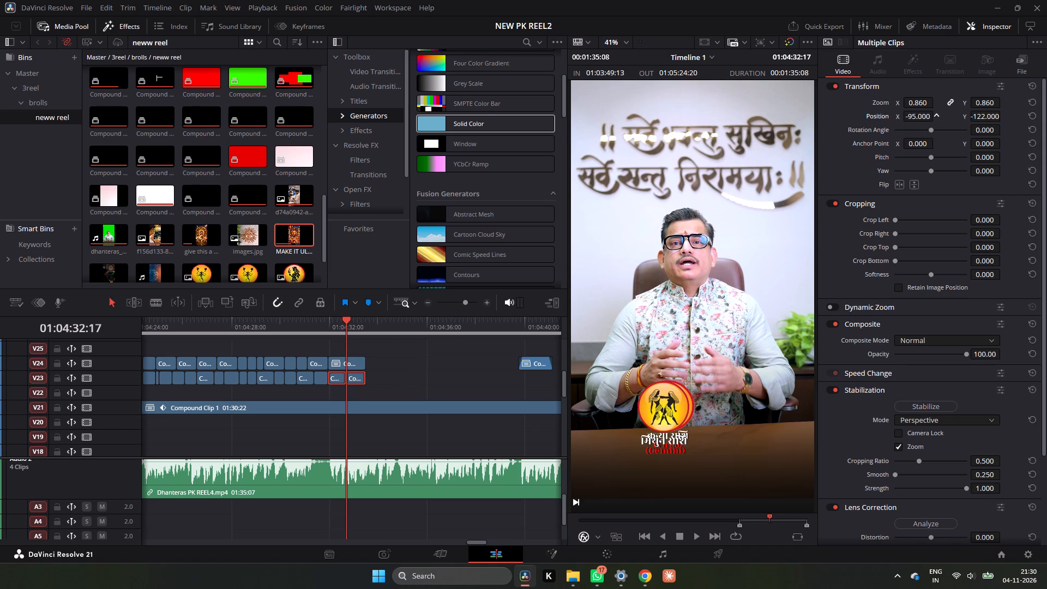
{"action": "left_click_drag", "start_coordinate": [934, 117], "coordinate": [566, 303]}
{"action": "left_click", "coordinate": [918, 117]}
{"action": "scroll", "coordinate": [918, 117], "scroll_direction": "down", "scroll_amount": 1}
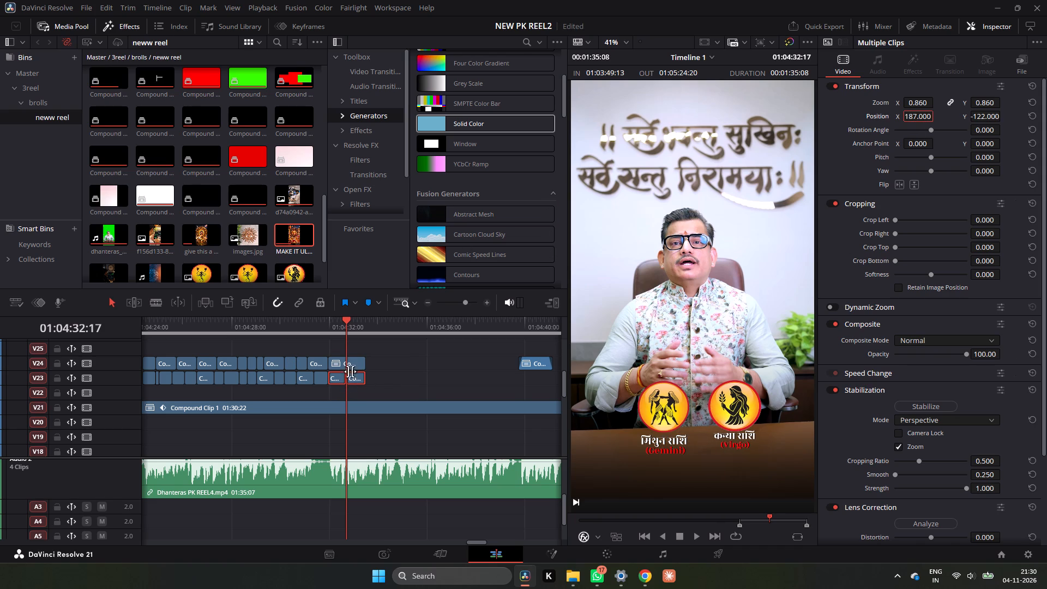
Shift the Gemini compound clip on V24 to position X -35 and reduce its zoom to 0.970.
{"action": "left_click_drag", "start_coordinate": [410, 358], "coordinate": [351, 365]}
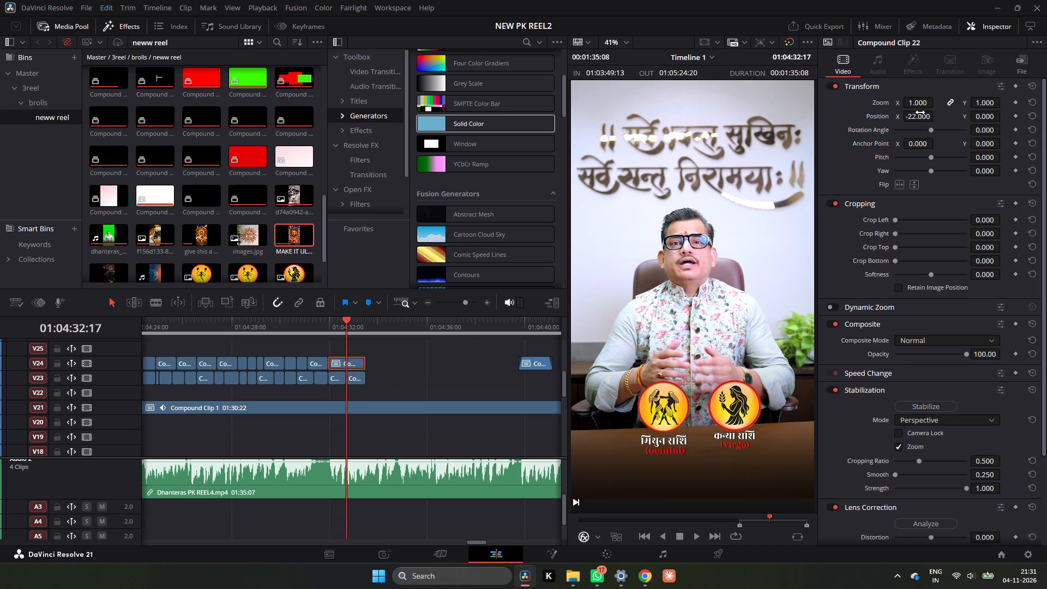
{"action": "left_click_drag", "start_coordinate": [918, 116], "coordinate": [911, 121]}
{"action": "left_click_drag", "start_coordinate": [922, 103], "coordinate": [921, 104]}
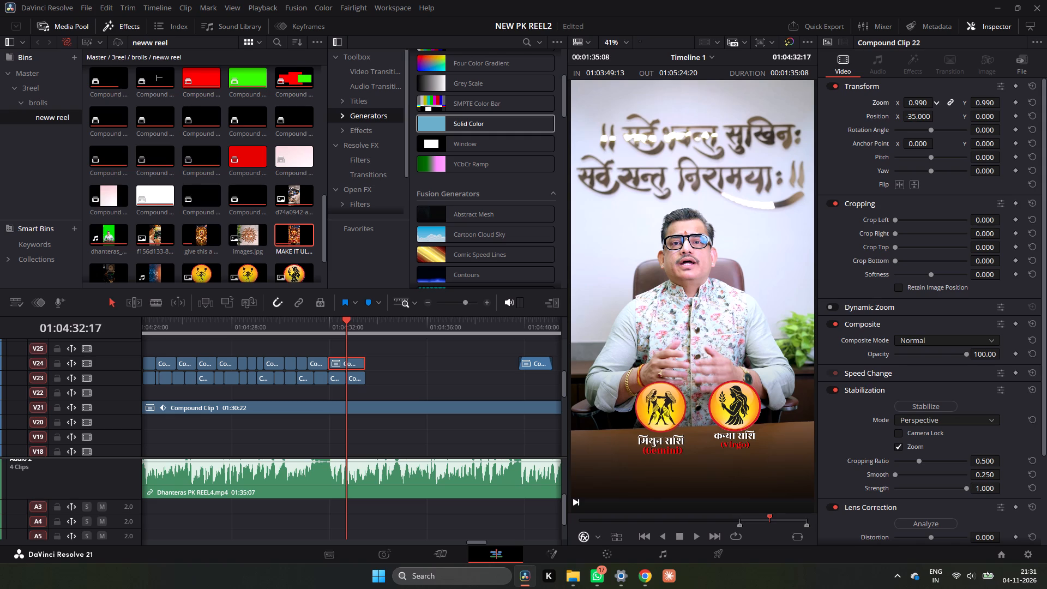
{"action": "left_click_drag", "start_coordinate": [921, 104], "coordinate": [921, 109]}
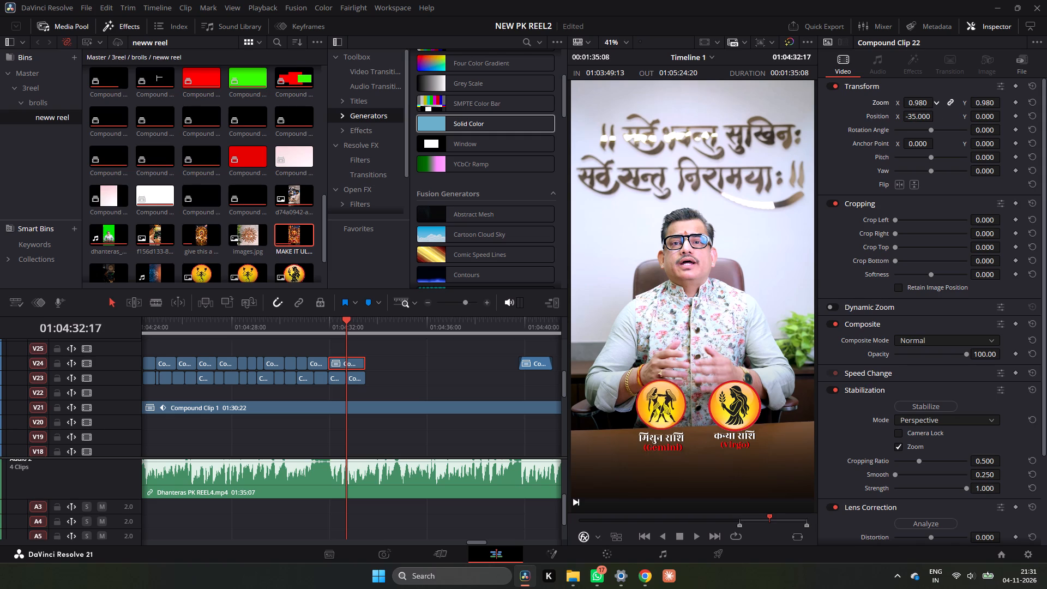
{"action": "left_click_drag", "start_coordinate": [921, 109], "coordinate": [920, 110]}
Overlay the Gemini compound clip on the Virgo graphic to align them, at position X 290 and Y -7.
{"action": "left_click_drag", "start_coordinate": [918, 120], "coordinate": [562, 308]}
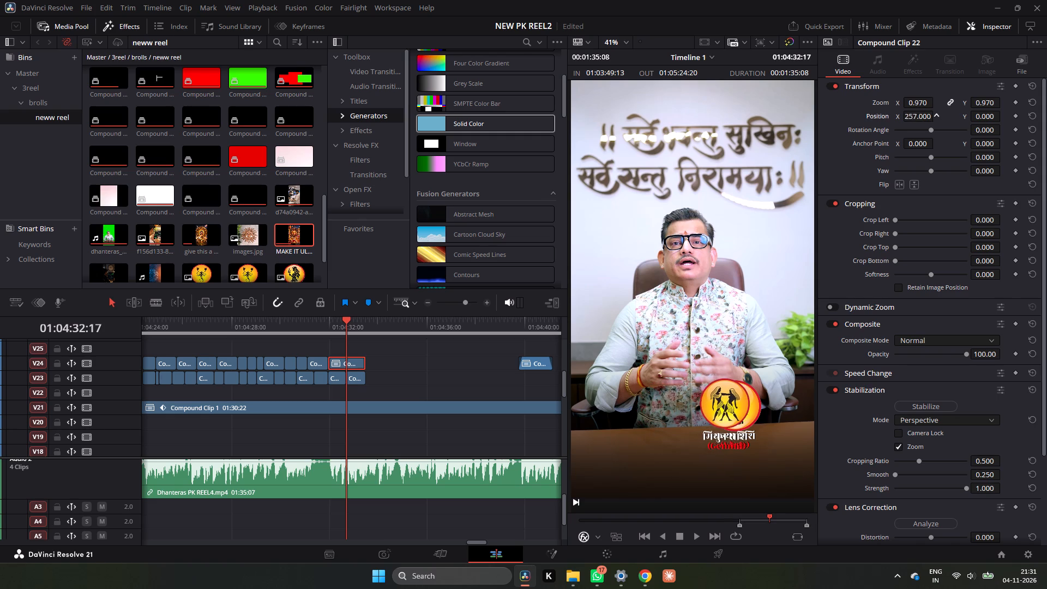
{"action": "left_click_drag", "start_coordinate": [562, 308], "coordinate": [583, 321]}
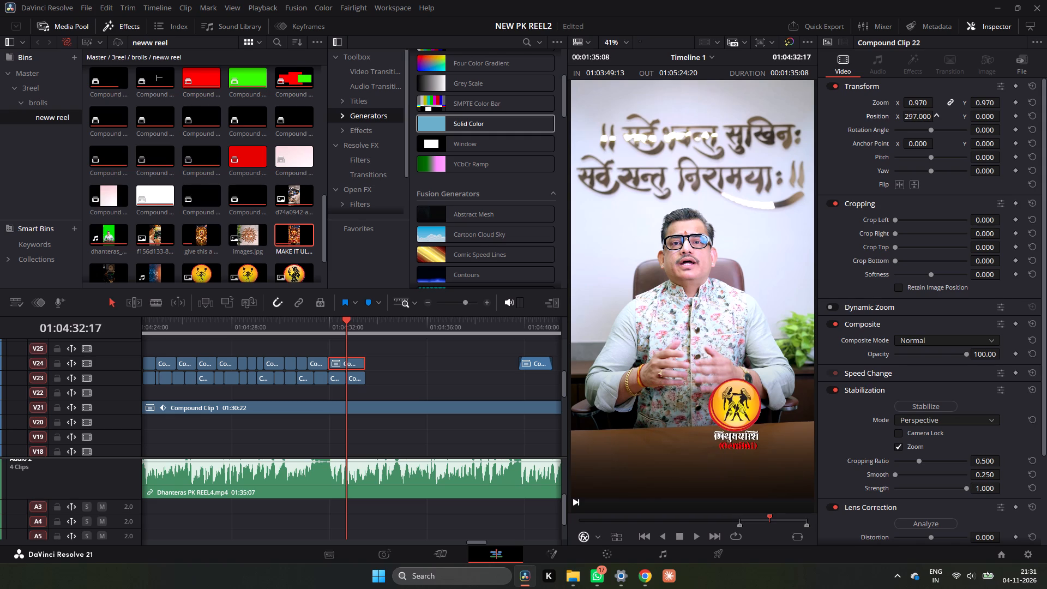
{"action": "left_click_drag", "start_coordinate": [583, 321], "coordinate": [580, 321]}
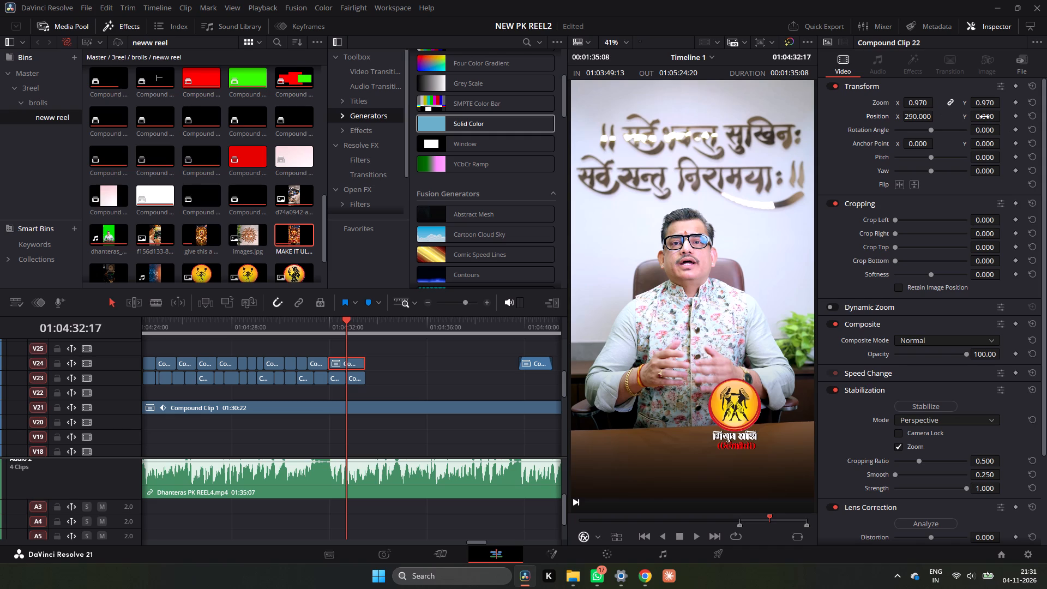
{"action": "left_click_drag", "start_coordinate": [984, 117], "coordinate": [977, 125]}
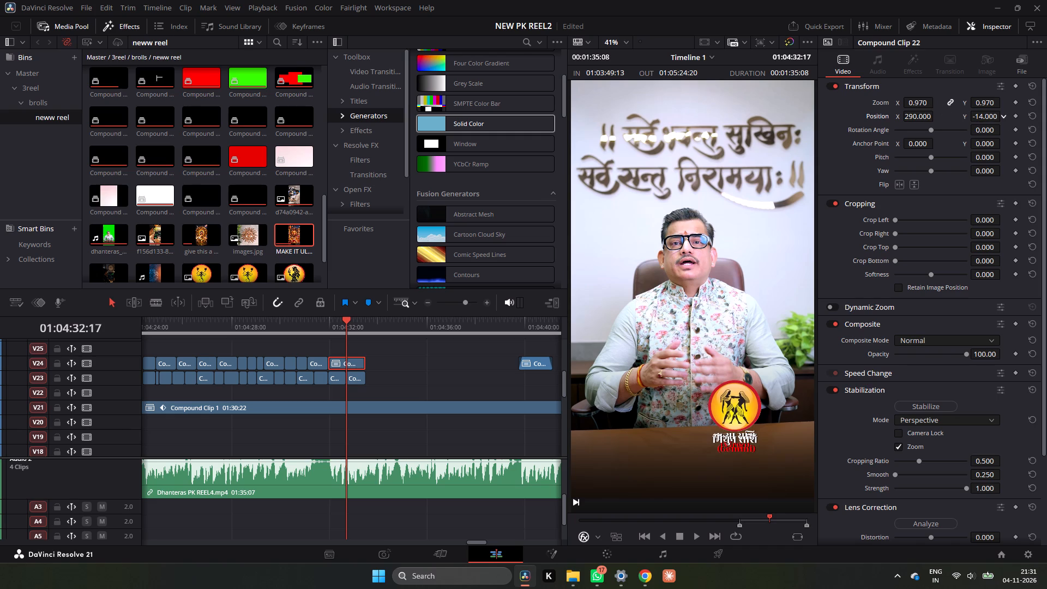
{"action": "left_click_drag", "start_coordinate": [977, 125], "coordinate": [980, 125]}
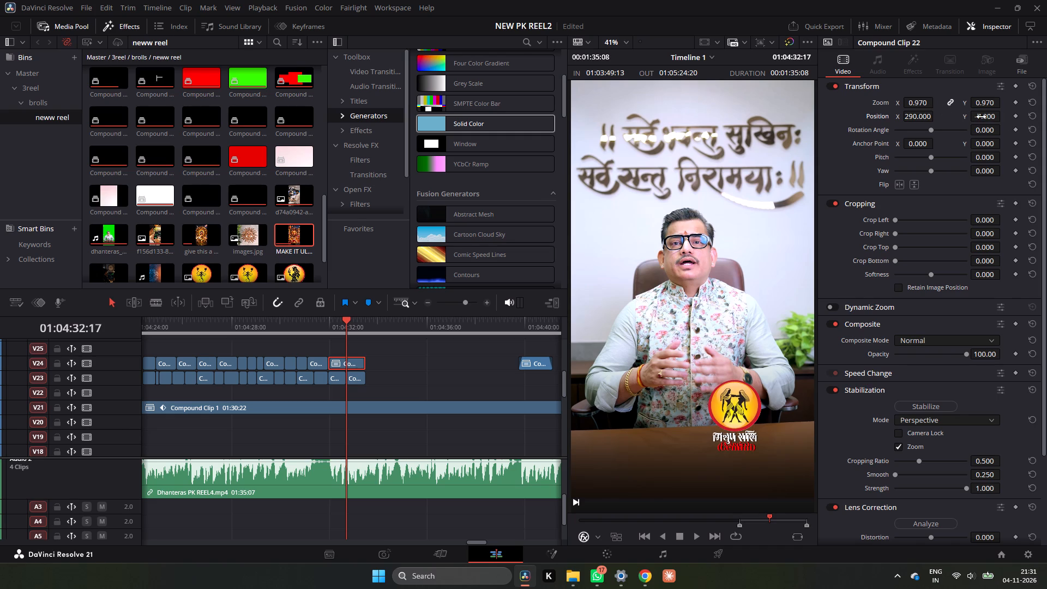
Set the Gemini compound clip's position X to 98, placing it directly beside the Virgo graphic.
{"action": "left_click_drag", "start_coordinate": [924, 119], "coordinate": [712, 155]}
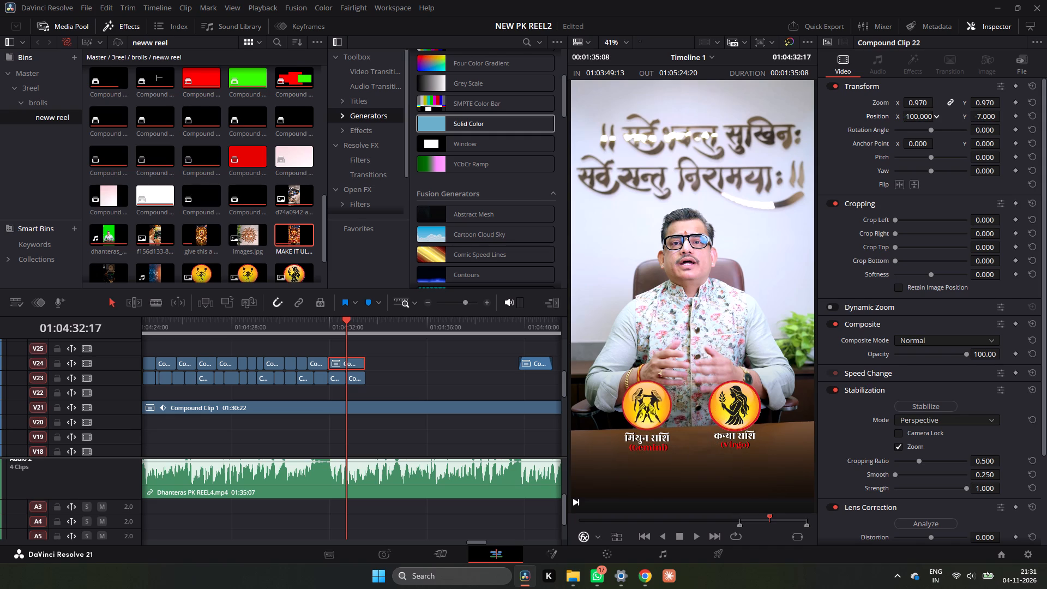
{"action": "left_click_drag", "start_coordinate": [712, 155], "coordinate": [782, 169]}
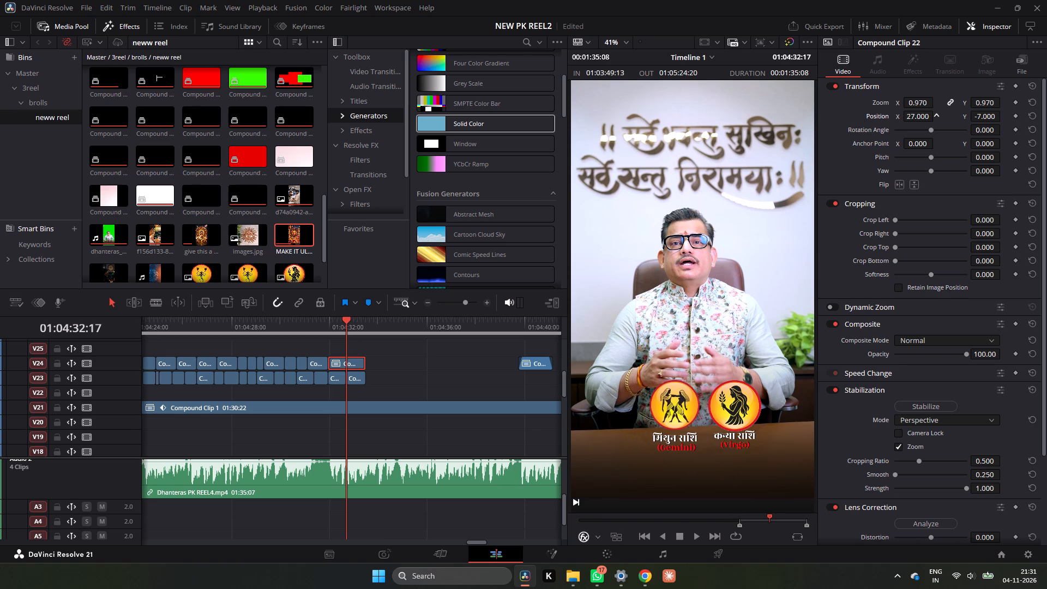
{"action": "left_click_drag", "start_coordinate": [782, 169], "coordinate": [815, 177]}
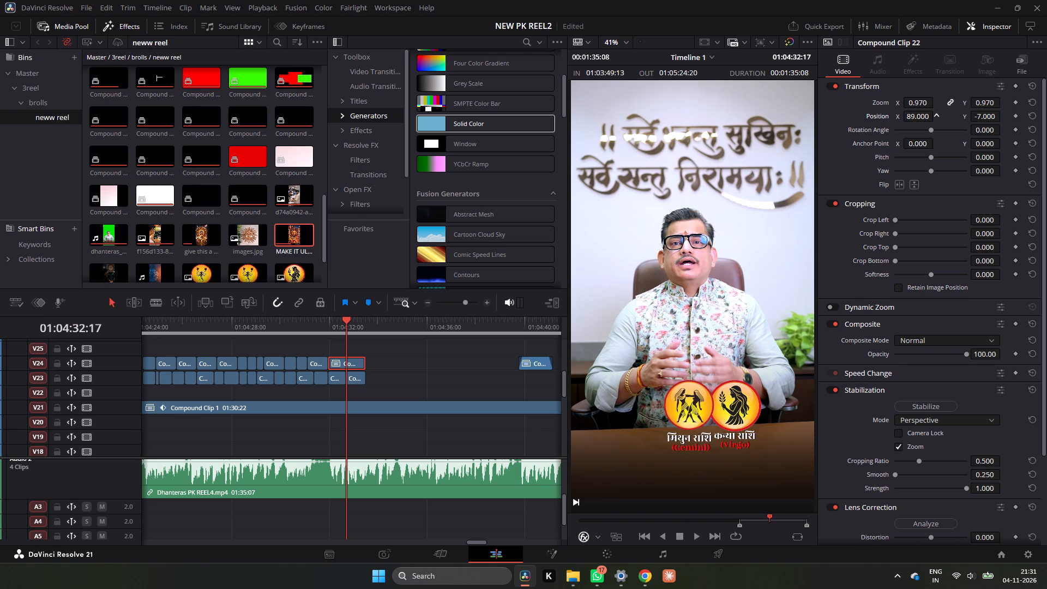
{"action": "left_click_drag", "start_coordinate": [815, 177], "coordinate": [820, 178]}
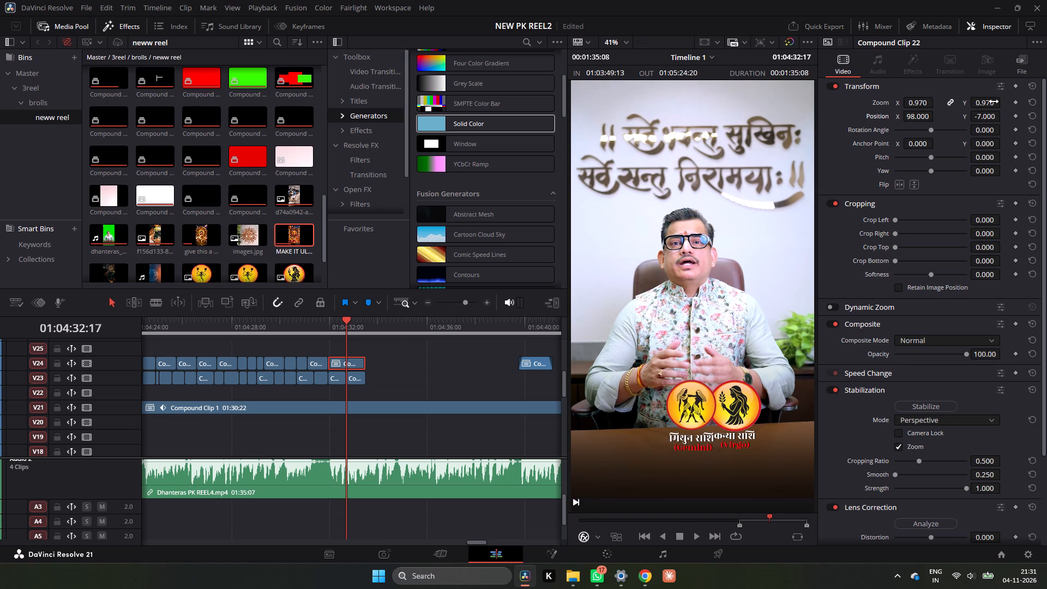
Play back the paired Gemini and Virgo graphics from 01:04:31:23 and look over the lower video tracks.
{"action": "left_click", "coordinate": [329, 322]}
{"action": "key", "text": "space"}
{"action": "key", "text": "space"}
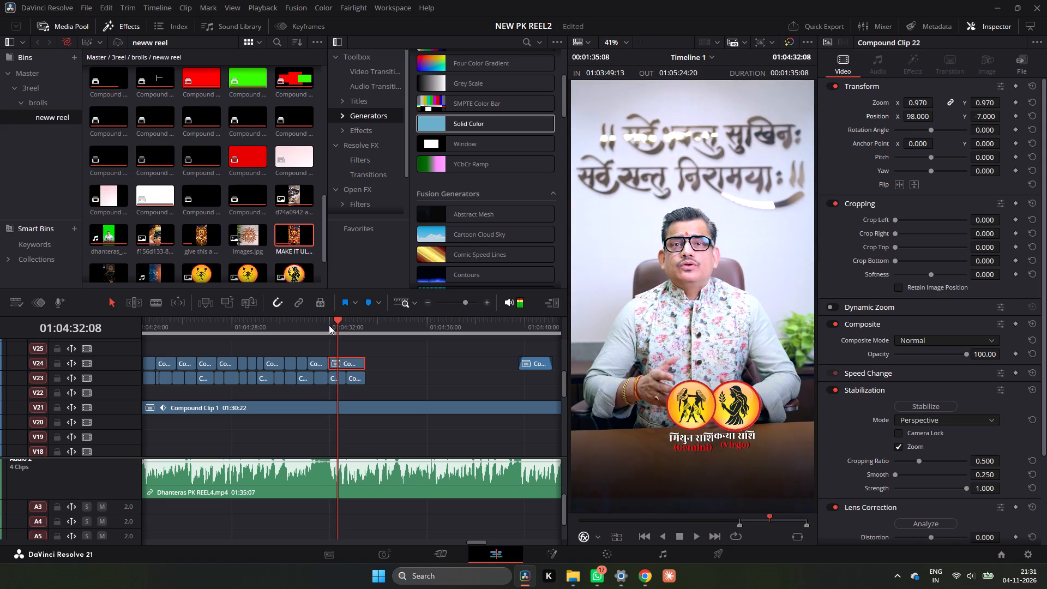
{"action": "key", "text": "space"}
{"action": "key", "text": "space"}
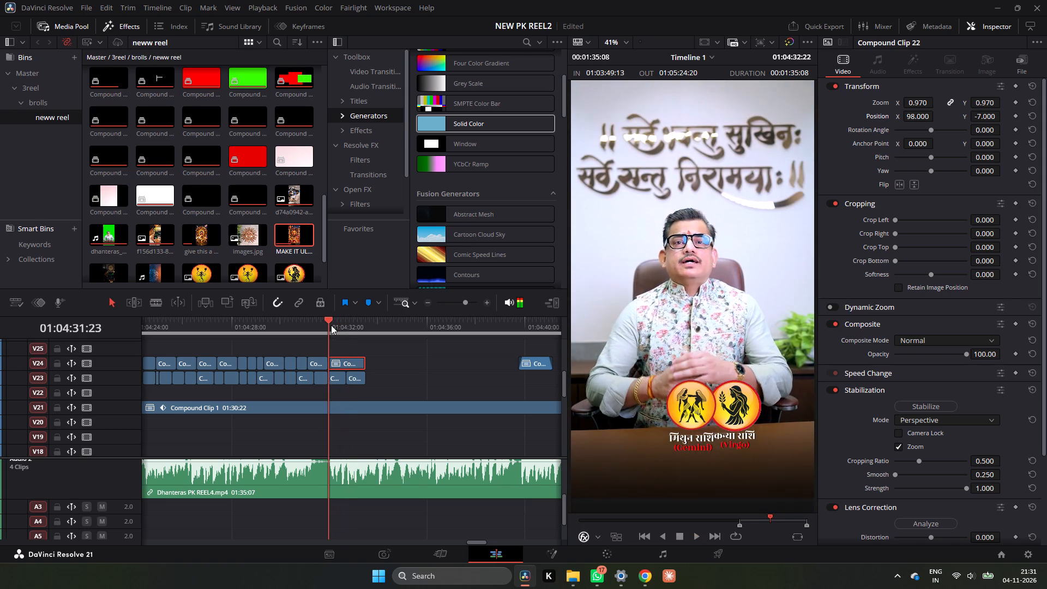
{"action": "left_click", "coordinate": [331, 325]}
{"action": "key", "text": "space"}
{"action": "key", "text": "space"}
{"action": "key", "text": "space"}
{"action": "key", "text": "space"}
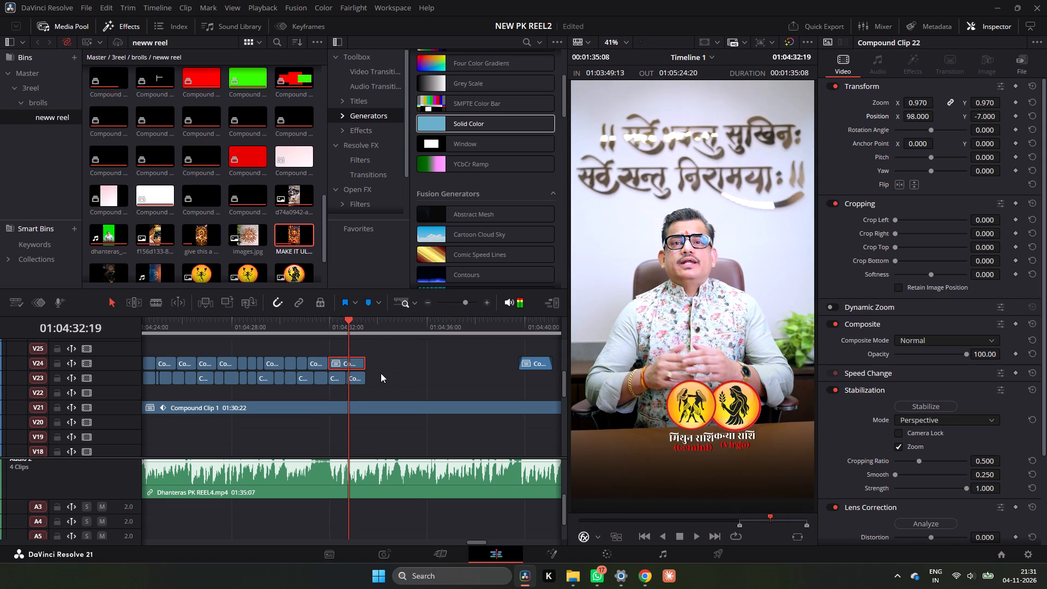
{"action": "scroll", "coordinate": [378, 397], "scroll_direction": "down", "scroll_amount": 8}
{"action": "left_click_drag", "start_coordinate": [346, 321], "coordinate": [327, 332]}
{"action": "key", "text": "space"}
{"action": "key", "text": "space"}
{"action": "key", "text": "space"}
{"action": "key", "text": "space"}
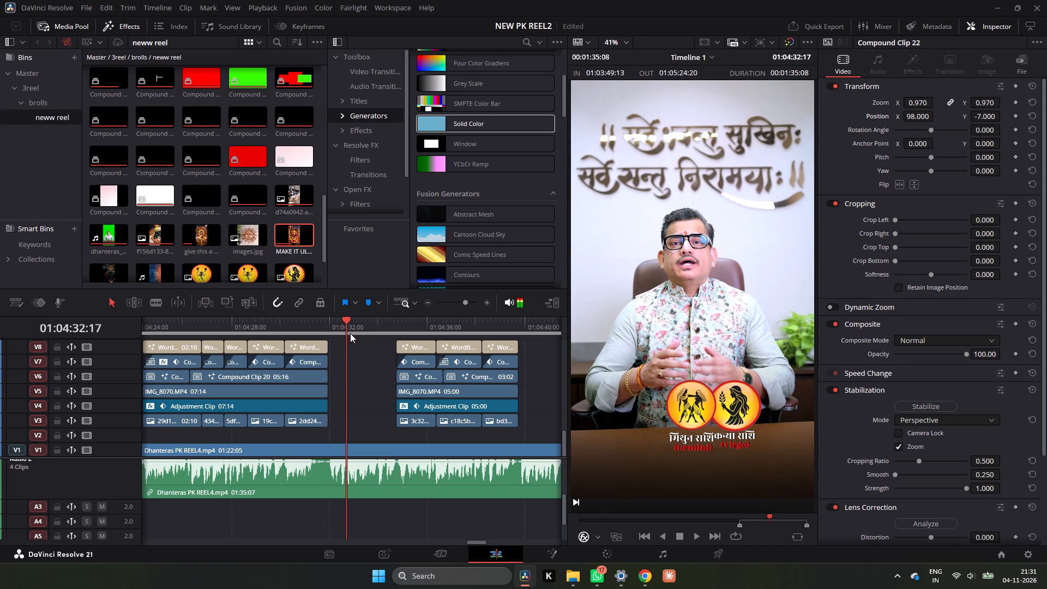
Transfer the two Virgo clips from V23 to V24 starting at about 01:04:32:18, over the Gemini compound clip's second half, deleting the V23 originals.
{"action": "scroll", "coordinate": [364, 372], "scroll_direction": "up", "scroll_amount": 5}
{"action": "scroll", "coordinate": [364, 387], "scroll_direction": "down", "scroll_amount": 1}
{"action": "left_click_drag", "start_coordinate": [389, 388], "coordinate": [336, 398]}
{"action": "left_click_drag", "start_coordinate": [354, 392], "coordinate": [374, 380], "text": "alt"}
{"action": "left_click_drag", "start_coordinate": [381, 387], "coordinate": [337, 395]}
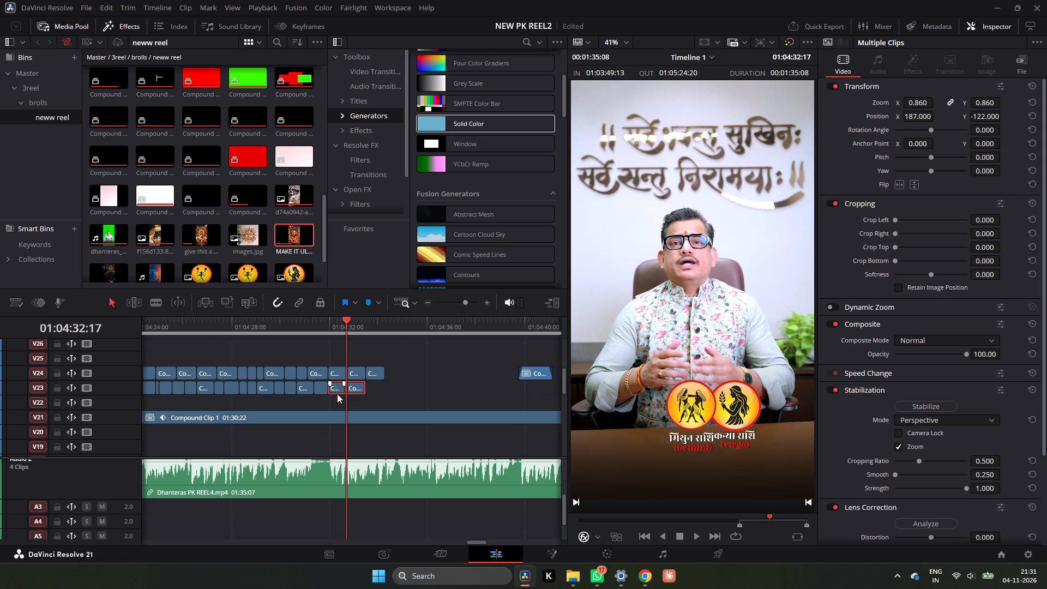
{"action": "key", "text": "BackSpace"}
Play back from 01:04:31:23, and move the two Virgo clips up to V25, 18 frames earlier, above the Gemini clip.
{"action": "left_click", "coordinate": [330, 326]}
{"action": "key", "text": "space"}
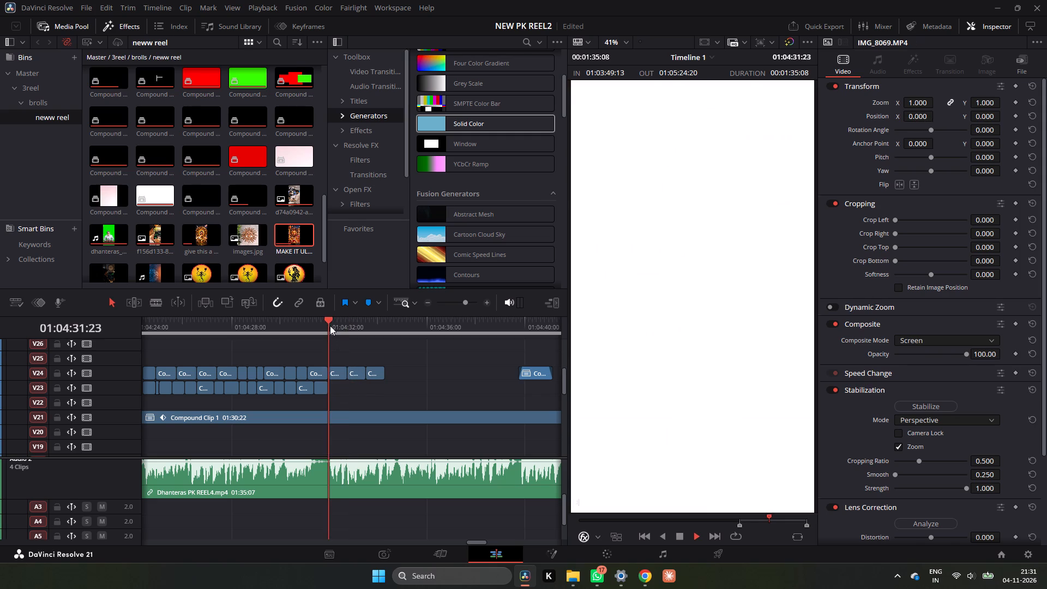
{"action": "key", "text": "space"}
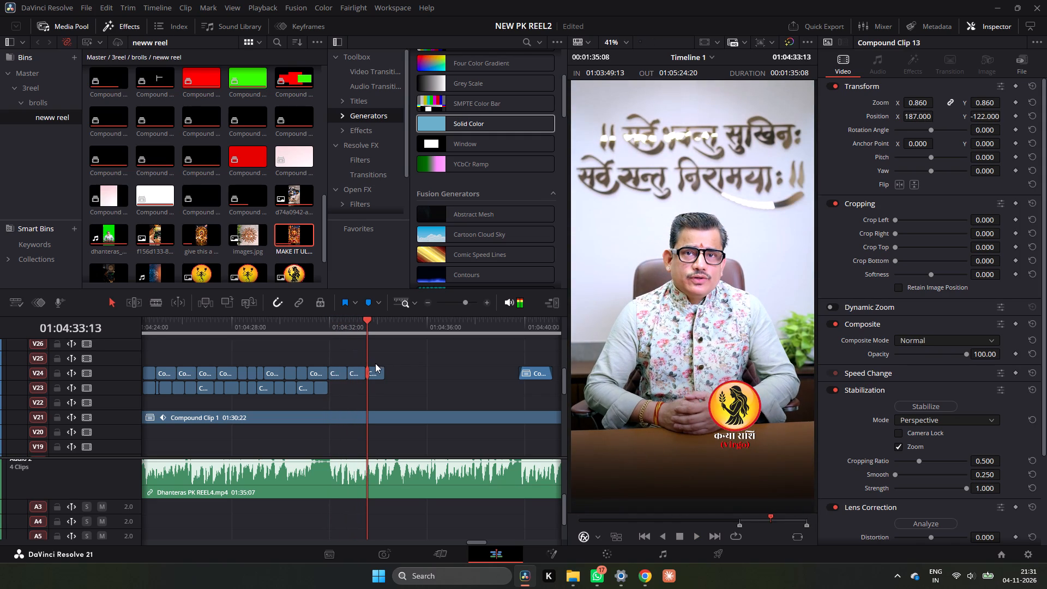
{"action": "left_click_drag", "start_coordinate": [394, 364], "coordinate": [357, 376]}
{"action": "left_click_drag", "start_coordinate": [364, 326], "coordinate": [345, 332]}
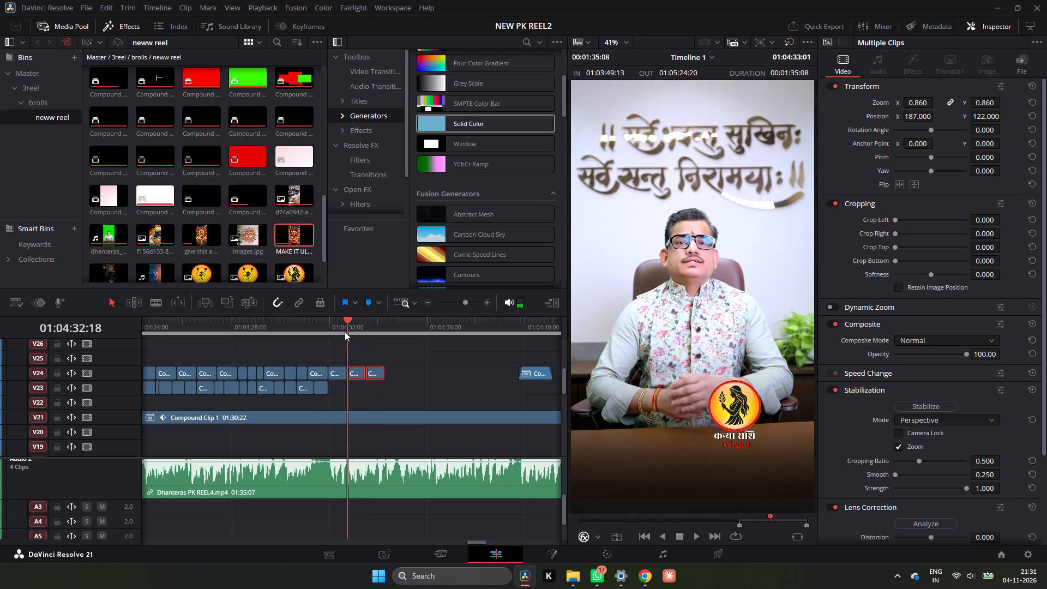
{"action": "left_click_drag", "start_coordinate": [345, 332], "coordinate": [331, 335]}
{"action": "key", "text": "space"}
{"action": "key", "text": "space"}
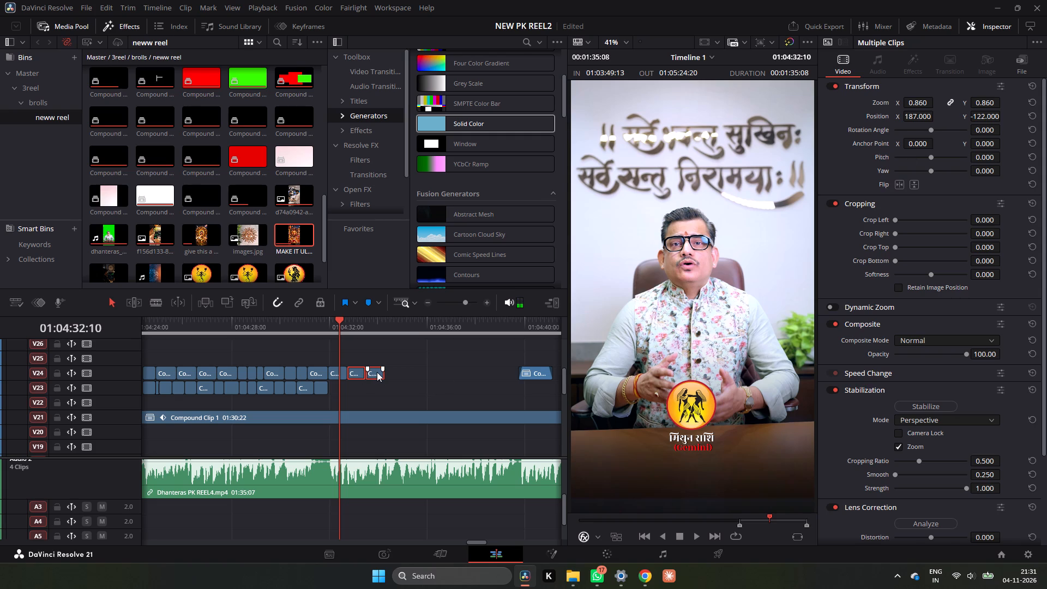
{"action": "left_click_drag", "start_coordinate": [374, 371], "coordinate": [358, 358]}
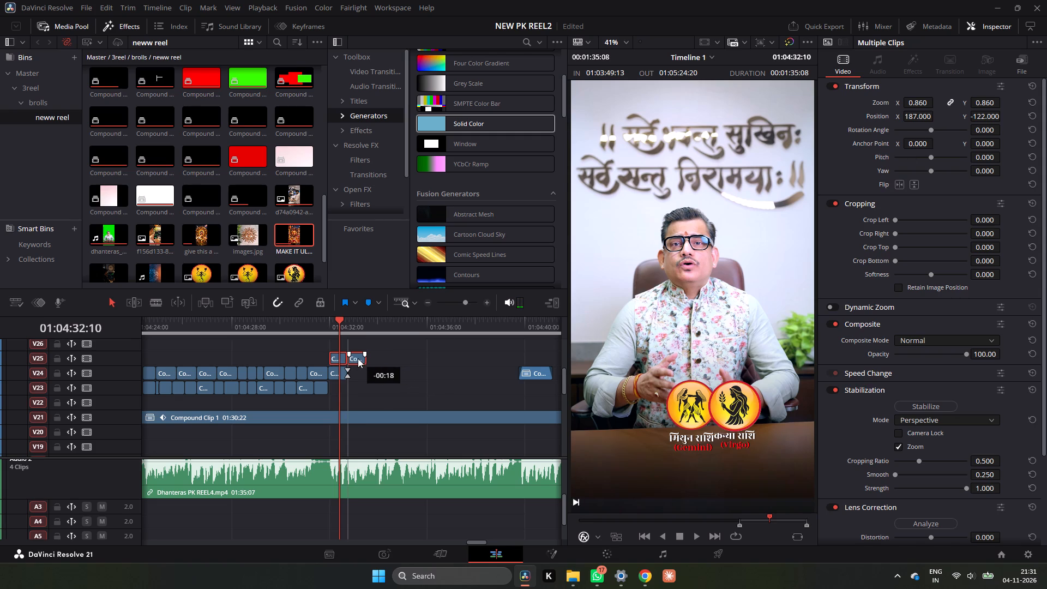
{"action": "left_click_drag", "start_coordinate": [358, 358], "coordinate": [355, 359]}
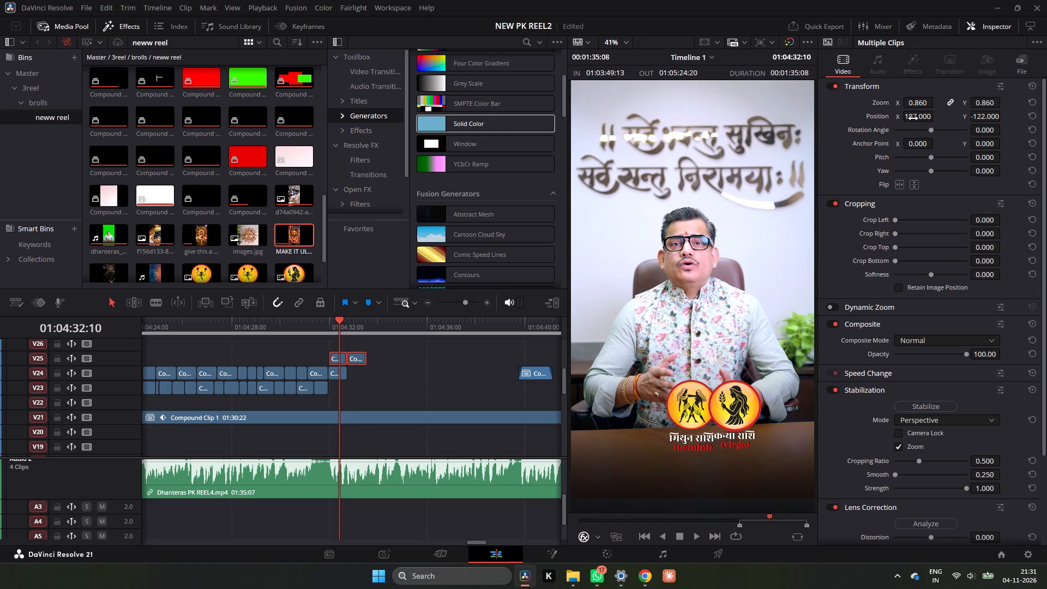
Set position X to -6 for the two Virgo clips on V25.
{"action": "left_click_drag", "start_coordinate": [913, 118], "coordinate": [810, 155]}
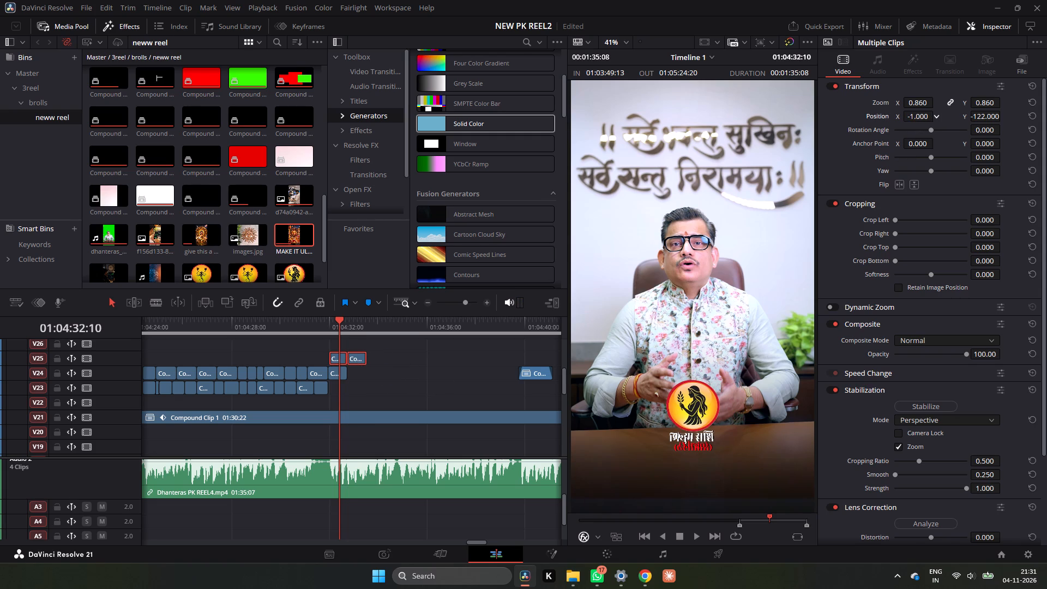
{"action": "left_click_drag", "start_coordinate": [810, 155], "coordinate": [808, 155]}
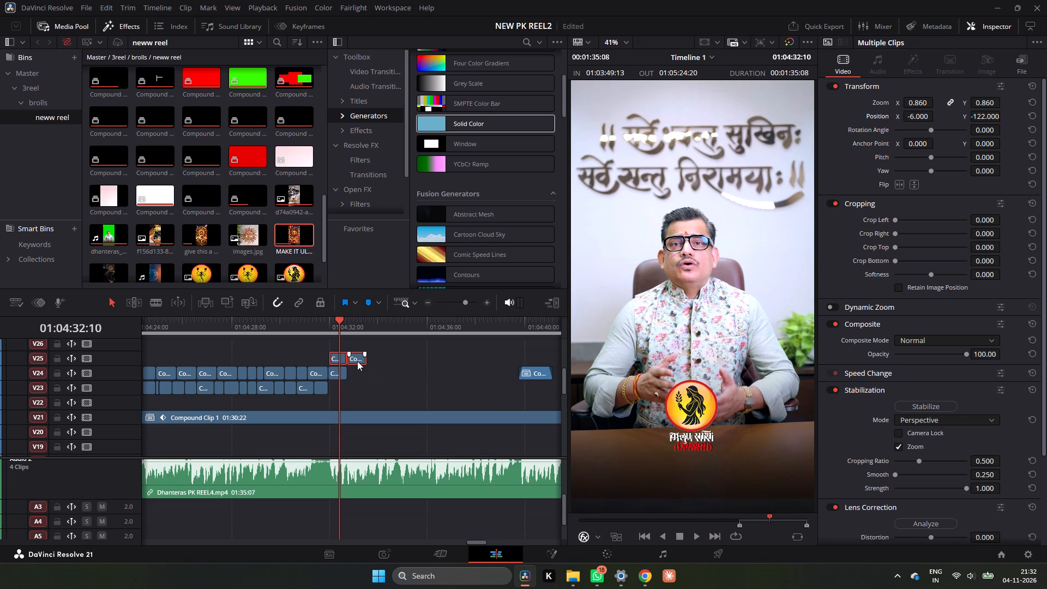
Move the two Virgo clips from V25 to V24, directly after the Gemini clip, and play back the sequence.
{"action": "left_click_drag", "start_coordinate": [355, 359], "coordinate": [375, 374]}
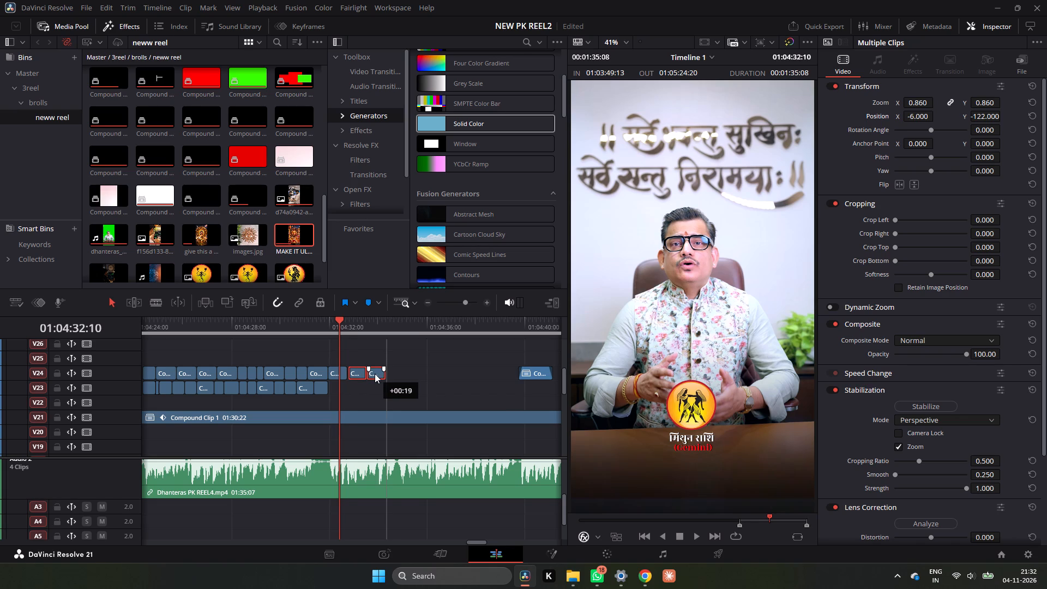
{"action": "left_click_drag", "start_coordinate": [375, 374], "coordinate": [373, 374]}
{"action": "key", "text": "space"}
{"action": "key", "text": "space"}
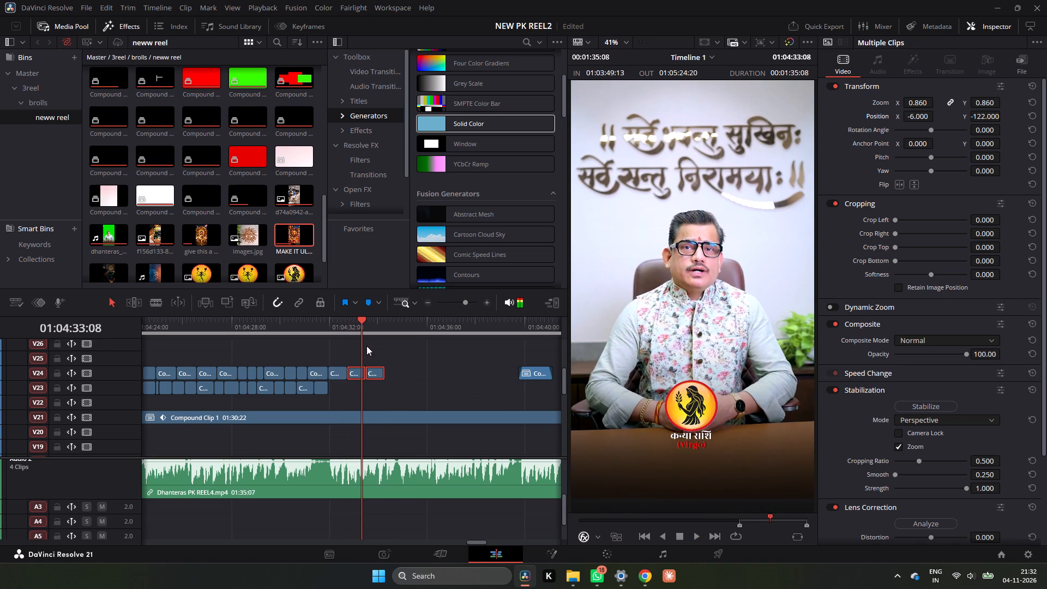
{"action": "left_click", "coordinate": [334, 319]}
{"action": "key", "text": "space"}
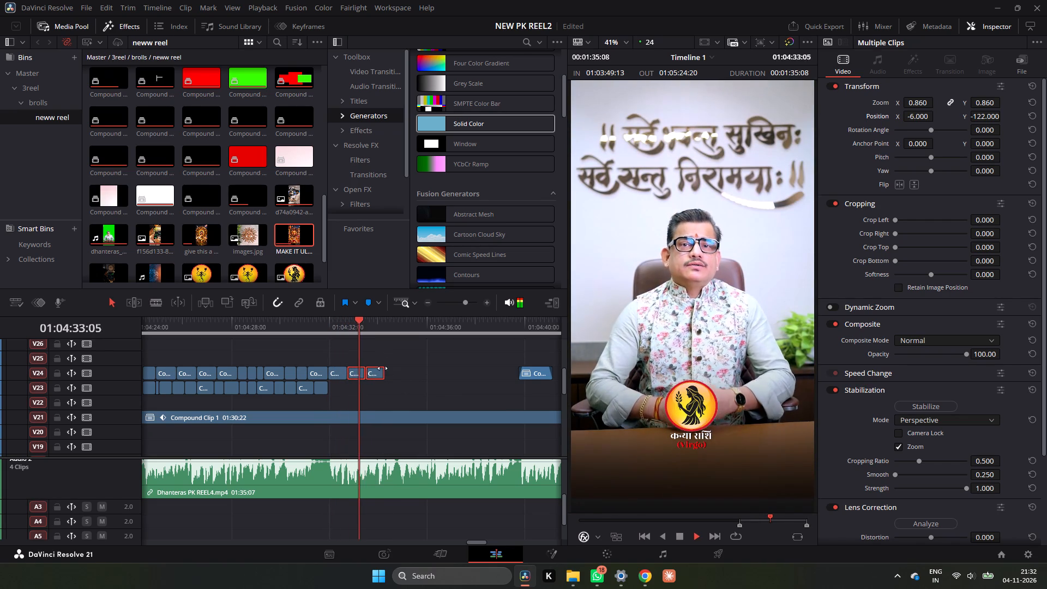
Add a short fade-out to the end of the last Virgo clip on V24 and play back the ending.
{"action": "left_click_drag", "start_coordinate": [382, 371], "coordinate": [377, 371]}
{"action": "left_click", "coordinate": [365, 322]}
{"action": "key", "text": "space"}
{"action": "key", "text": "space"}
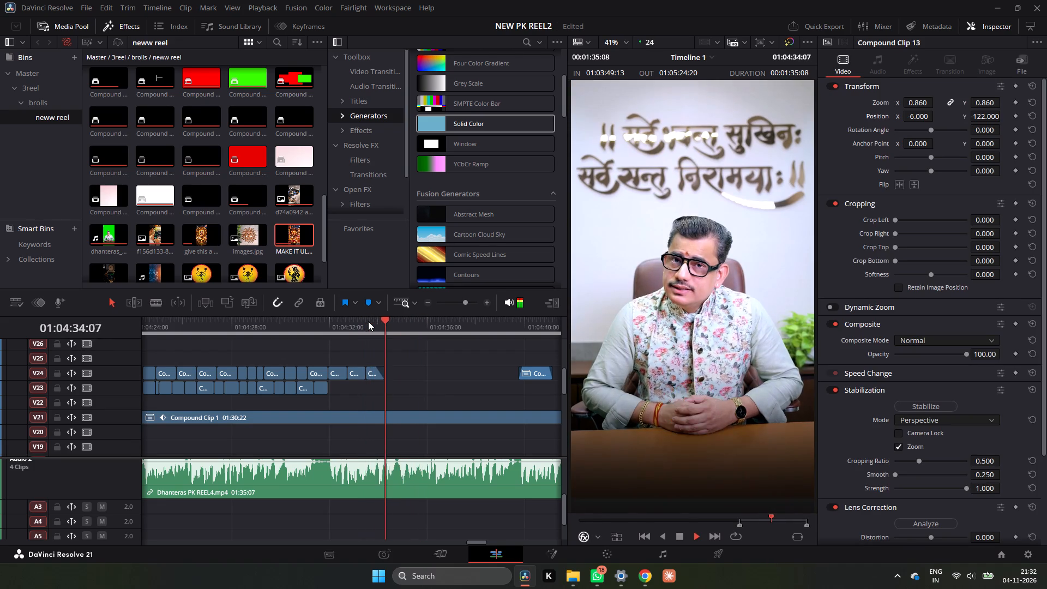
{"action": "left_click", "coordinate": [368, 321]}
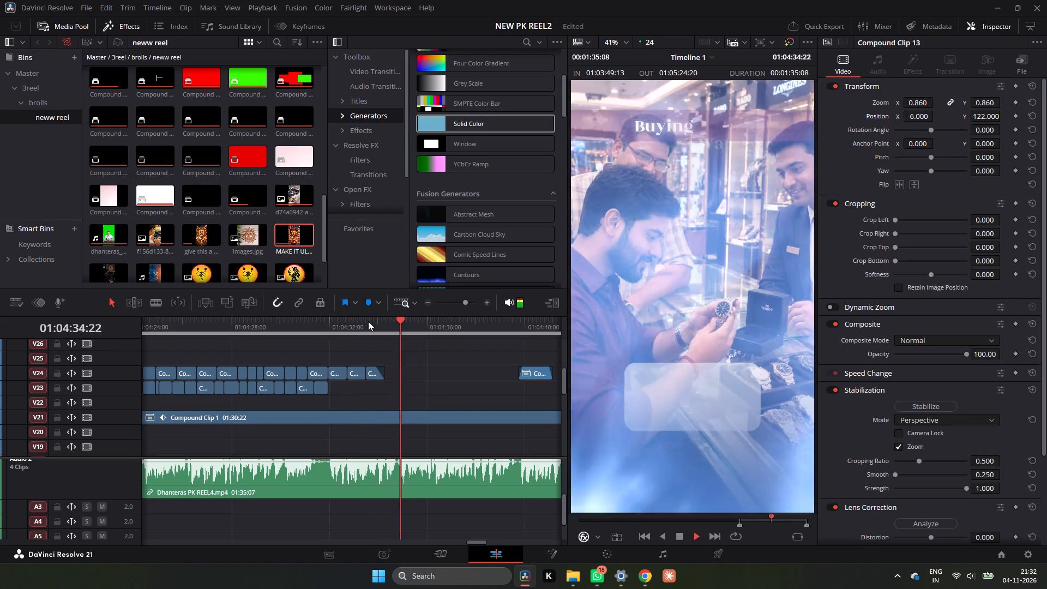
{"action": "key", "text": "space"}
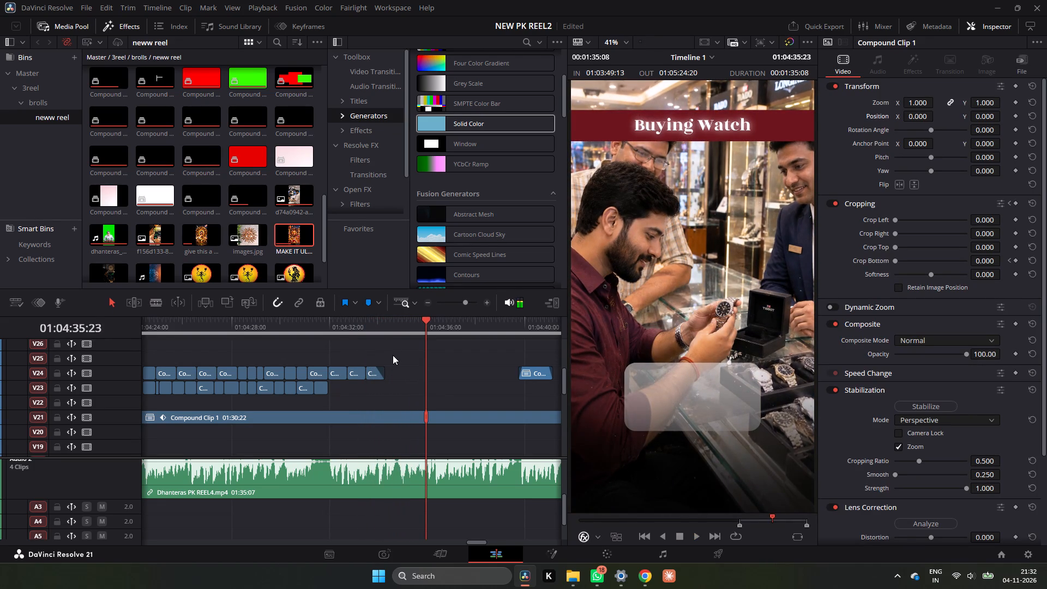
Duplicate the Gemini clip and two Virgo clips on V24, starting the copies at 01:04:34:18, where the Buying Watch section begins.
{"action": "left_click_drag", "start_coordinate": [396, 363], "coordinate": [349, 392]}
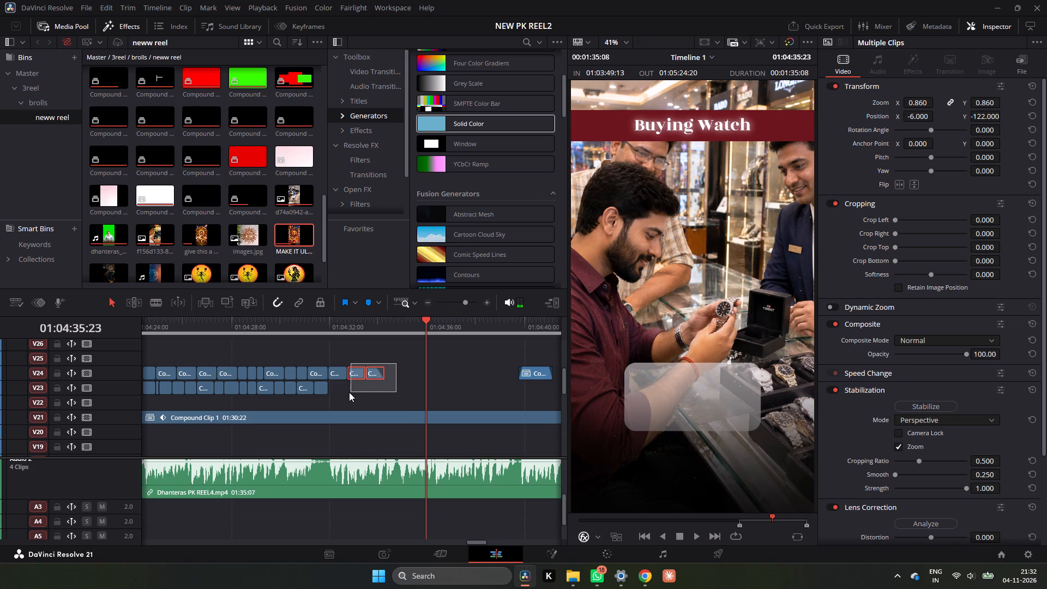
{"action": "left_click_drag", "start_coordinate": [349, 392], "coordinate": [347, 391]}
{"action": "left_click_drag", "start_coordinate": [358, 375], "coordinate": [358, 375], "text": "alt"}
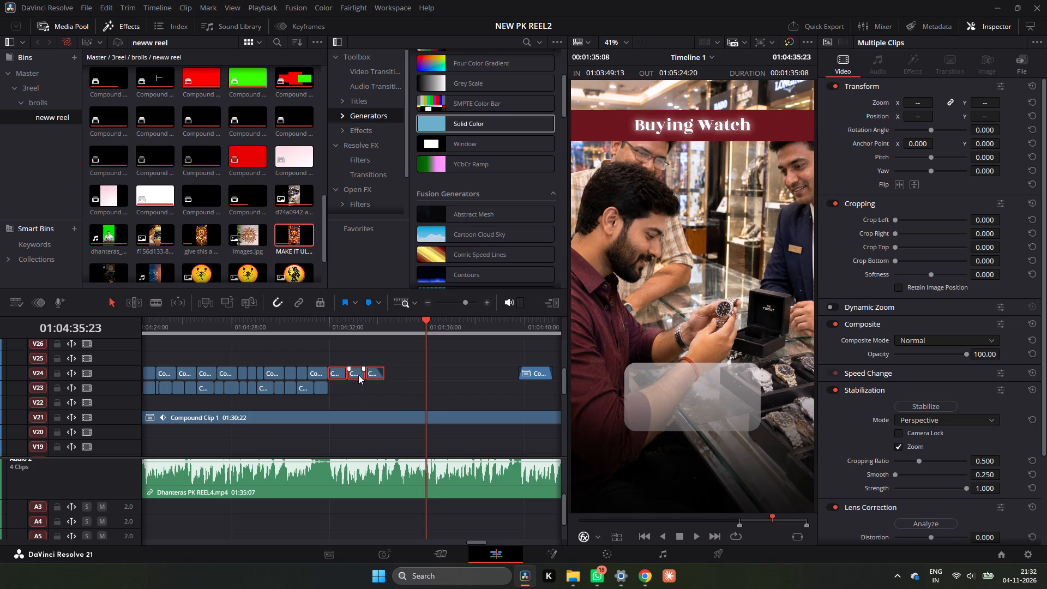
{"action": "left_click_drag", "start_coordinate": [358, 375], "coordinate": [452, 376], "text": "alt"}
{"action": "scroll", "coordinate": [471, 395], "scroll_direction": "down", "scroll_amount": 4}
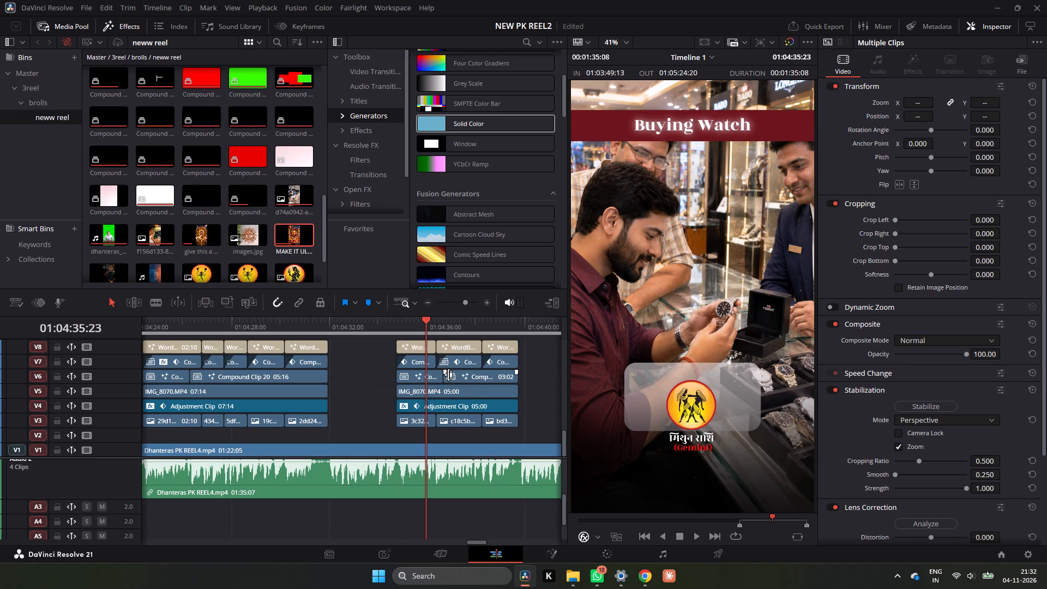
{"action": "left_click_drag", "start_coordinate": [422, 322], "coordinate": [399, 334]}
{"action": "scroll", "coordinate": [428, 372], "scroll_direction": "up", "scroll_amount": 3}
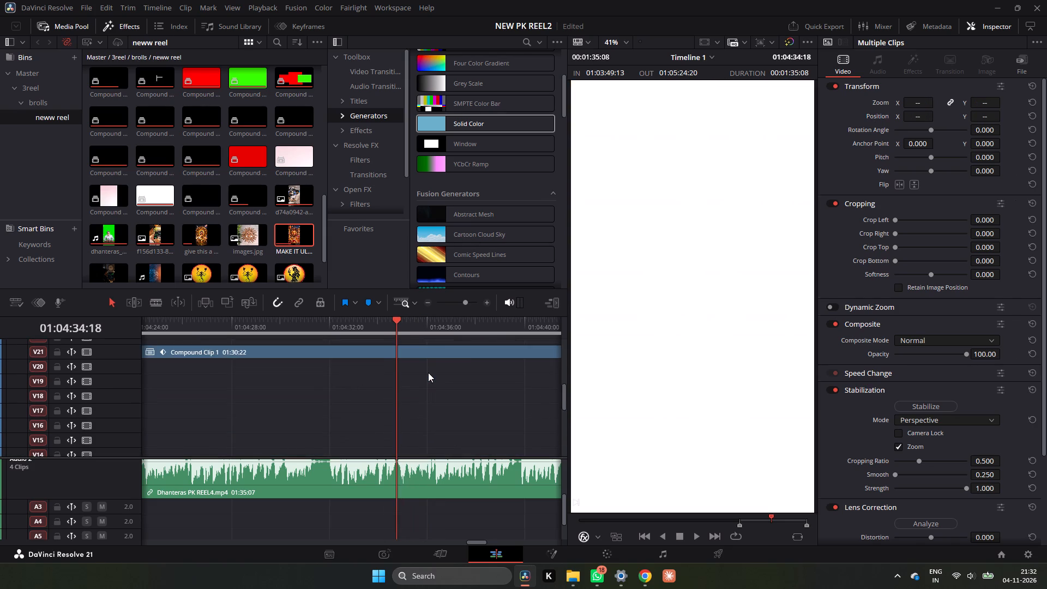
{"action": "scroll", "coordinate": [428, 372], "scroll_direction": "up", "scroll_amount": 1}
{"action": "left_click_drag", "start_coordinate": [447, 373], "coordinate": [420, 377]}
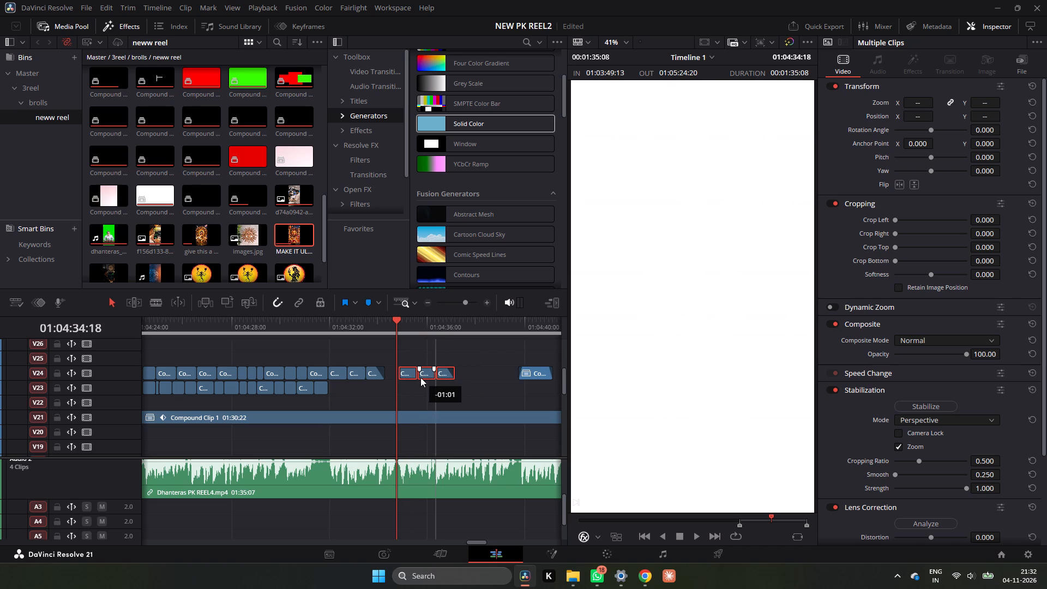
{"action": "left_click_drag", "start_coordinate": [420, 377], "coordinate": [418, 377]}
Remove the fade-out from the last copied Virgo clip on V24.
{"action": "left_click_drag", "start_coordinate": [441, 369], "coordinate": [455, 370]}
Duplicate the two copied Virgo clips onto V23, starting at 01:04:34:18 beneath the Gemini copy.
{"action": "left_click_drag", "start_coordinate": [464, 364], "coordinate": [432, 378]}
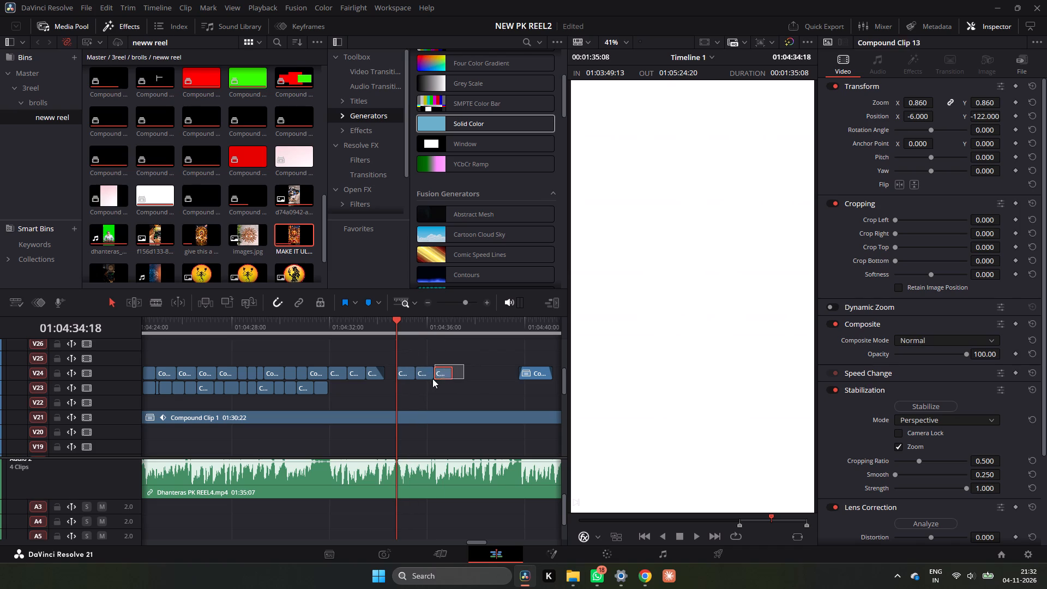
{"action": "left_click_drag", "start_coordinate": [432, 378], "coordinate": [426, 378]}
{"action": "left_click_drag", "start_coordinate": [426, 378], "coordinate": [411, 388], "text": "alt"}
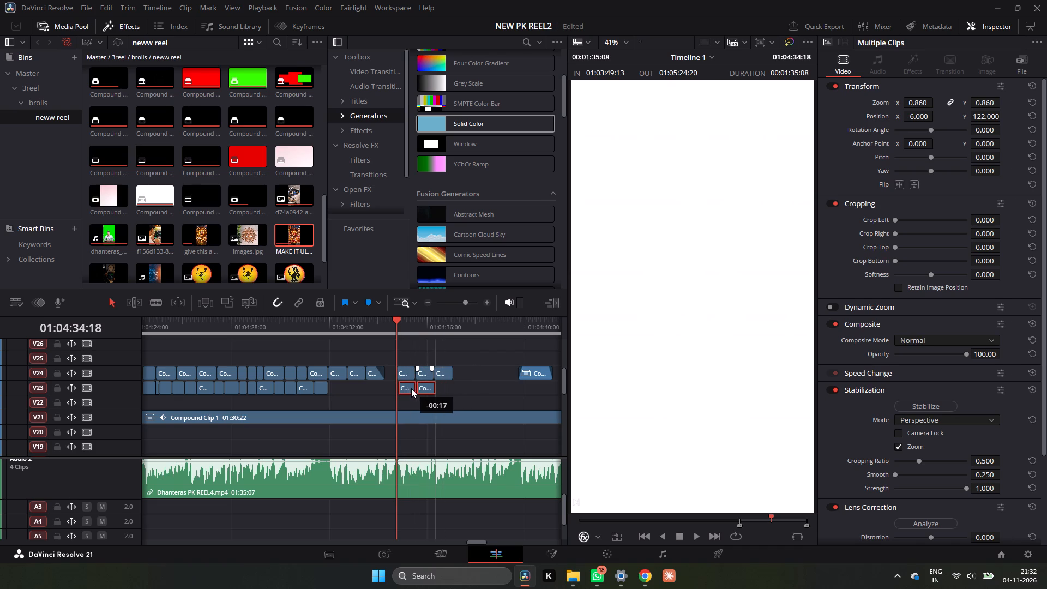
{"action": "left_click_drag", "start_coordinate": [411, 388], "coordinate": [405, 388], "text": "alt"}
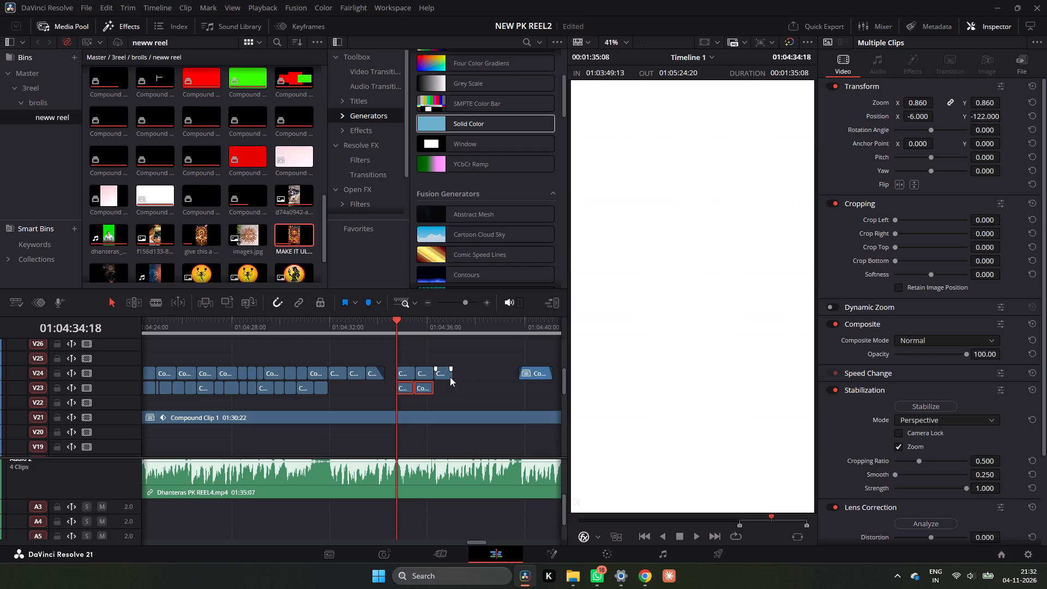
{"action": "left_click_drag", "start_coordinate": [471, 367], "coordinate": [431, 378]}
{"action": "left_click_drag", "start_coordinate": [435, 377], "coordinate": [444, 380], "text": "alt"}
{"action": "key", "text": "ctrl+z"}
Move the two copied Virgo clips from V24 to V23, 18 frames later, directly after the pair already there.
{"action": "left_click_drag", "start_coordinate": [467, 370], "coordinate": [429, 379]}
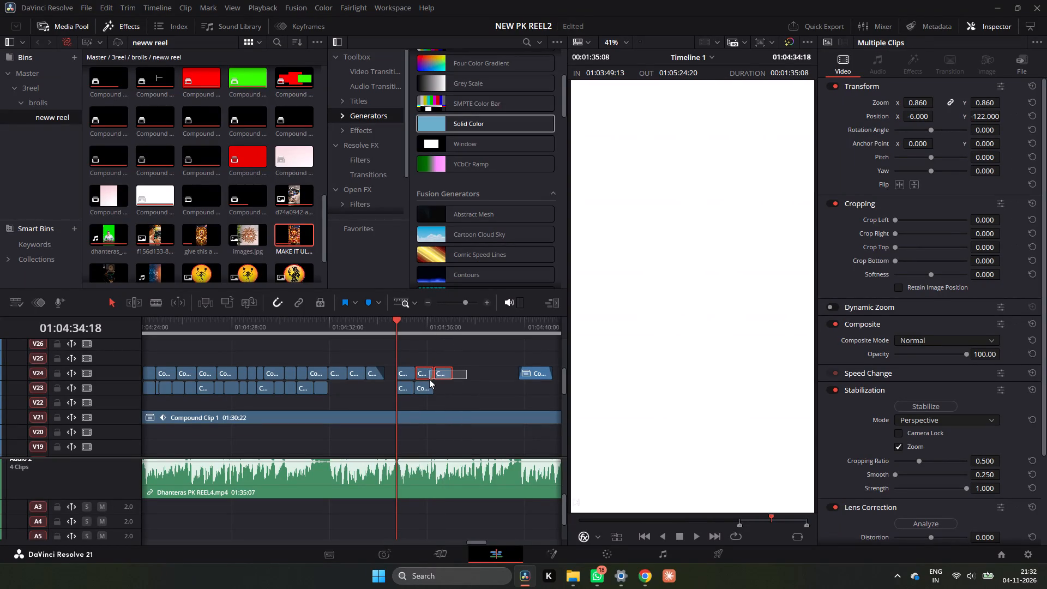
{"action": "left_click_drag", "start_coordinate": [429, 379], "coordinate": [429, 379]}
{"action": "left_click_drag", "start_coordinate": [440, 375], "coordinate": [457, 388], "text": "alt"}
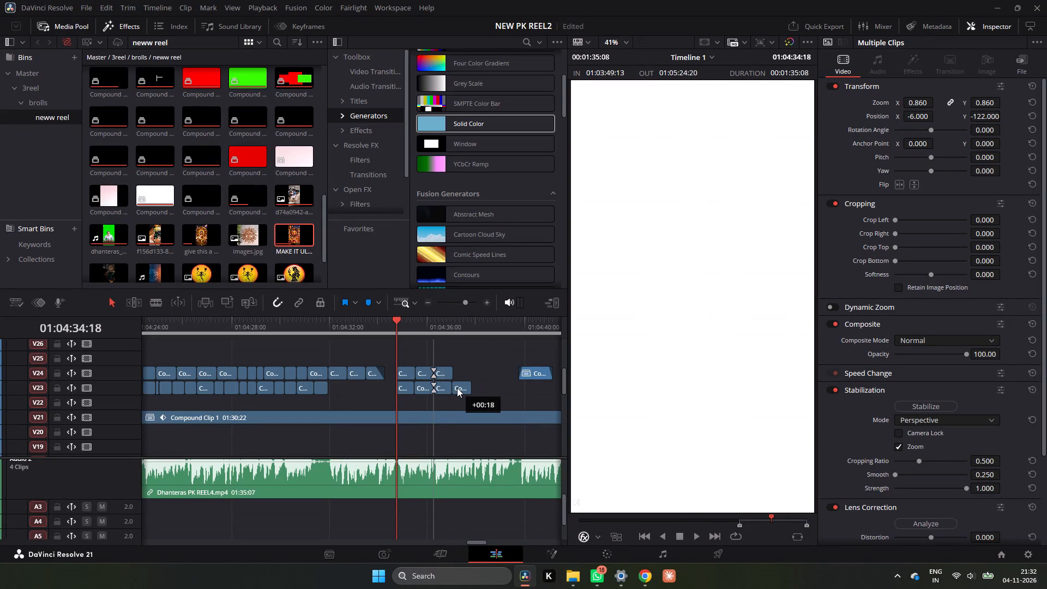
{"action": "left_click_drag", "start_coordinate": [457, 388], "coordinate": [456, 388], "text": "alt"}
Duplicate the Virgo clips end to end along V23 until just before the next compound clip on V24.
{"action": "left_click_drag", "start_coordinate": [459, 388], "coordinate": [482, 391], "text": "alt"}
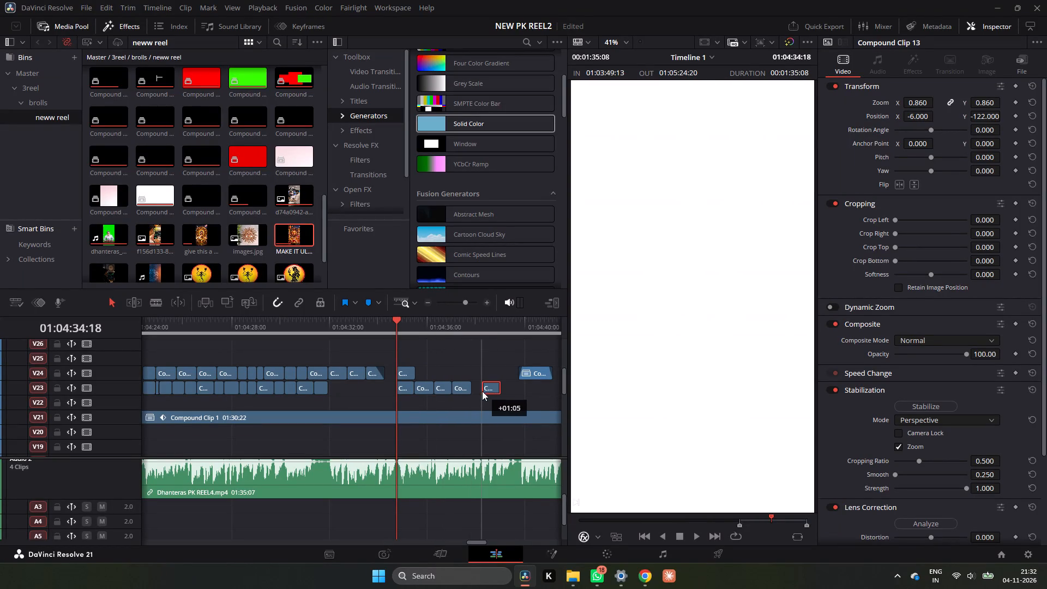
{"action": "left_click_drag", "start_coordinate": [482, 391], "coordinate": [479, 392], "text": "alt"}
{"action": "left_click_drag", "start_coordinate": [481, 391], "coordinate": [494, 392], "text": "alt"}
{"action": "left_click_drag", "start_coordinate": [494, 388], "coordinate": [492, 389], "text": "alt"}
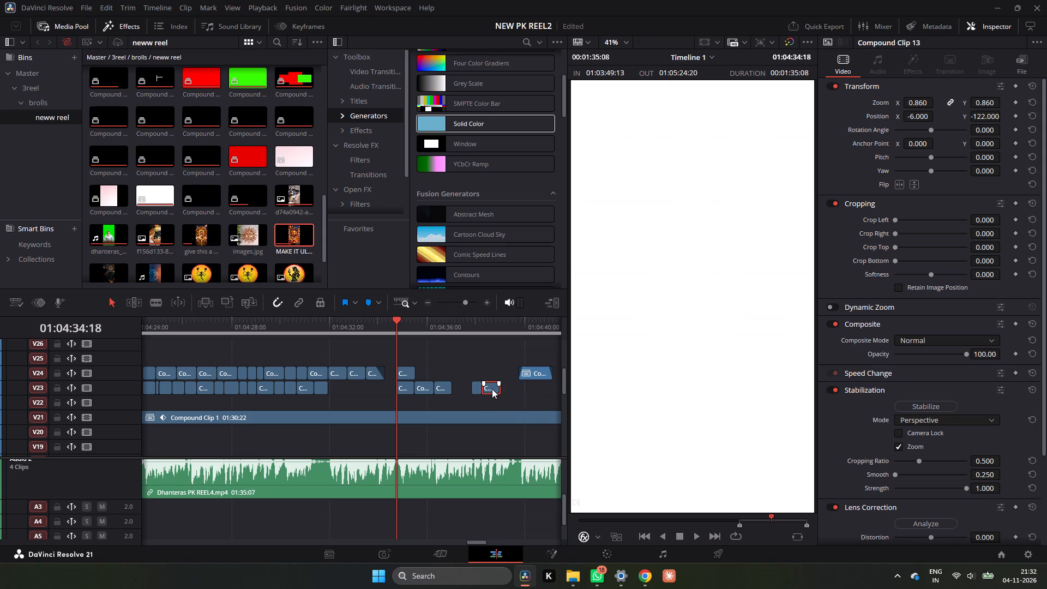
{"action": "left_click_drag", "start_coordinate": [492, 389], "coordinate": [462, 391], "text": "alt"}
{"action": "scroll", "coordinate": [506, 387], "scroll_direction": "down", "scroll_amount": 2, "text": "ctrl"}
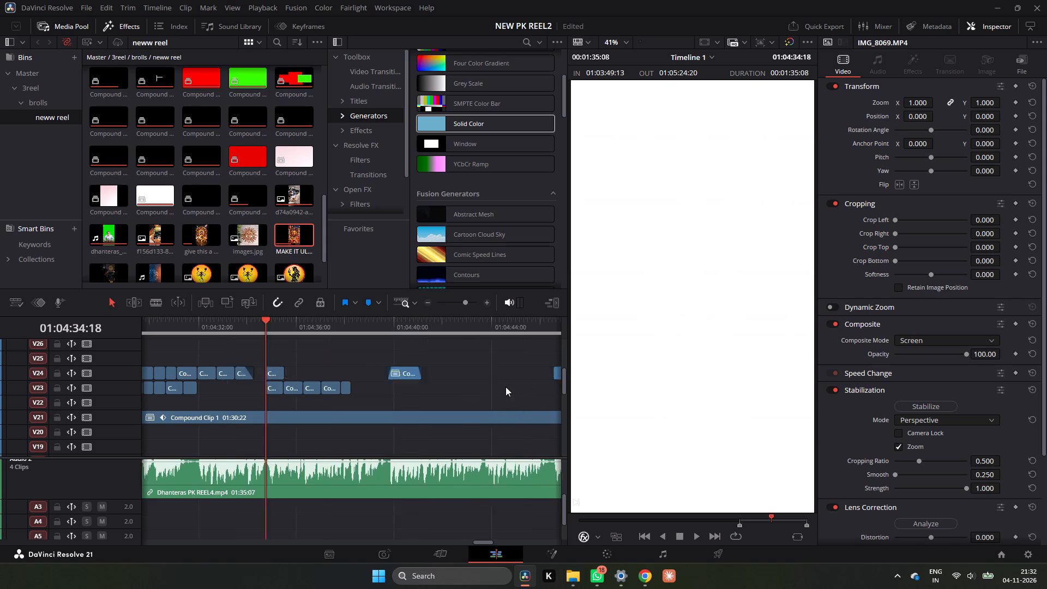
{"action": "scroll", "coordinate": [506, 387], "scroll_direction": "down", "scroll_amount": 1, "text": "ctrl"}
{"action": "left_click", "coordinate": [270, 389]}
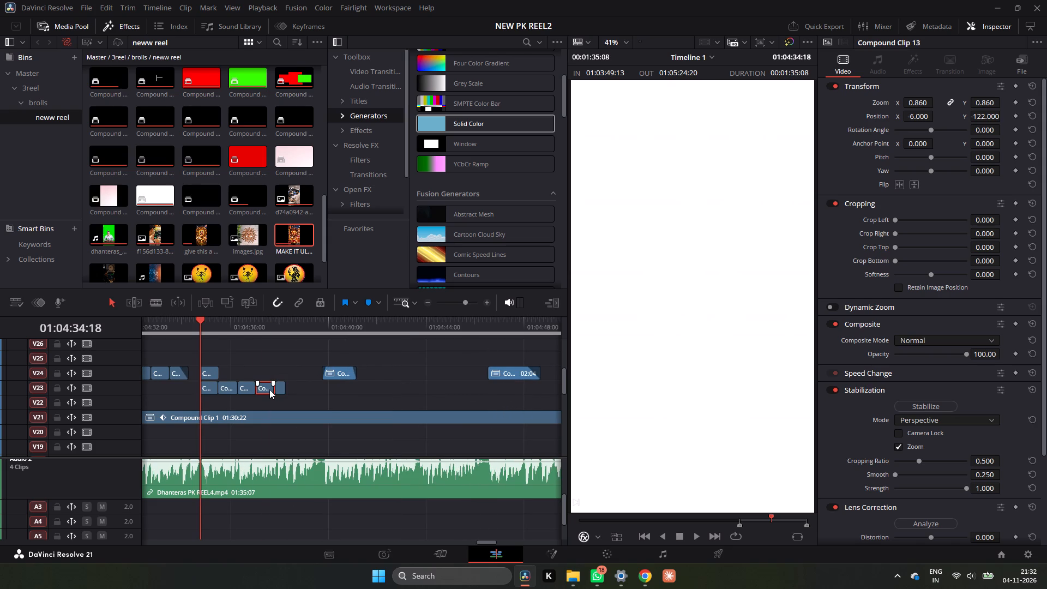
{"action": "left_click_drag", "start_coordinate": [269, 389], "coordinate": [288, 389], "text": "alt"}
{"action": "left_click_drag", "start_coordinate": [288, 388], "coordinate": [293, 389], "text": "alt"}
{"action": "left_click_drag", "start_coordinate": [293, 389], "coordinate": [303, 390], "text": "alt"}
{"action": "left_click_drag", "start_coordinate": [302, 387], "coordinate": [311, 388], "text": "alt"}
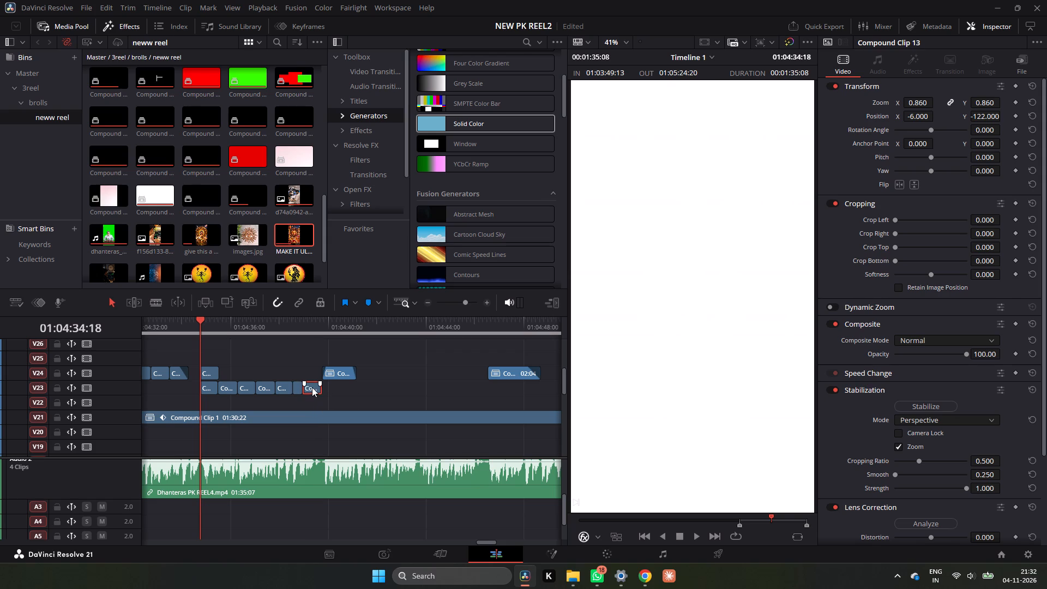
Duplicate the Gemini clip end to end along V24 from 01:04:34:18, filling the span above the Virgo clips.
{"action": "left_click_drag", "start_coordinate": [201, 324], "coordinate": [217, 327]}
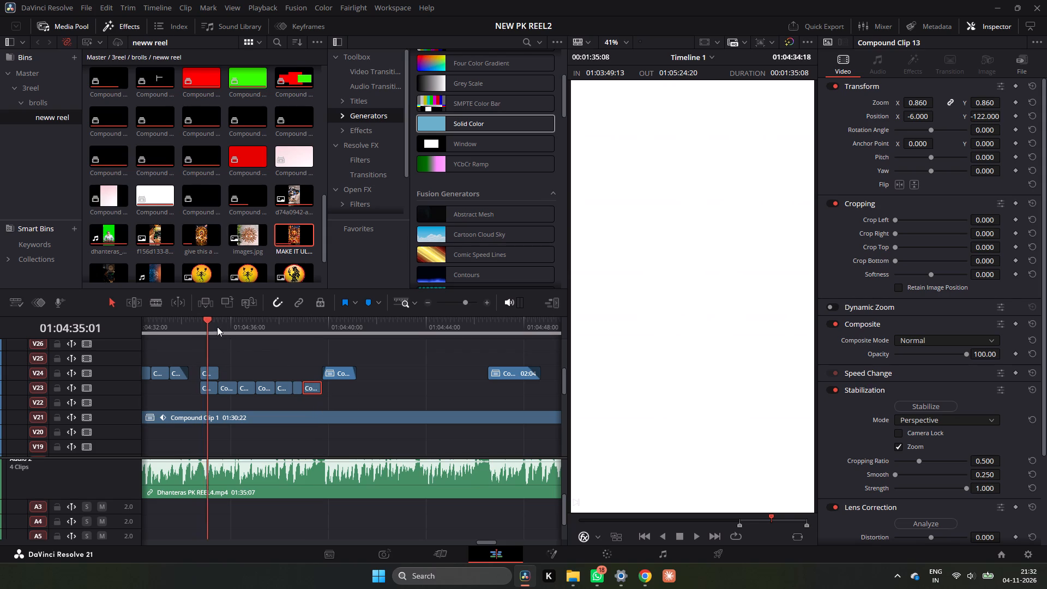
{"action": "left_click_drag", "start_coordinate": [217, 327], "coordinate": [203, 335]}
{"action": "left_click", "coordinate": [210, 372]}
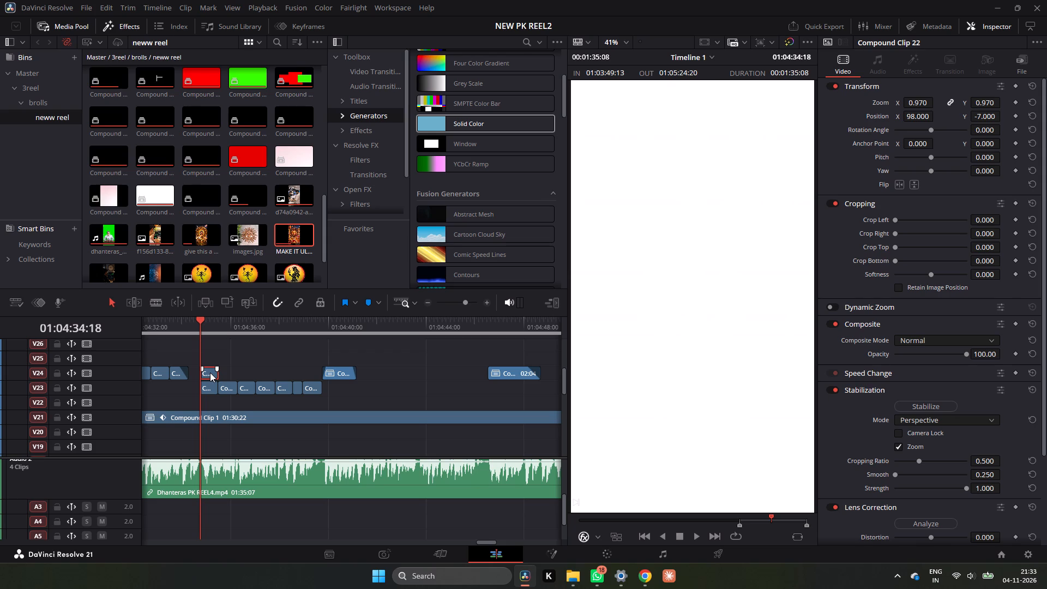
{"action": "left_click_drag", "start_coordinate": [464, 304], "coordinate": [477, 302]}
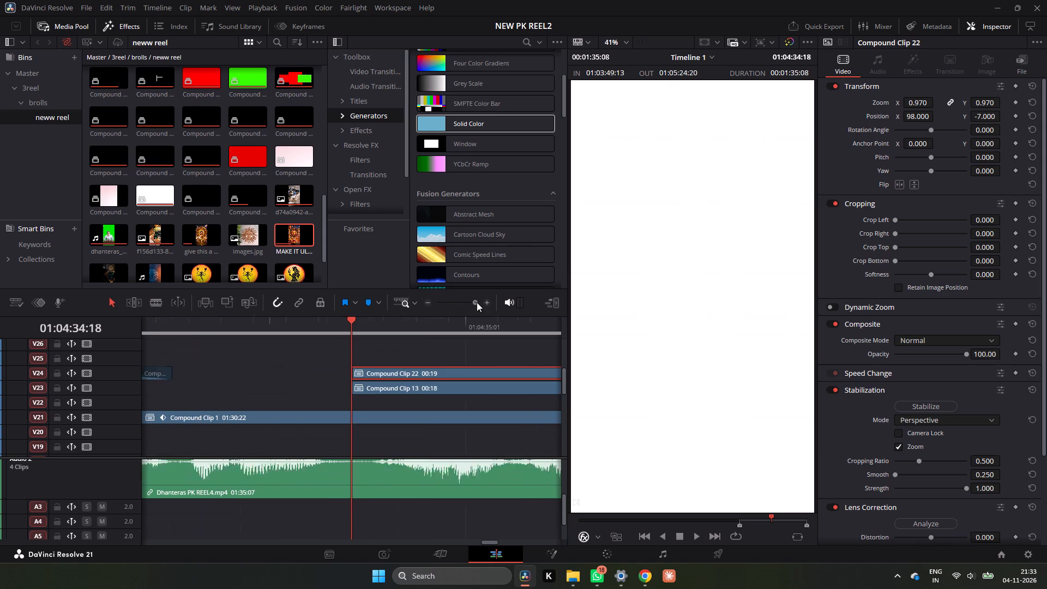
{"action": "left_click_drag", "start_coordinate": [477, 302], "coordinate": [478, 301]}
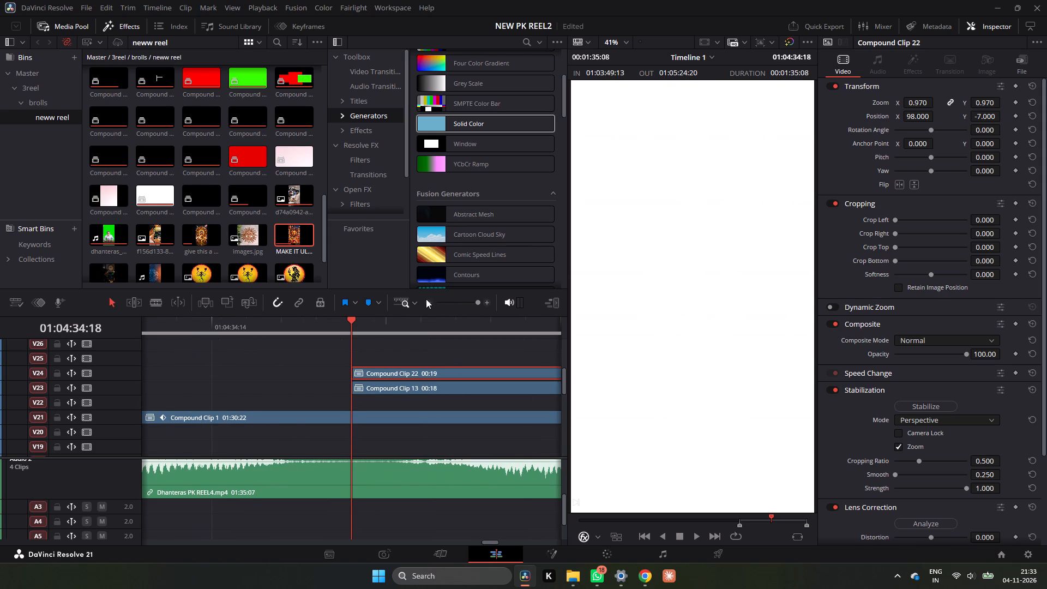
{"action": "triple_click", "coordinate": [428, 299]}
{"action": "left_click", "coordinate": [428, 300]}
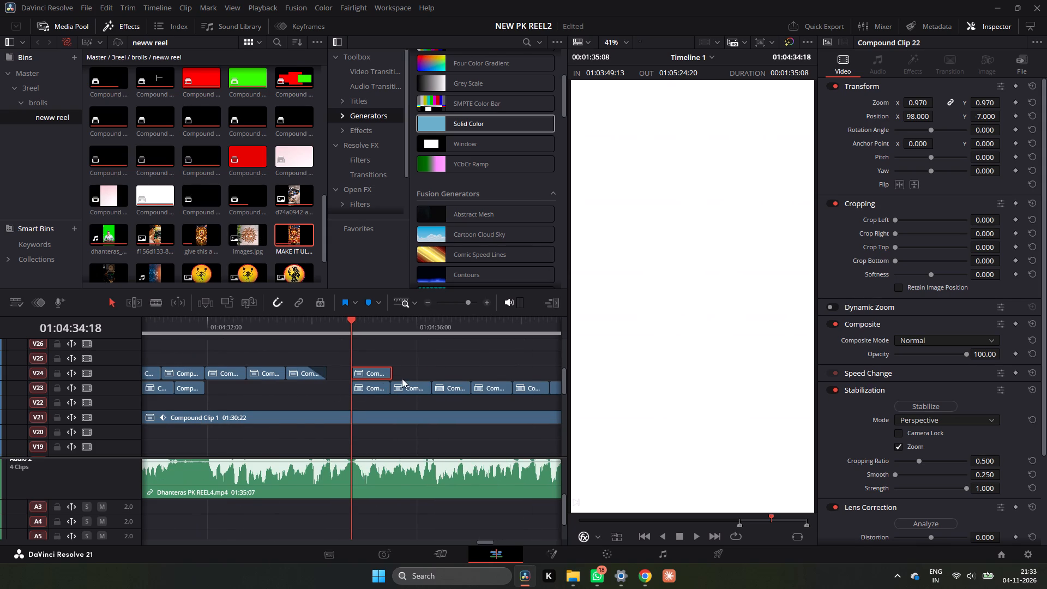
{"action": "left_click_drag", "start_coordinate": [375, 374], "coordinate": [411, 372], "text": "alt"}
{"action": "left_click_drag", "start_coordinate": [411, 371], "coordinate": [441, 371], "text": "alt"}
{"action": "left_click_drag", "start_coordinate": [438, 371], "coordinate": [466, 373], "text": "alt"}
{"action": "left_click_drag", "start_coordinate": [466, 372], "coordinate": [490, 375], "text": "alt"}
{"action": "scroll", "coordinate": [490, 375], "scroll_direction": "down", "scroll_amount": 2, "text": "ctrl"}
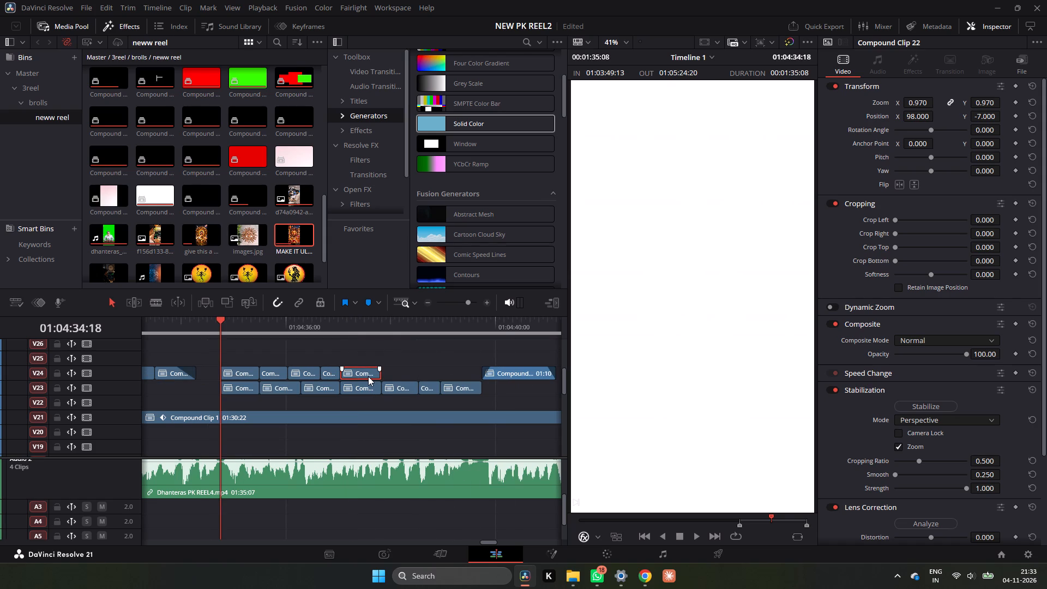
{"action": "left_click_drag", "start_coordinate": [368, 376], "coordinate": [400, 376], "text": "alt"}
{"action": "left_click_drag", "start_coordinate": [396, 375], "coordinate": [433, 376], "text": "alt"}
{"action": "left_click_drag", "start_coordinate": [422, 374], "coordinate": [448, 374], "text": "alt"}
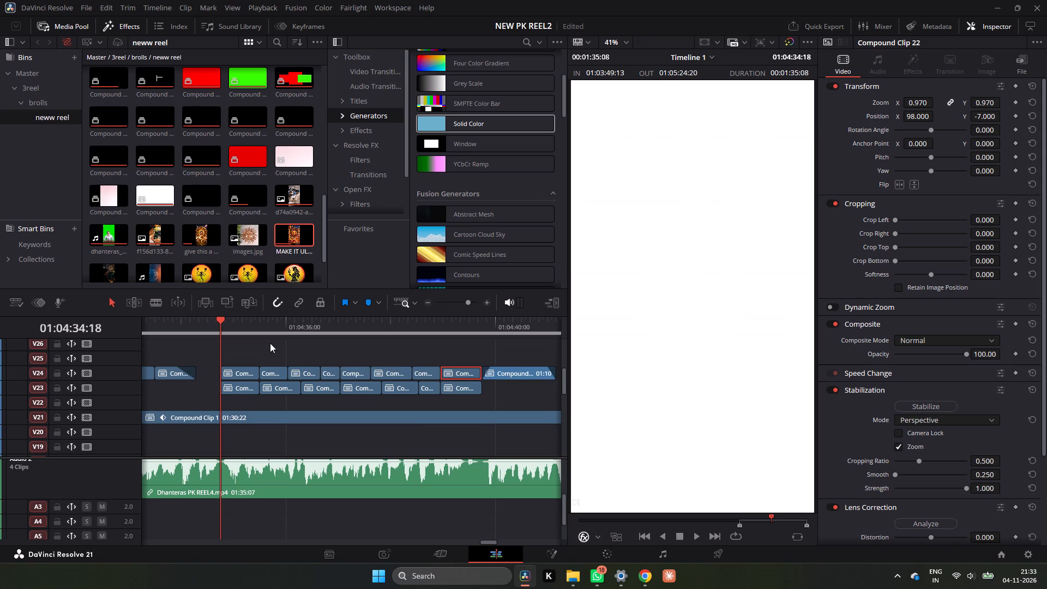
Play back to 01:04:35:09 and raise position Y of all the new Gemini and Virgo clips, placing the graphics over the translucent panel.
{"action": "key", "text": "space"}
{"action": "key", "text": "space"}
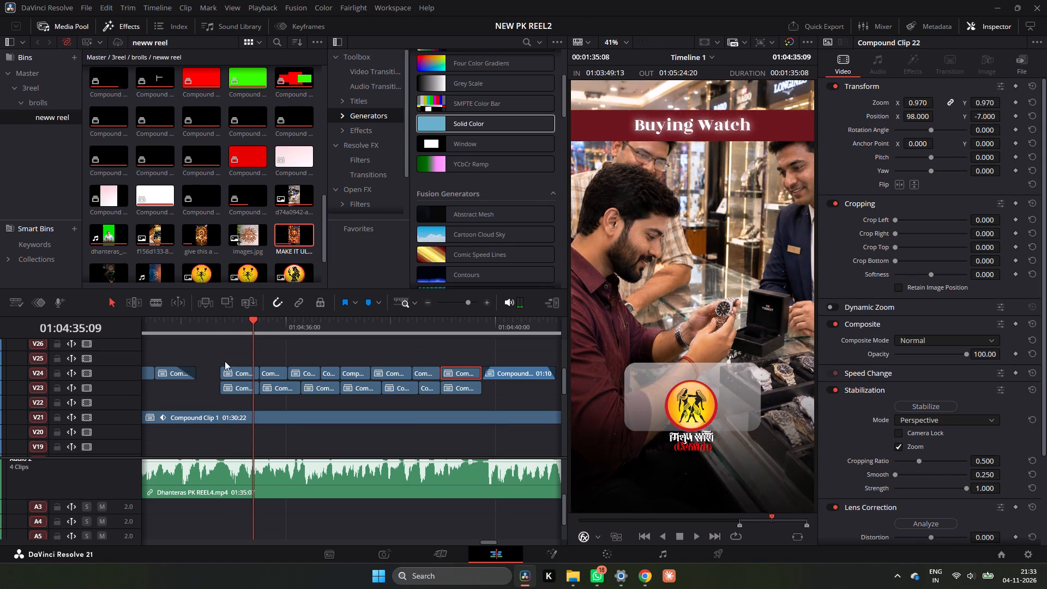
{"action": "left_click_drag", "start_coordinate": [212, 353], "coordinate": [467, 393]}
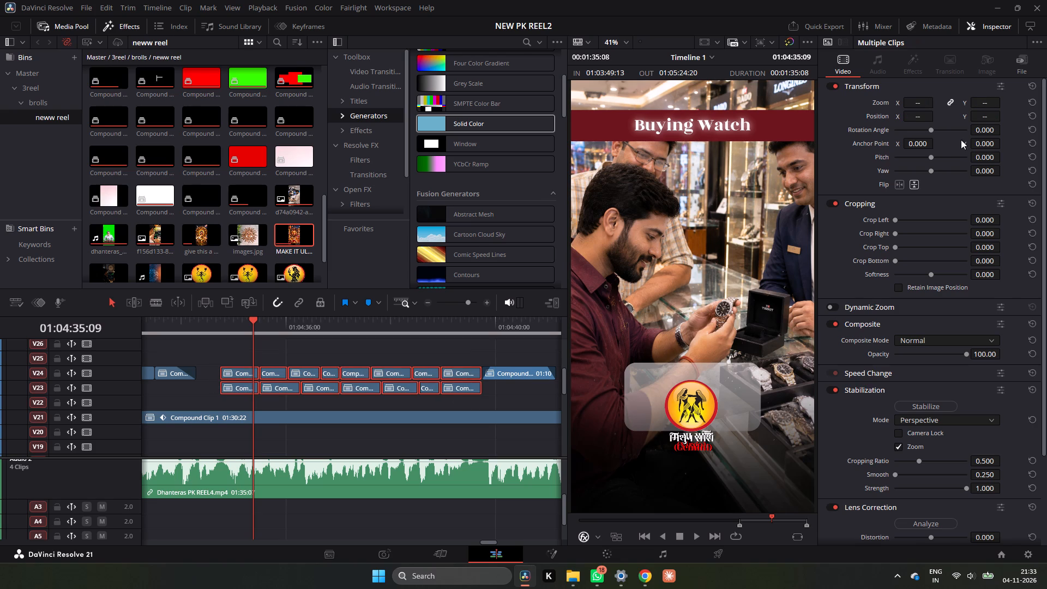
{"action": "left_click", "coordinate": [984, 113]}
{"action": "left_click_drag", "start_coordinate": [983, 117], "coordinate": [989, 118]}
{"action": "left_click_drag", "start_coordinate": [989, 118], "coordinate": [518, 302]}
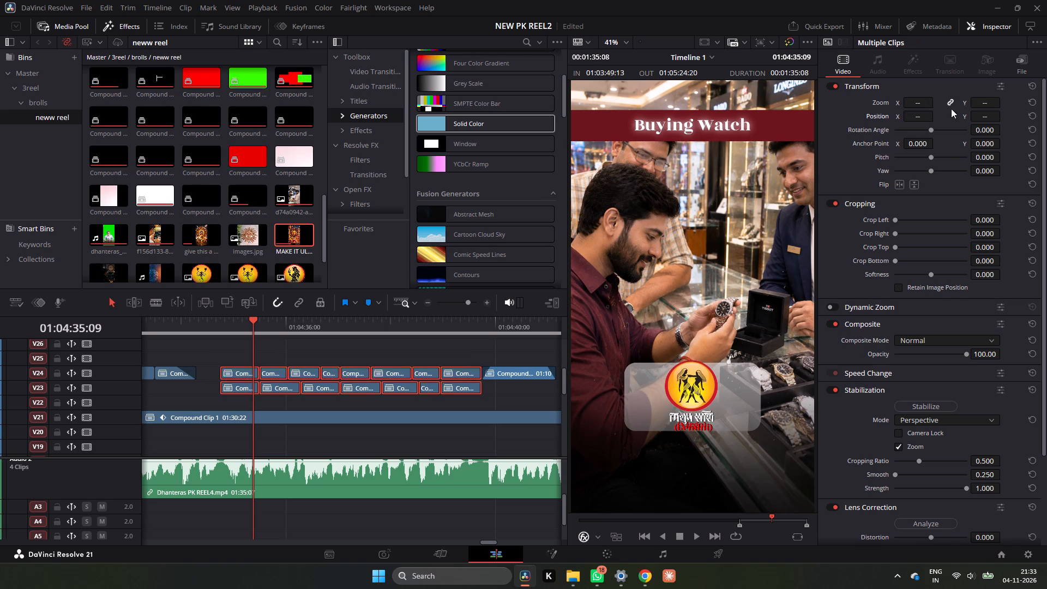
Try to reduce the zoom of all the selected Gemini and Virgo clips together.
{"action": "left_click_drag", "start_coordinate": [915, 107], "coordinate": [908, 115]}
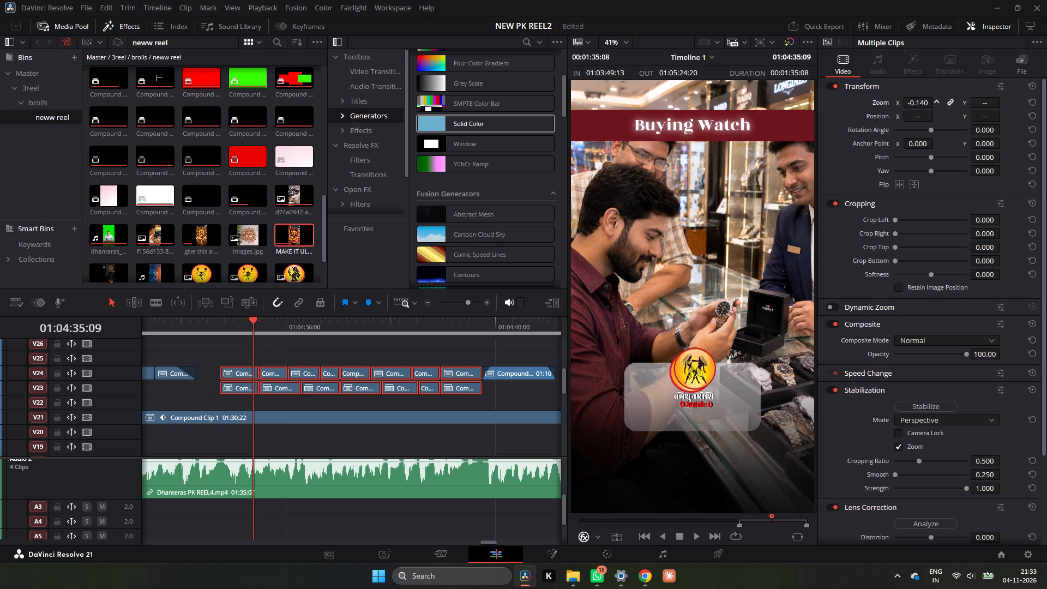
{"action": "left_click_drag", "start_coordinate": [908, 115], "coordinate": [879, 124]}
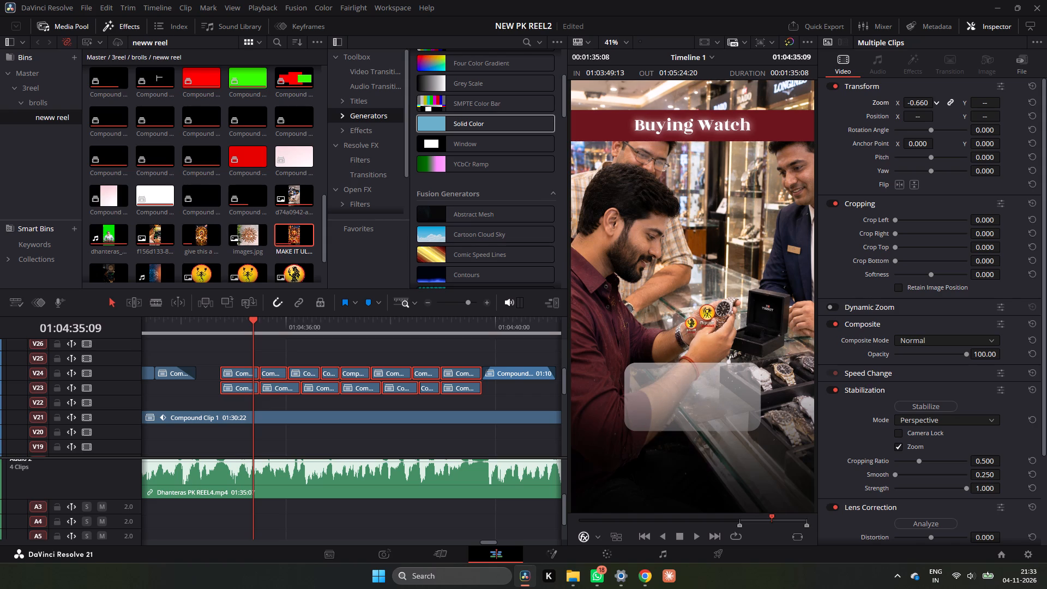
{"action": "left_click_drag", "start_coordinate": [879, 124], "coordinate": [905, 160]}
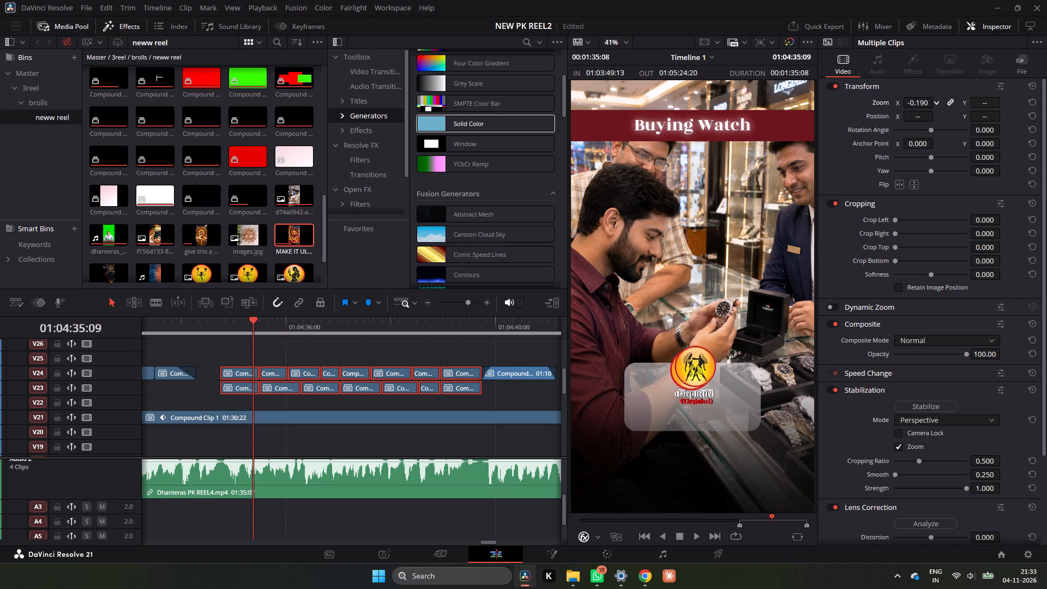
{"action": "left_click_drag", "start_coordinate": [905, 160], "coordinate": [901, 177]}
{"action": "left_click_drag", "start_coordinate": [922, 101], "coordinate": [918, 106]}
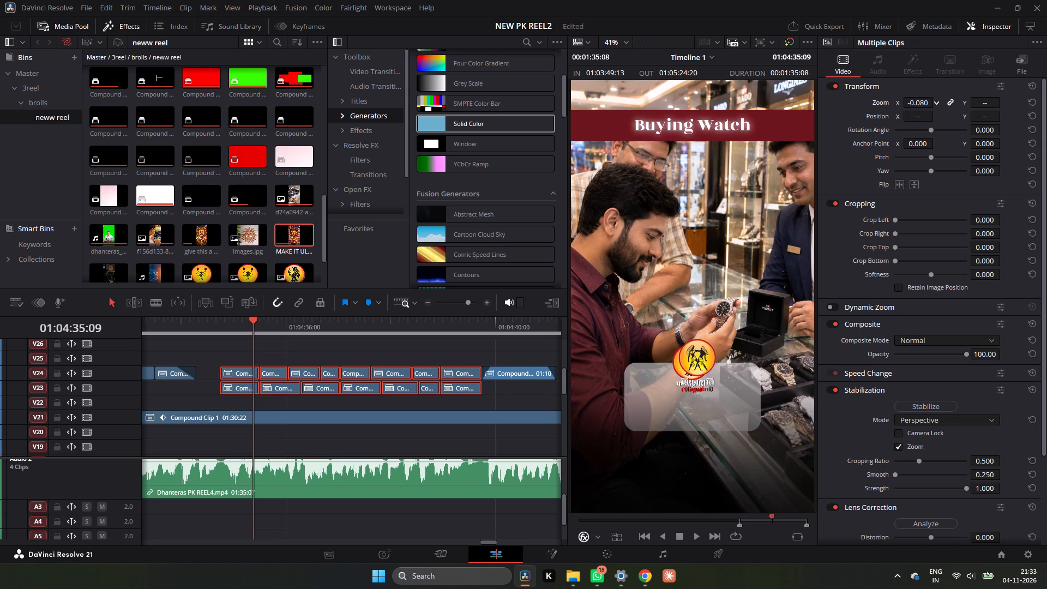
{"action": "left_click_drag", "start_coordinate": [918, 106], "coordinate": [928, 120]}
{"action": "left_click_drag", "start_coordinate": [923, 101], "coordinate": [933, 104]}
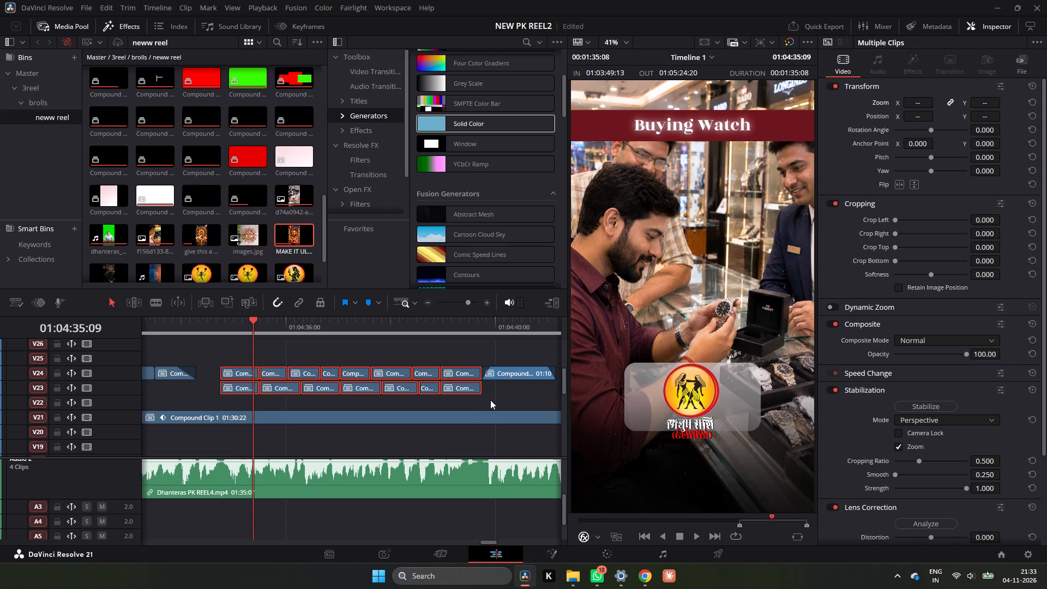
Set the Virgo clips on V23 to zoom 0.750 and position X 149, Y -96, placing them on the right half of the translucent panel.
{"action": "left_click", "coordinate": [492, 399]}
{"action": "left_click_drag", "start_coordinate": [497, 394], "coordinate": [248, 378]}
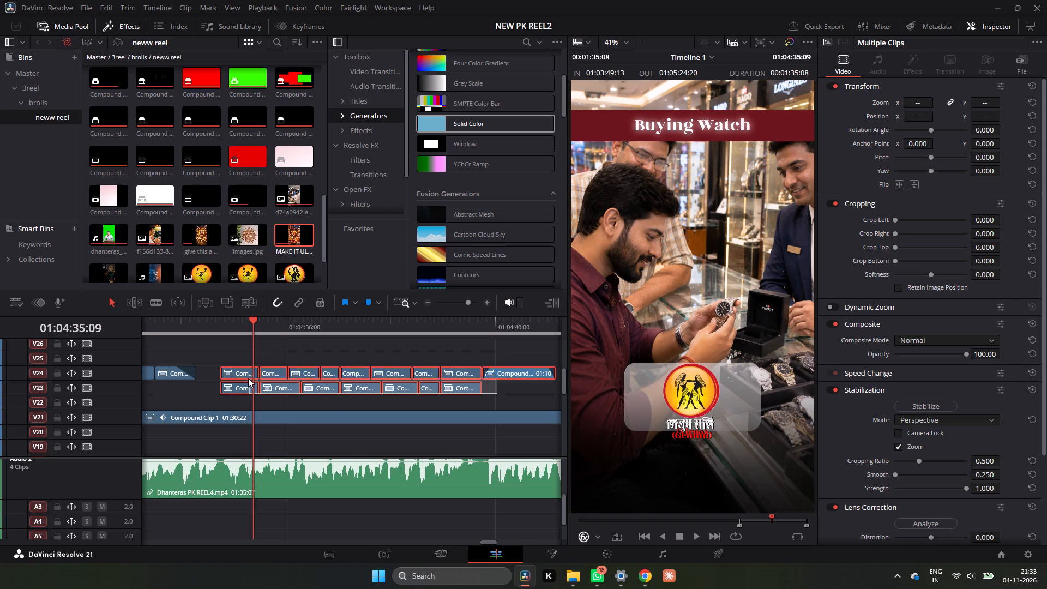
{"action": "left_click_drag", "start_coordinate": [248, 378], "coordinate": [243, 386]}
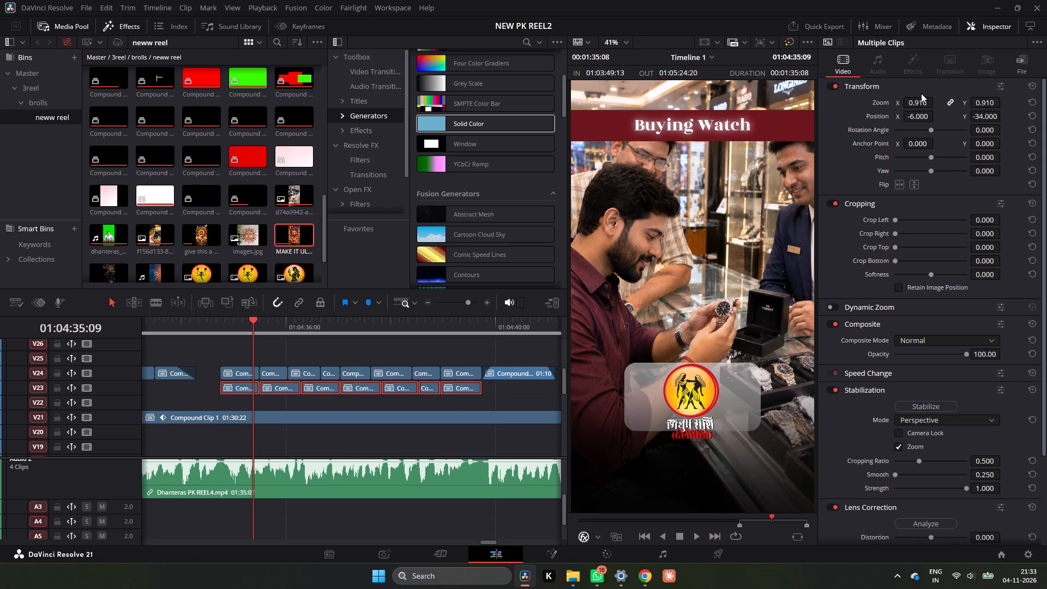
{"action": "left_click_drag", "start_coordinate": [921, 97], "coordinate": [907, 109]}
{"action": "left_click_drag", "start_coordinate": [917, 104], "coordinate": [910, 121]}
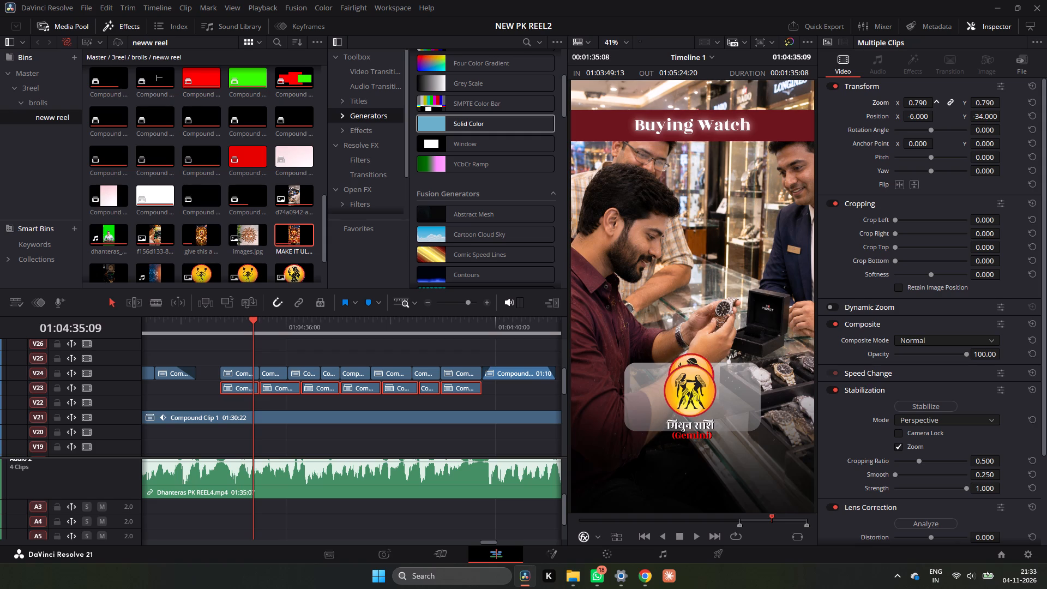
{"action": "left_click_drag", "start_coordinate": [910, 121], "coordinate": [911, 124]}
{"action": "left_click_drag", "start_coordinate": [919, 112], "coordinate": [935, 119]}
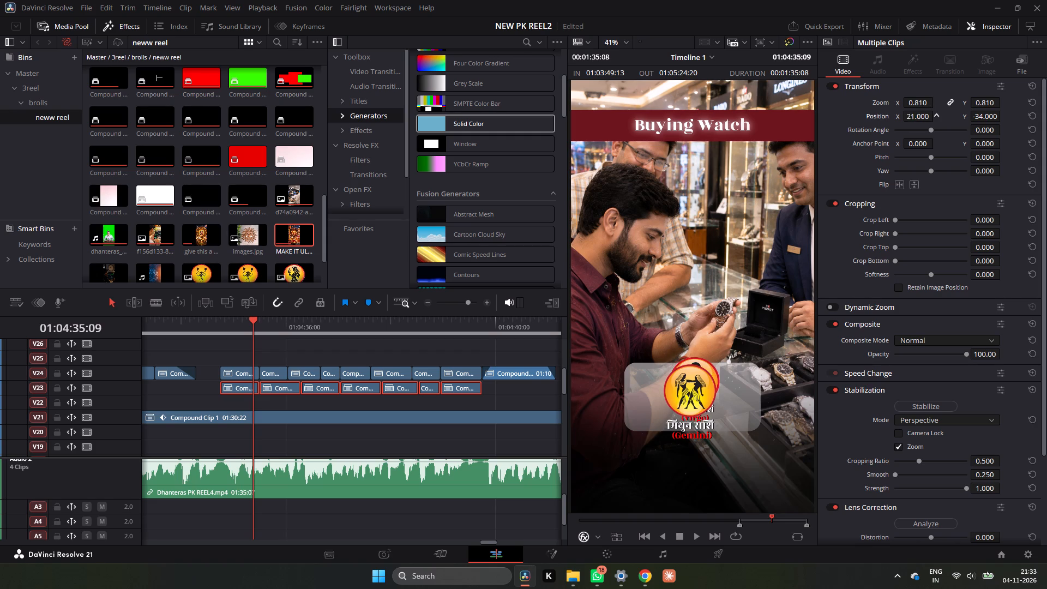
{"action": "left_click_drag", "start_coordinate": [935, 119], "coordinate": [1026, 140]}
{"action": "left_click_drag", "start_coordinate": [981, 113], "coordinate": [966, 142]}
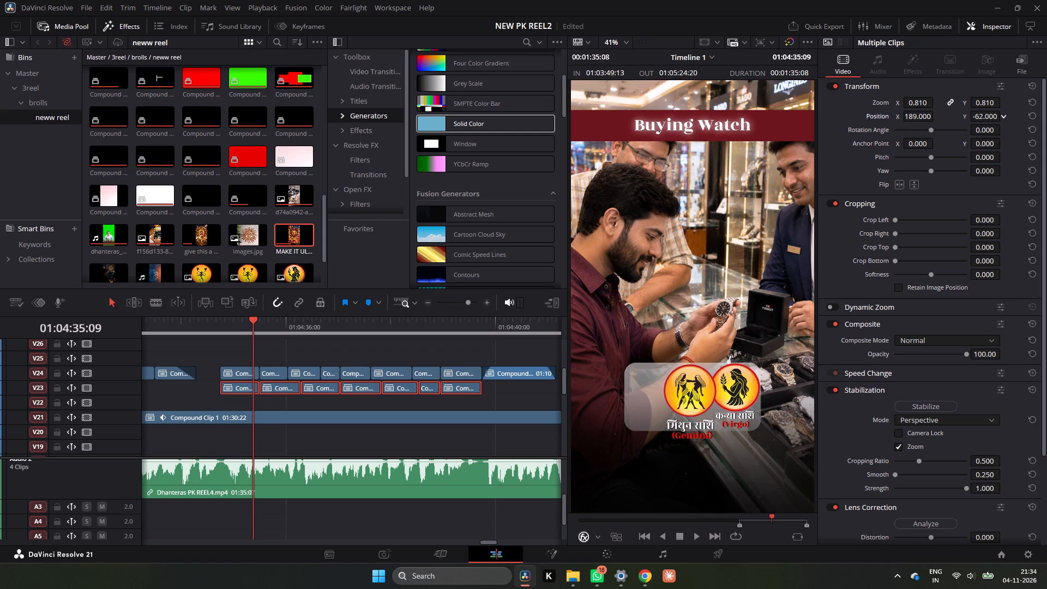
{"action": "left_click_drag", "start_coordinate": [966, 142], "coordinate": [964, 148]}
{"action": "left_click_drag", "start_coordinate": [920, 116], "coordinate": [898, 118]}
{"action": "left_click_drag", "start_coordinate": [923, 102], "coordinate": [919, 109]}
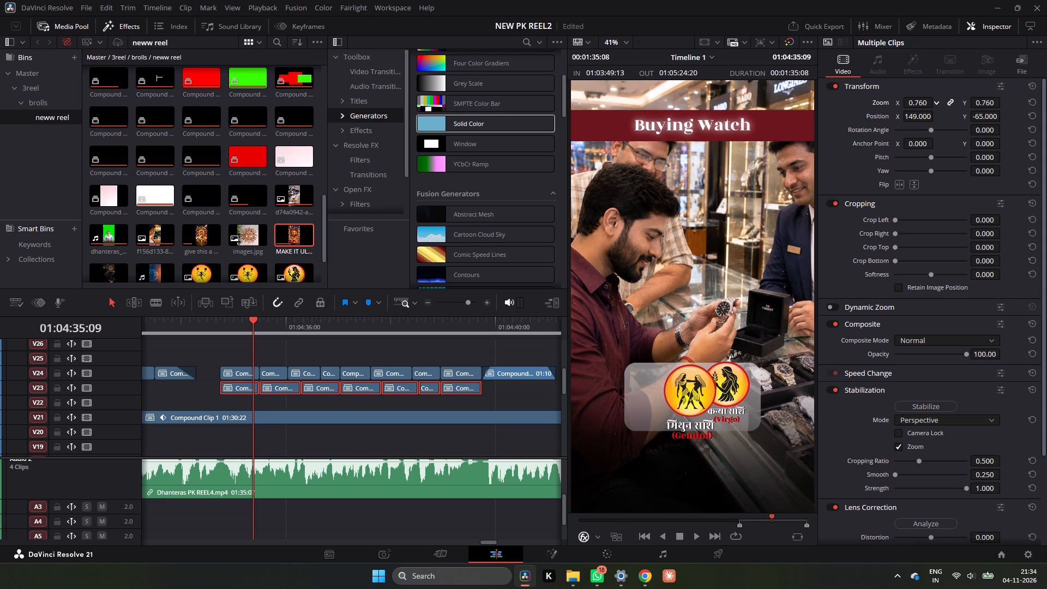
{"action": "left_click_drag", "start_coordinate": [919, 109], "coordinate": [919, 110]}
{"action": "left_click_drag", "start_coordinate": [983, 114], "coordinate": [973, 125]}
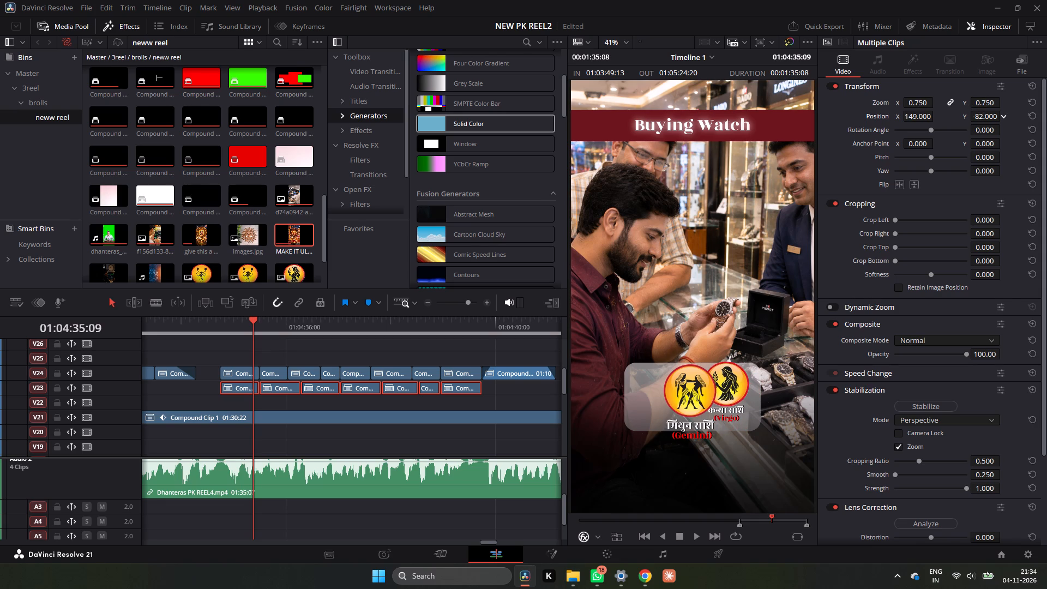
{"action": "left_click_drag", "start_coordinate": [973, 125], "coordinate": [966, 137]}
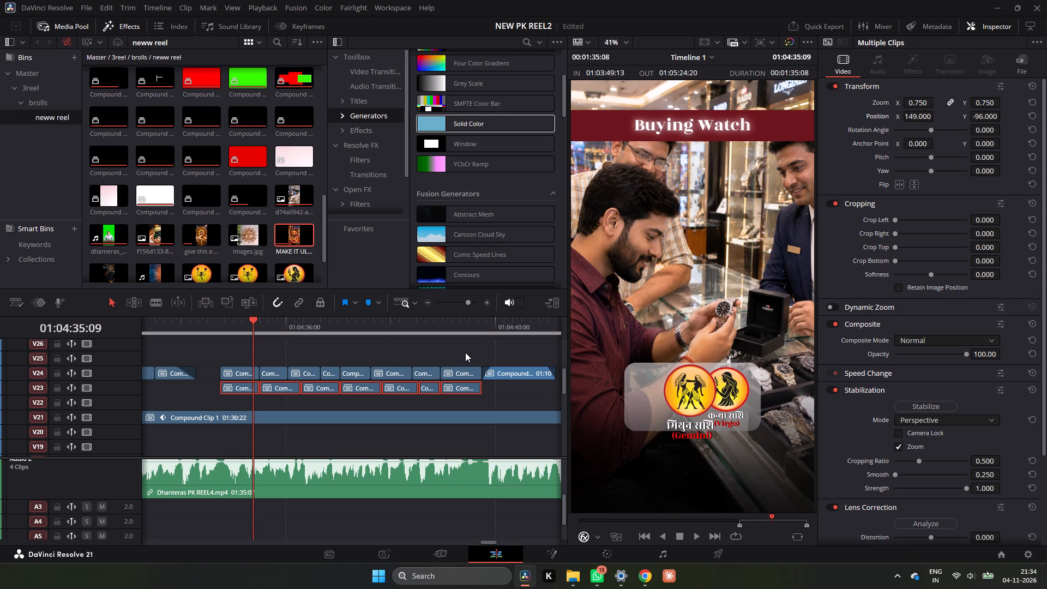
Set the Gemini clips on V24 to zoom 0.880 and position X -27, Y 22, placing them beside the Virgo graphic on the panel.
{"action": "left_click_drag", "start_coordinate": [214, 359], "coordinate": [450, 377]}
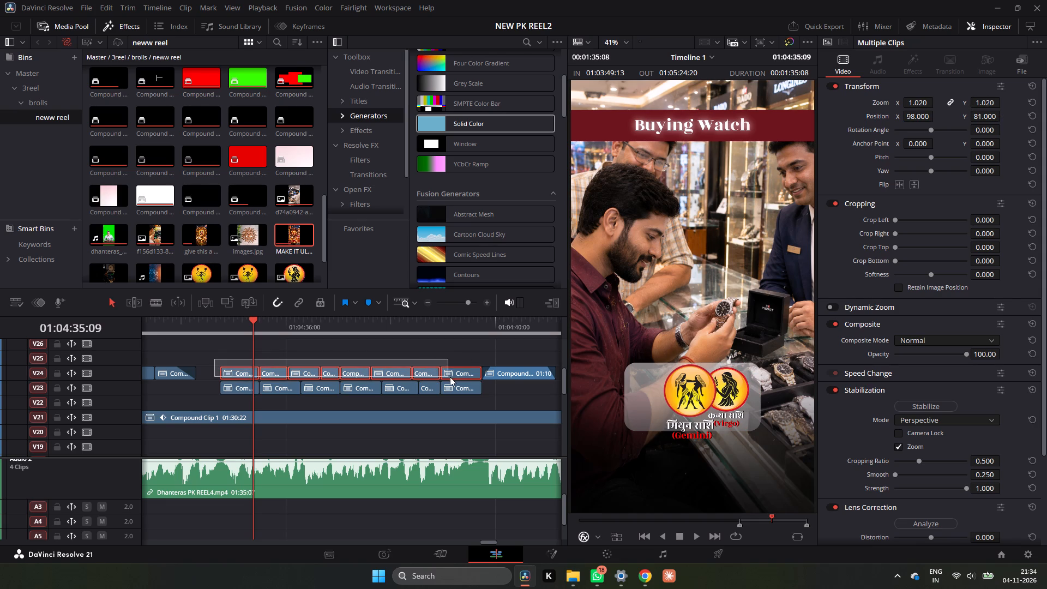
{"action": "left_click_drag", "start_coordinate": [450, 377], "coordinate": [453, 377]}
{"action": "left_click_drag", "start_coordinate": [923, 106], "coordinate": [919, 107]}
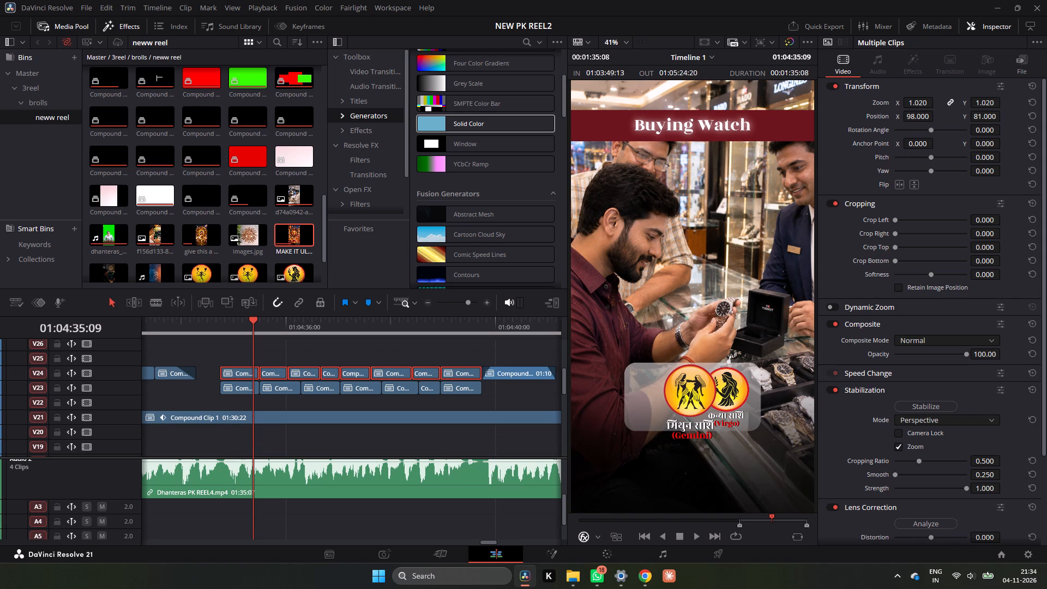
{"action": "left_click_drag", "start_coordinate": [919, 107], "coordinate": [915, 133]}
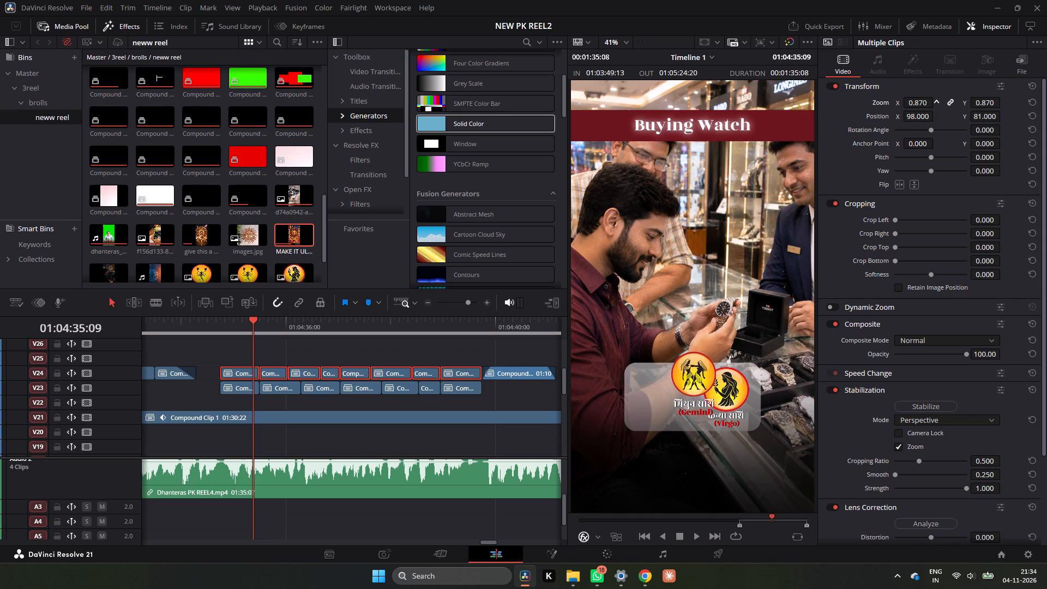
{"action": "left_click_drag", "start_coordinate": [915, 133], "coordinate": [916, 141]}
{"action": "left_click_drag", "start_coordinate": [918, 119], "coordinate": [976, 130]}
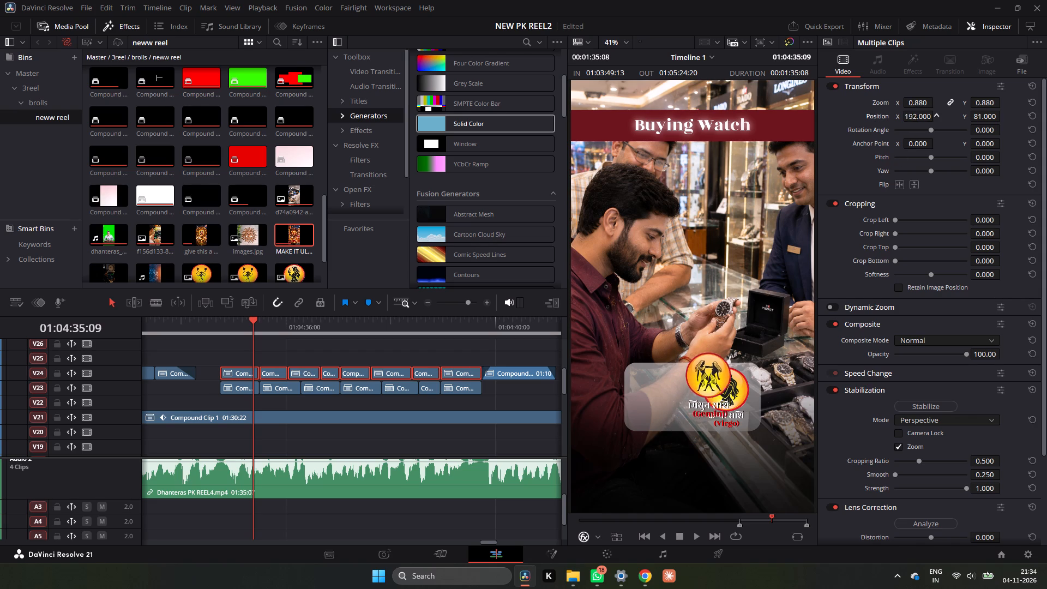
{"action": "left_click_drag", "start_coordinate": [976, 130], "coordinate": [997, 140]}
{"action": "left_click_drag", "start_coordinate": [989, 115], "coordinate": [989, 117]}
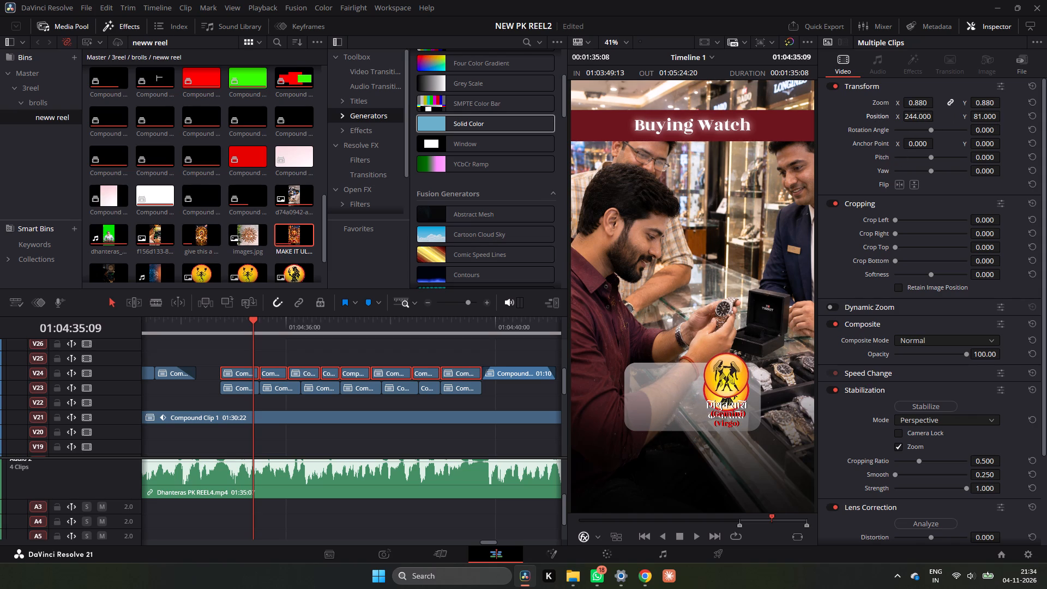
{"action": "left_click_drag", "start_coordinate": [989, 117], "coordinate": [956, 148]}
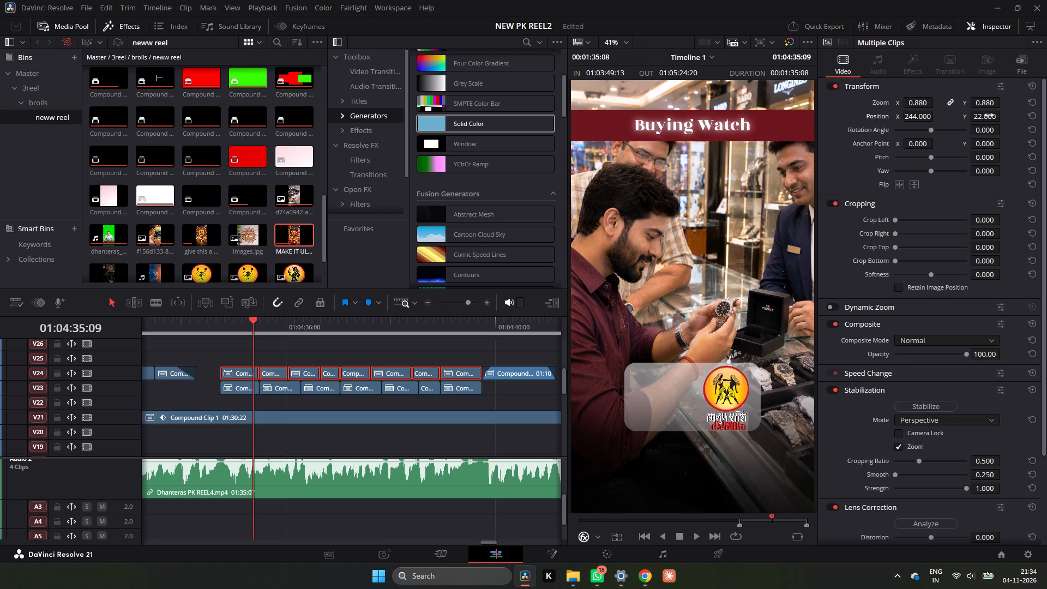
{"action": "left_click_drag", "start_coordinate": [921, 114], "coordinate": [789, 127]}
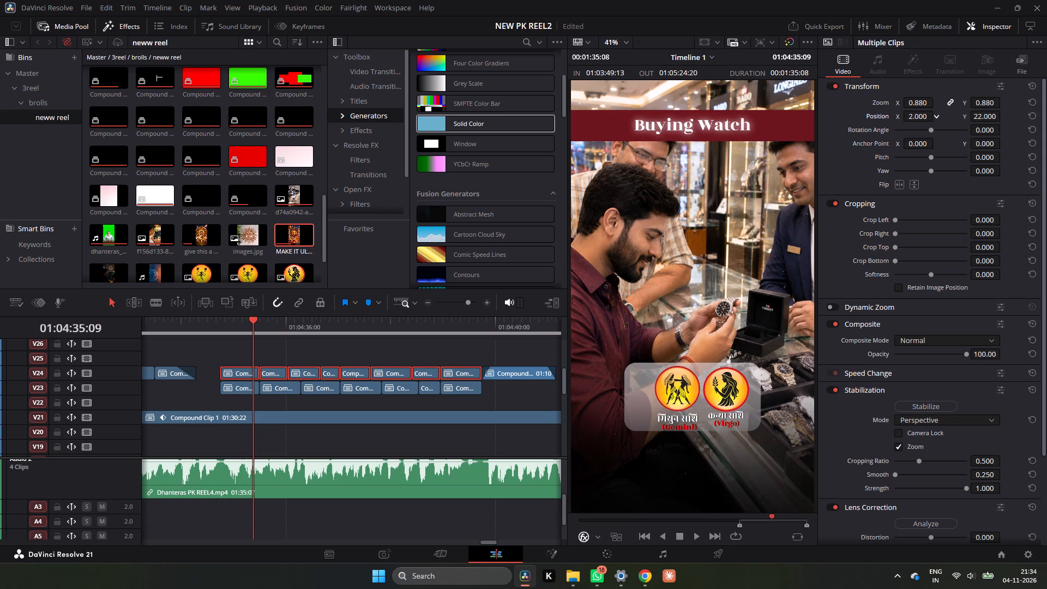
{"action": "left_click_drag", "start_coordinate": [789, 127], "coordinate": [773, 130]}
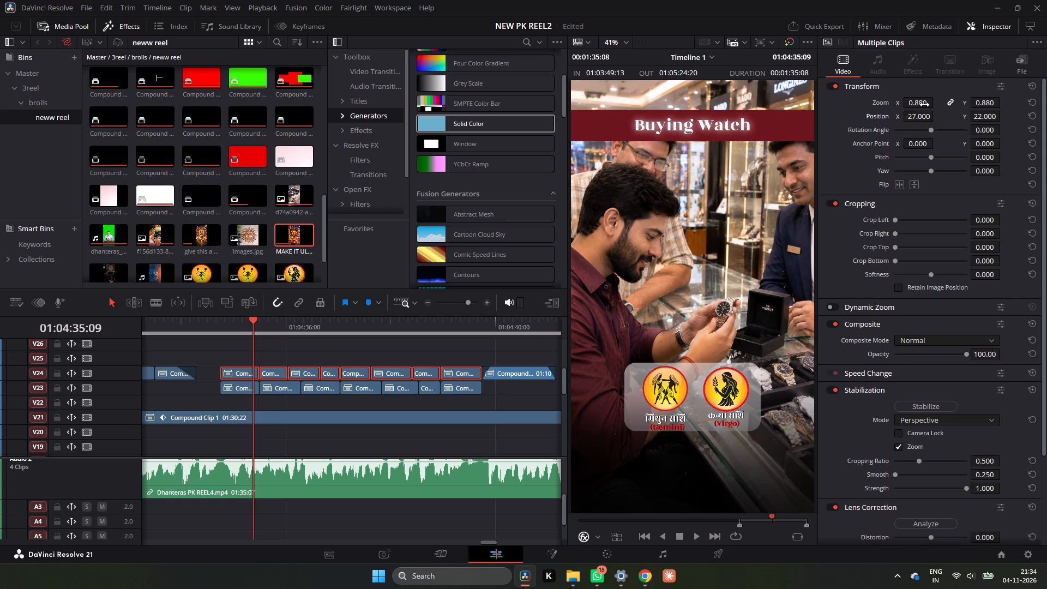
{"action": "left_click", "coordinate": [924, 105]}
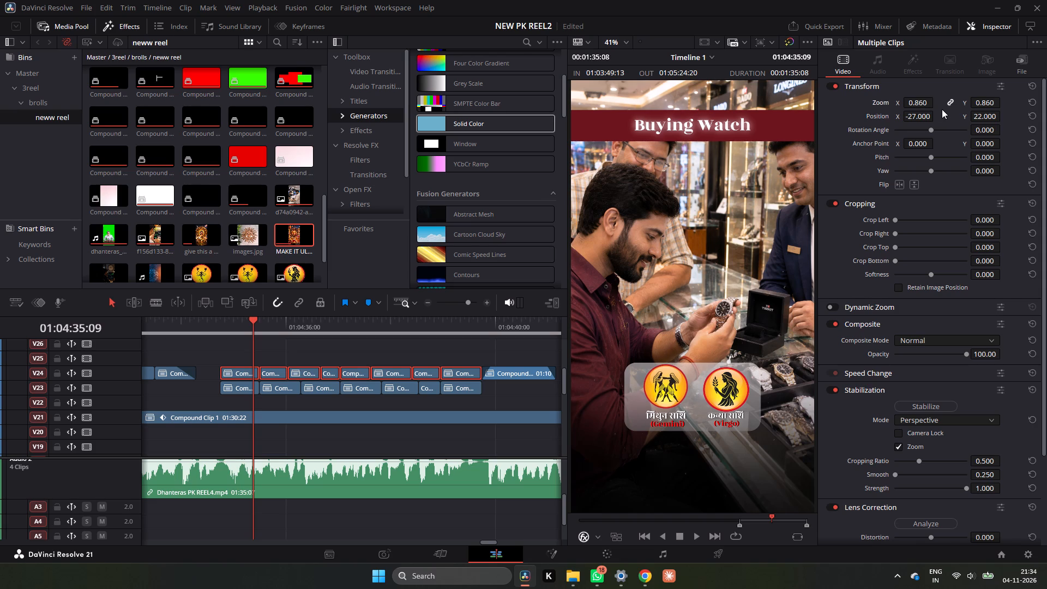
{"action": "left_click", "coordinate": [926, 116]}
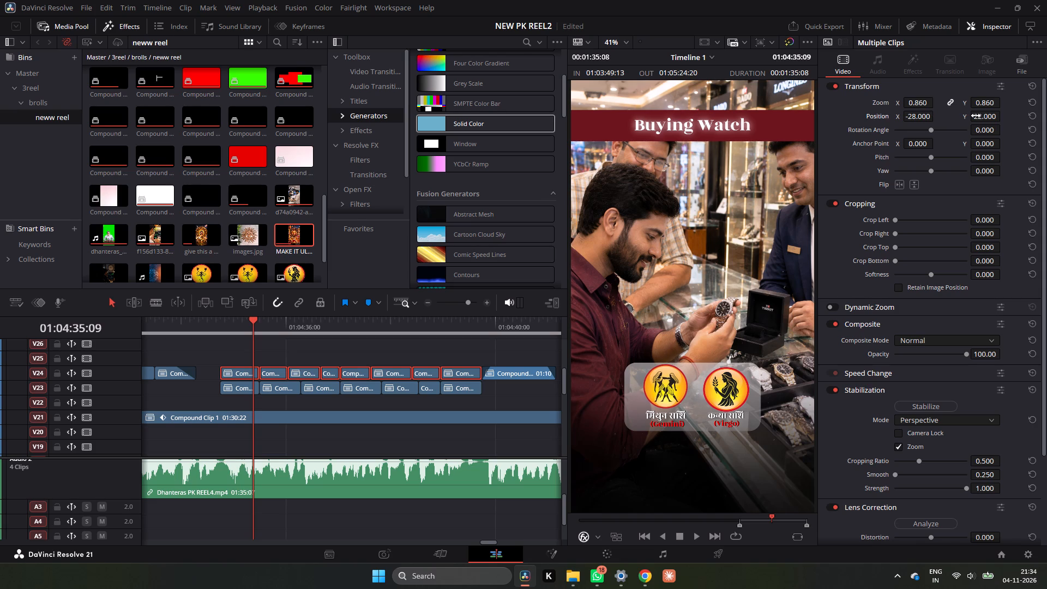
{"action": "left_click", "coordinate": [984, 118]}
{"action": "left_click_drag", "start_coordinate": [984, 120], "coordinate": [965, 135]}
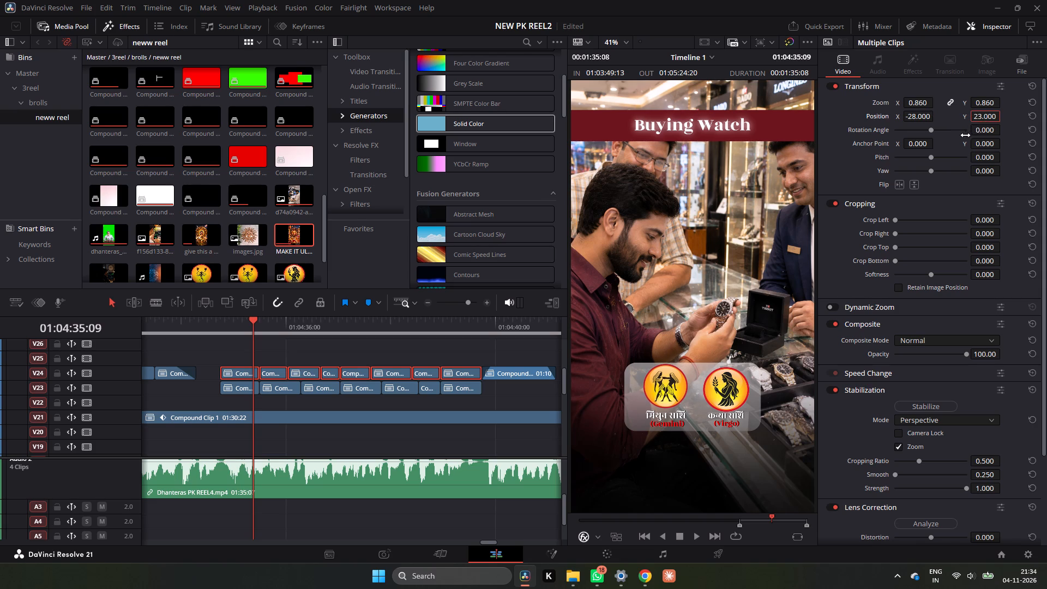
{"action": "left_click_drag", "start_coordinate": [965, 135], "coordinate": [968, 135]}
{"action": "left_click", "coordinate": [1004, 112]}
{"action": "left_click_drag", "start_coordinate": [994, 117], "coordinate": [985, 120]}
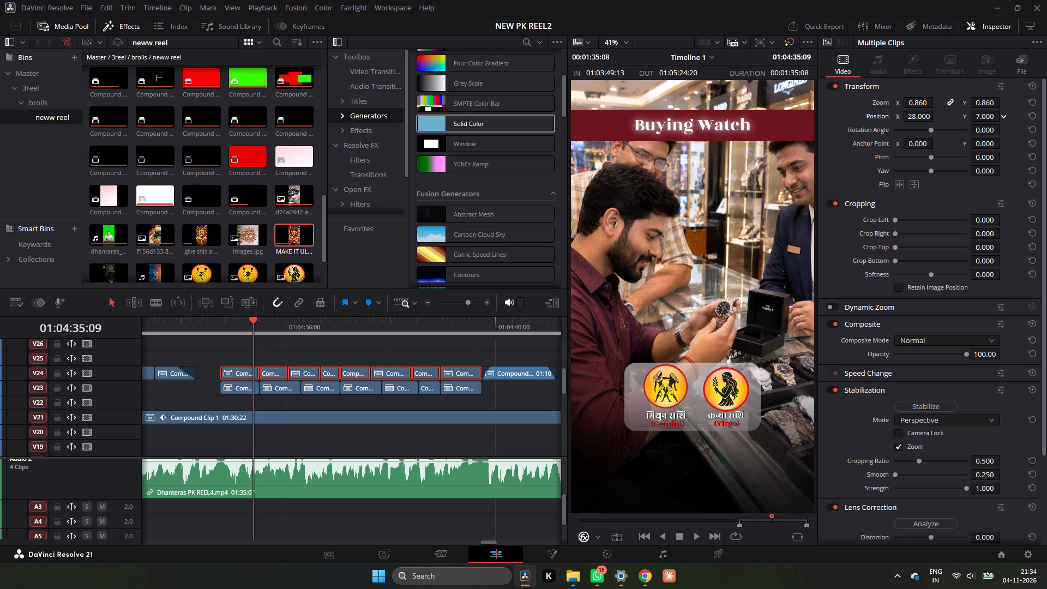
{"action": "left_click_drag", "start_coordinate": [985, 120], "coordinate": [983, 122]}
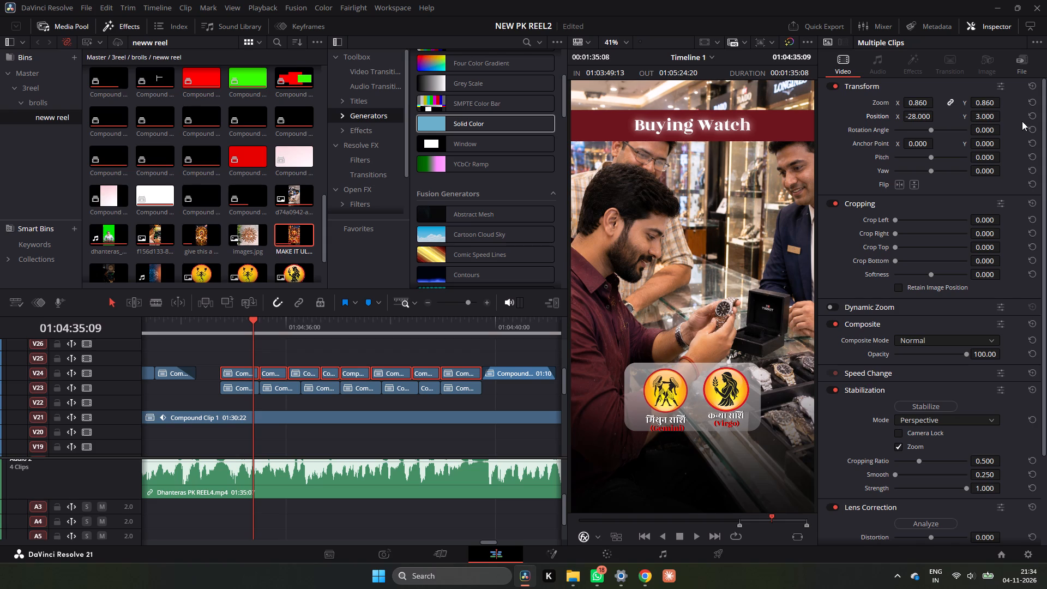
{"action": "left_click", "coordinate": [922, 114]}
{"action": "left_click_drag", "start_coordinate": [920, 103], "coordinate": [918, 109]}
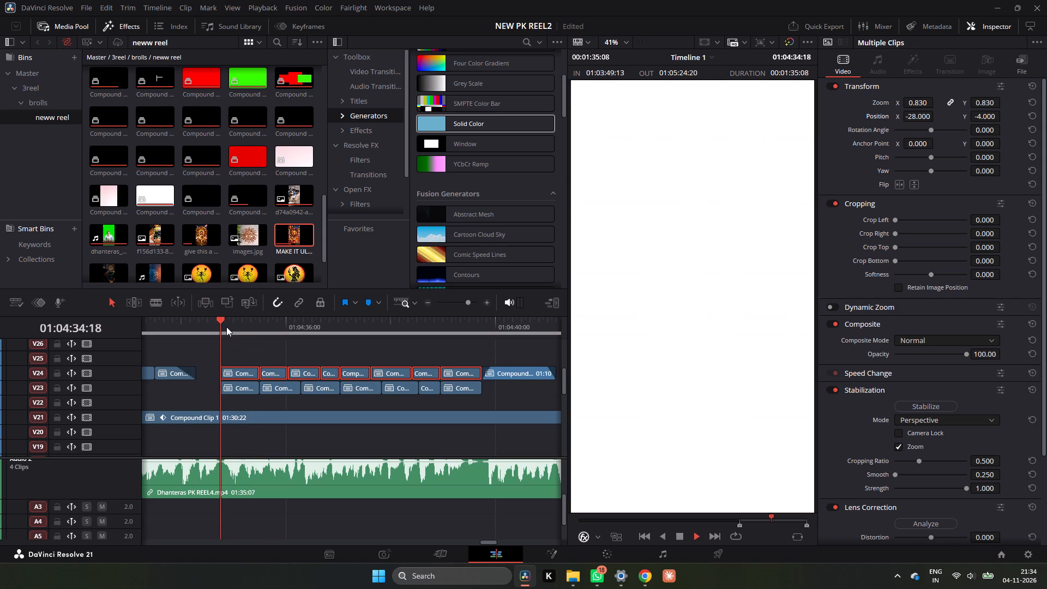
{"action": "key", "text": "space"}
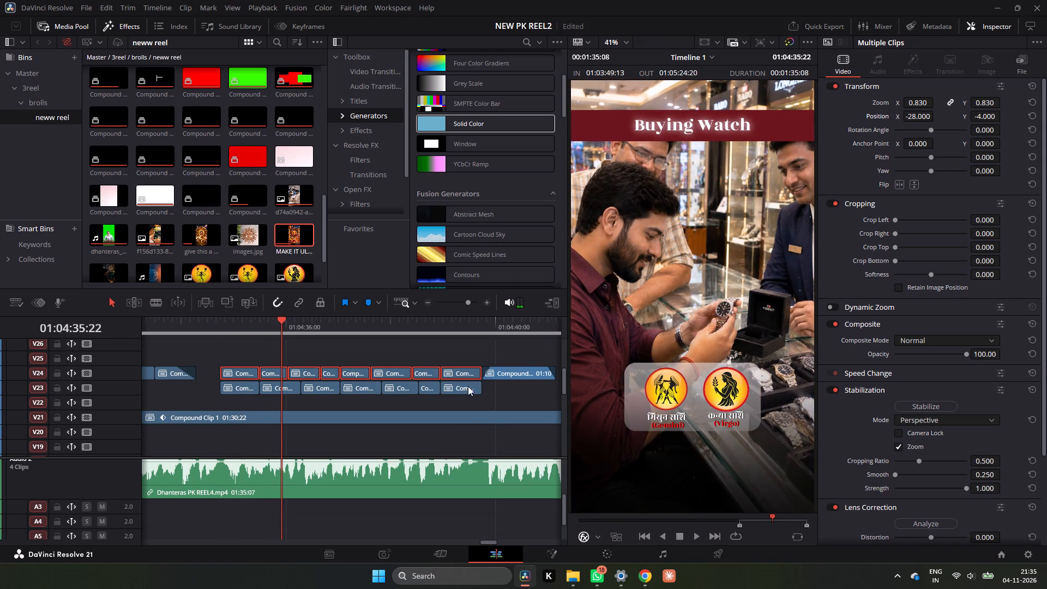
{"action": "left_click_drag", "start_coordinate": [501, 390], "coordinate": [235, 394]}
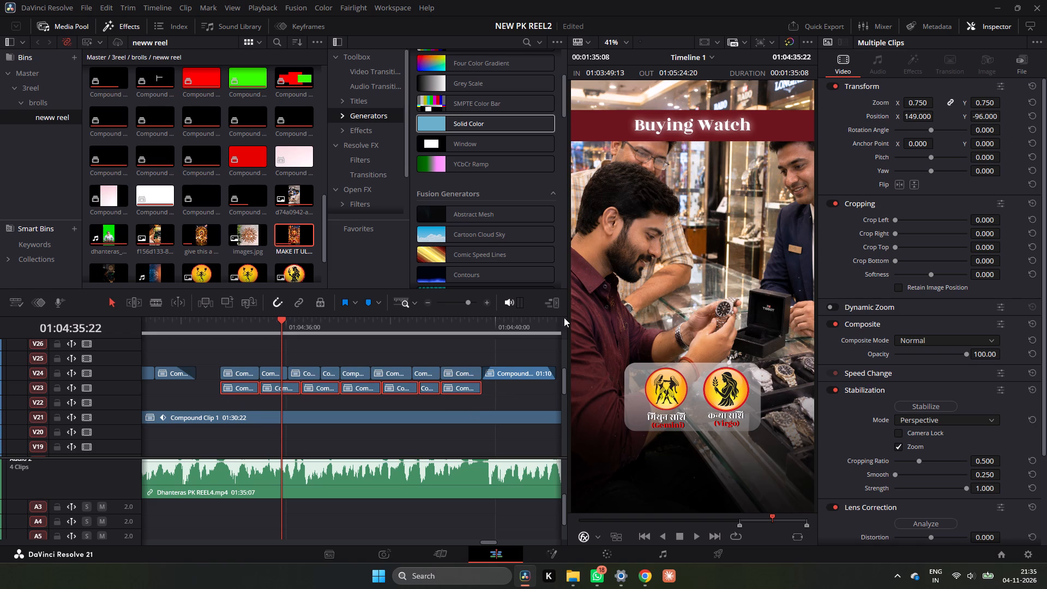
{"action": "left_click_drag", "start_coordinate": [923, 119], "coordinate": [912, 124]}
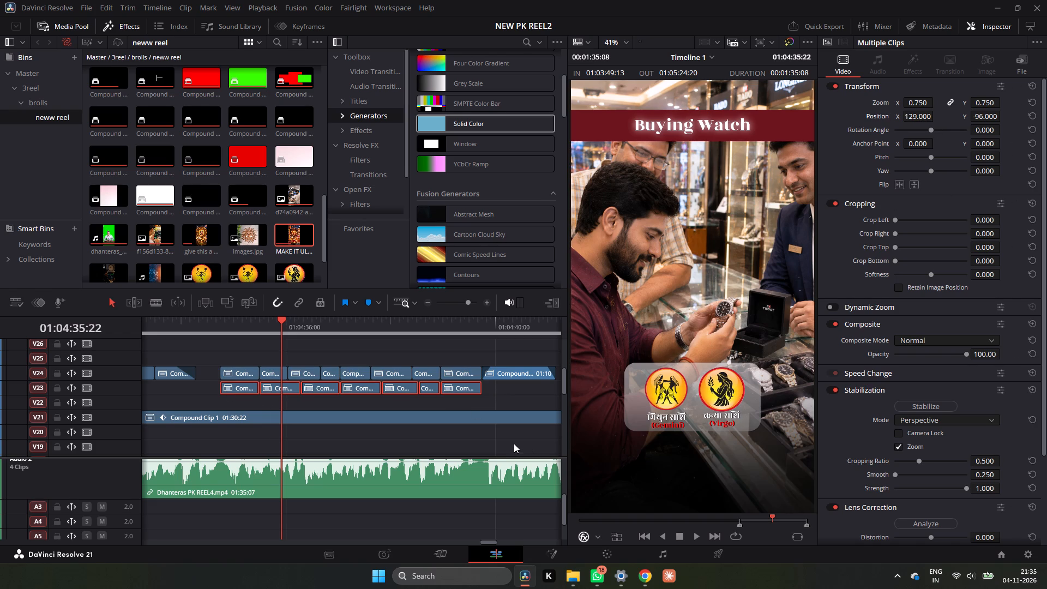
Play back the Buying Watch section from about 01:04:34:18 to check the Gemini and Virgo placement on the panel.
{"action": "left_click", "coordinate": [506, 400]}
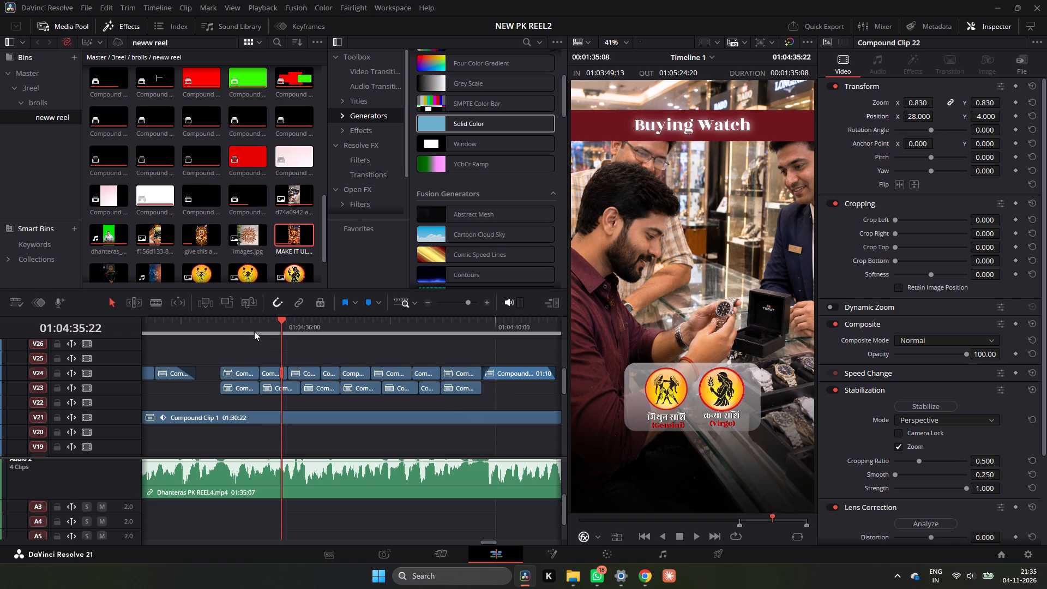
{"action": "left_click", "coordinate": [230, 325]}
{"action": "key", "text": "space"}
{"action": "left_click", "coordinate": [218, 327]}
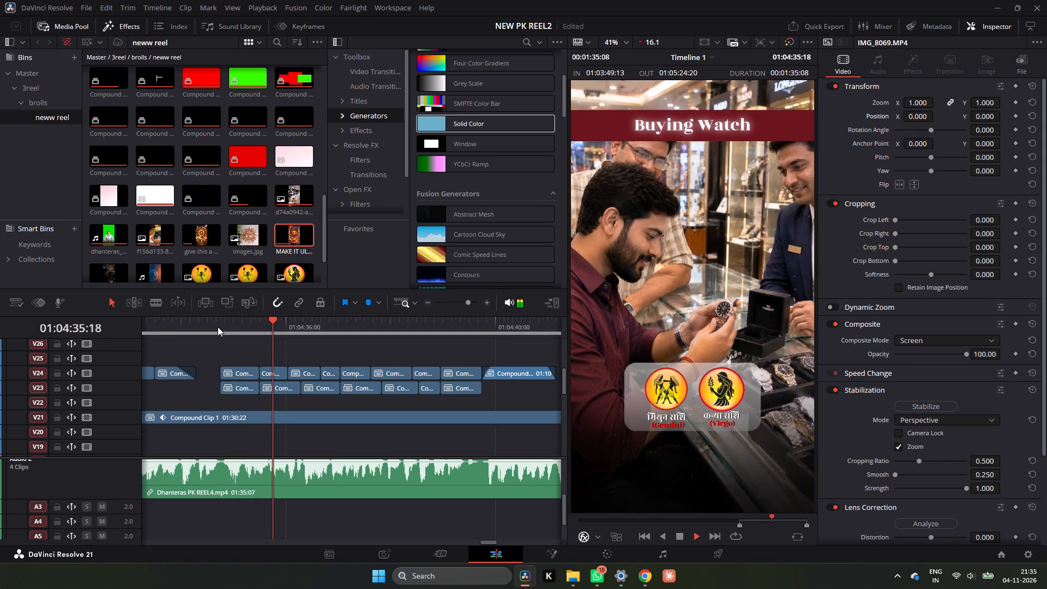
{"action": "key", "text": "space"}
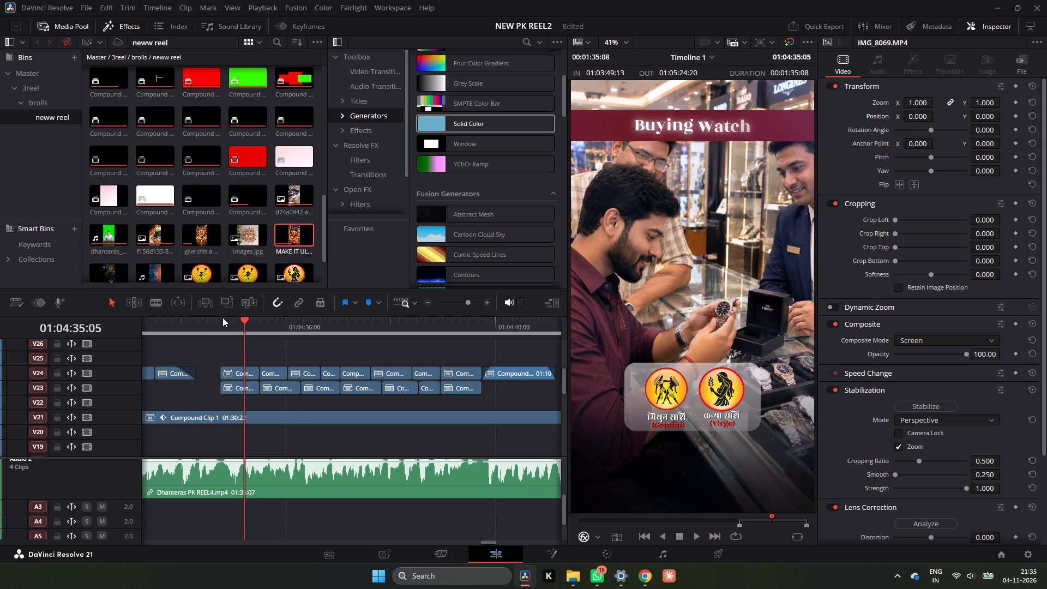
{"action": "left_click", "coordinate": [221, 316]}
{"action": "left_click", "coordinate": [218, 323]}
{"action": "key", "text": "space"}
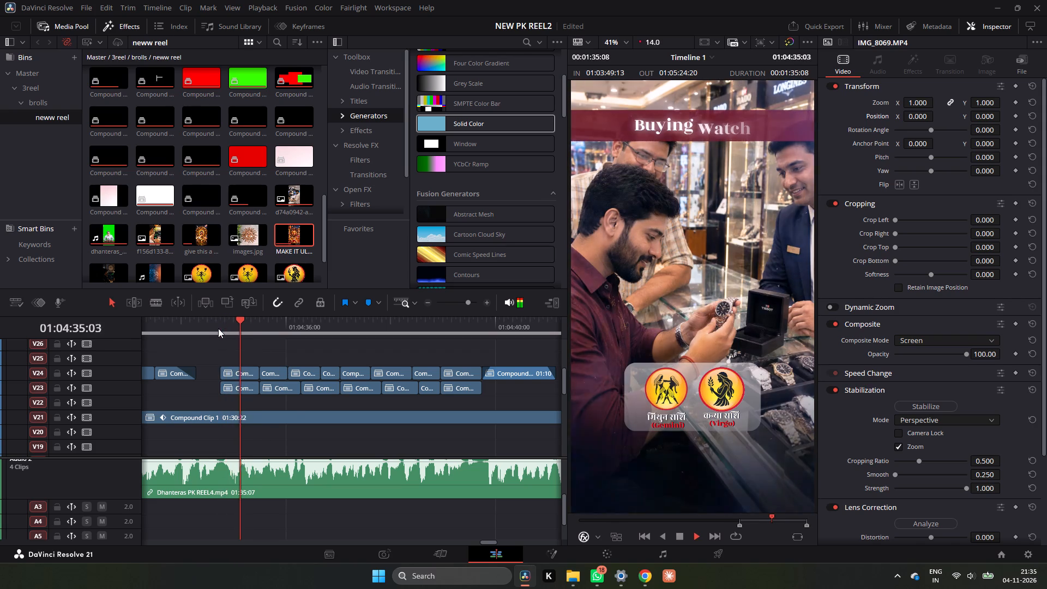
{"action": "key", "text": "space"}
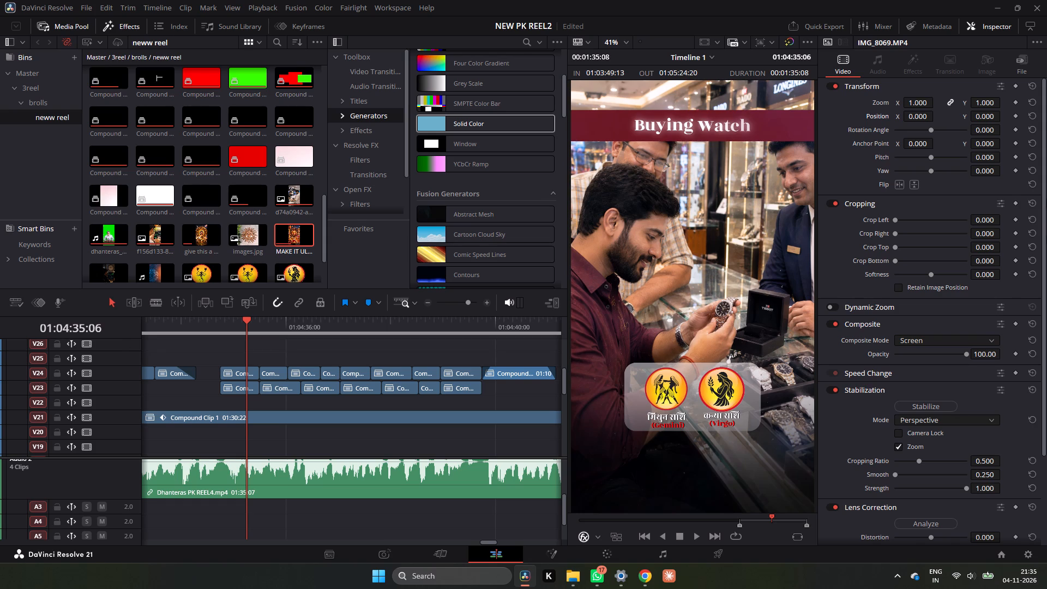
Play the Cancer graphic's section from 01:04:39:18 and duplicate the Cancer clip on V24 to a spot after the original.
{"action": "left_click", "coordinate": [425, 300]}
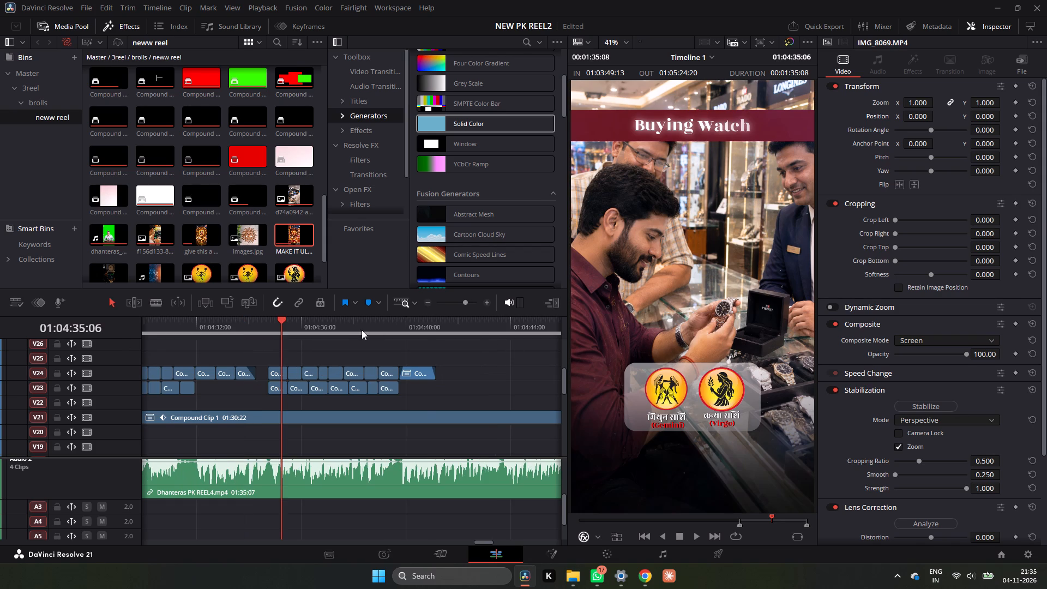
{"action": "left_click_drag", "start_coordinate": [351, 328], "coordinate": [404, 329]}
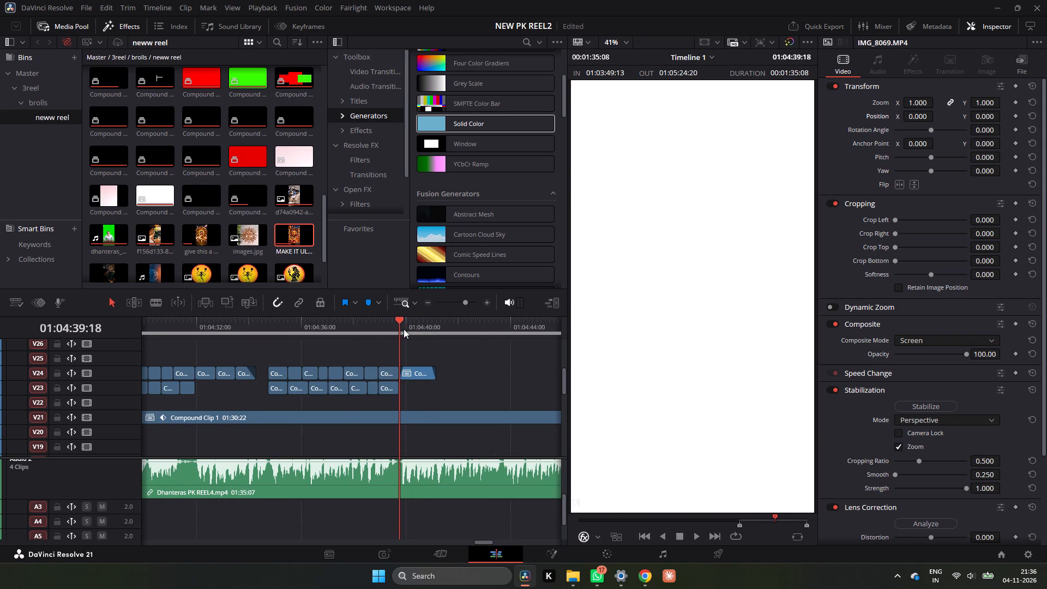
{"action": "key", "text": "space"}
{"action": "key", "text": "space"}
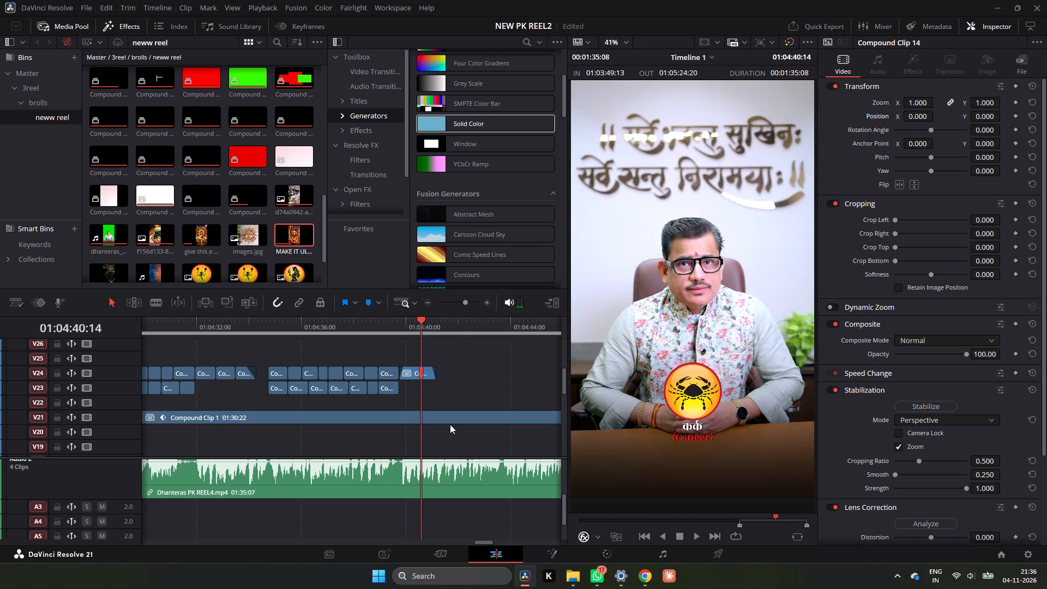
{"action": "left_click", "coordinate": [395, 319]}
{"action": "key", "text": "space"}
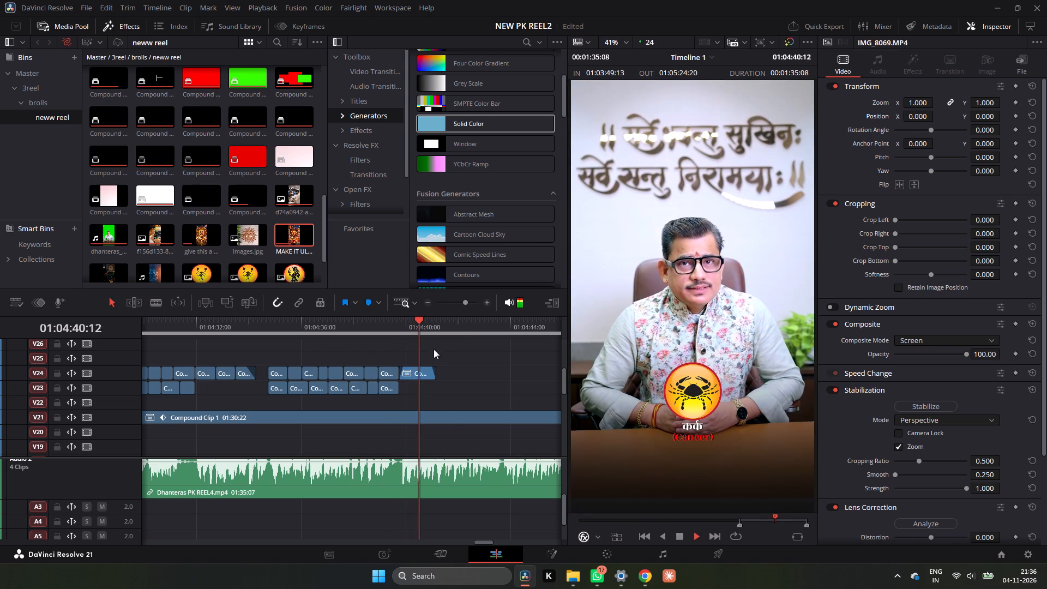
{"action": "key", "text": "space"}
{"action": "left_click_drag", "start_coordinate": [424, 375], "coordinate": [461, 370]}
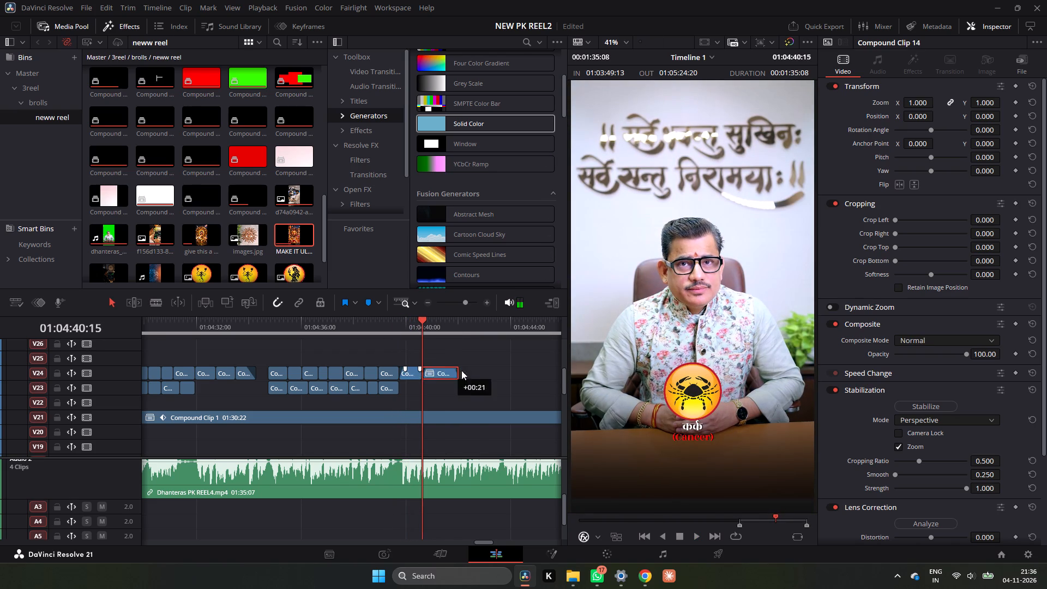
{"action": "left_click_drag", "start_coordinate": [461, 370], "coordinate": [496, 377]}
Move the duplicated Cancer clip down to V23, starting at 01:04:41:19 where the Silver Coins section begins.
{"action": "scroll", "coordinate": [498, 379], "scroll_direction": "down", "scroll_amount": 5}
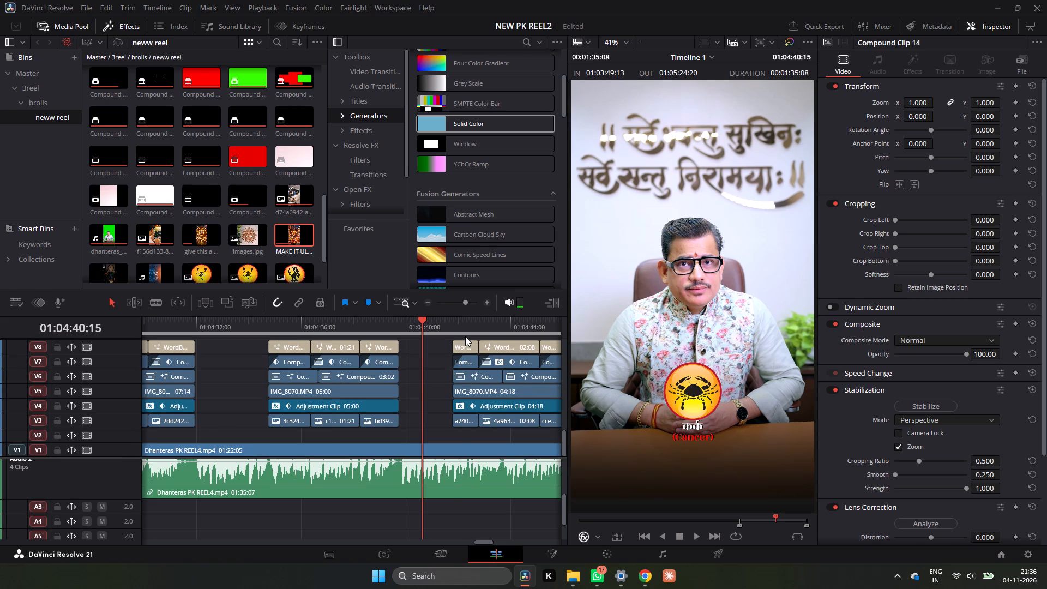
{"action": "left_click", "coordinate": [458, 330]}
{"action": "left_click_drag", "start_coordinate": [461, 322], "coordinate": [451, 326]}
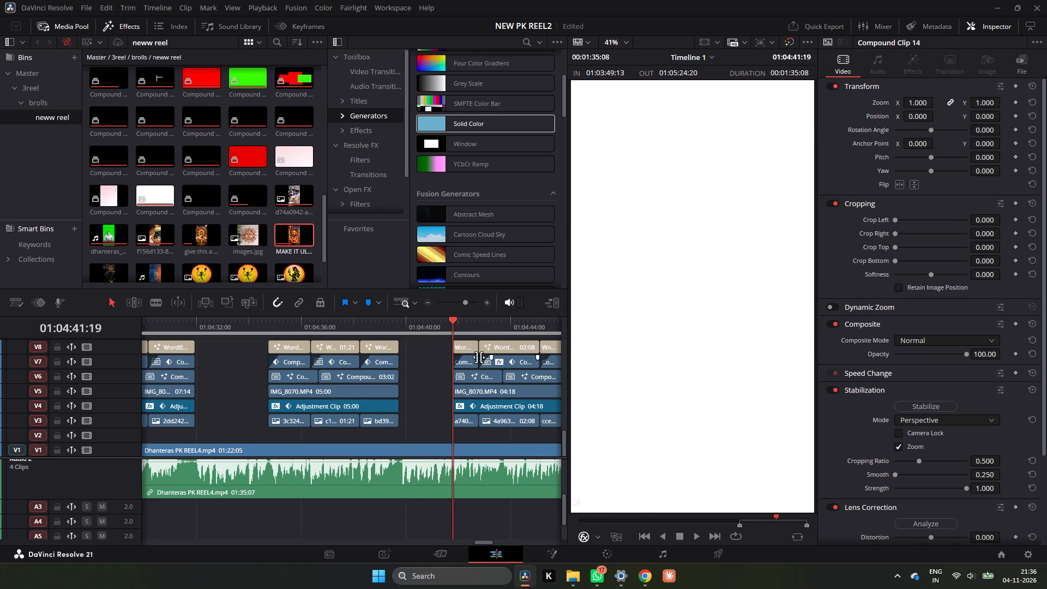
{"action": "scroll", "coordinate": [479, 357], "scroll_direction": "up", "scroll_amount": 4}
{"action": "left_click_drag", "start_coordinate": [480, 378], "coordinate": [467, 380]}
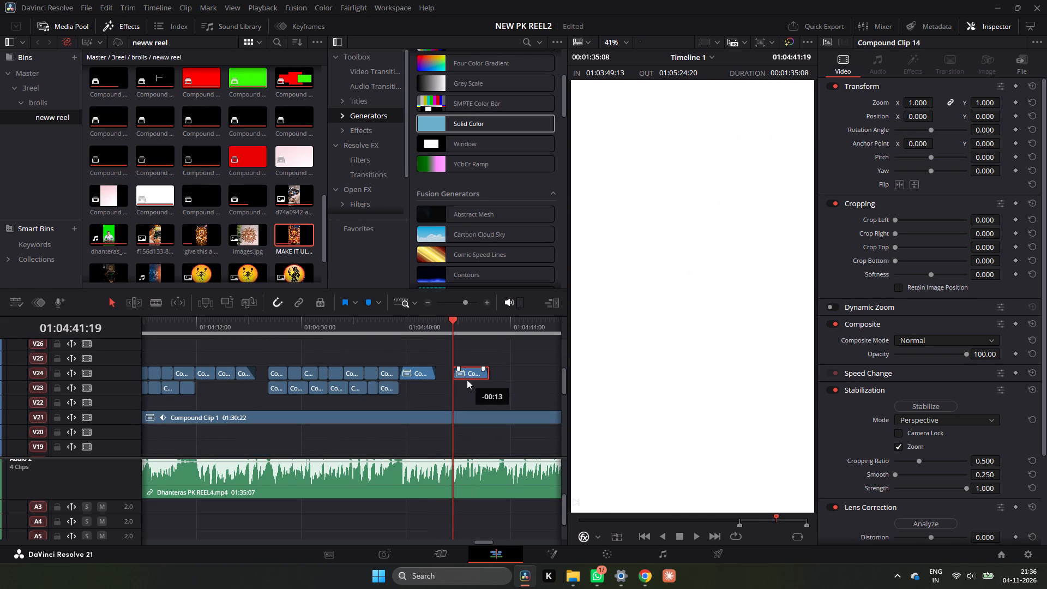
{"action": "left_click_drag", "start_coordinate": [467, 380], "coordinate": [465, 392]}
{"action": "left_click_drag", "start_coordinate": [460, 382], "coordinate": [455, 386]}
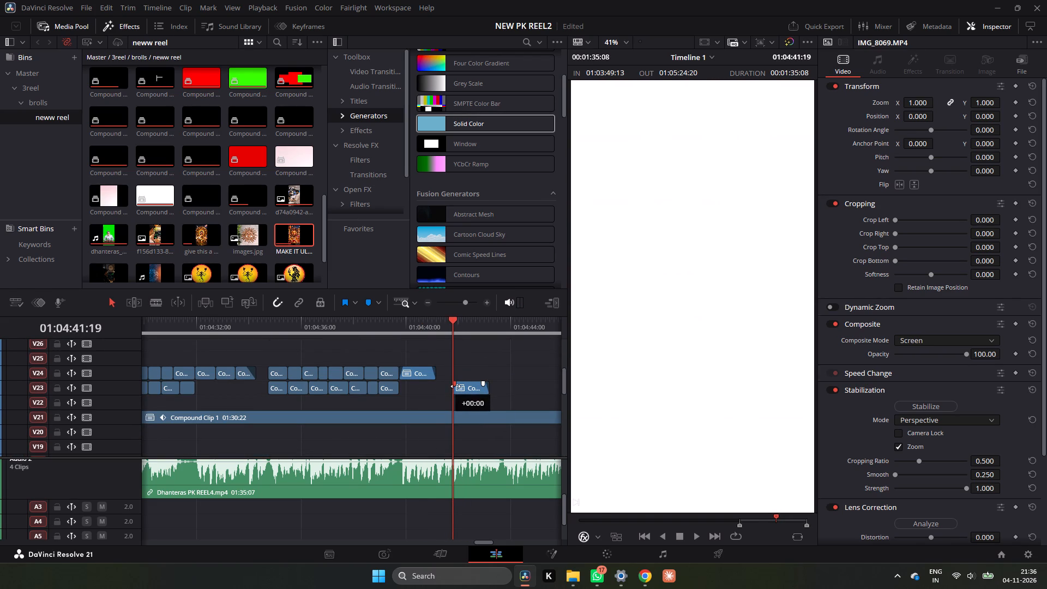
{"action": "left_click_drag", "start_coordinate": [455, 386], "coordinate": [452, 387]}
{"action": "left_click_drag", "start_coordinate": [483, 383], "coordinate": [492, 384]}
Set the Cancer clip on V23 to zoom 0.730 and position Y -114, fitting it within the Silver Coins backing panel.
{"action": "key", "text": "space"}
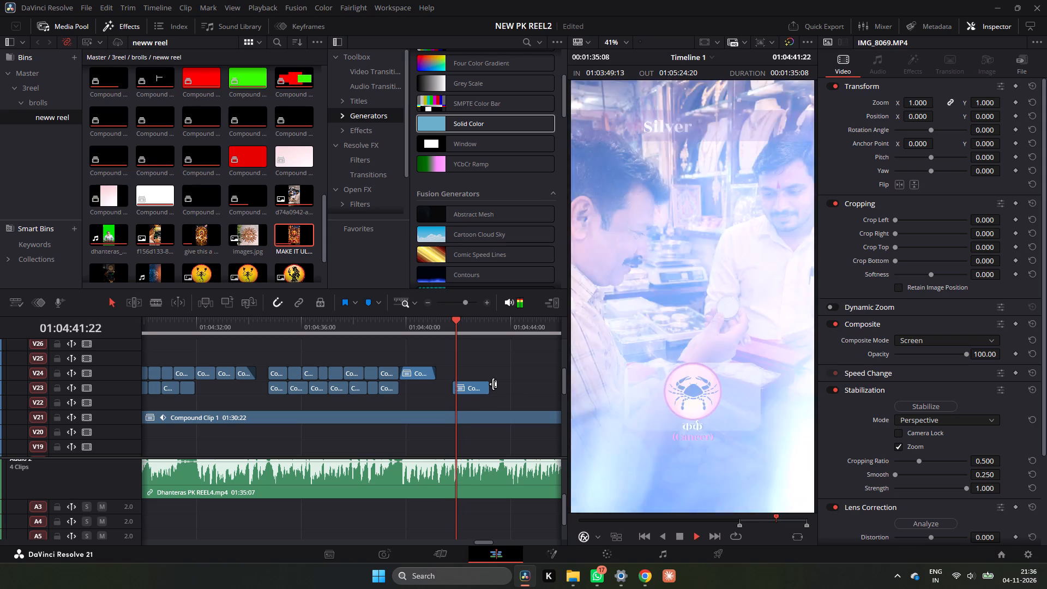
{"action": "key", "text": "space"}
{"action": "left_click", "coordinate": [480, 392]}
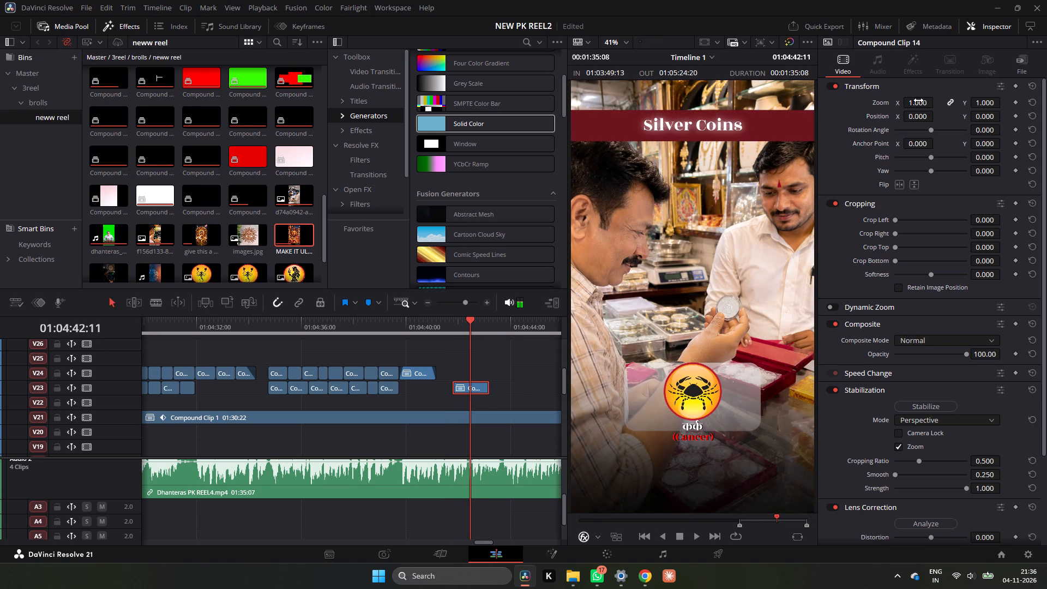
{"action": "left_click_drag", "start_coordinate": [918, 103], "coordinate": [912, 108]}
{"action": "left_click_drag", "start_coordinate": [974, 118], "coordinate": [962, 136]}
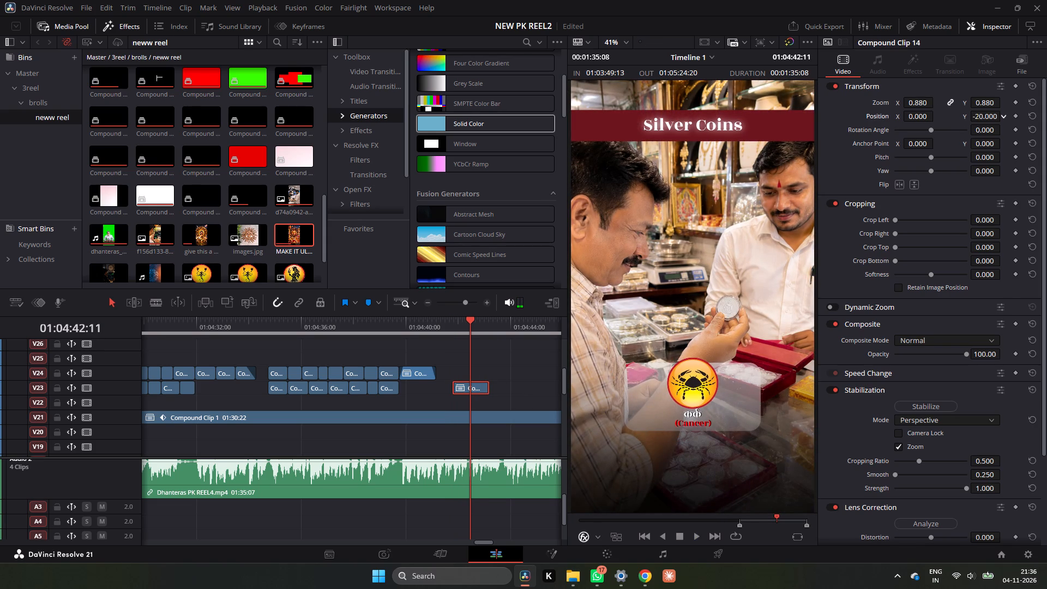
{"action": "left_click_drag", "start_coordinate": [962, 136], "coordinate": [952, 147]}
{"action": "left_click", "coordinate": [925, 107]}
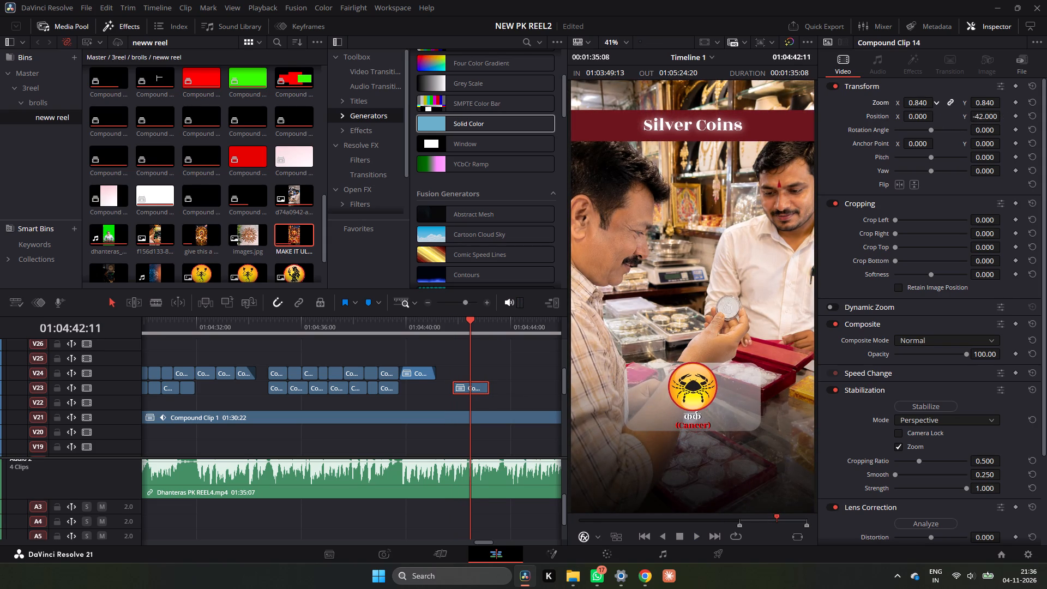
{"action": "left_click_drag", "start_coordinate": [985, 113], "coordinate": [972, 121]}
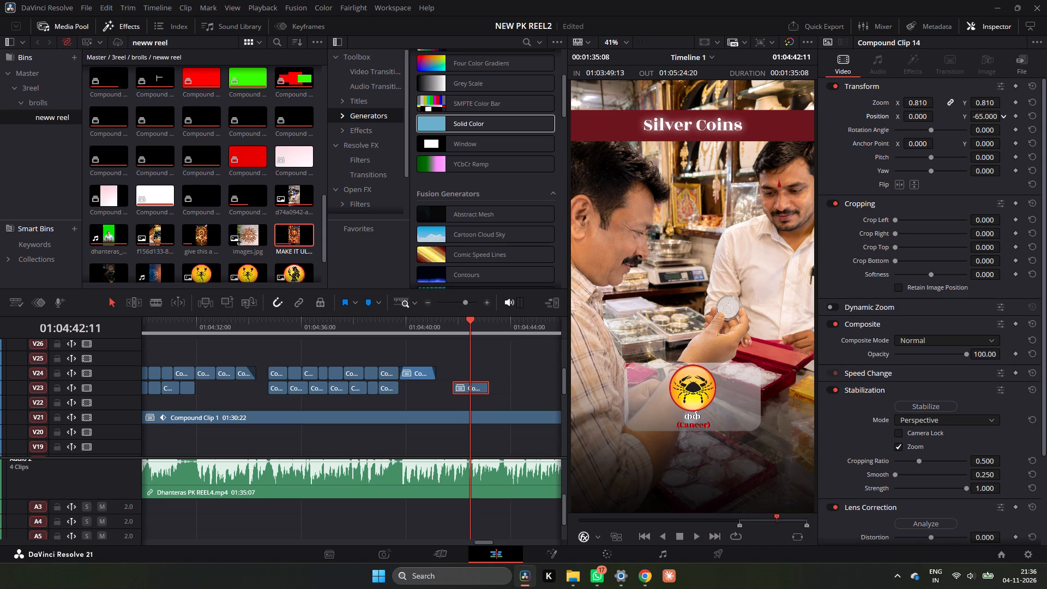
{"action": "left_click_drag", "start_coordinate": [972, 121], "coordinate": [972, 121]}
{"action": "left_click", "coordinate": [915, 106]}
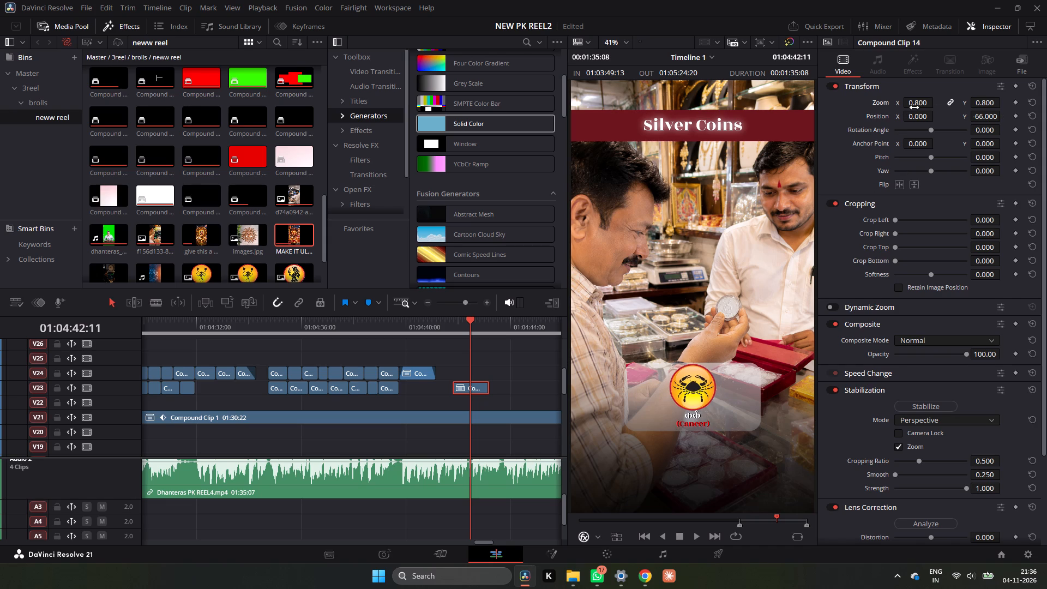
{"action": "left_click", "coordinate": [914, 107]}
{"action": "left_click_drag", "start_coordinate": [982, 118], "coordinate": [975, 125]}
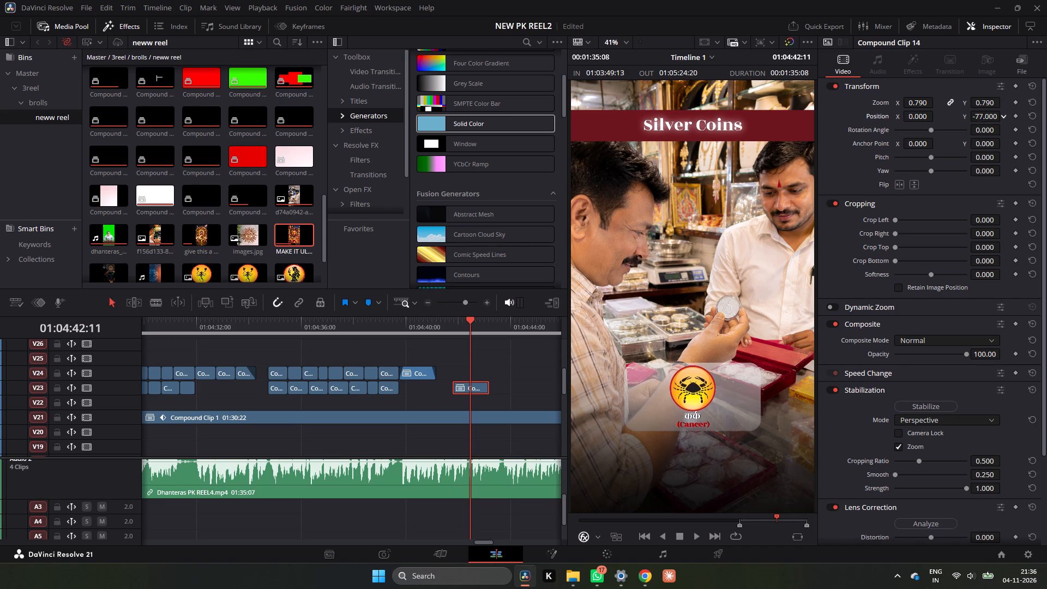
{"action": "left_click_drag", "start_coordinate": [975, 125], "coordinate": [974, 126]}
{"action": "left_click", "coordinate": [929, 102]}
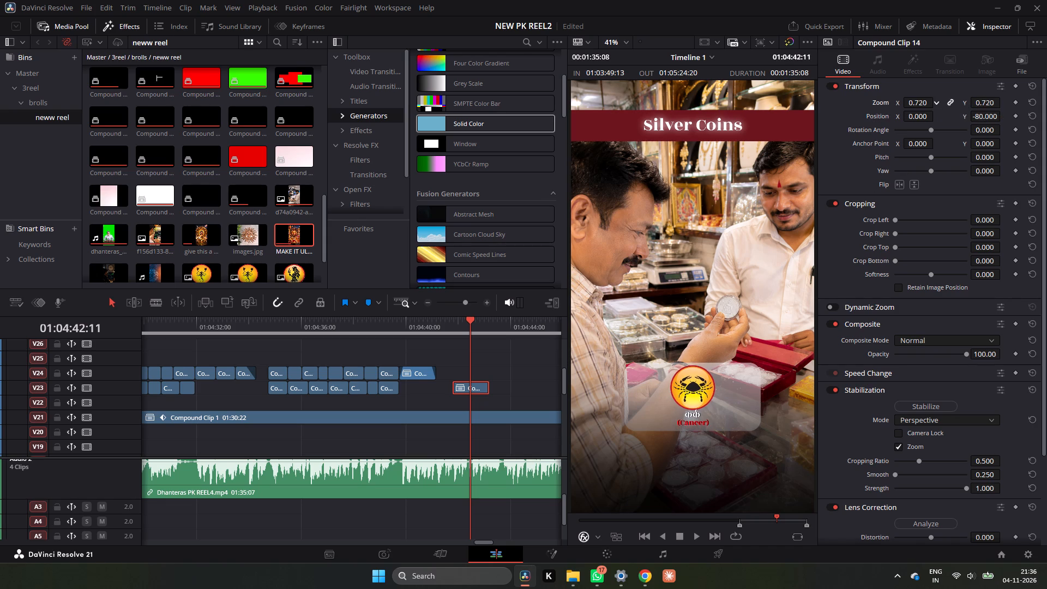
{"action": "left_click_drag", "start_coordinate": [978, 112], "coordinate": [960, 132]}
{"action": "left_click", "coordinate": [924, 104]}
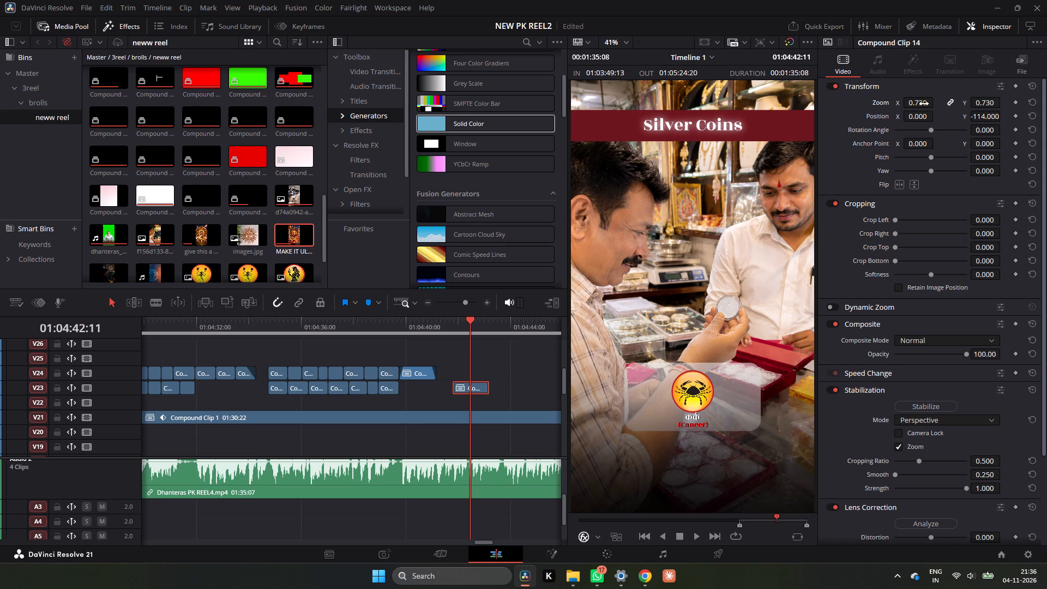
Duplicate the resized Cancer clip four times along V23, covering the silver section from 01:04:41:19 to 01:04:46:13.
{"action": "left_click", "coordinate": [450, 321]}
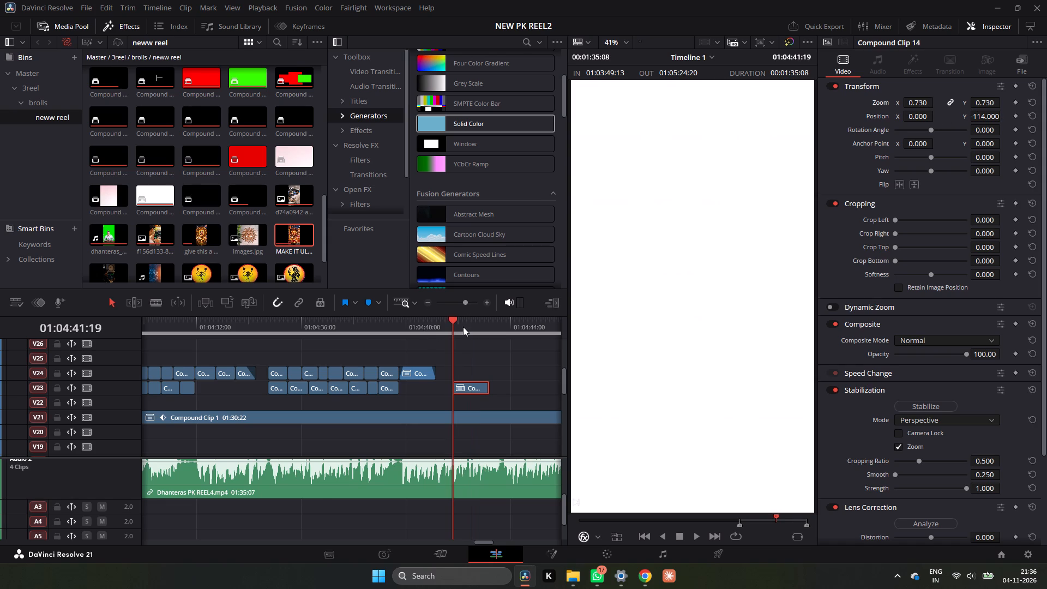
{"action": "scroll", "coordinate": [464, 329], "scroll_direction": "down", "scroll_amount": 2, "text": "ctrl"}
{"action": "scroll", "coordinate": [398, 354], "scroll_direction": "down", "scroll_amount": 6}
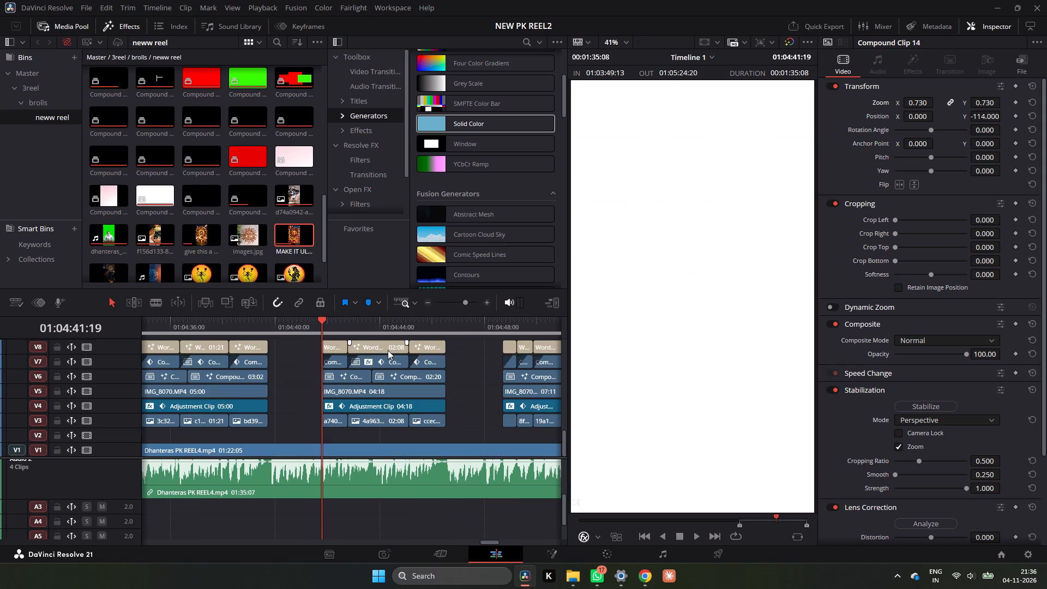
{"action": "scroll", "coordinate": [388, 350], "scroll_direction": "up", "scroll_amount": 4}
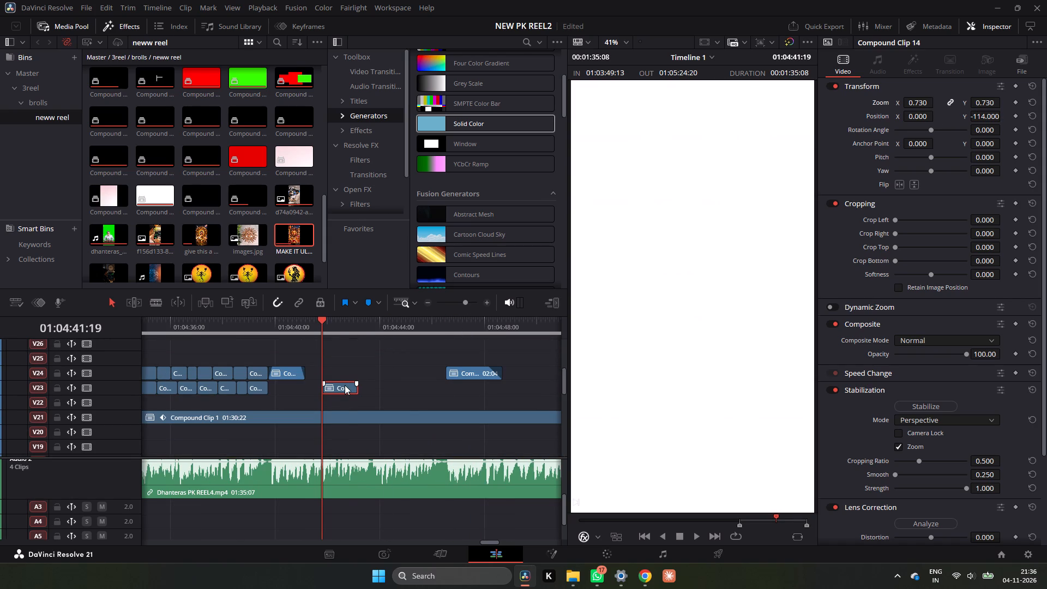
{"action": "left_click_drag", "start_coordinate": [345, 385], "coordinate": [373, 386], "text": "alt"}
{"action": "left_click_drag", "start_coordinate": [370, 387], "coordinate": [398, 388], "text": "alt"}
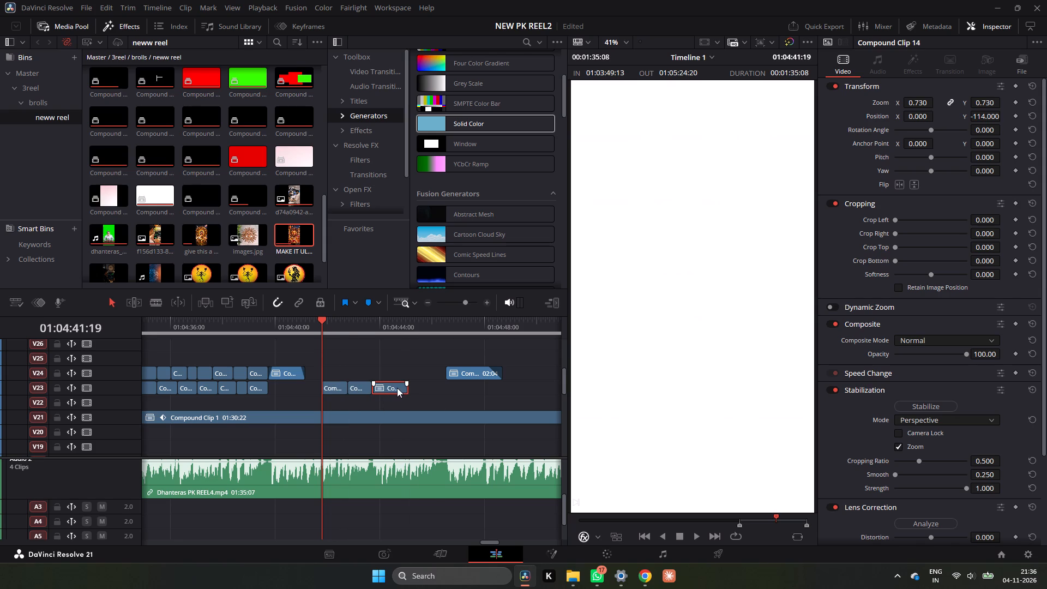
{"action": "left_click_drag", "start_coordinate": [394, 388], "coordinate": [420, 389], "text": "alt"}
{"action": "scroll", "coordinate": [420, 389], "scroll_direction": "down", "scroll_amount": 5}
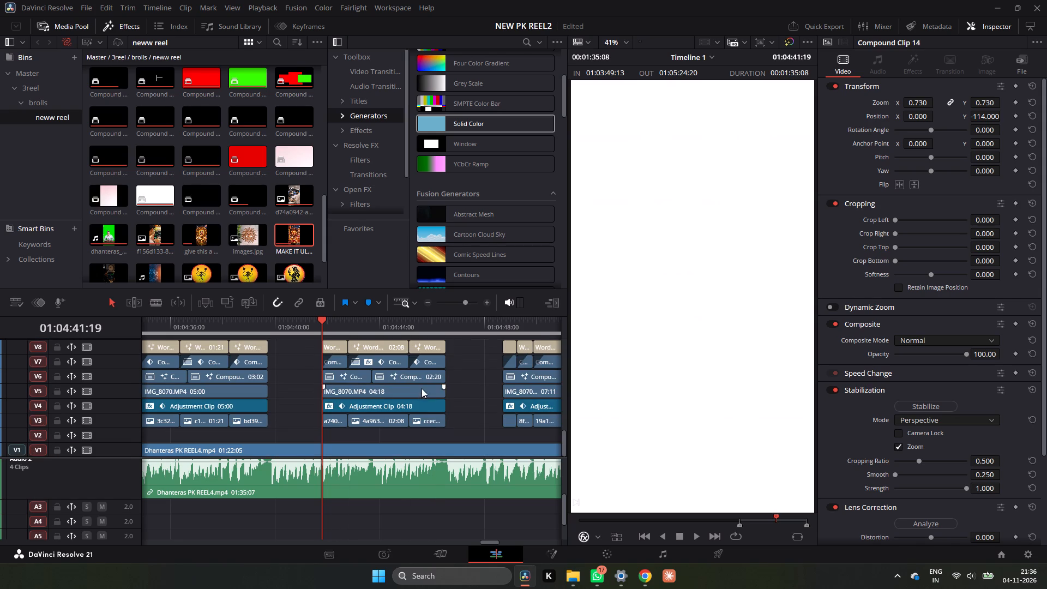
{"action": "left_click_drag", "start_coordinate": [462, 328], "coordinate": [447, 332]}
{"action": "scroll", "coordinate": [446, 357], "scroll_direction": "up", "scroll_amount": 4}
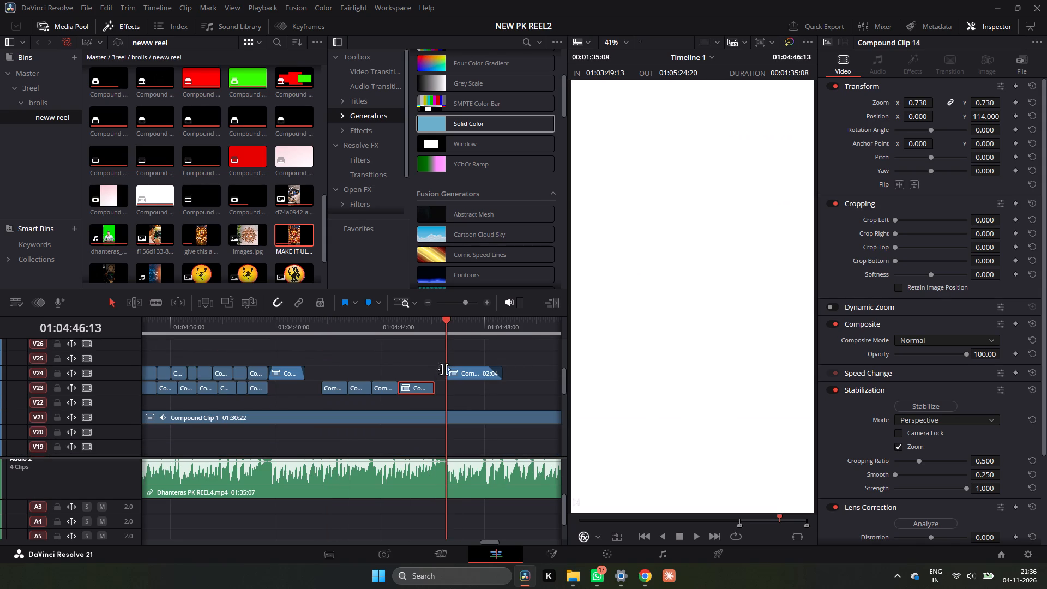
{"action": "left_click_drag", "start_coordinate": [425, 390], "coordinate": [437, 389], "text": "alt"}
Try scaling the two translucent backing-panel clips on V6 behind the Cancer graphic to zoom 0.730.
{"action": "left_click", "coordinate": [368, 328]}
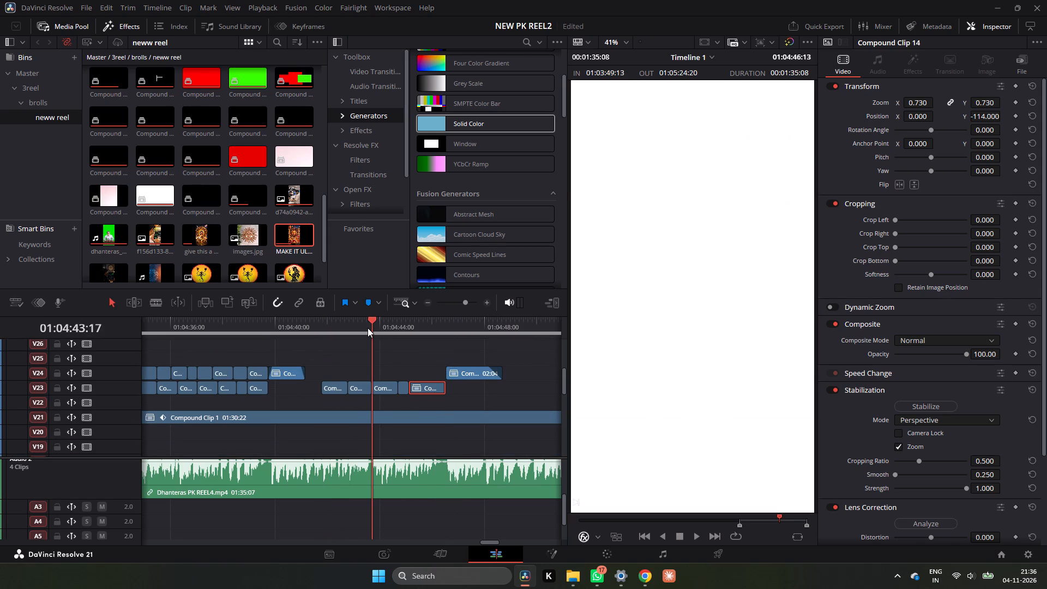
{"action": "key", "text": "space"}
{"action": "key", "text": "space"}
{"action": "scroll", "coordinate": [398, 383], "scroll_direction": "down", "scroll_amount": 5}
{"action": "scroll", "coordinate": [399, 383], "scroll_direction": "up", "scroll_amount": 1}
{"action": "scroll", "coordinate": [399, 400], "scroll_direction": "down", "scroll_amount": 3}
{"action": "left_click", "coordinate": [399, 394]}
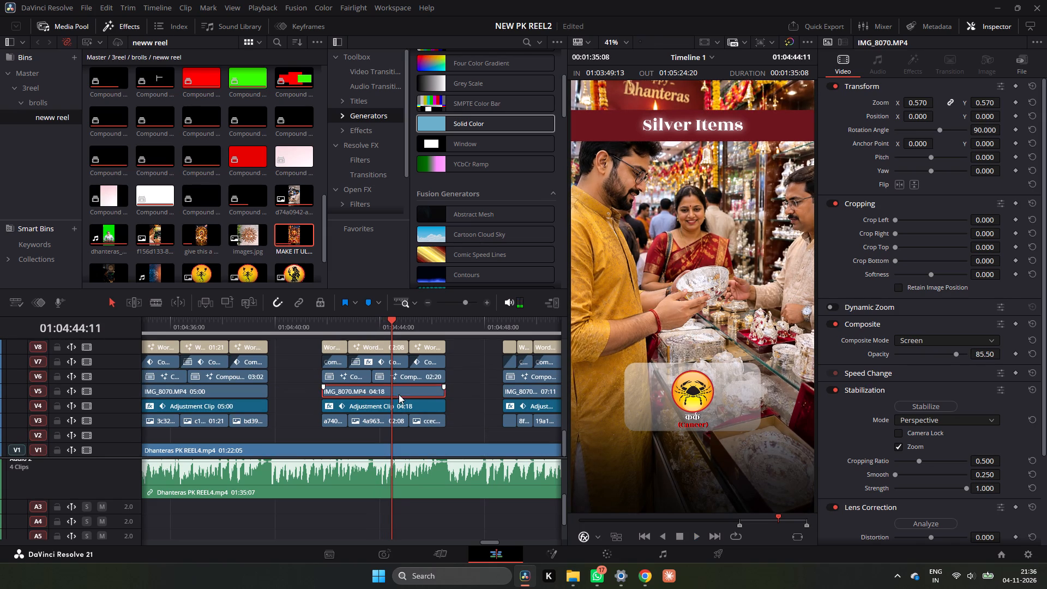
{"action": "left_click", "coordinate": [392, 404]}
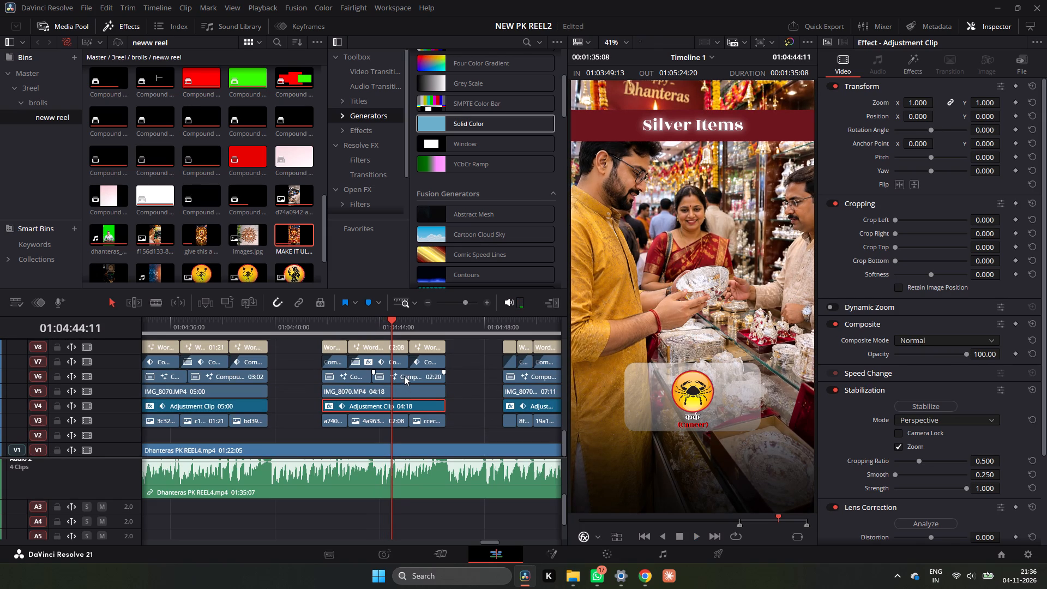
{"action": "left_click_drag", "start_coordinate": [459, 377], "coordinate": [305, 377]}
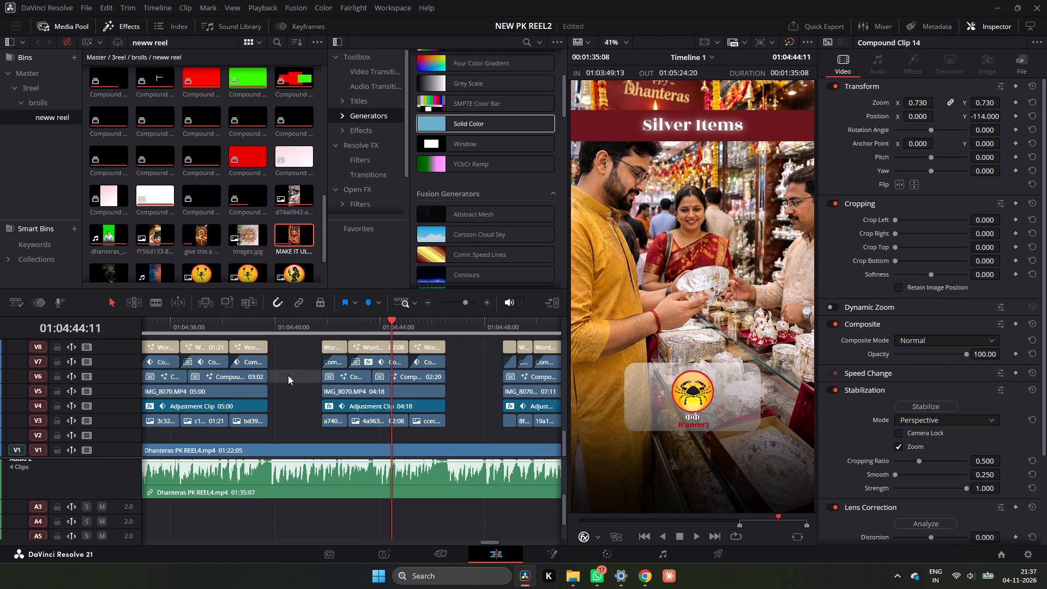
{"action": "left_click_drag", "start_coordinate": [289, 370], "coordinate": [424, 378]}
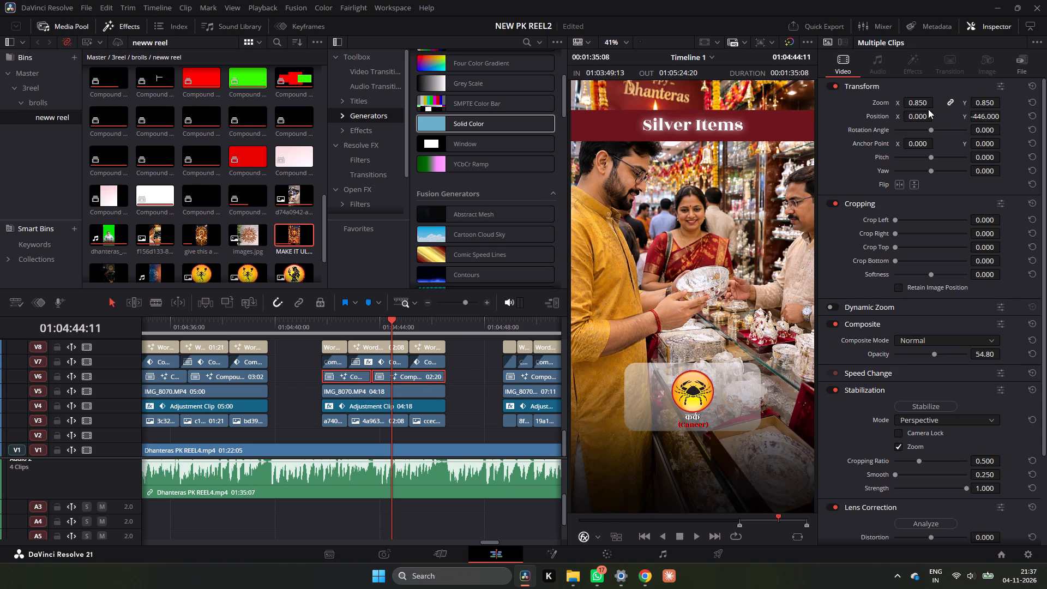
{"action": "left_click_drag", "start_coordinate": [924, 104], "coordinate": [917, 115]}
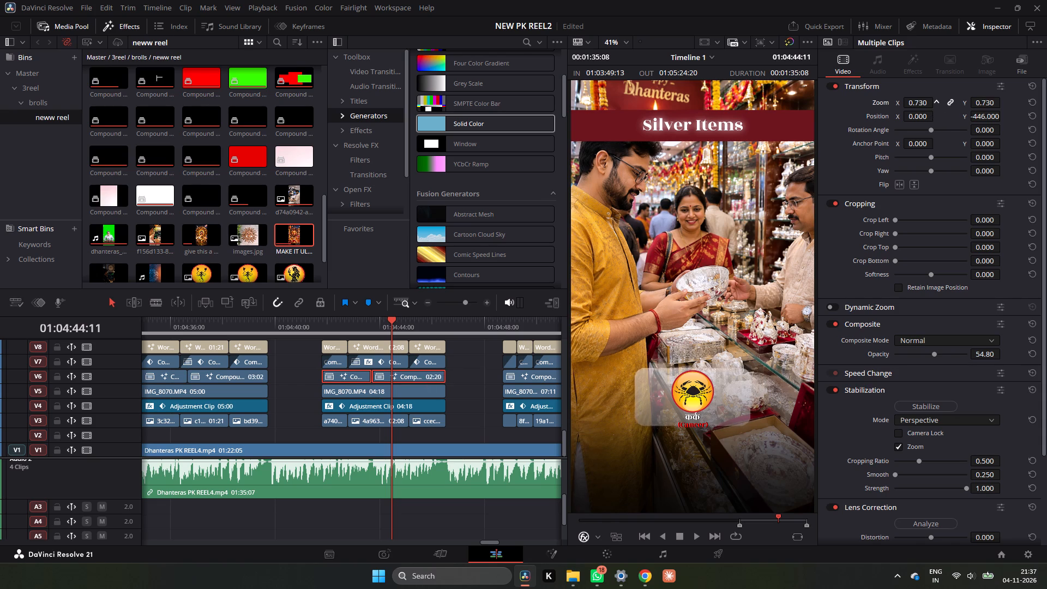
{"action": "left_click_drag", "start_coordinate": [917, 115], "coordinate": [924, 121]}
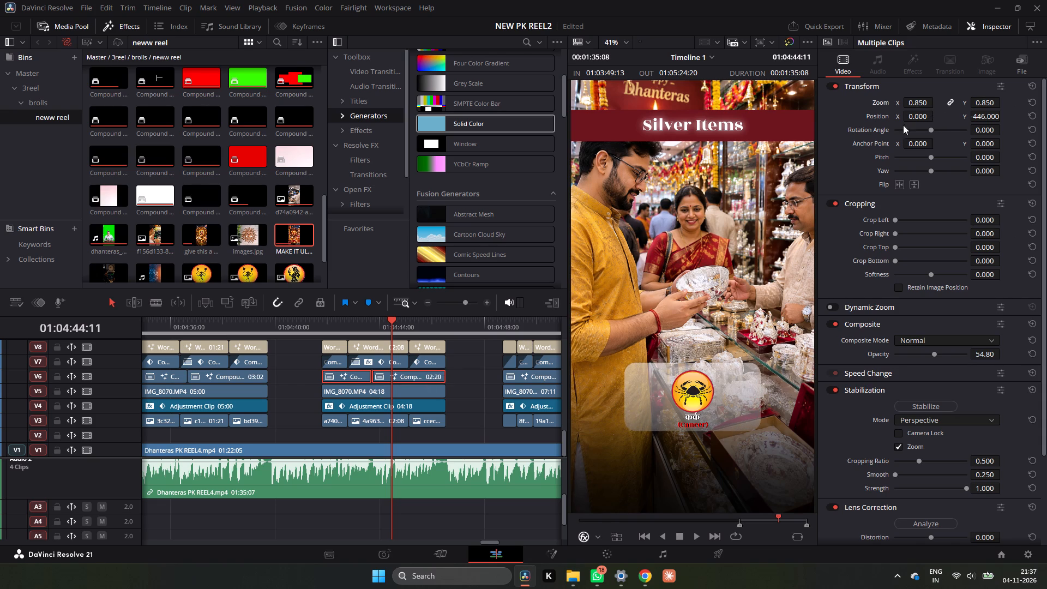
Combine the two backing-panel clips on V6 in the silver section into one compound clip.
{"action": "right_click", "coordinate": [405, 375]}
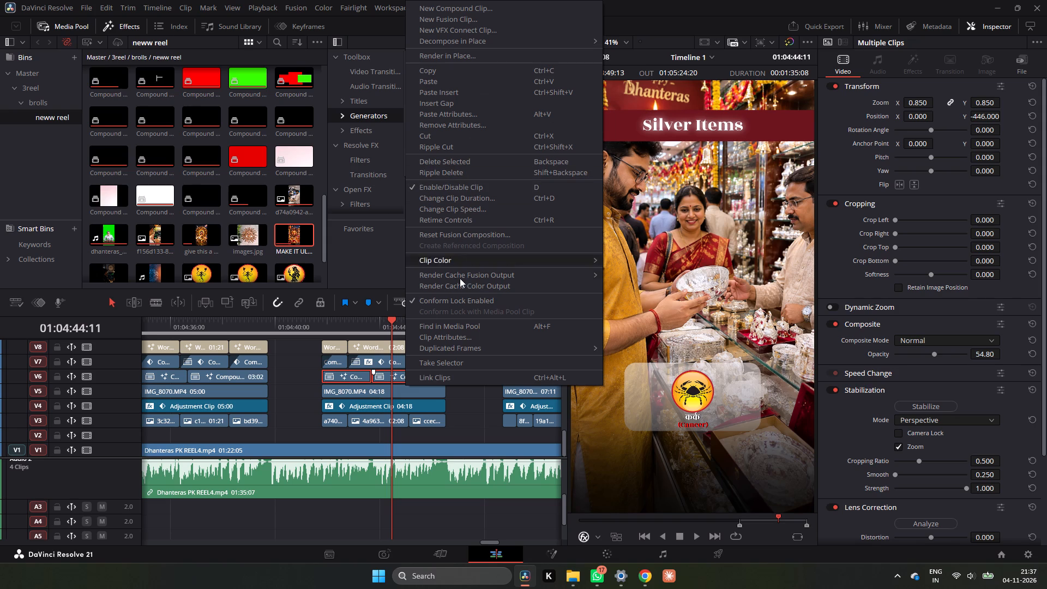
{"action": "left_click", "coordinate": [488, 3]}
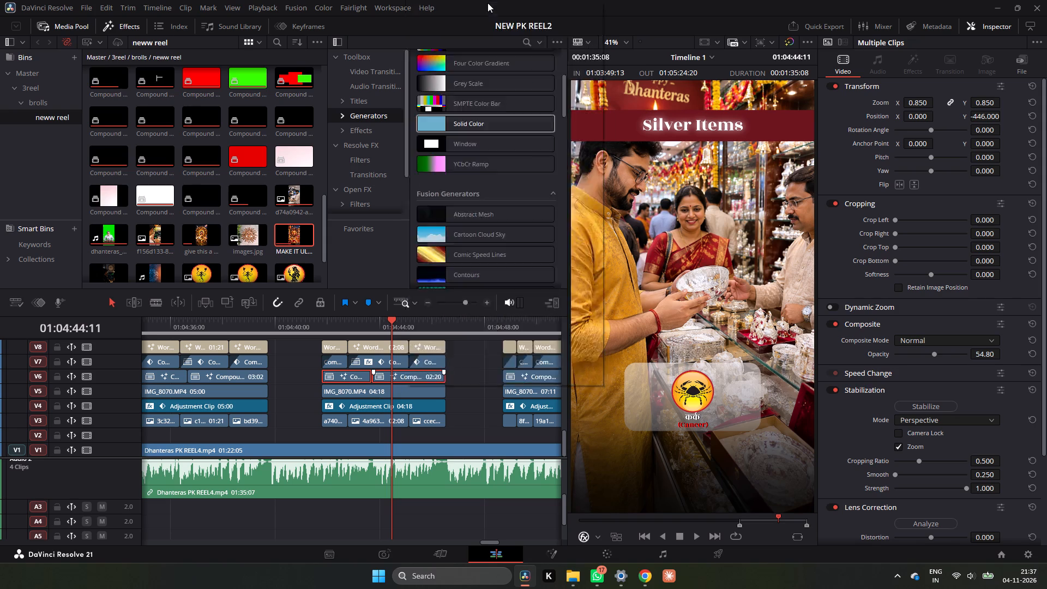
{"action": "left_click", "coordinate": [589, 321]}
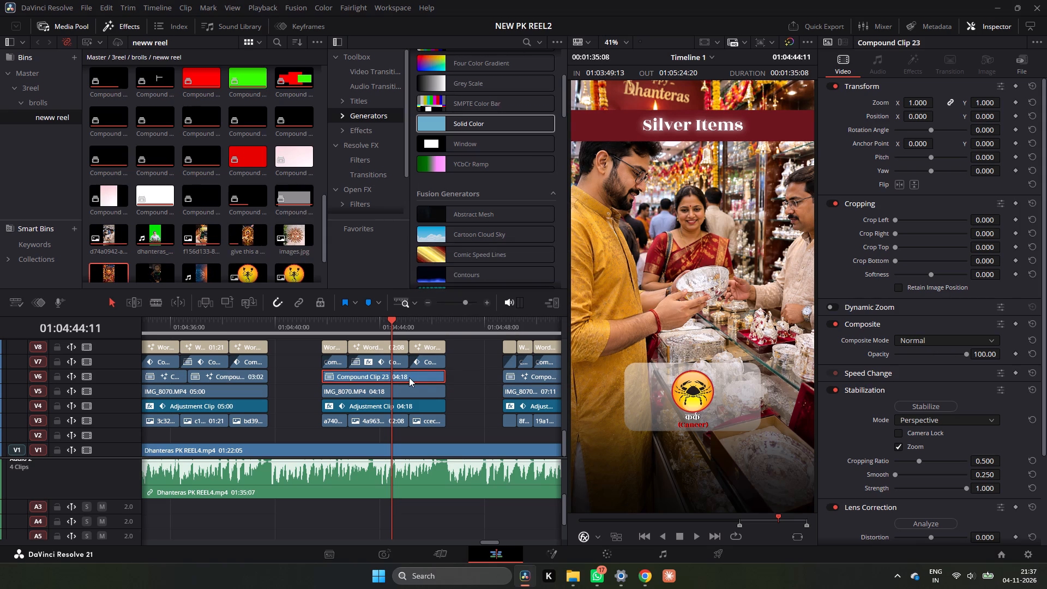
Inspect the combined silver-section panel clip's node setup on the Fusion page and return to the timeline.
{"action": "right_click", "coordinate": [408, 377]}
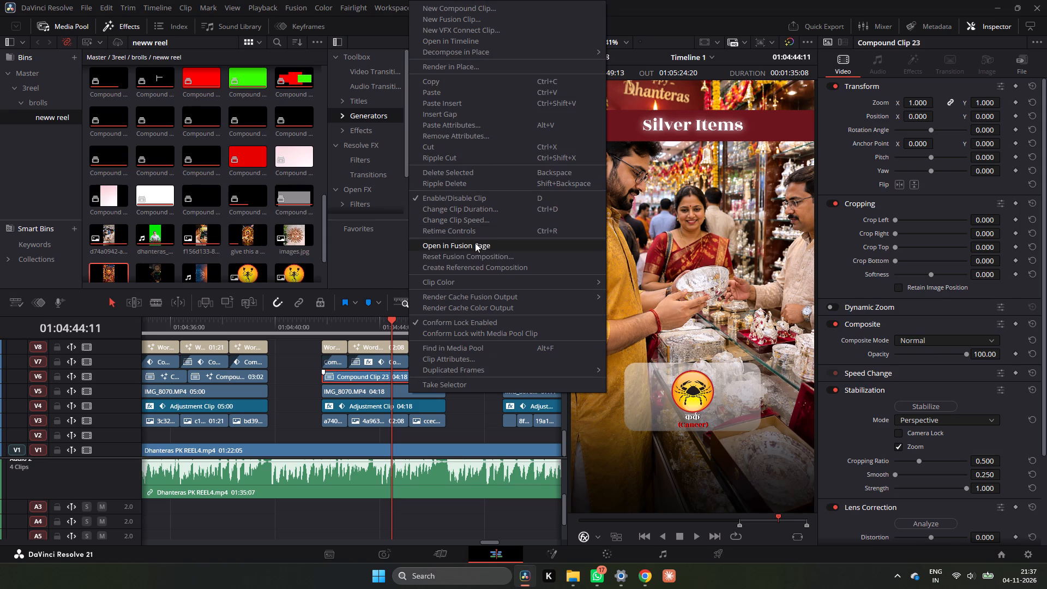
{"action": "left_click", "coordinate": [475, 243]}
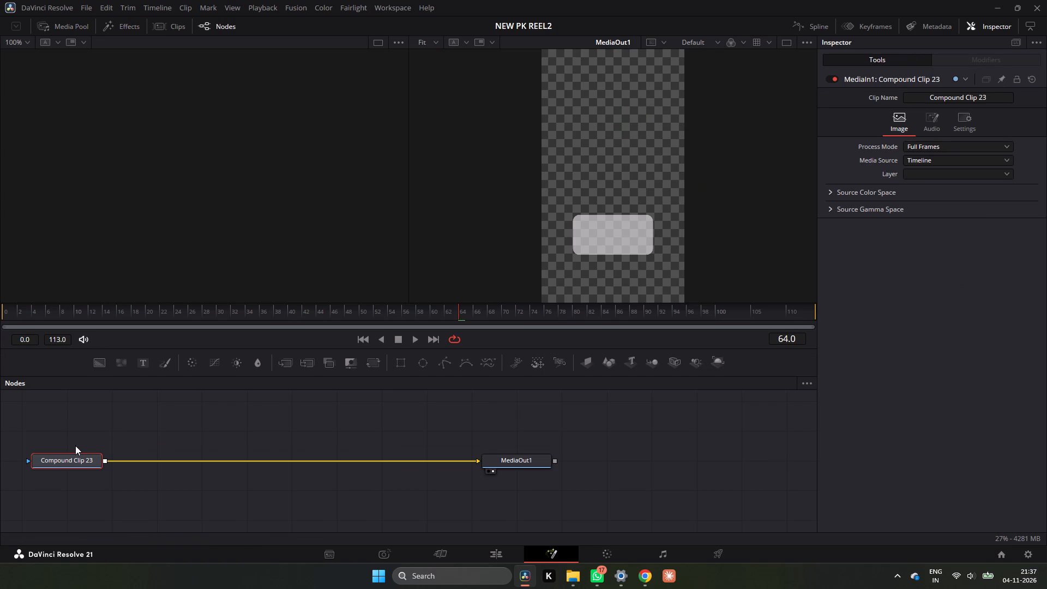
{"action": "left_click", "coordinate": [484, 548]}
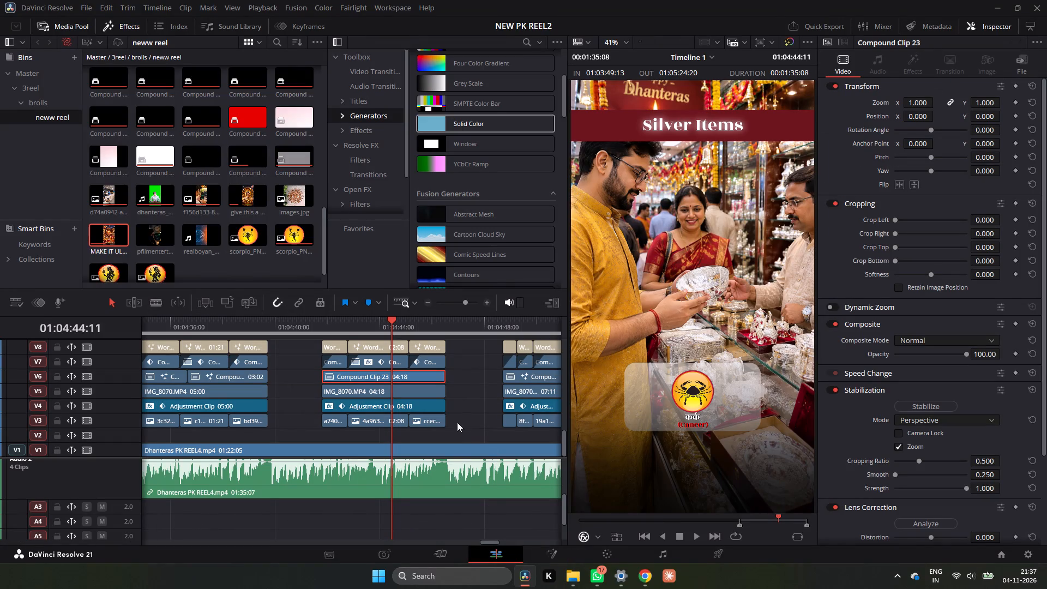
Play the silver section and check the Cancer graphic on its panel full screen at Silver Elephant.
{"action": "left_click", "coordinate": [322, 315]}
{"action": "left_click", "coordinate": [326, 322]}
{"action": "key", "text": "space"}
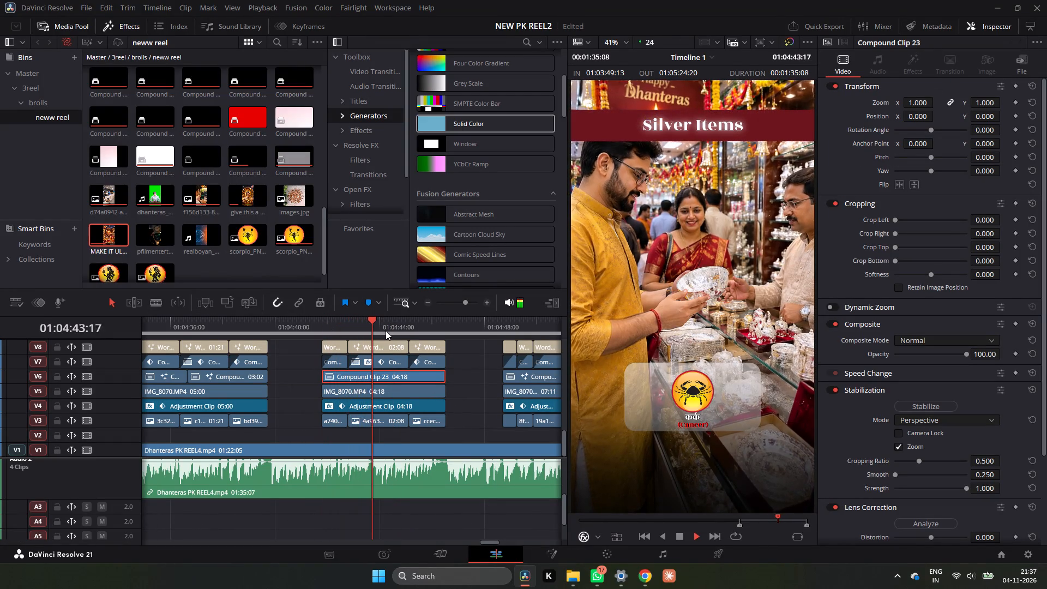
{"action": "key", "text": "space"}
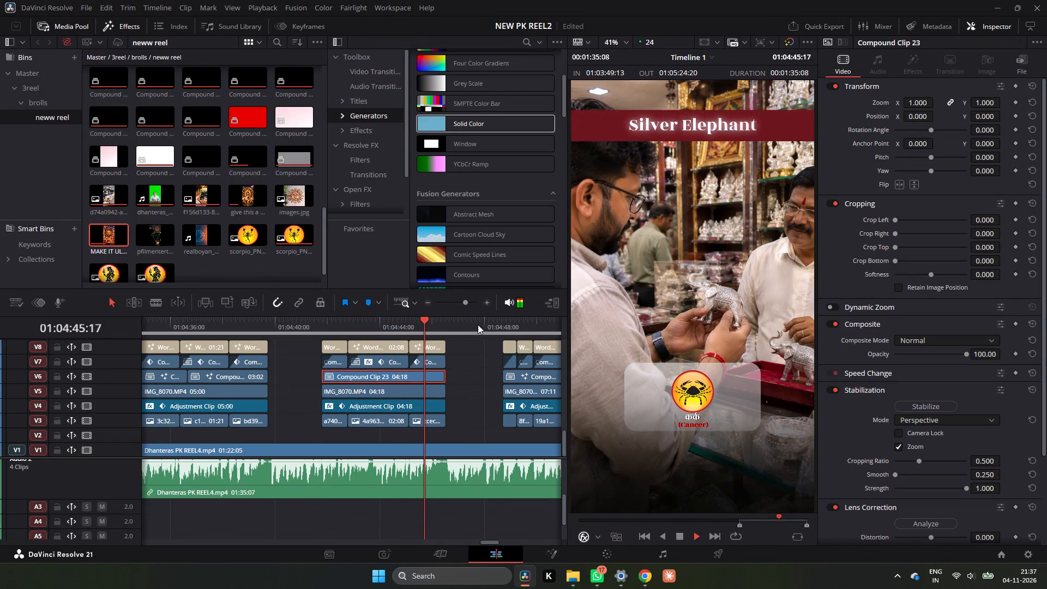
{"action": "key", "text": "p"}
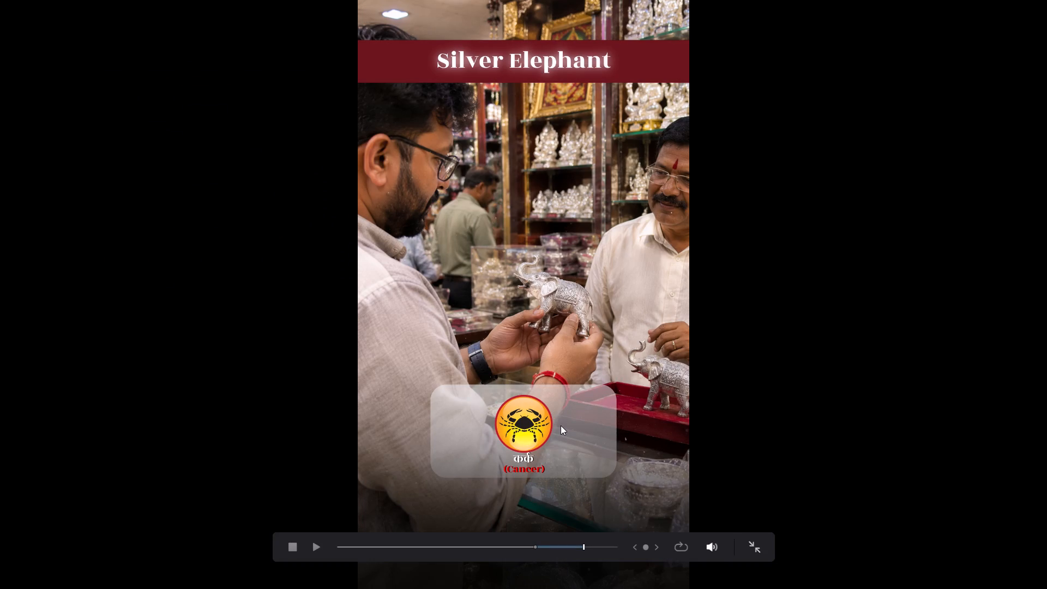
{"action": "key", "text": "p"}
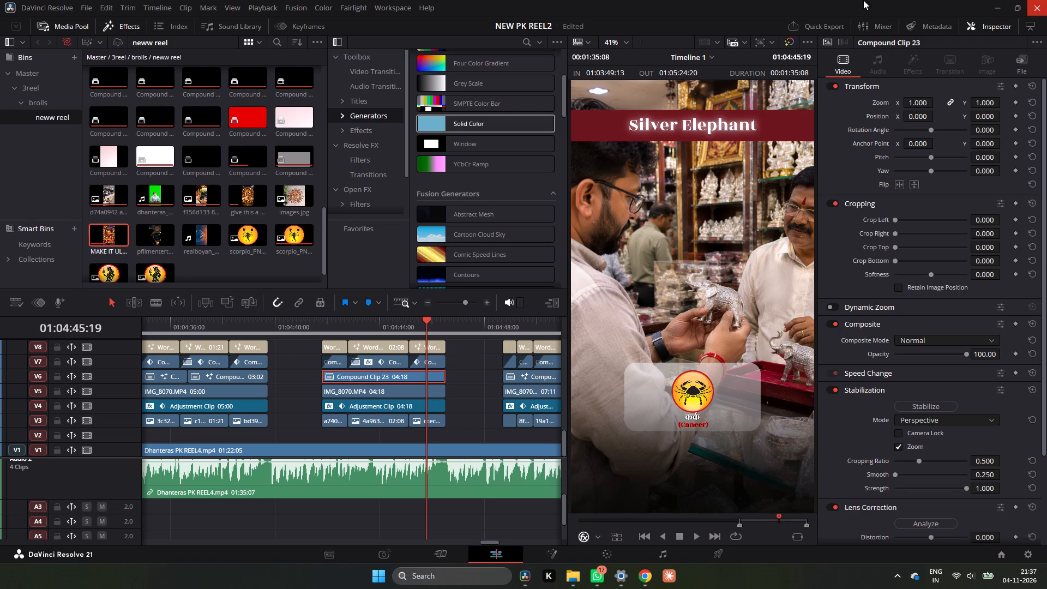
Inspect the SIP Investment section's V6 backing-panel clip on the Fusion page and return to the timeline.
{"action": "scroll", "coordinate": [394, 334], "scroll_direction": "up", "scroll_amount": 1, "text": "ctrl"}
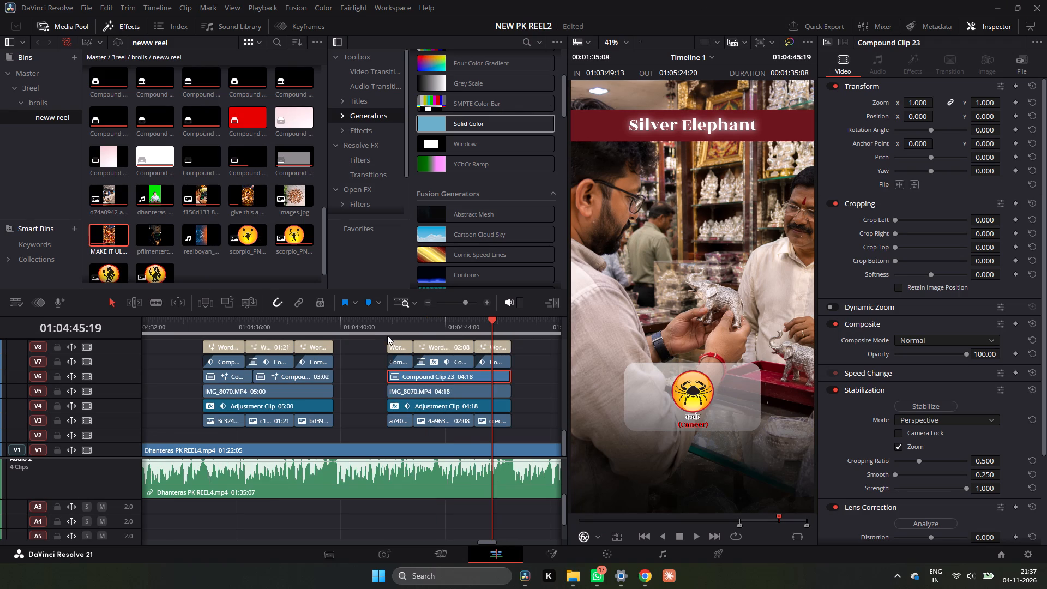
{"action": "left_click_drag", "start_coordinate": [381, 328], "coordinate": [279, 329]}
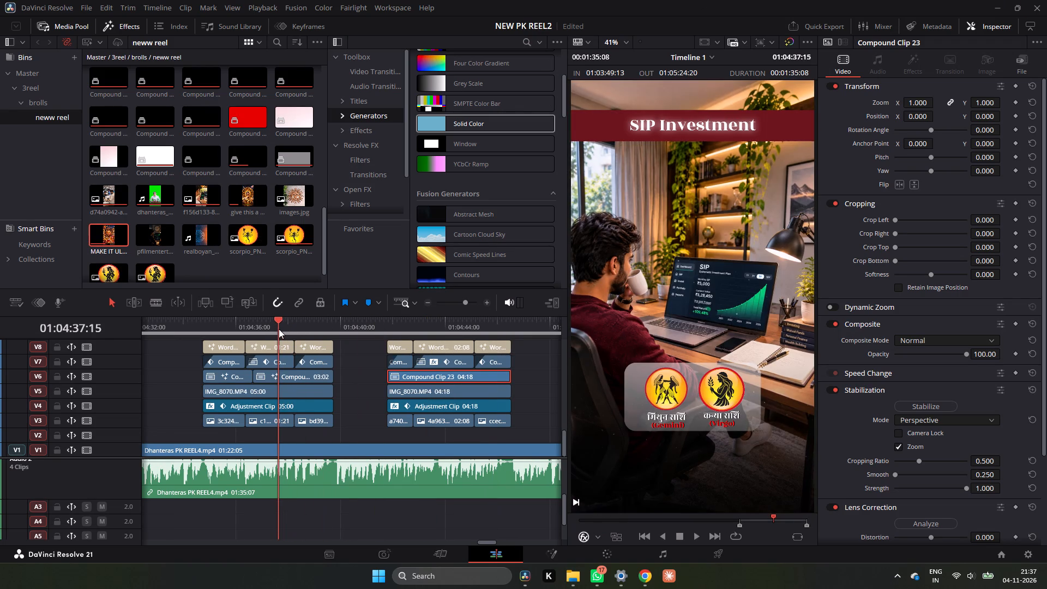
{"action": "left_click_drag", "start_coordinate": [279, 329], "coordinate": [286, 331]}
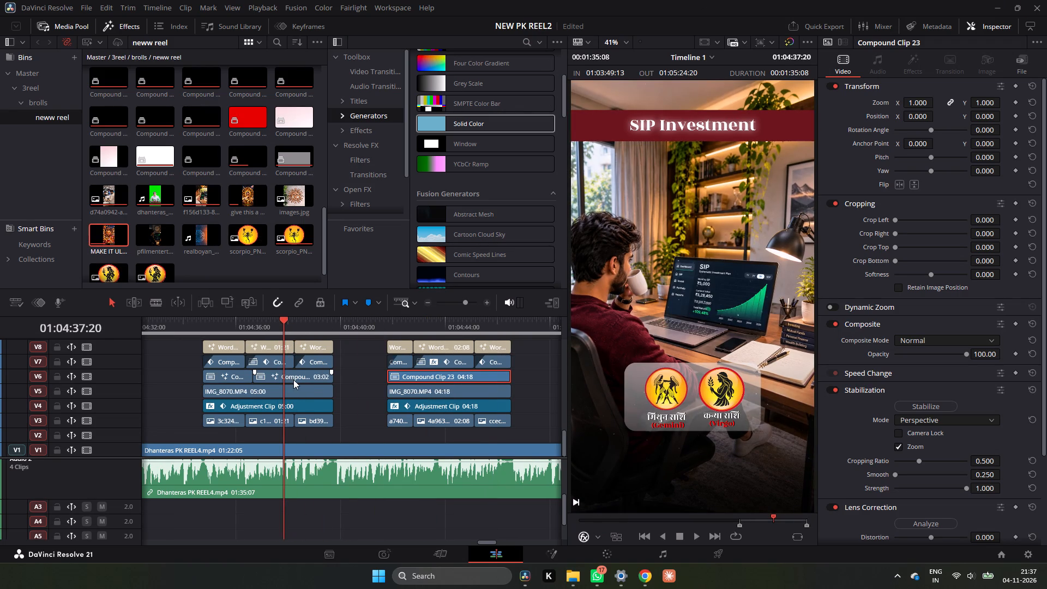
{"action": "left_click", "coordinate": [293, 380]}
{"action": "right_click", "coordinate": [301, 377]}
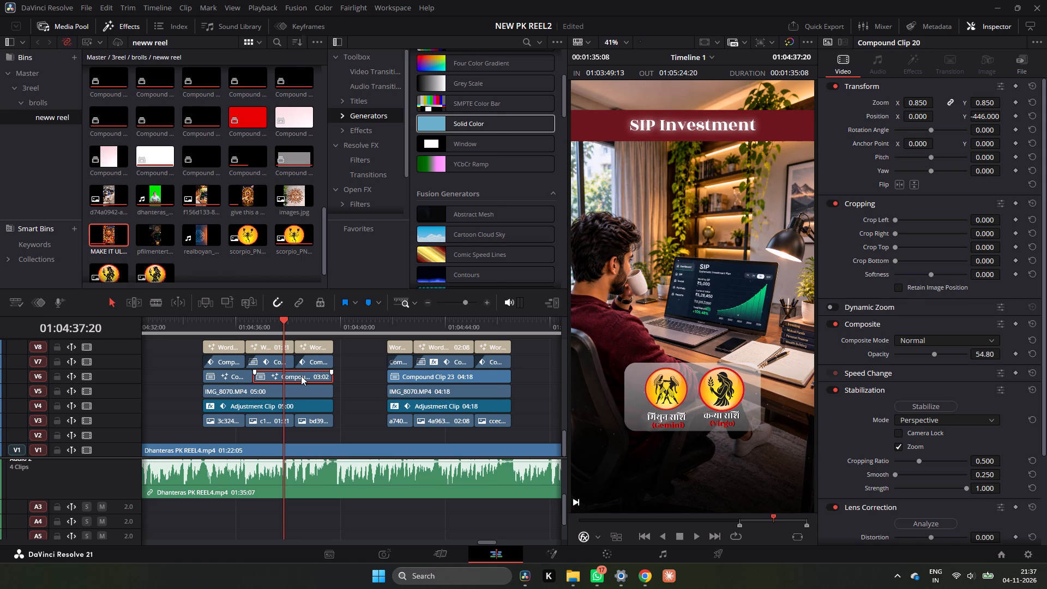
{"action": "left_click", "coordinate": [364, 246]}
{"action": "left_click", "coordinate": [509, 561]}
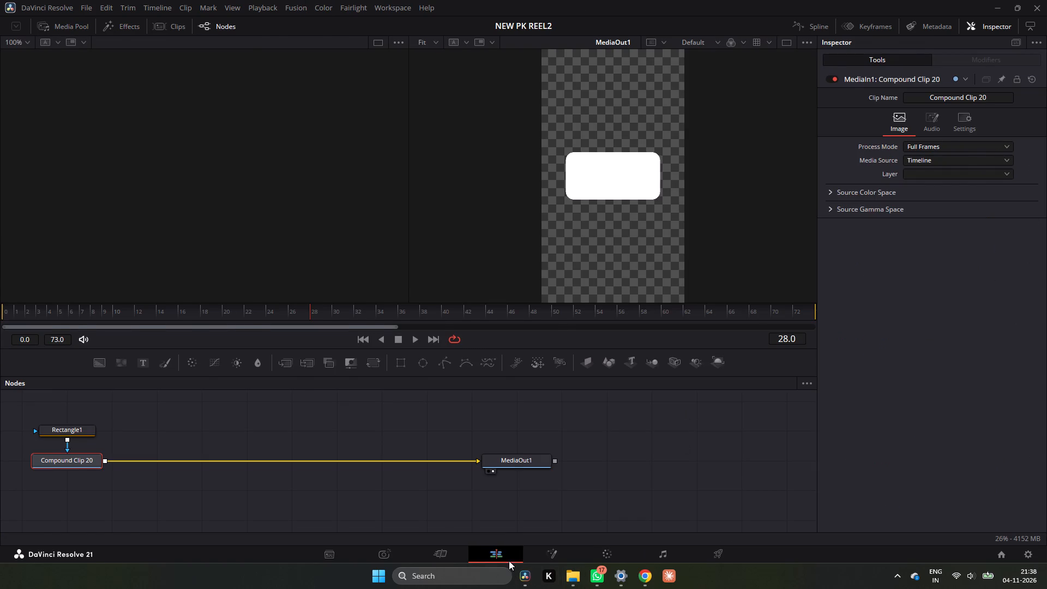
Duplicate the 03:02 backing-panel clip from the SIP Investment section along V6 to 01:04:41:19, over the combined silver-section panel.
{"action": "left_click", "coordinate": [315, 374], "text": "alt"}
{"action": "left_click_drag", "start_coordinate": [315, 374], "coordinate": [372, 375], "text": "alt"}
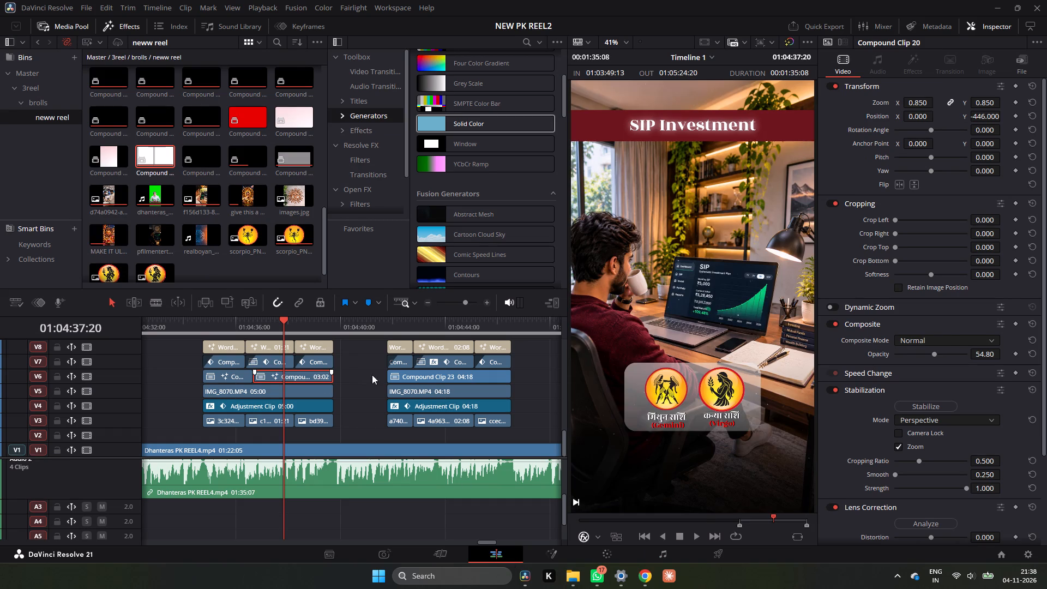
{"action": "left_click_drag", "start_coordinate": [372, 375], "coordinate": [393, 376], "text": "alt"}
{"action": "left_click", "coordinate": [312, 380]}
{"action": "left_click_drag", "start_coordinate": [312, 380], "coordinate": [333, 377], "text": "alt"}
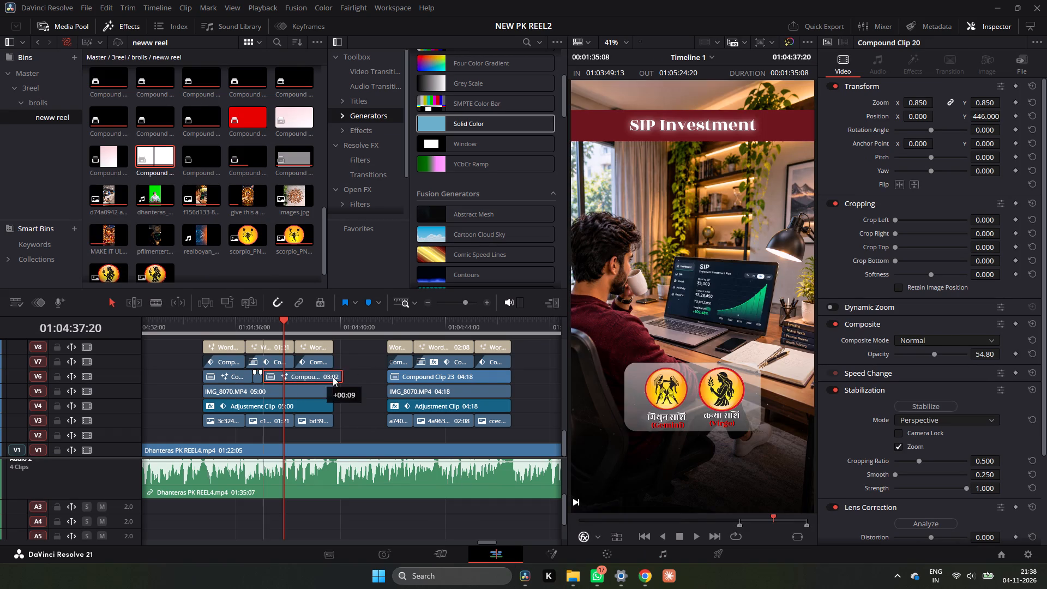
{"action": "left_click_drag", "start_coordinate": [333, 377], "coordinate": [447, 377], "text": "alt"}
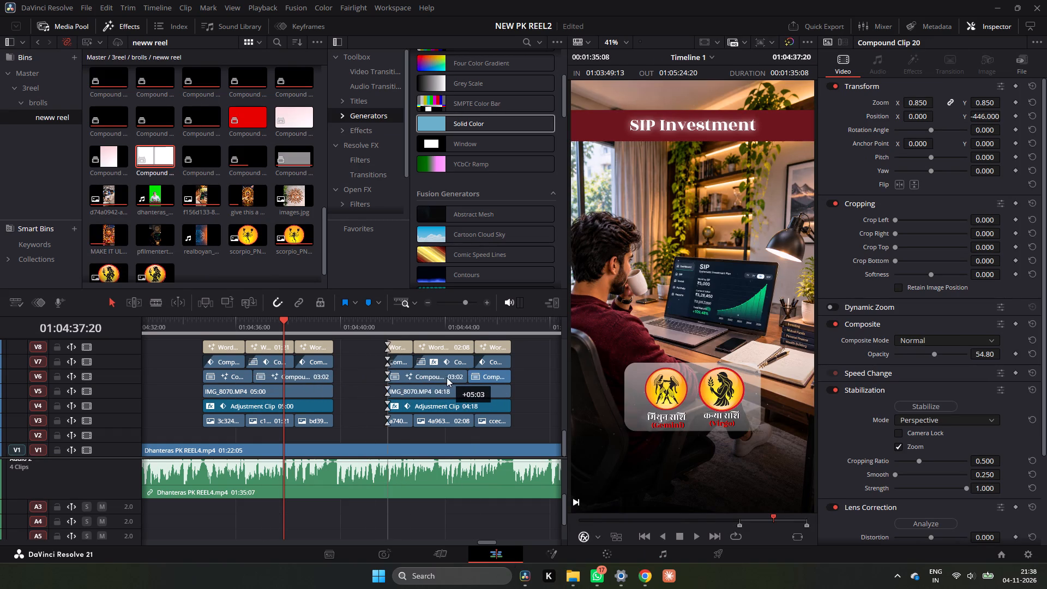
{"action": "left_click_drag", "start_coordinate": [447, 377], "coordinate": [446, 377], "text": "alt"}
{"action": "left_click", "coordinate": [435, 377], "text": "alt"}
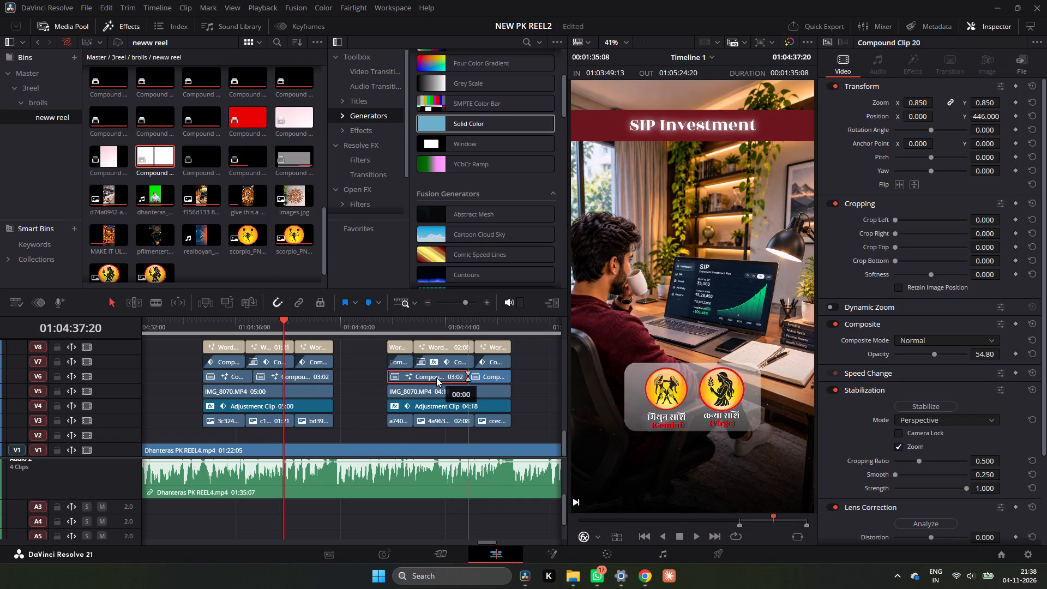
Narrow the duplicated panel's Rectangle1 mask to a width of about 0.447 in Fusion, fitting the single Cancer graphic, and return to the timeline.
{"action": "right_click", "coordinate": [432, 376]}
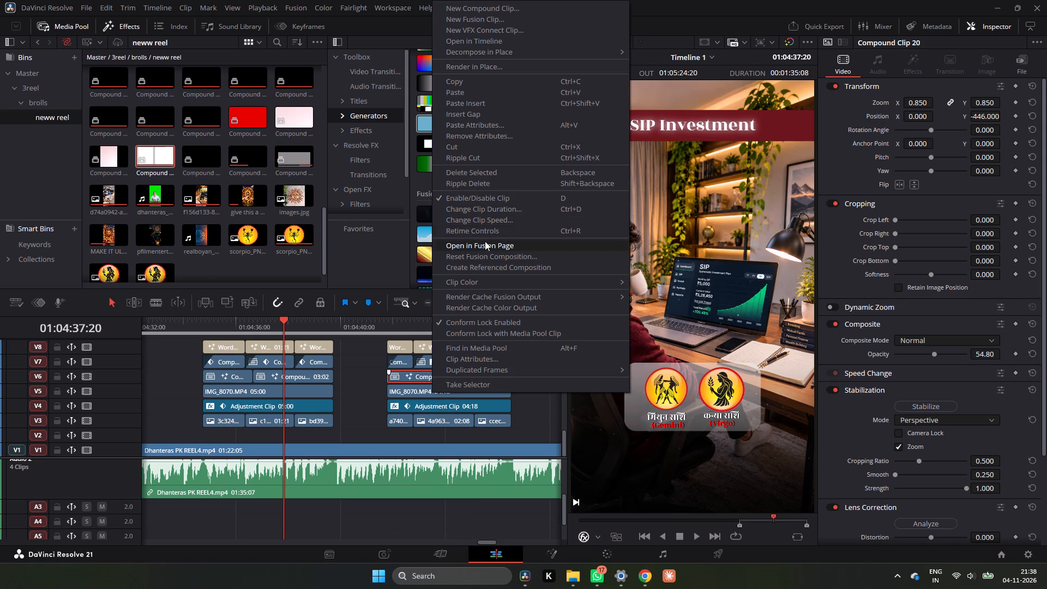
{"action": "left_click", "coordinate": [391, 319]}
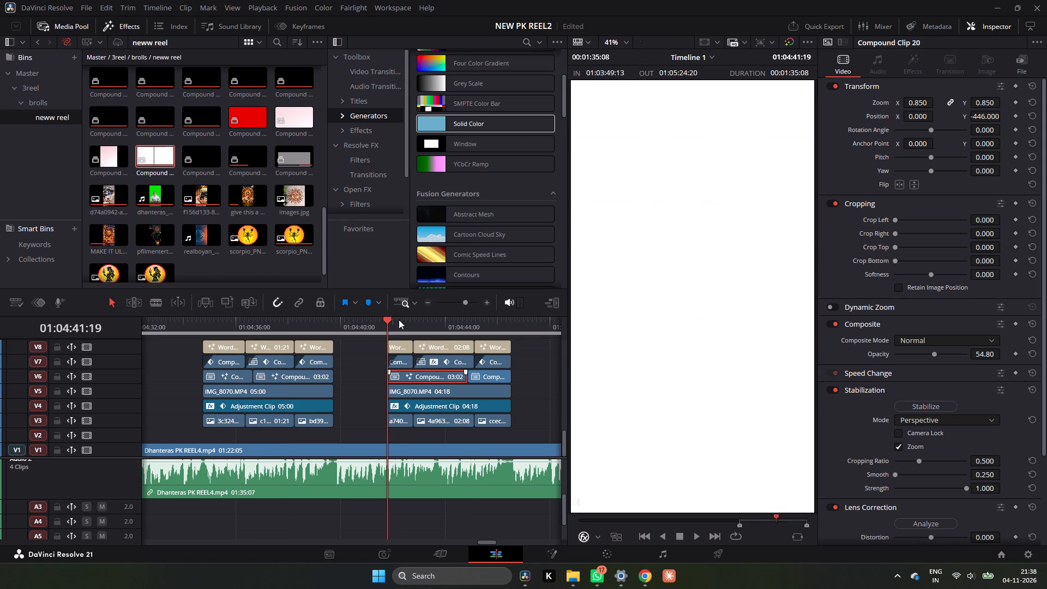
{"action": "left_click", "coordinate": [400, 320]}
{"action": "right_click", "coordinate": [405, 374]}
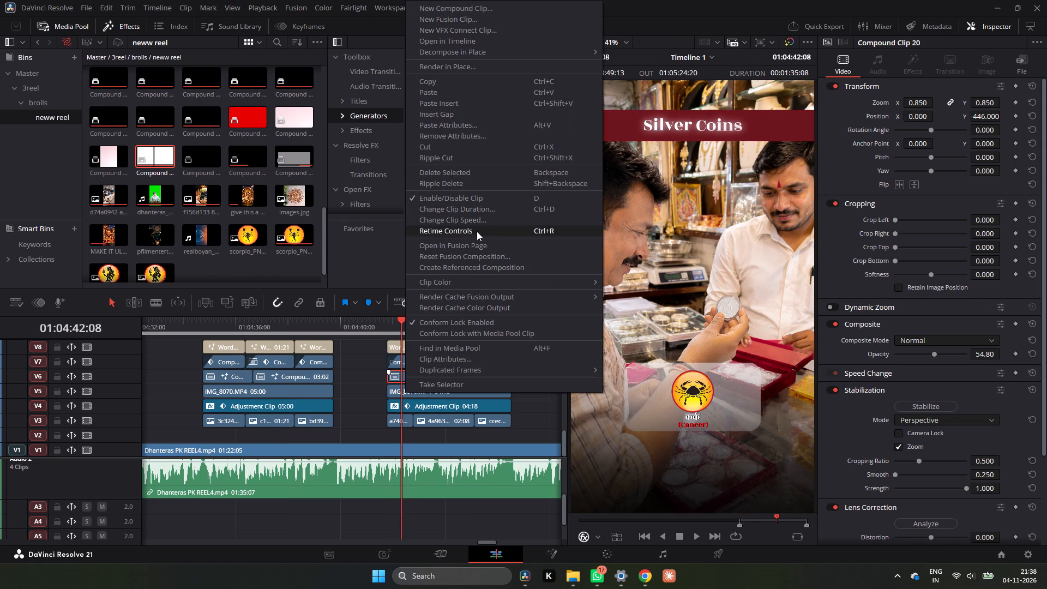
{"action": "left_click", "coordinate": [464, 248]}
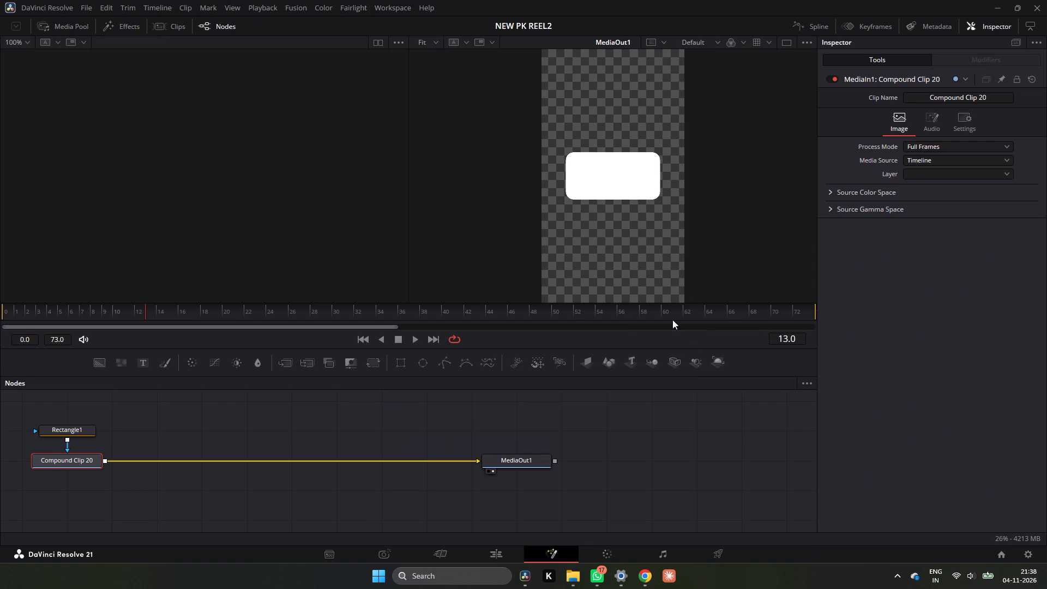
{"action": "left_click", "coordinate": [83, 432]}
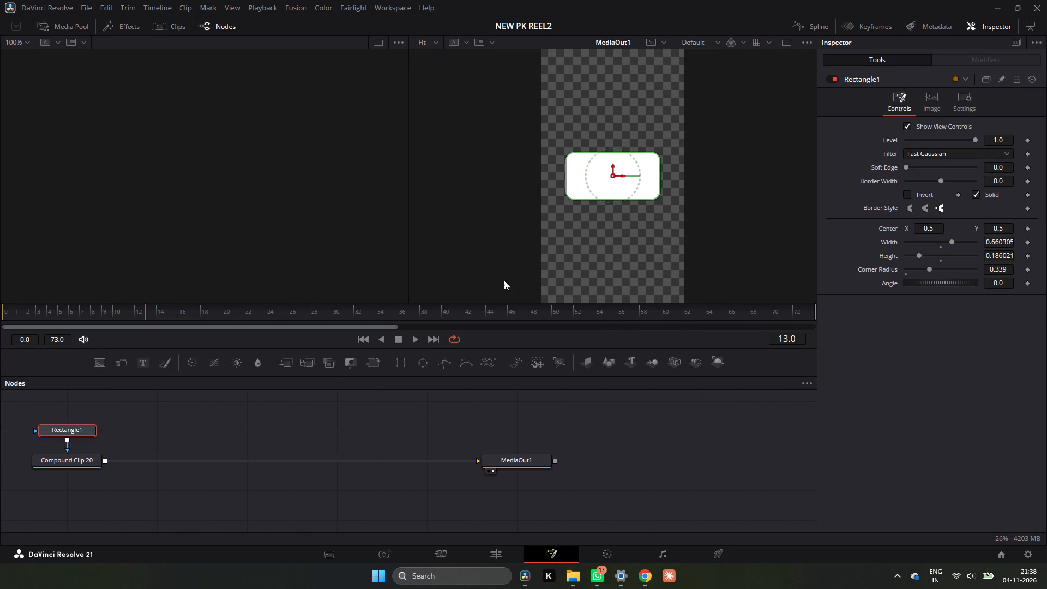
{"action": "left_click_drag", "start_coordinate": [657, 180], "coordinate": [649, 183]}
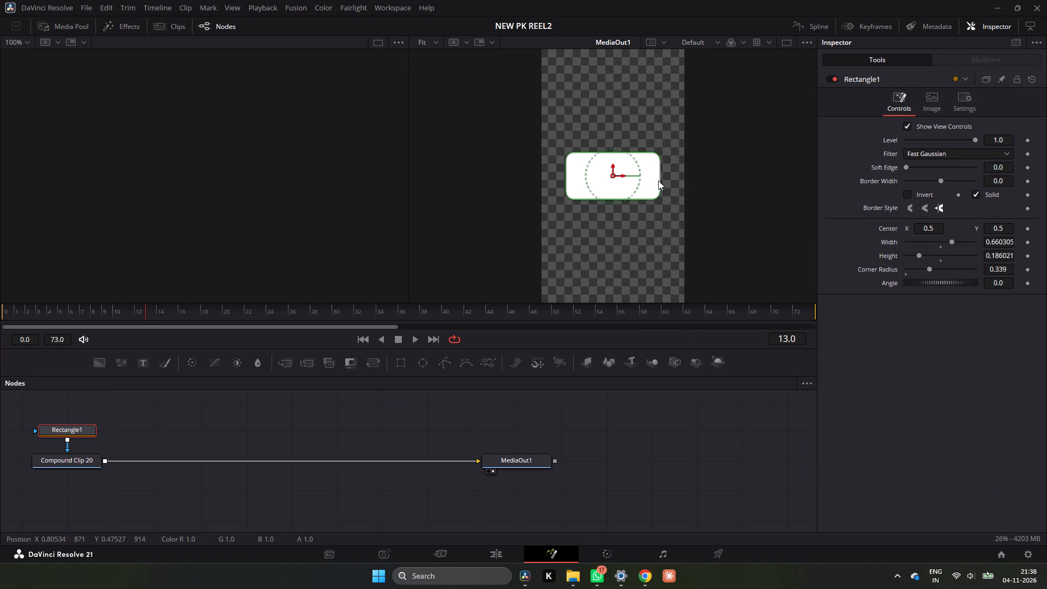
{"action": "left_click_drag", "start_coordinate": [659, 181], "coordinate": [643, 183]}
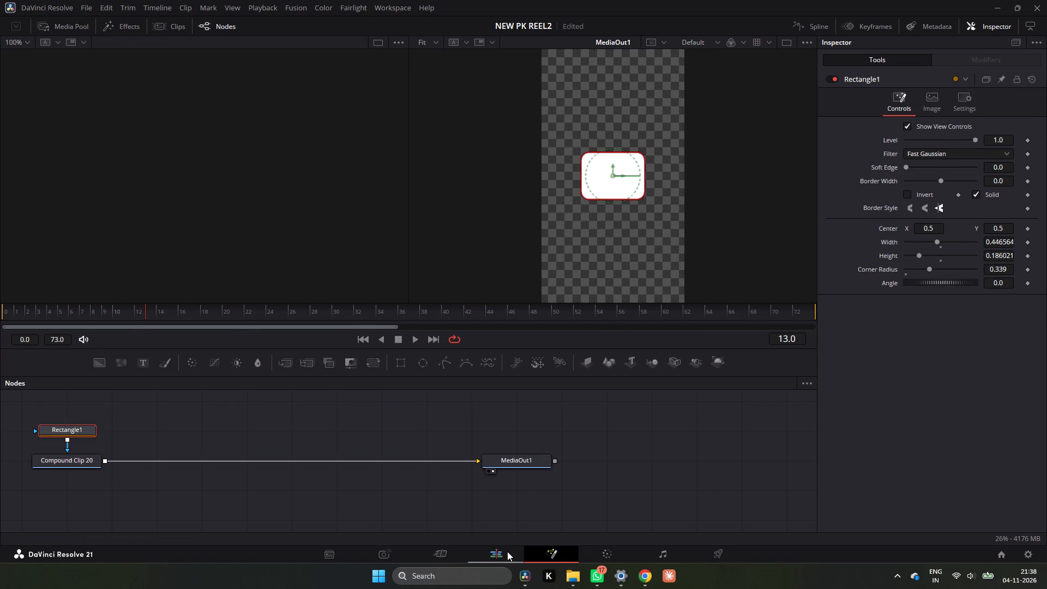
{"action": "left_click", "coordinate": [507, 551]}
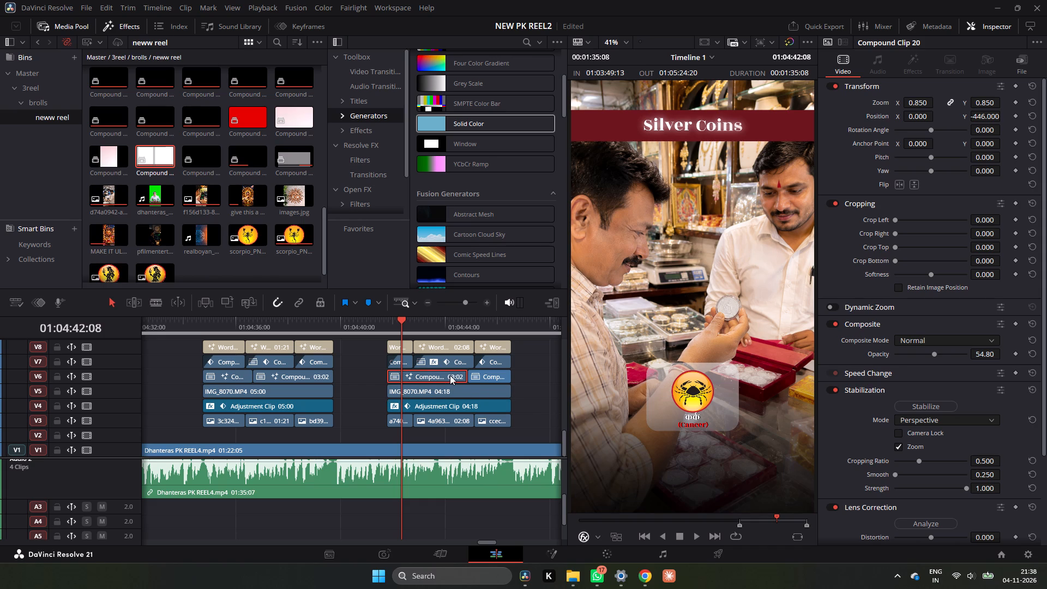
Duplicate the narrowed backing-panel clip along V6 so it covers the rest of the silver coins section.
{"action": "left_click_drag", "start_coordinate": [450, 375], "coordinate": [495, 377]}
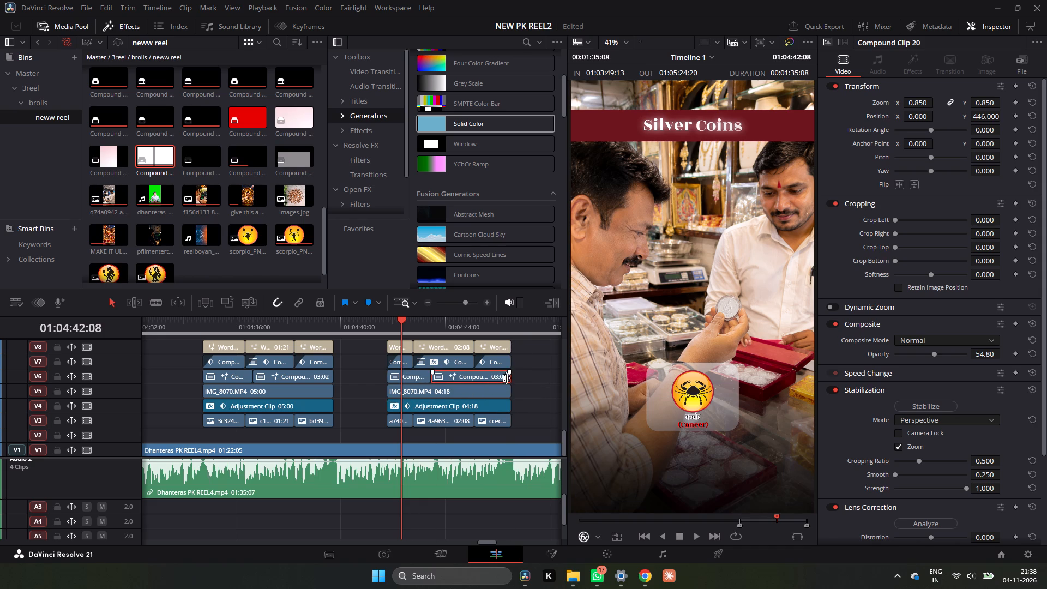
Play from about 01:04:39:18 through the Cancer silver section to the start of the Leo graphic, reviewing the panels.
{"action": "scroll", "coordinate": [523, 378], "scroll_direction": "down", "scroll_amount": 2, "text": "ctrl"}
{"action": "left_click_drag", "start_coordinate": [271, 321], "coordinate": [199, 324]}
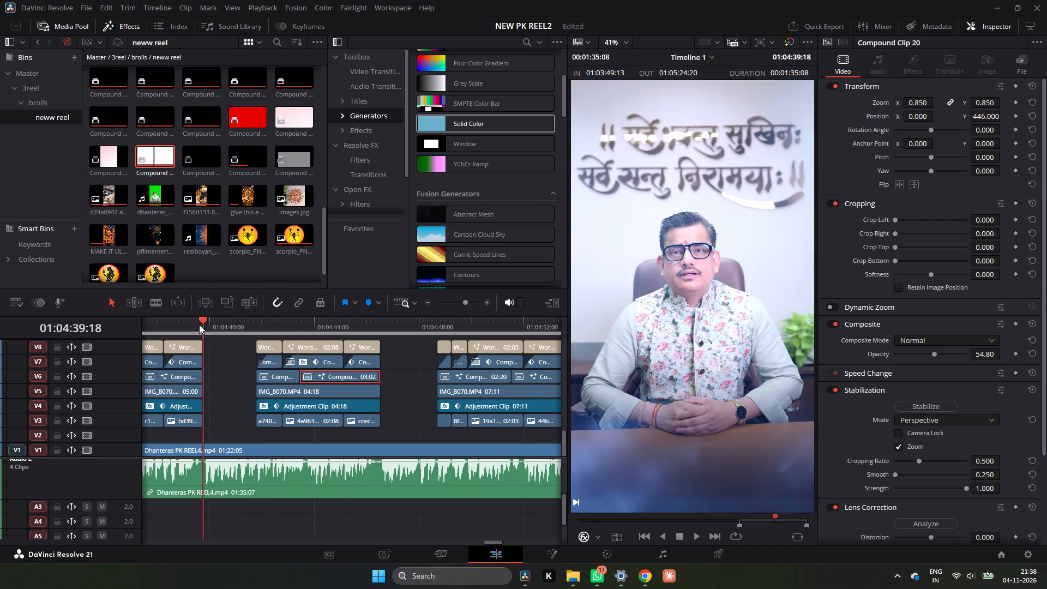
{"action": "left_click_drag", "start_coordinate": [199, 324], "coordinate": [198, 324]}
{"action": "key", "text": "space"}
{"action": "key", "text": "space"}
{"action": "left_click_drag", "start_coordinate": [220, 324], "coordinate": [210, 323]}
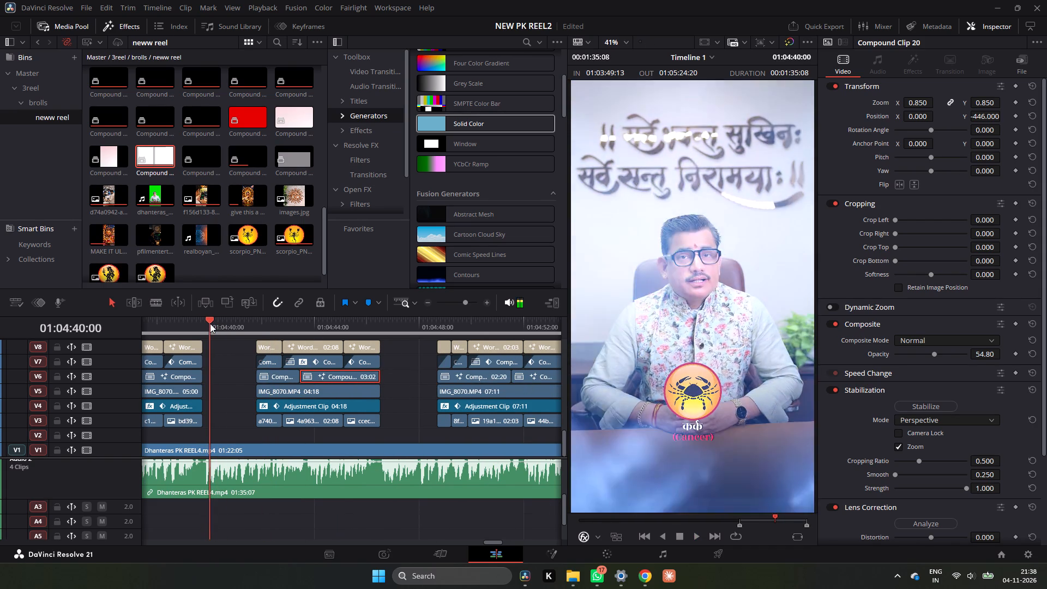
{"action": "left_click_drag", "start_coordinate": [210, 323], "coordinate": [206, 324]}
{"action": "key", "text": "space"}
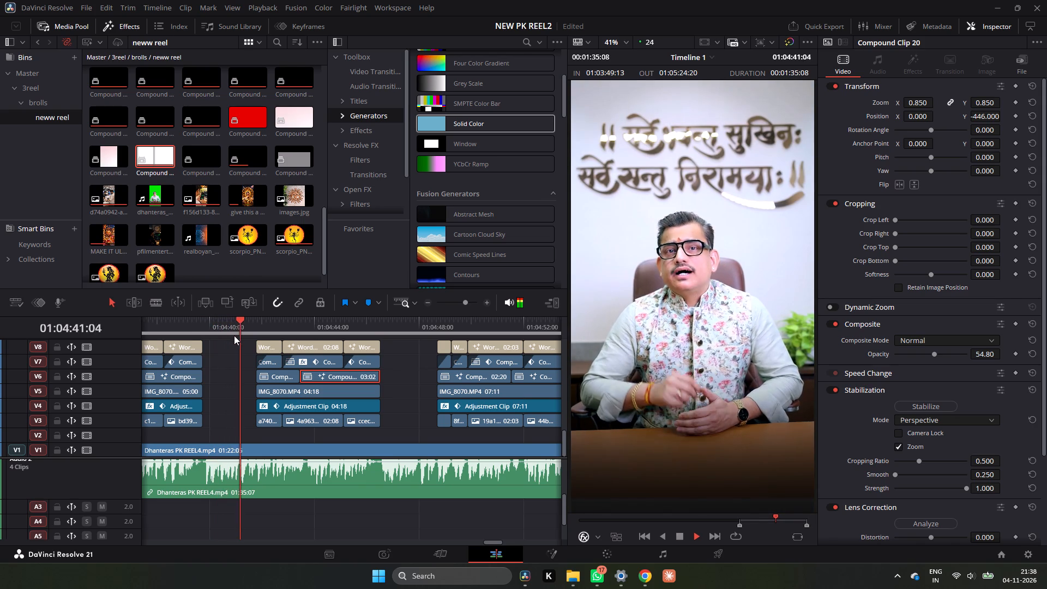
{"action": "key", "text": "space"}
{"action": "key", "text": "space"}
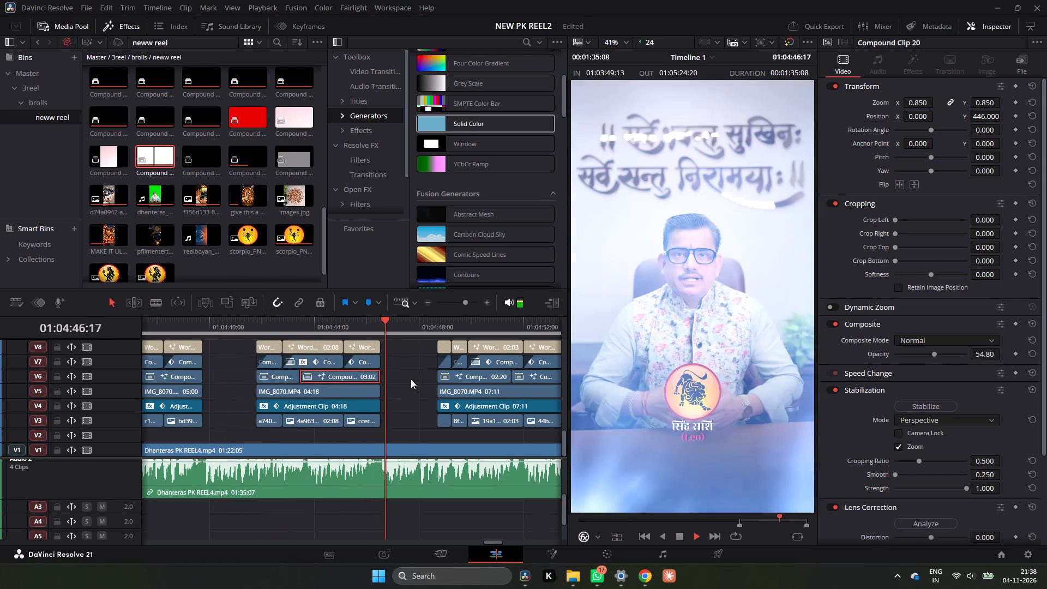
{"action": "key", "text": "space"}
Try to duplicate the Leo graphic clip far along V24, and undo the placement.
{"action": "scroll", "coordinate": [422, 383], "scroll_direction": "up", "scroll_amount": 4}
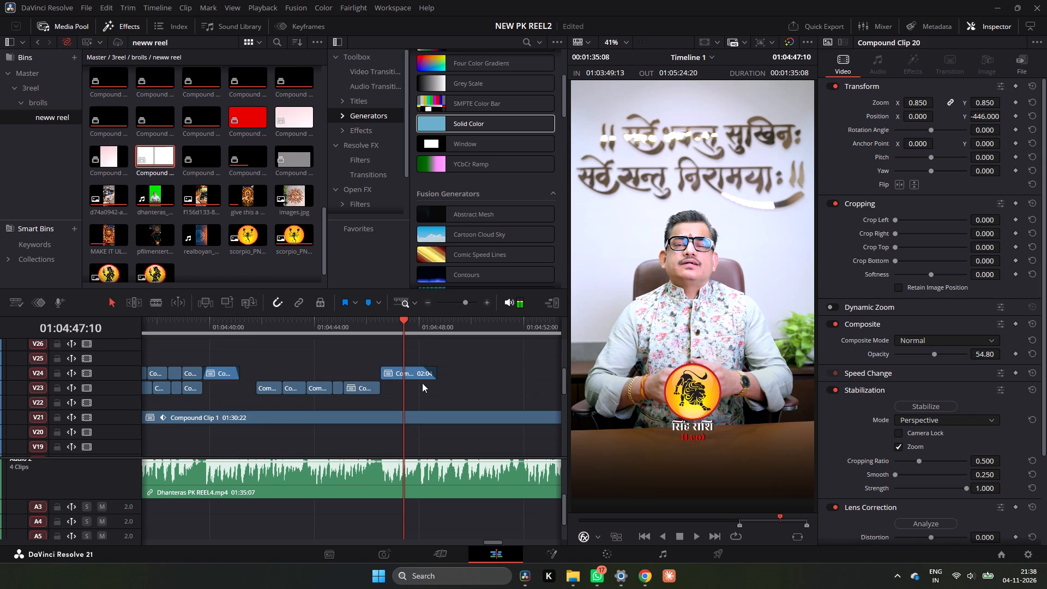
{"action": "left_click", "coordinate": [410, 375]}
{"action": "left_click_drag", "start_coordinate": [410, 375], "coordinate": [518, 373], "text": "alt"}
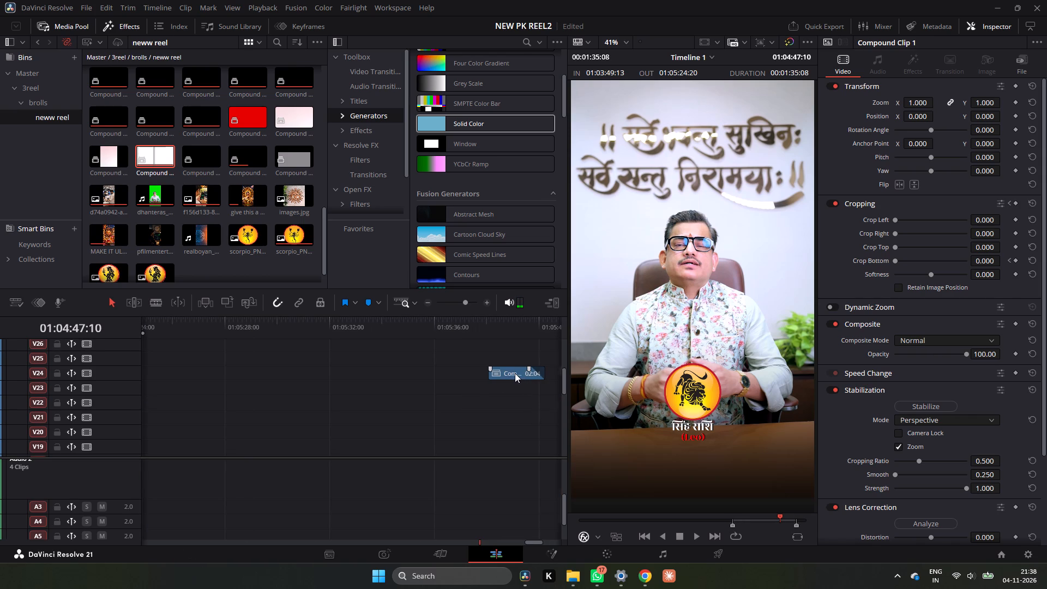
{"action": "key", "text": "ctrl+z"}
Duplicate the Leo graphic clip on V24, placing the copy a little after the original.
{"action": "scroll", "coordinate": [419, 366], "scroll_direction": "up", "scroll_amount": 10, "text": "ctrl"}
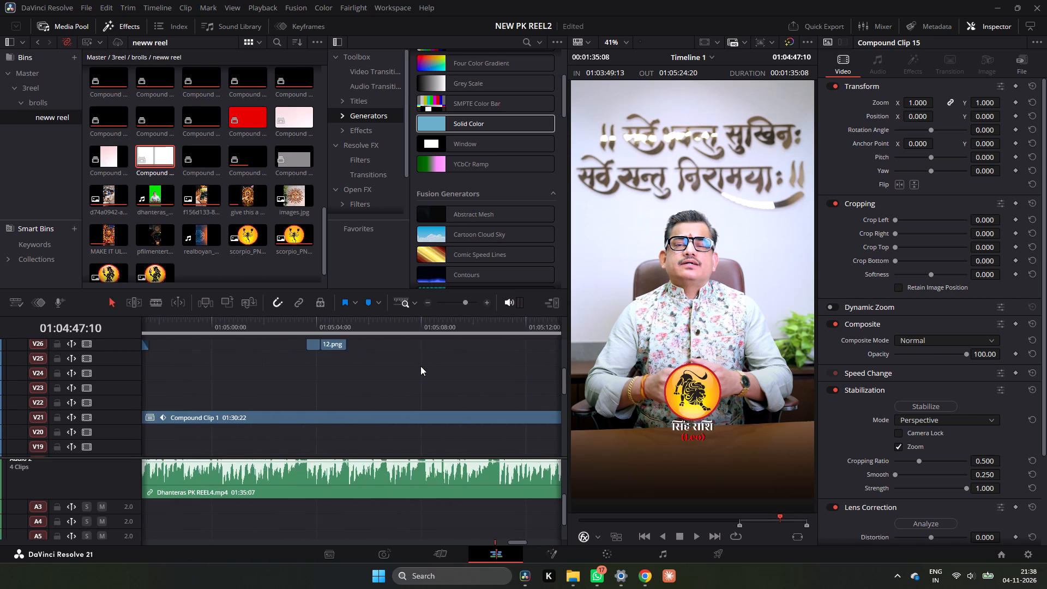
{"action": "scroll", "coordinate": [420, 366], "scroll_direction": "up", "scroll_amount": 7, "text": "ctrl"}
{"action": "scroll", "coordinate": [423, 366], "scroll_direction": "down", "scroll_amount": 4}
{"action": "scroll", "coordinate": [423, 366], "scroll_direction": "up", "scroll_amount": 4}
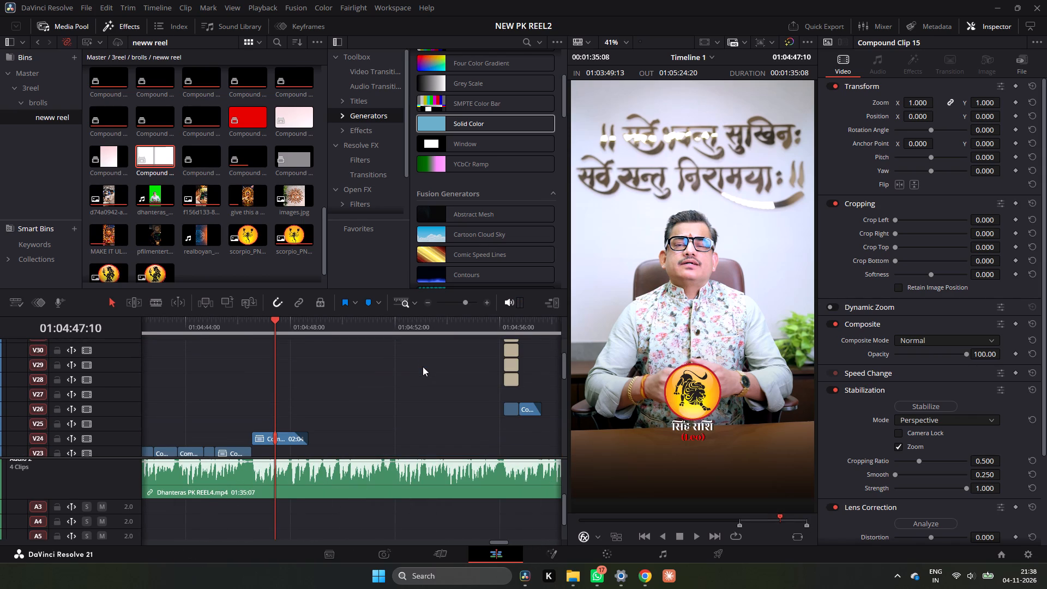
{"action": "scroll", "coordinate": [423, 366], "scroll_direction": "up", "scroll_amount": 1}
{"action": "left_click", "coordinate": [275, 440]}
{"action": "left_click_drag", "start_coordinate": [286, 440], "coordinate": [356, 441], "text": "alt"}
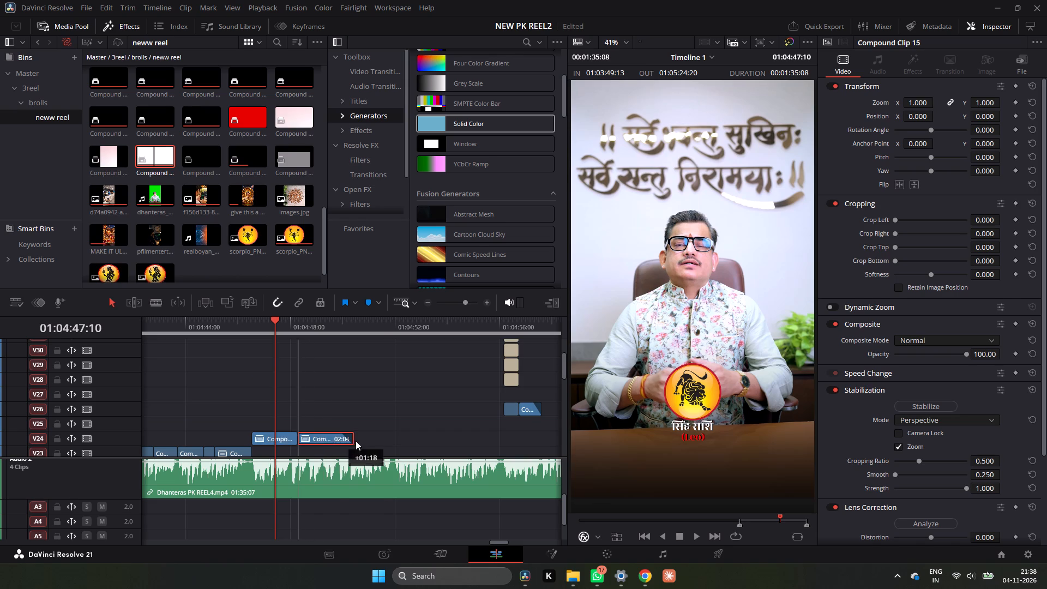
{"action": "left_click_drag", "start_coordinate": [356, 441], "coordinate": [385, 439], "text": "alt"}
Move the copied Leo clip down to V22, starting at 01:04:48:17 where the Silver Items section begins.
{"action": "scroll", "coordinate": [386, 439], "scroll_direction": "down", "scroll_amount": 5}
{"action": "left_click_drag", "start_coordinate": [328, 325], "coordinate": [314, 329]}
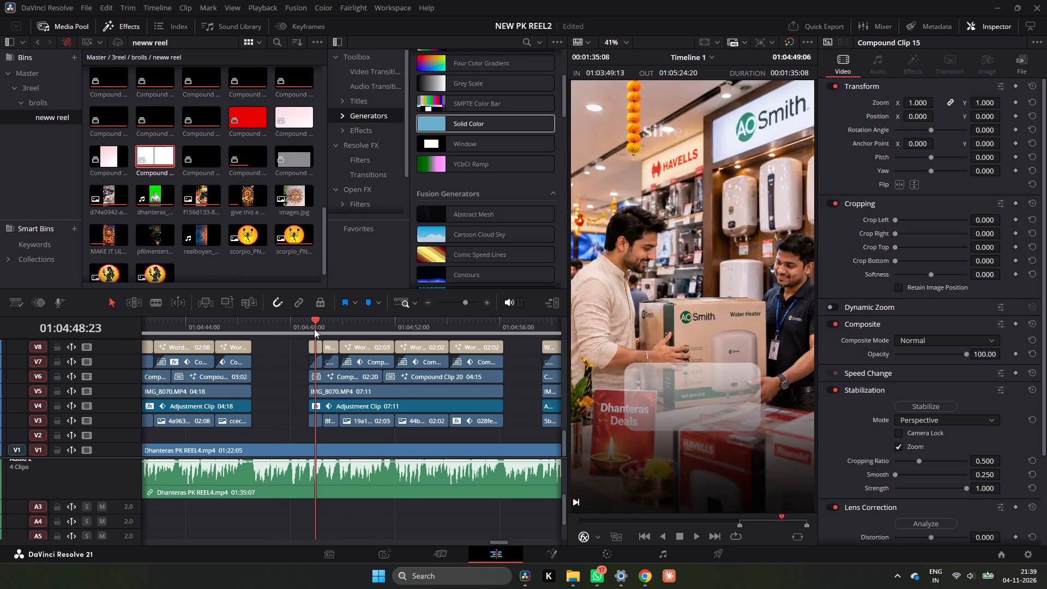
{"action": "left_click_drag", "start_coordinate": [314, 329], "coordinate": [307, 330]}
{"action": "scroll", "coordinate": [326, 359], "scroll_direction": "up", "scroll_amount": 4}
{"action": "left_click_drag", "start_coordinate": [380, 375], "coordinate": [332, 402]}
{"action": "scroll", "coordinate": [333, 402], "scroll_direction": "down", "scroll_amount": 4}
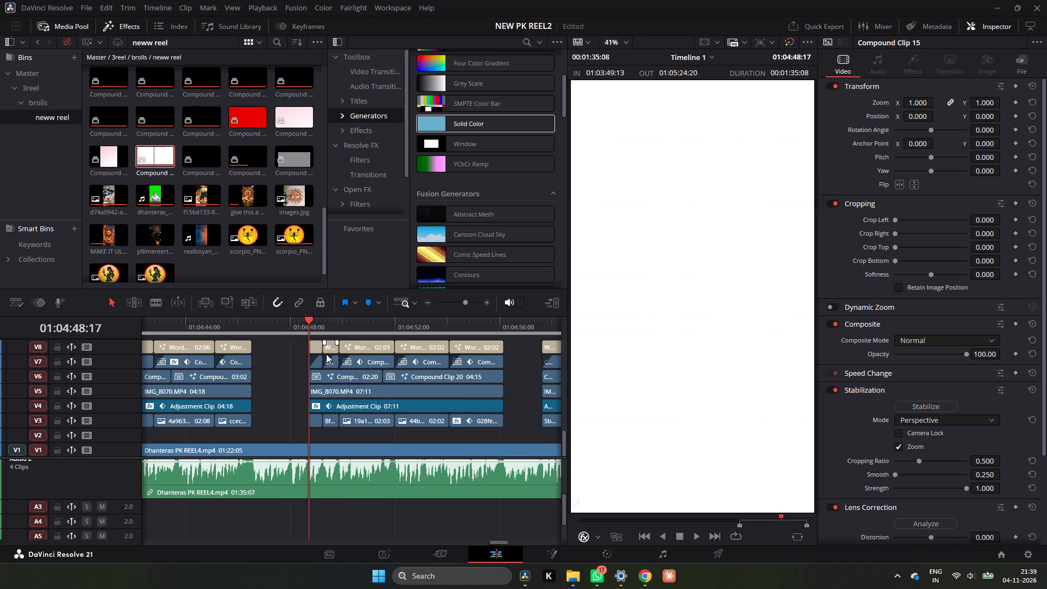
{"action": "scroll", "coordinate": [341, 364], "scroll_direction": "up", "scroll_amount": 4}
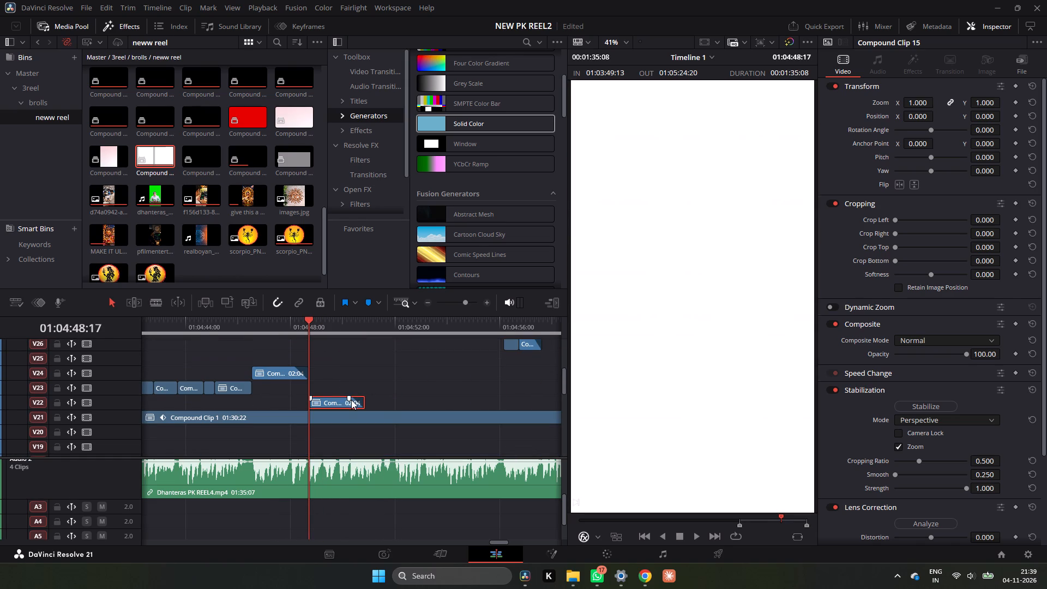
Remove the fade-out from the V22 Leo clip and bring the playhead to 01:04:49:06, over its graphic.
{"action": "left_click_drag", "start_coordinate": [350, 400], "coordinate": [376, 402]}
{"action": "left_click", "coordinate": [340, 405]}
{"action": "left_click_drag", "start_coordinate": [323, 327], "coordinate": [324, 334]}
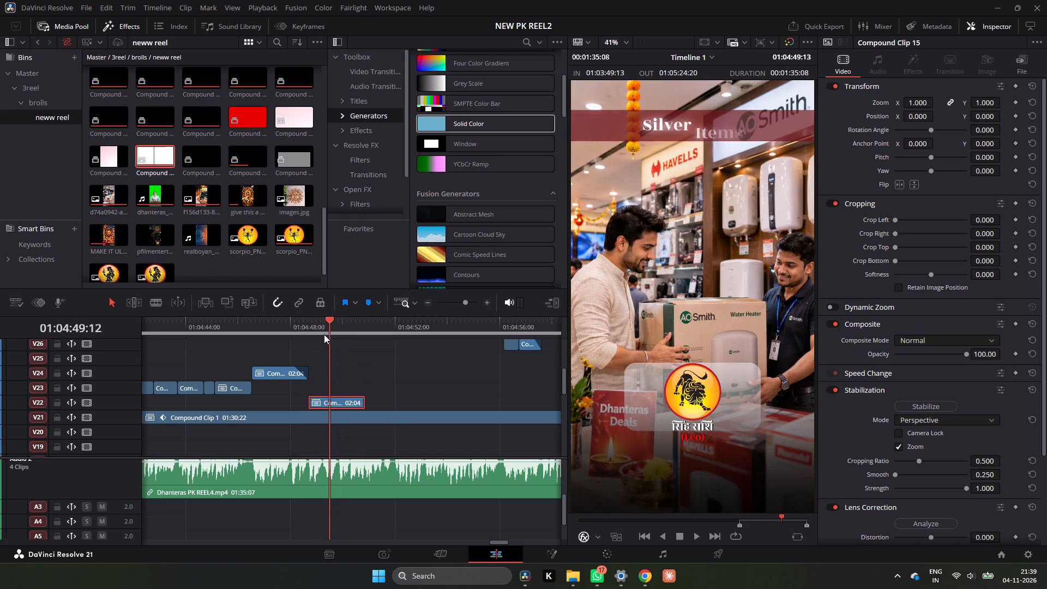
{"action": "left_click_drag", "start_coordinate": [324, 334], "coordinate": [322, 335]}
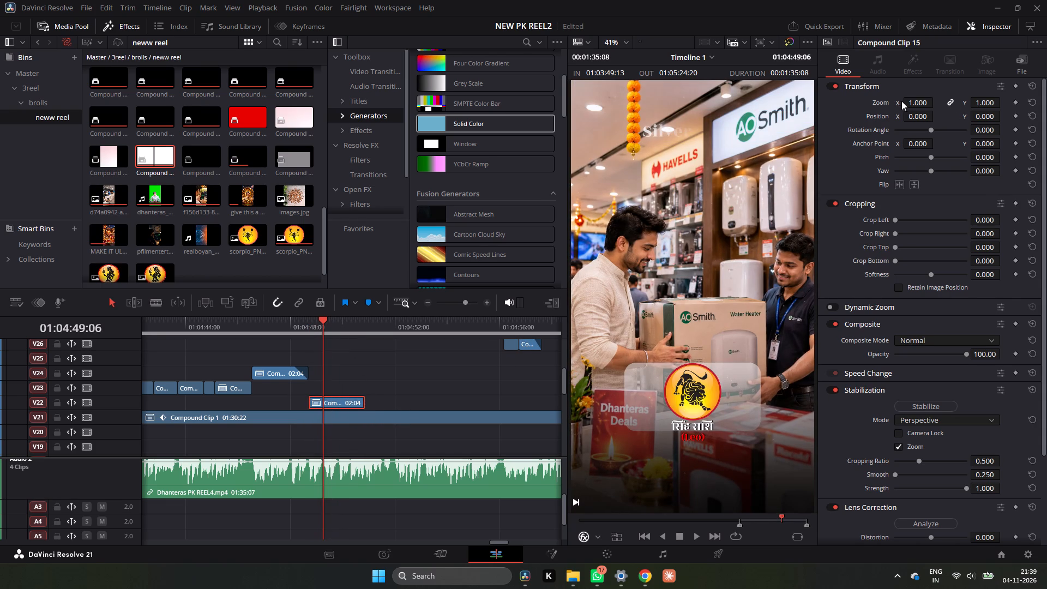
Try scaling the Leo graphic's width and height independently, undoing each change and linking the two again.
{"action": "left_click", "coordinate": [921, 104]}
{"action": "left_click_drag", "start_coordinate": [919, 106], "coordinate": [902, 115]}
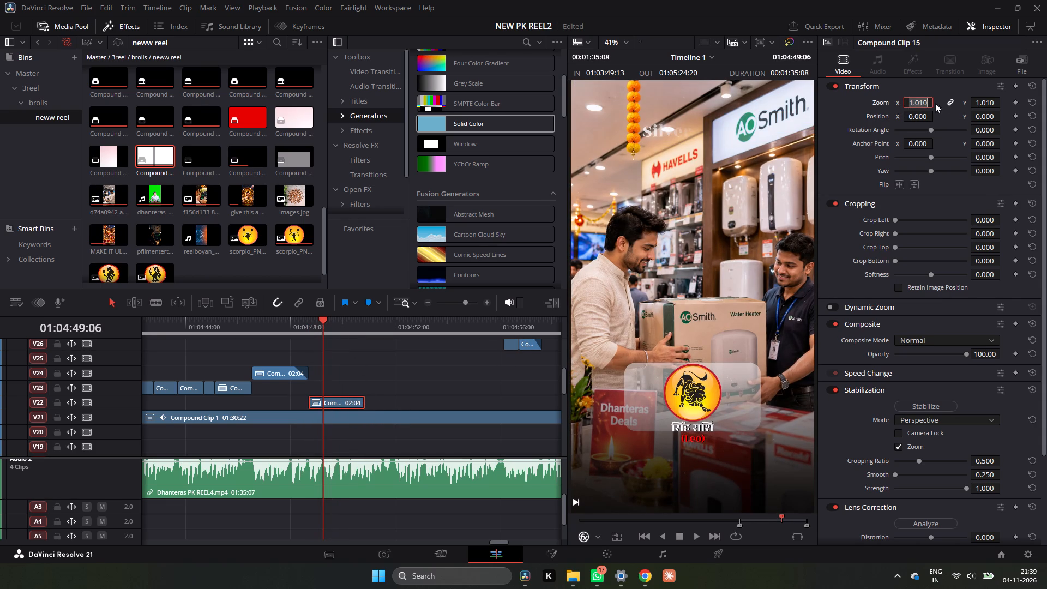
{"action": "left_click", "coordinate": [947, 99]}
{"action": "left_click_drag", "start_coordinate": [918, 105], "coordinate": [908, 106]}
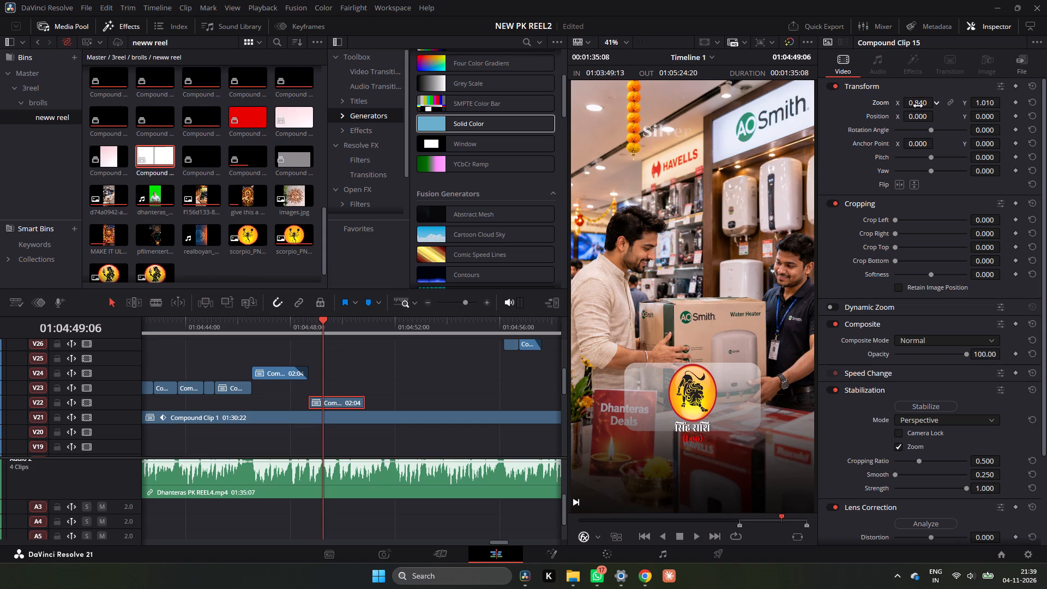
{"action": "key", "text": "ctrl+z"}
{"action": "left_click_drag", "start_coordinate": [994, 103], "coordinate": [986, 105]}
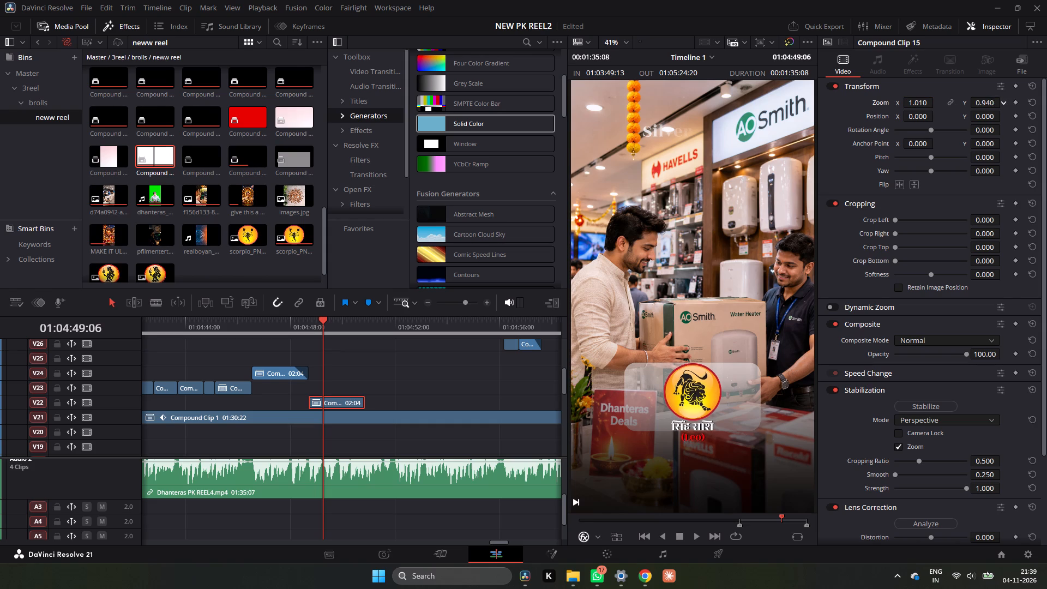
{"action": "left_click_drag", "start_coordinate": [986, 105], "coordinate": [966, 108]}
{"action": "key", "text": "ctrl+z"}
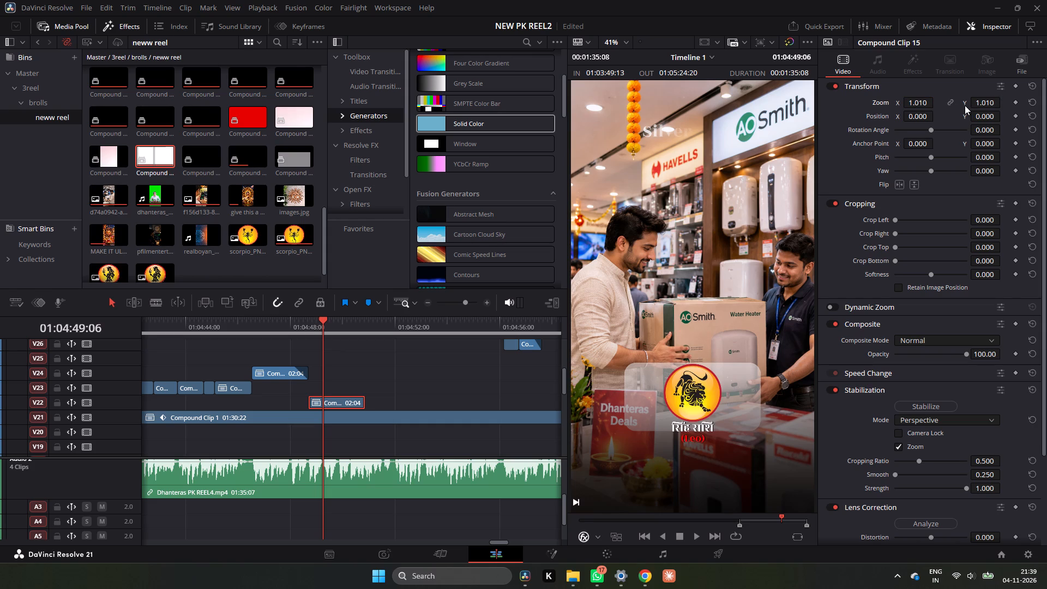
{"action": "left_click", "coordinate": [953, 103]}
Scale the Leo graphic to 0.810 and set its vertical position to -67, fitting it on the backing panel.
{"action": "left_click_drag", "start_coordinate": [925, 104], "coordinate": [913, 108]}
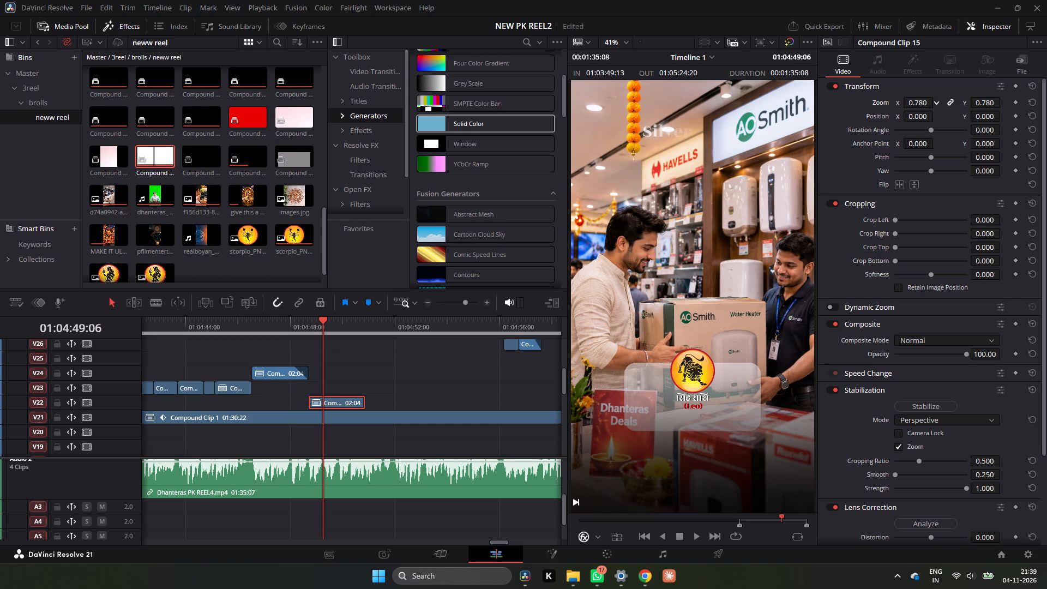
{"action": "left_click_drag", "start_coordinate": [913, 108], "coordinate": [921, 111]}
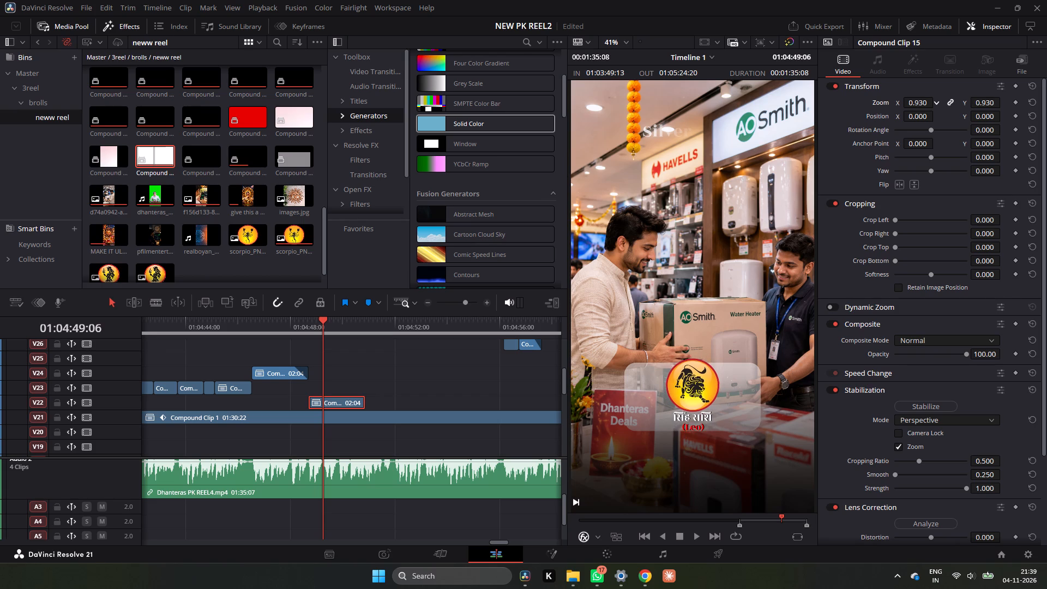
{"action": "left_click_drag", "start_coordinate": [921, 111], "coordinate": [918, 112]}
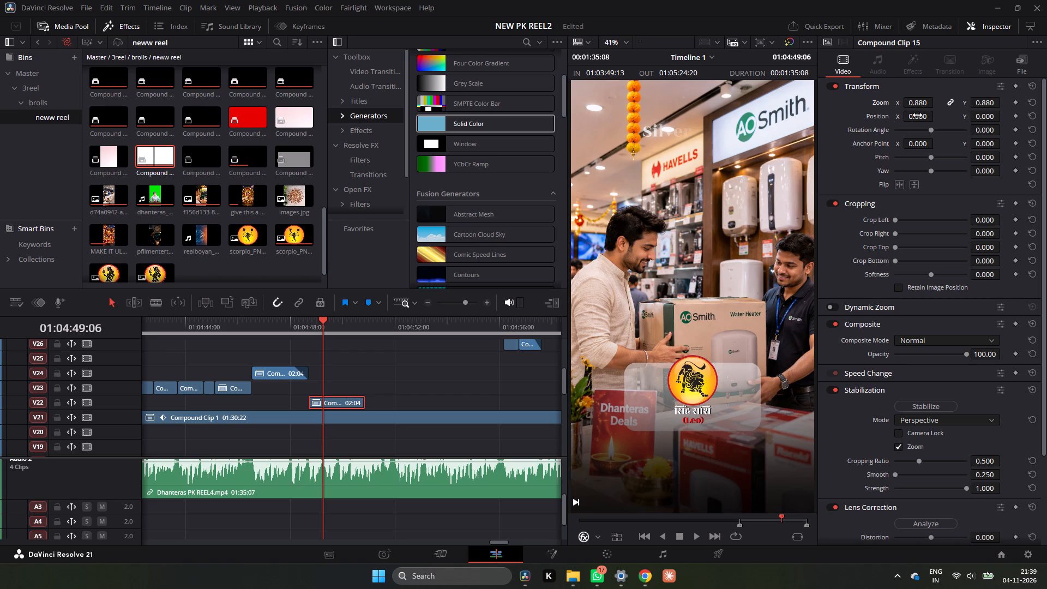
{"action": "left_click_drag", "start_coordinate": [983, 113], "coordinate": [963, 128]}
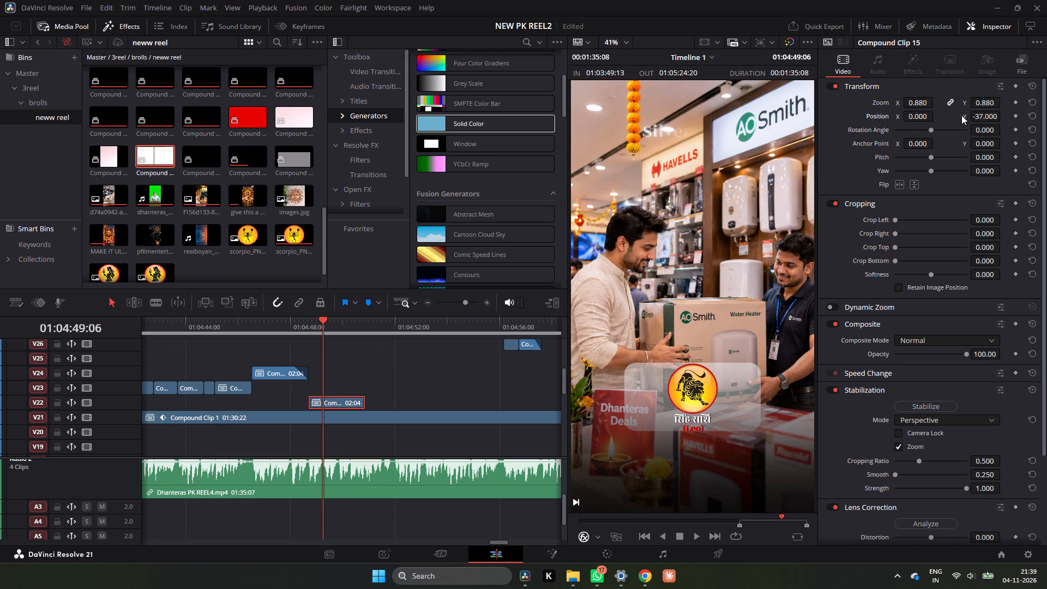
{"action": "left_click", "coordinate": [923, 103]}
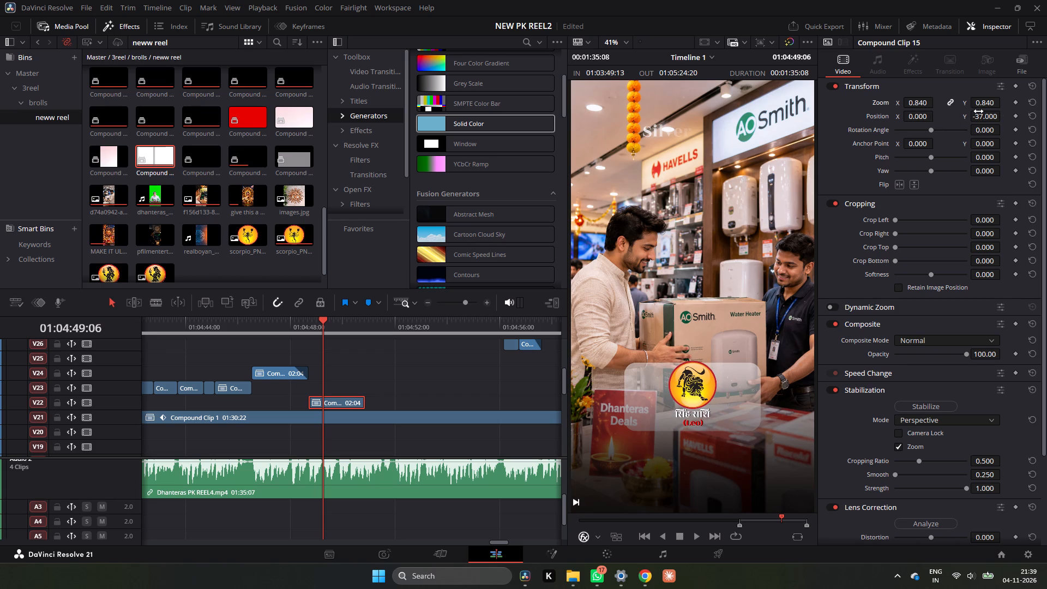
{"action": "left_click_drag", "start_coordinate": [980, 115], "coordinate": [969, 123]}
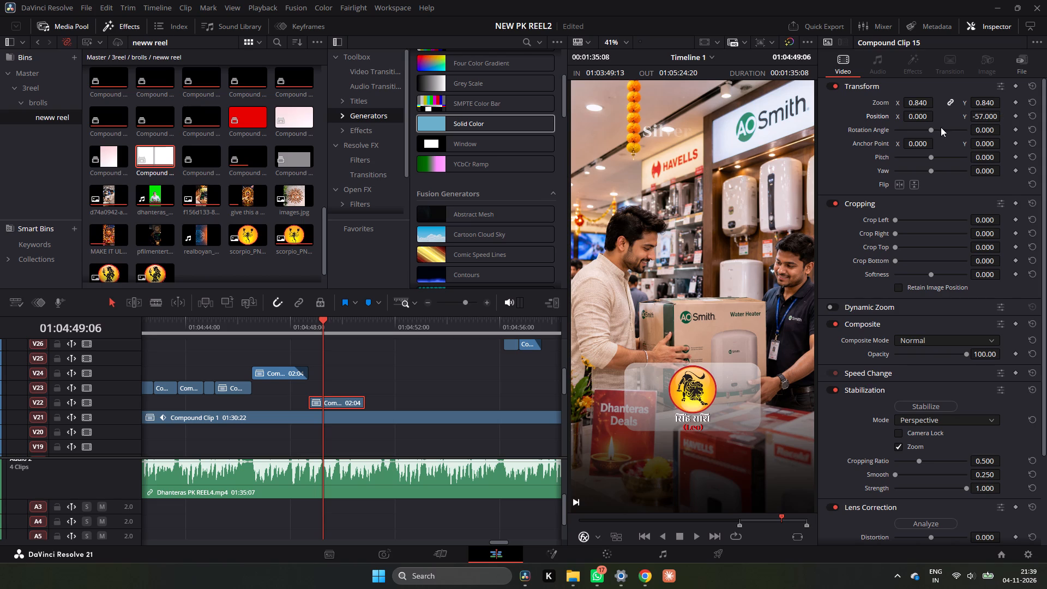
{"action": "left_click", "coordinate": [920, 99]}
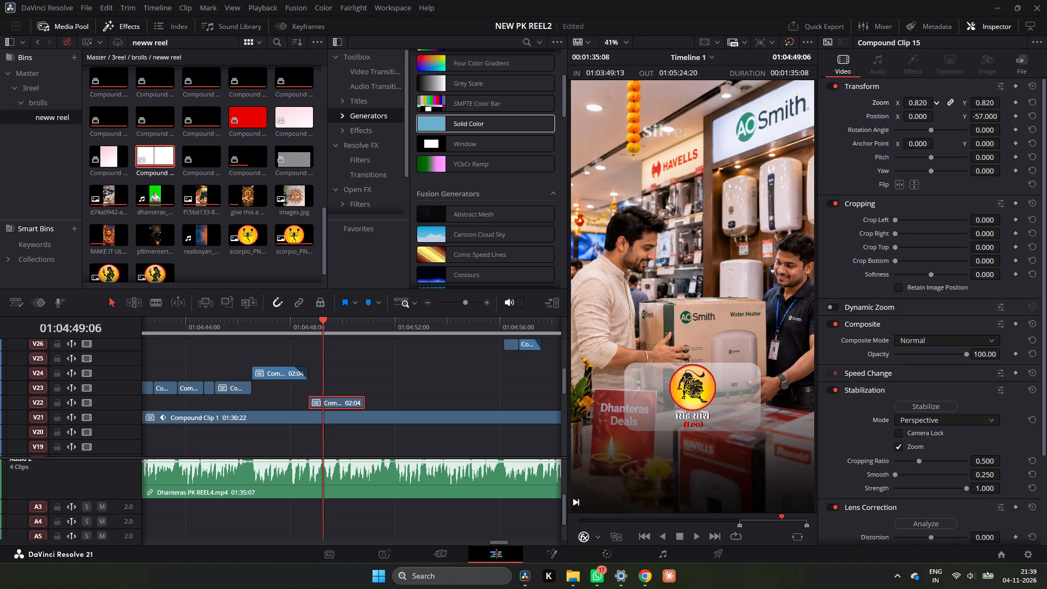
{"action": "left_click_drag", "start_coordinate": [984, 115], "coordinate": [973, 123]}
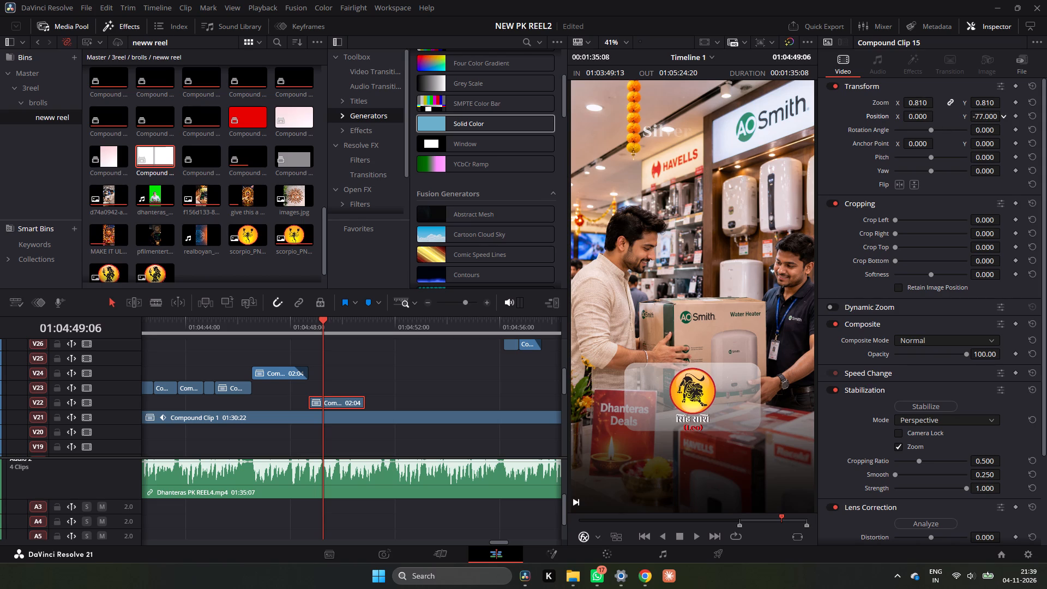
{"action": "left_click_drag", "start_coordinate": [973, 123], "coordinate": [981, 124]}
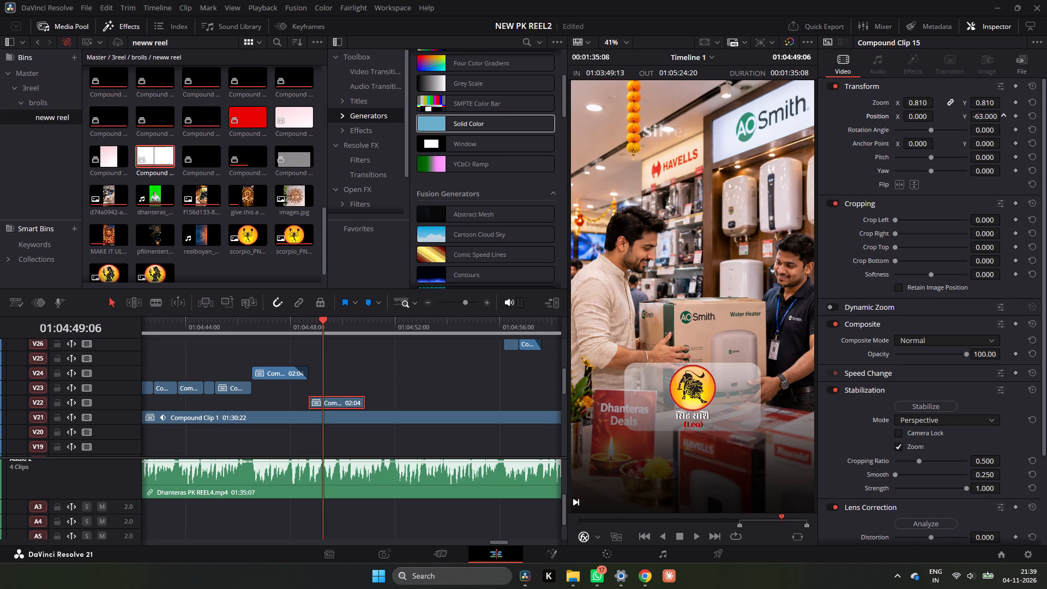
{"action": "left_click_drag", "start_coordinate": [981, 124], "coordinate": [979, 125]}
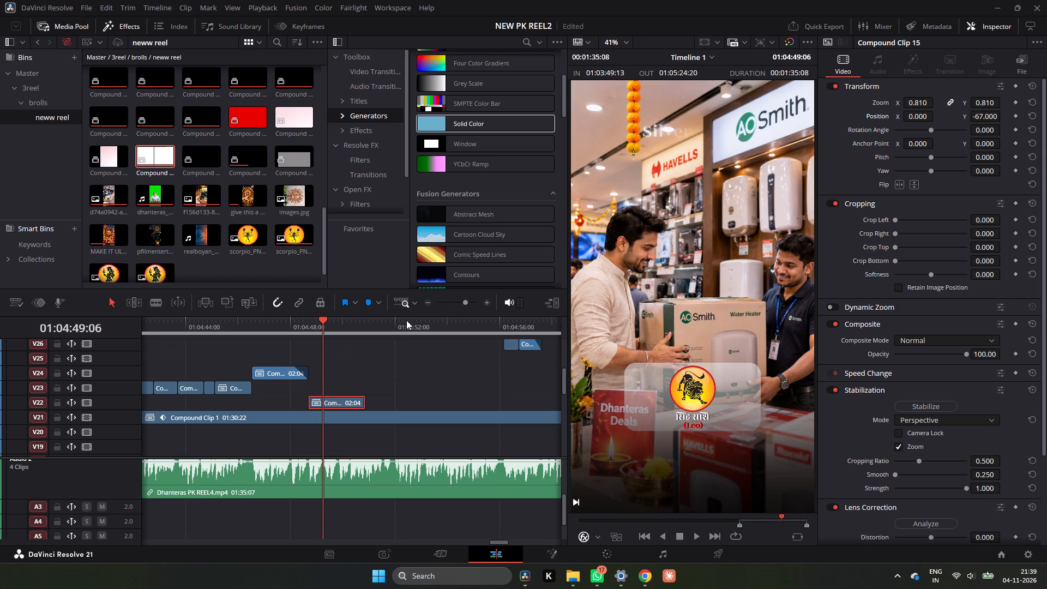
Duplicate the resized Leo clip twice along V22, placing the copies end to end after the first.
{"action": "scroll", "coordinate": [378, 370], "scroll_direction": "down", "scroll_amount": 5}
{"action": "scroll", "coordinate": [372, 383], "scroll_direction": "up", "scroll_amount": 5}
{"action": "scroll", "coordinate": [369, 395], "scroll_direction": "down", "scroll_amount": 2}
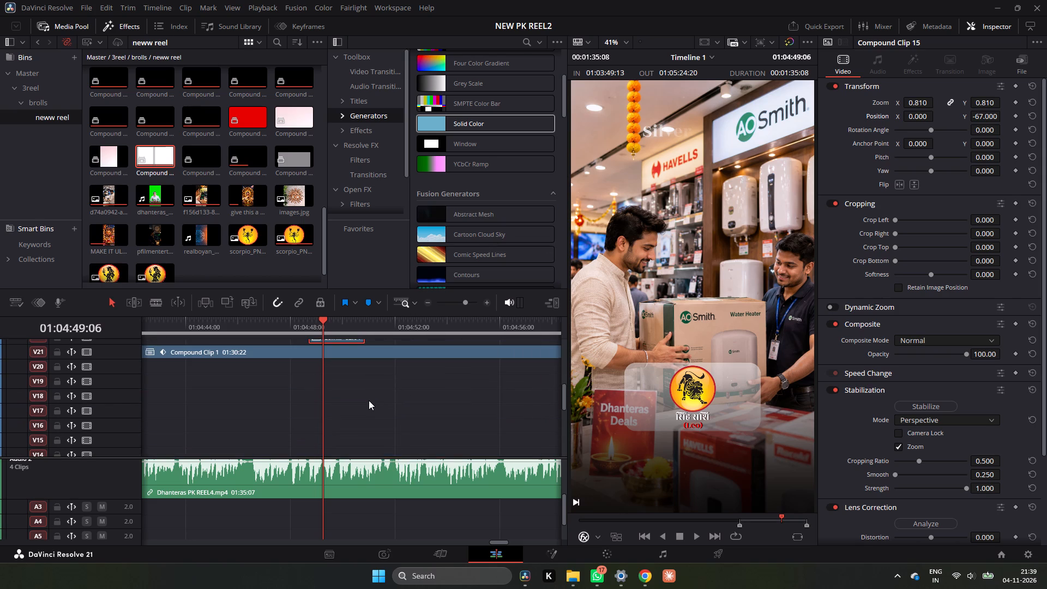
{"action": "scroll", "coordinate": [369, 383], "scroll_direction": "up", "scroll_amount": 1}
{"action": "left_click_drag", "start_coordinate": [352, 404], "coordinate": [414, 404]}
{"action": "left_click_drag", "start_coordinate": [408, 401], "coordinate": [461, 405], "text": "alt"}
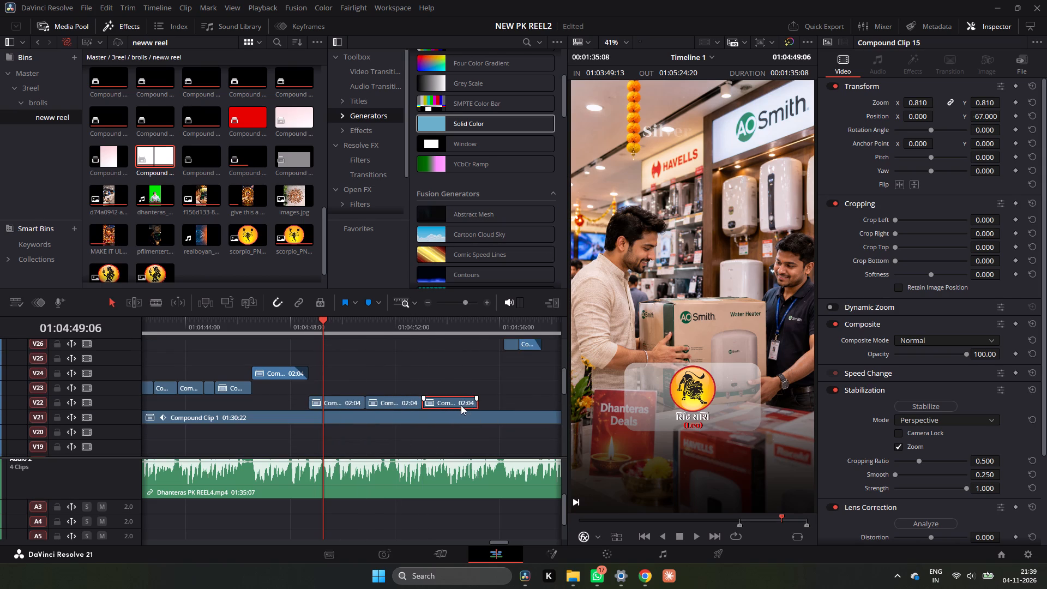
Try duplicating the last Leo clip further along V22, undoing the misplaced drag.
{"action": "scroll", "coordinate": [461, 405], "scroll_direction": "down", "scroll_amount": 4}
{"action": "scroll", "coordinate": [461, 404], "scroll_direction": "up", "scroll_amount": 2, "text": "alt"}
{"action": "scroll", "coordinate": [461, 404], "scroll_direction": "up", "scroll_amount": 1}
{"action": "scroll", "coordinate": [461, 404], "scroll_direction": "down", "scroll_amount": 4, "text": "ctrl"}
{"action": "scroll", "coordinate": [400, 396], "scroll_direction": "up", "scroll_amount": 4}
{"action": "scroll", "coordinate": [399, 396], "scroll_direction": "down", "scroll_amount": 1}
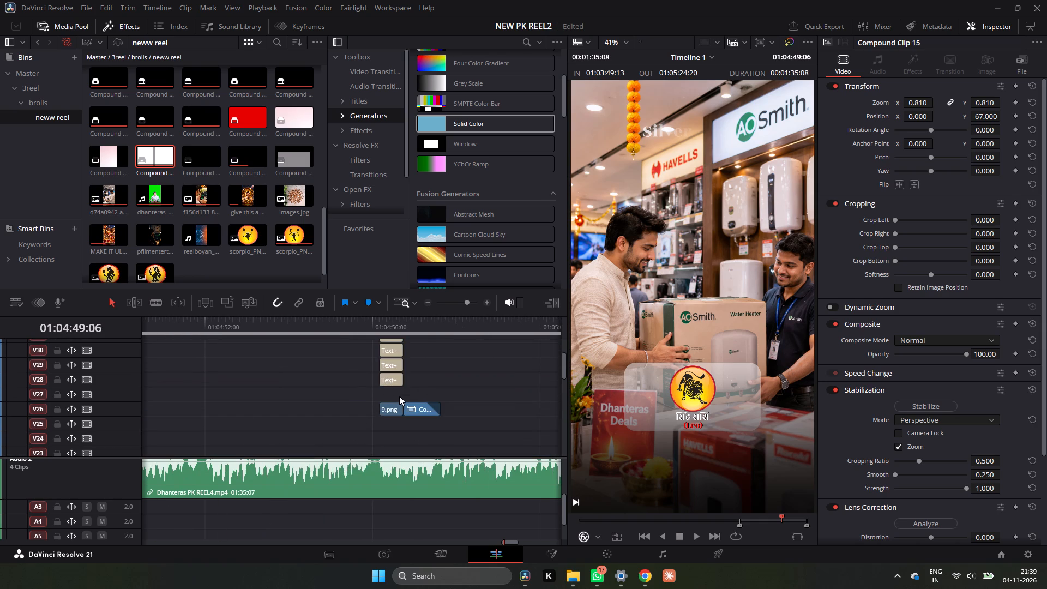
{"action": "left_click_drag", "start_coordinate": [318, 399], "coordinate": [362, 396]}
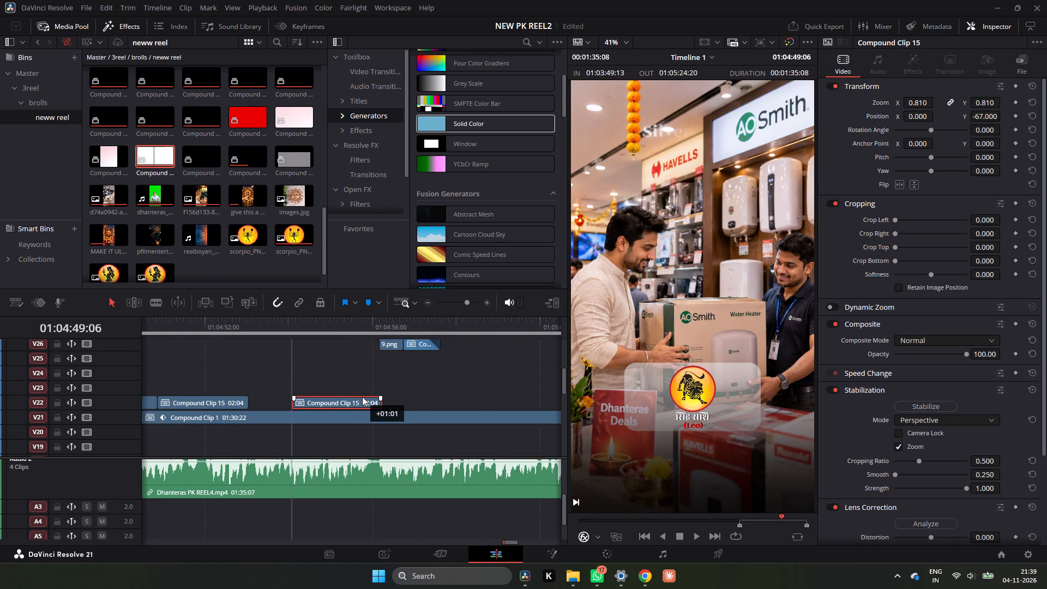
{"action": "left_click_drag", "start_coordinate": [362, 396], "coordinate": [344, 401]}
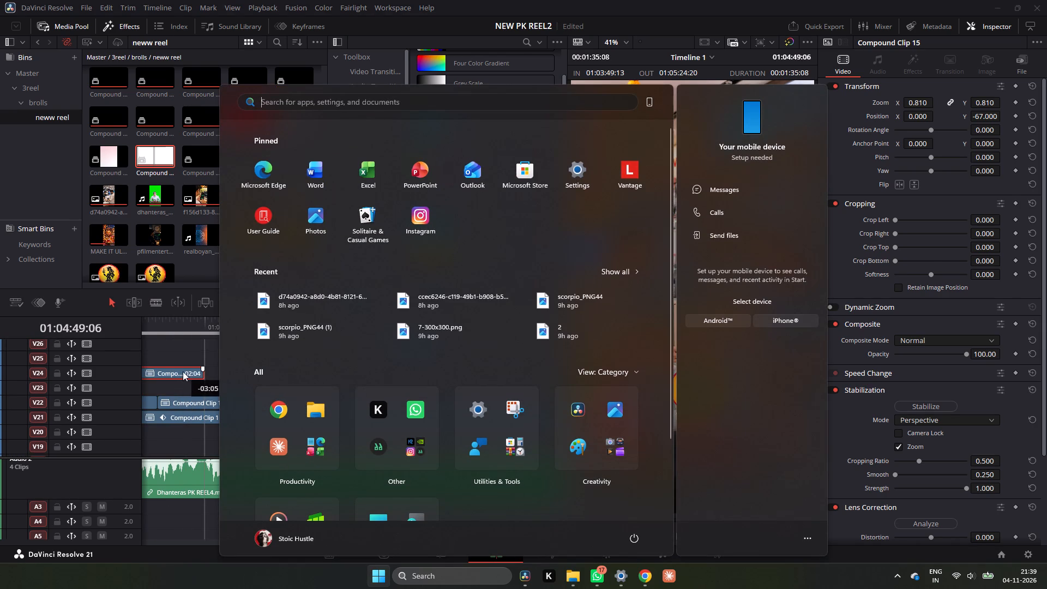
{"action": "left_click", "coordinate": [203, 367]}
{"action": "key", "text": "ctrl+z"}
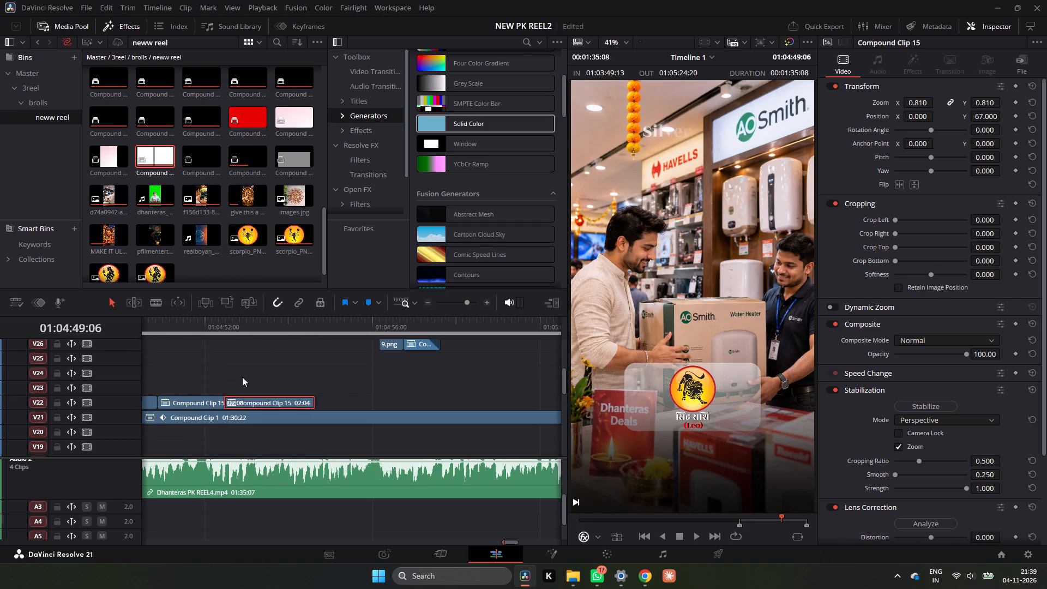
Duplicate the last Leo clip on V22 so the copy's end lines up with the end of the section before 01:04:56.
{"action": "left_click_drag", "start_coordinate": [294, 405], "coordinate": [347, 401], "text": "alt"}
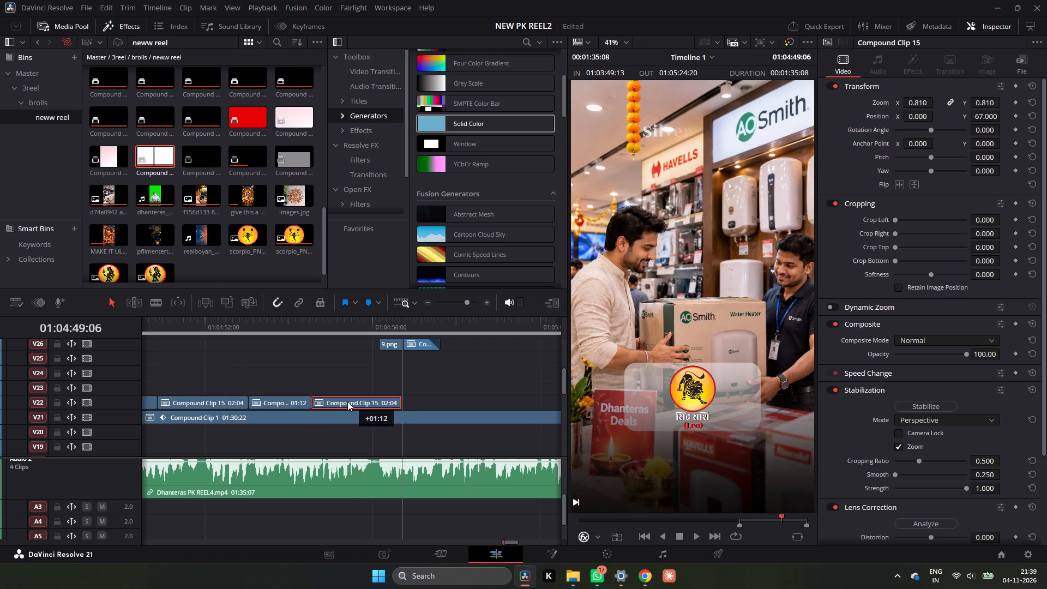
{"action": "left_click_drag", "start_coordinate": [347, 401], "coordinate": [336, 401], "text": "alt"}
{"action": "left_click", "coordinate": [375, 402]}
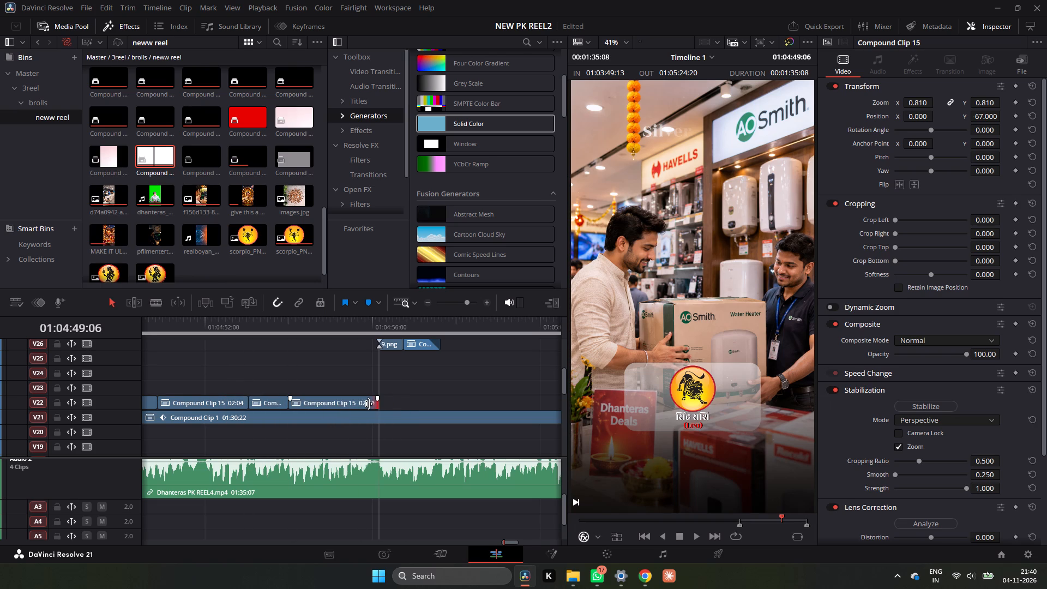
Play the Cancer section from 01:04:41:19 to examine how its graphic sits on the backing panel.
{"action": "scroll", "coordinate": [379, 407], "scroll_direction": "down", "scroll_amount": 4}
{"action": "scroll", "coordinate": [379, 406], "scroll_direction": "up", "scroll_amount": 2}
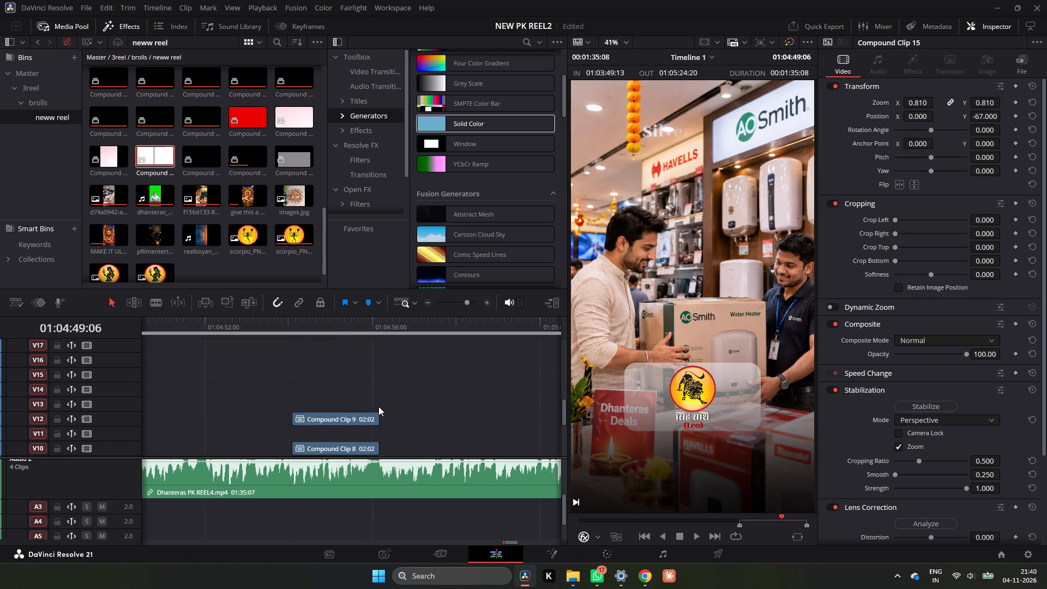
{"action": "scroll", "coordinate": [385, 402], "scroll_direction": "up", "scroll_amount": 3}
{"action": "scroll", "coordinate": [385, 402], "scroll_direction": "down", "scroll_amount": 5}
{"action": "scroll", "coordinate": [392, 399], "scroll_direction": "up", "scroll_amount": 4, "text": "ctrl"}
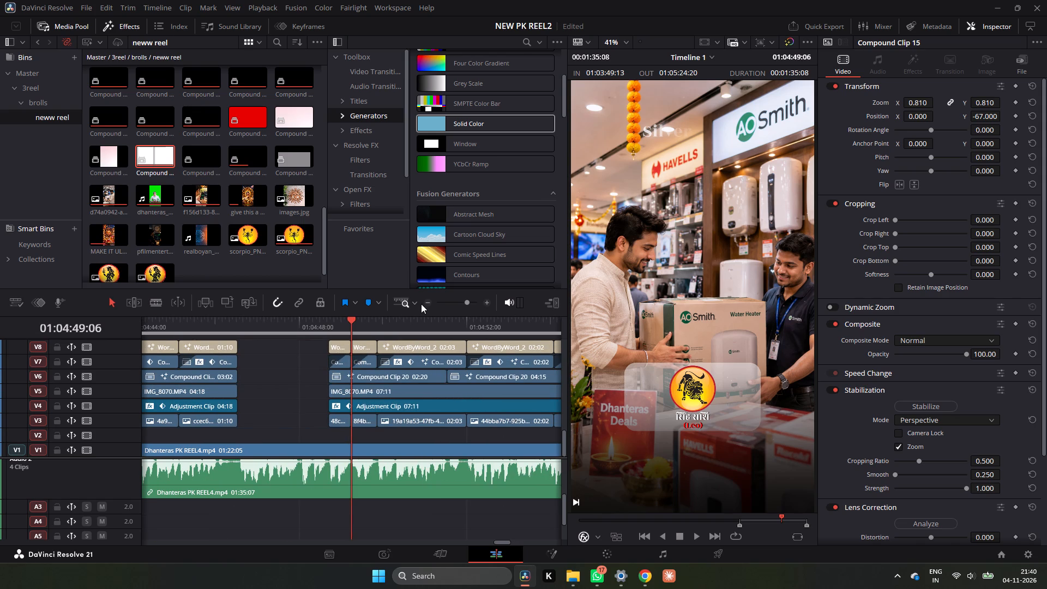
{"action": "left_click", "coordinate": [422, 303]}
{"action": "triple_click", "coordinate": [425, 303]}
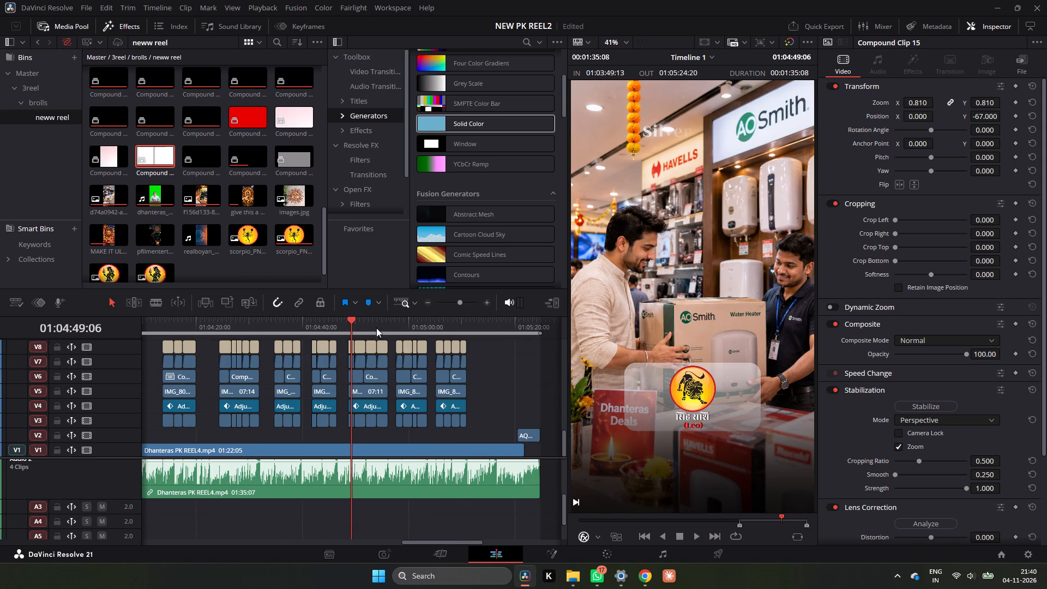
{"action": "left_click_drag", "start_coordinate": [351, 327], "coordinate": [323, 338]}
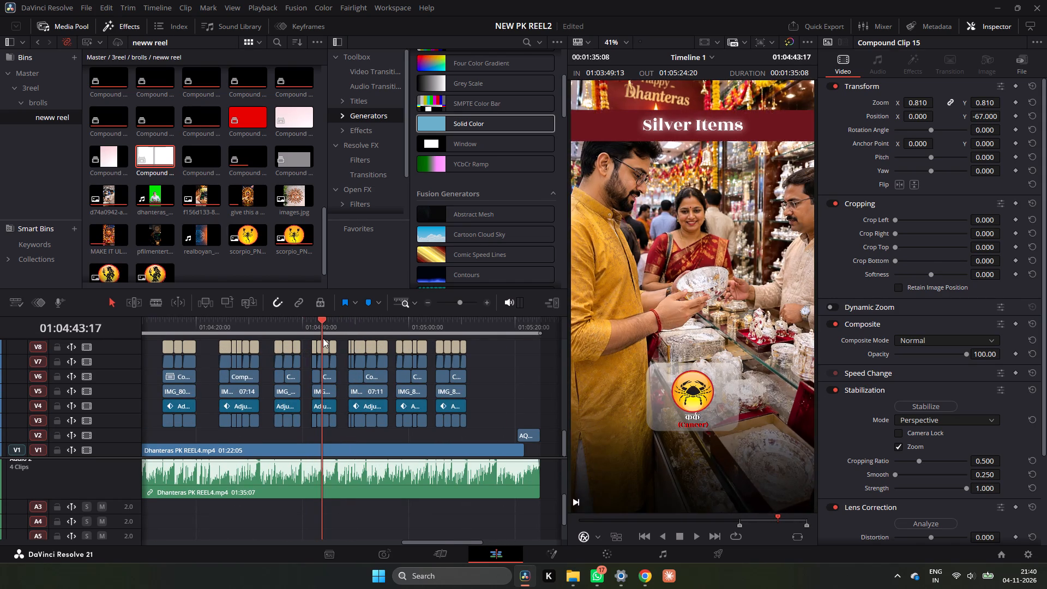
{"action": "left_click_drag", "start_coordinate": [323, 338], "coordinate": [312, 342]}
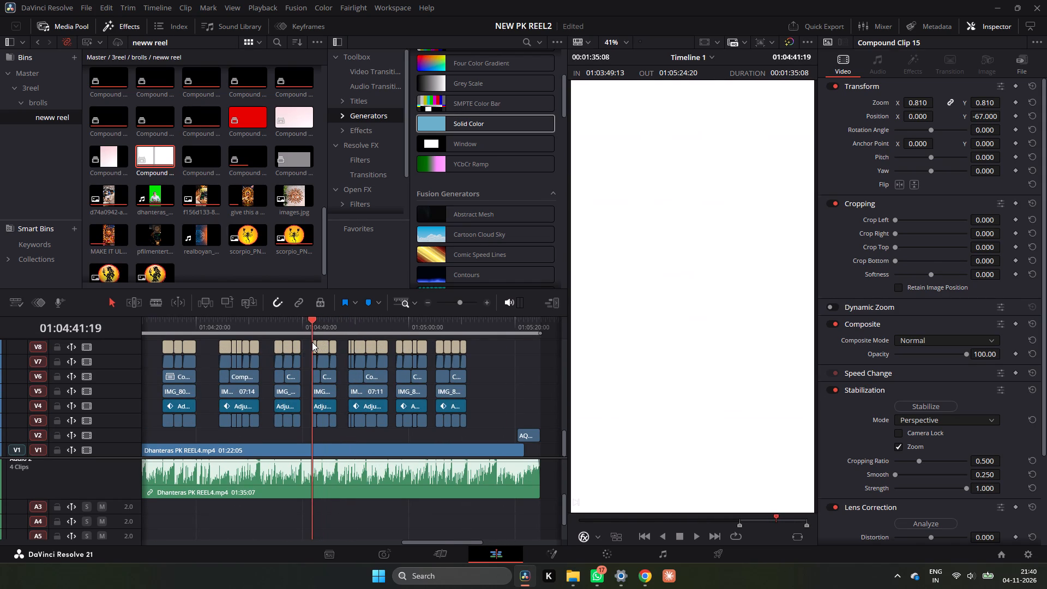
{"action": "left_click_drag", "start_coordinate": [312, 342], "coordinate": [311, 342]}
{"action": "key", "text": "space"}
{"action": "key", "text": "space"}
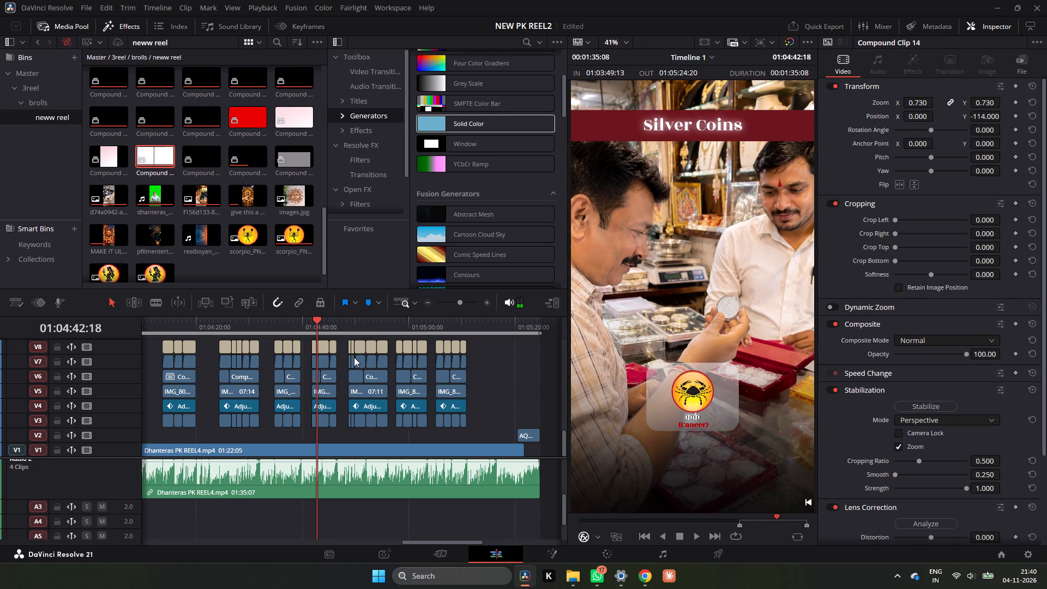
Copy the Cancer section's backing panel clips on V6 to the start of the Leo section on the same track.
{"action": "left_click", "coordinate": [486, 305]}
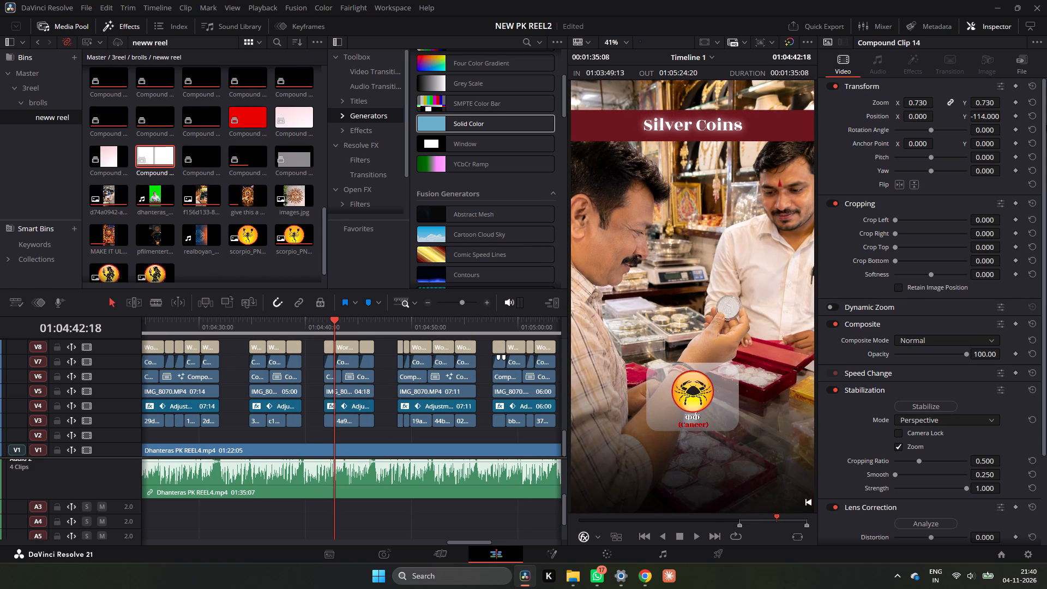
{"action": "double_click", "coordinate": [426, 305]}
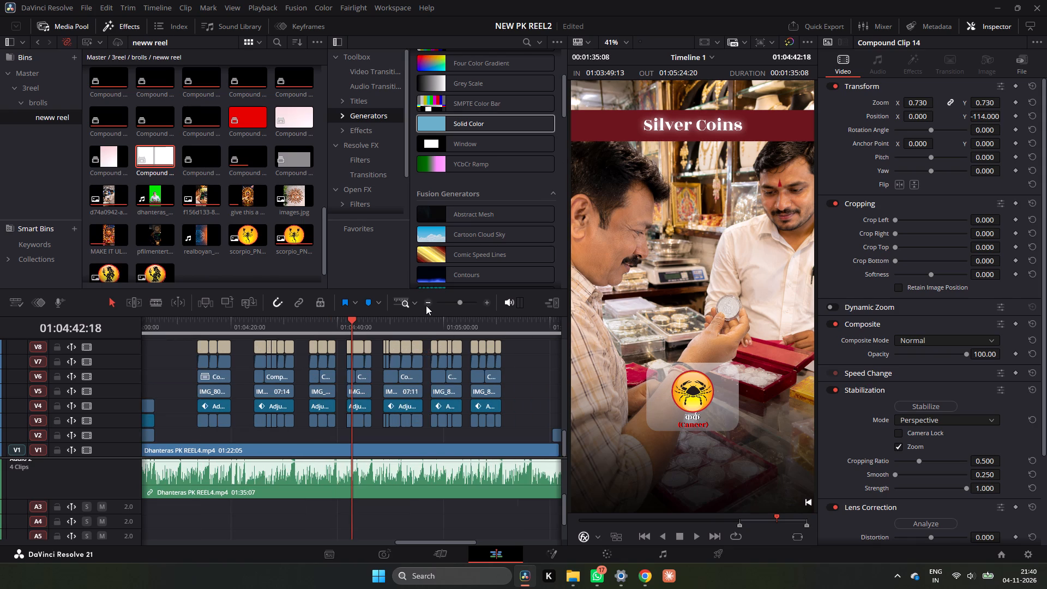
{"action": "left_click_drag", "start_coordinate": [350, 318], "coordinate": [406, 339]}
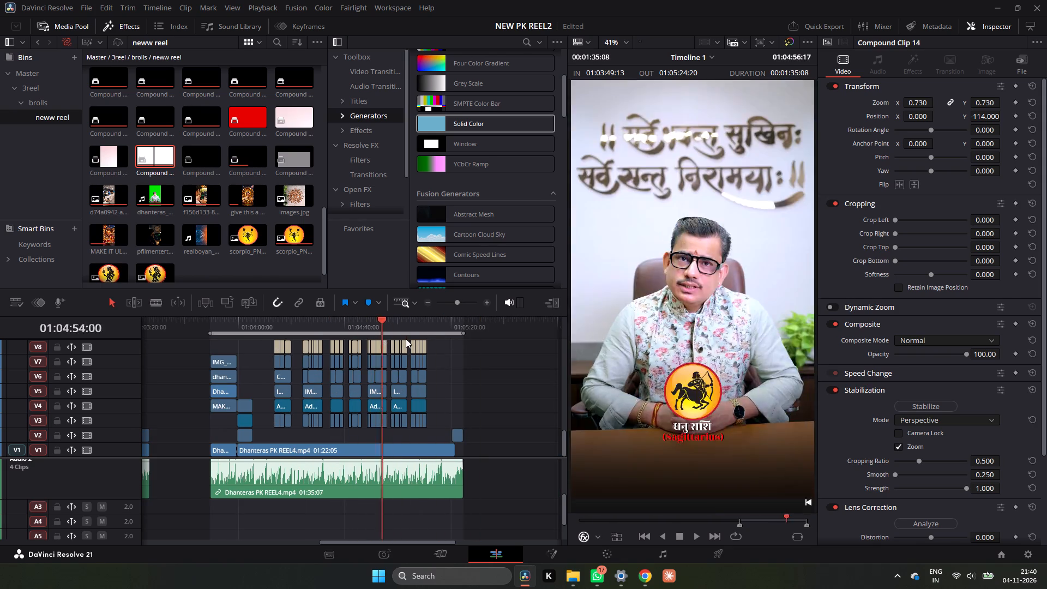
{"action": "left_click_drag", "start_coordinate": [406, 339], "coordinate": [347, 348]}
{"action": "double_click", "coordinate": [486, 305]}
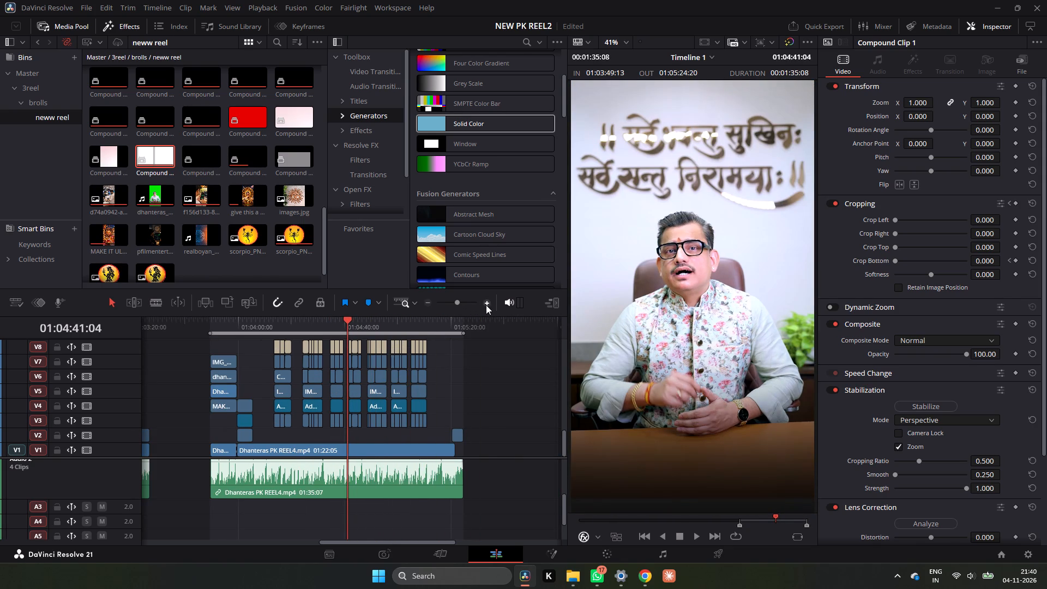
{"action": "scroll", "coordinate": [408, 351], "scroll_direction": "down", "scroll_amount": 1, "text": "ctrl"}
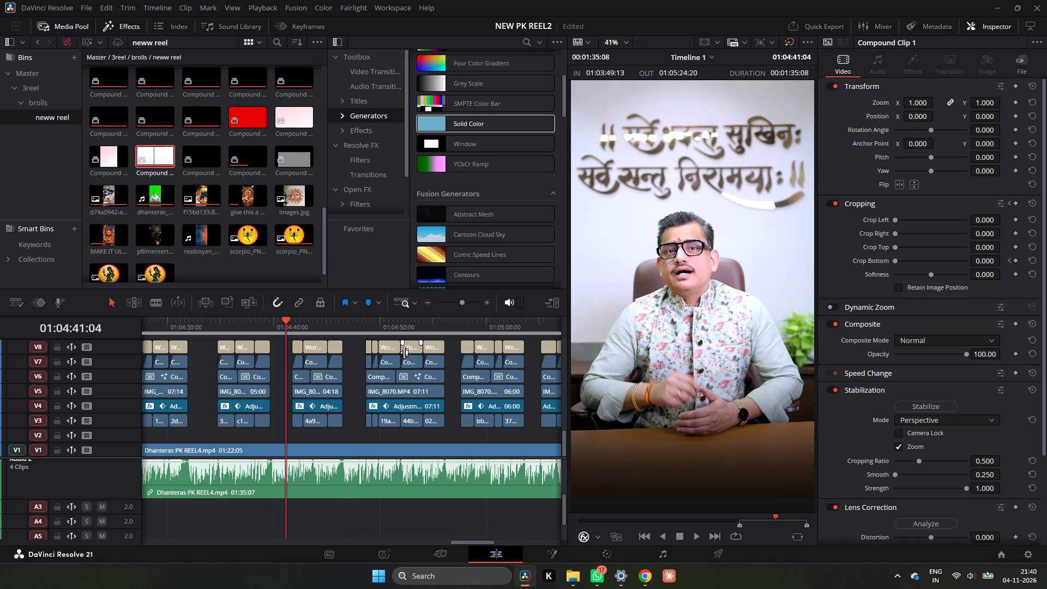
{"action": "scroll", "coordinate": [348, 385], "scroll_direction": "down", "scroll_amount": 1, "text": "ctrl"}
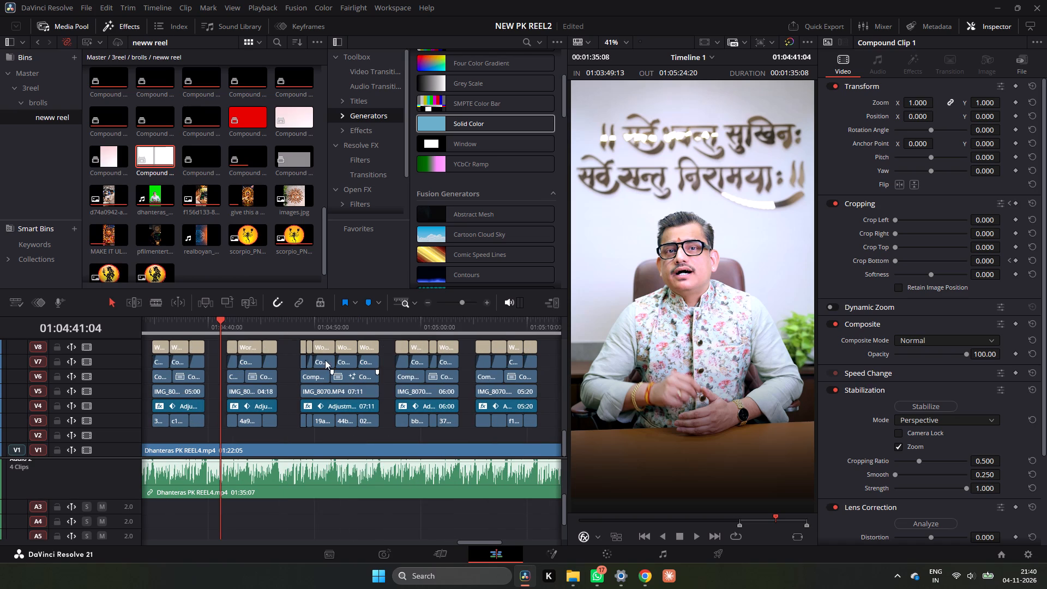
{"action": "left_click_drag", "start_coordinate": [270, 321], "coordinate": [239, 327]}
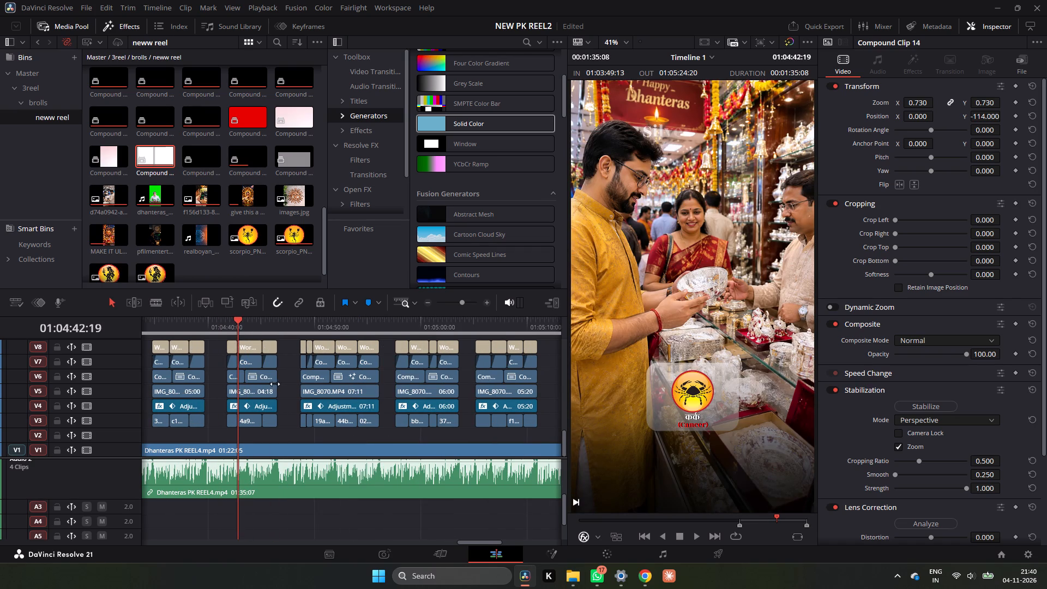
{"action": "left_click_drag", "start_coordinate": [284, 378], "coordinate": [252, 382]}
{"action": "left_click_drag", "start_coordinate": [218, 375], "coordinate": [243, 377]}
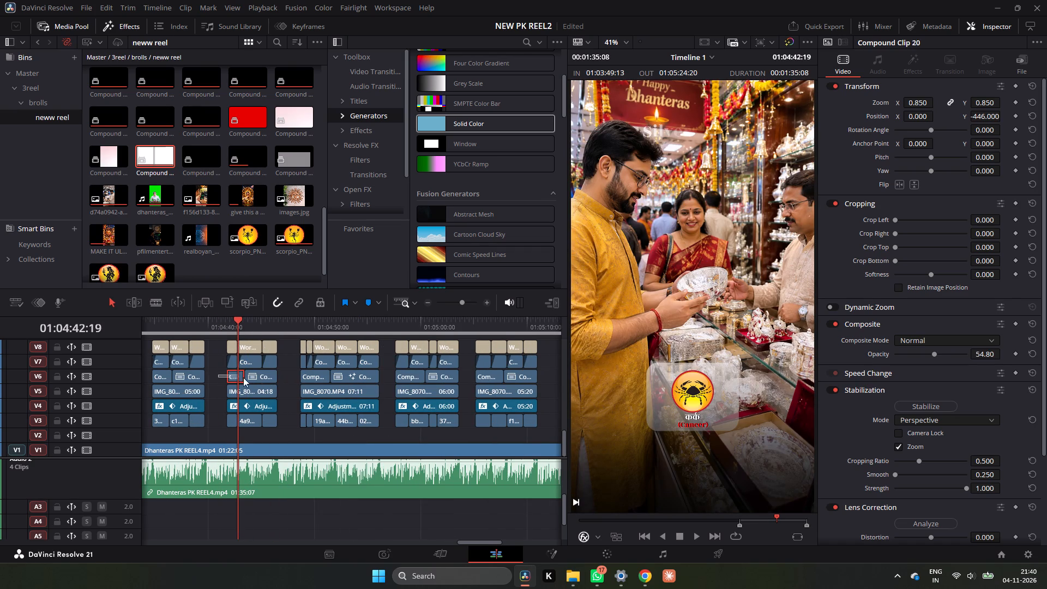
{"action": "left_click_drag", "start_coordinate": [243, 377], "coordinate": [268, 377]}
{"action": "left_click_drag", "start_coordinate": [268, 377], "coordinate": [306, 391], "text": "alt"}
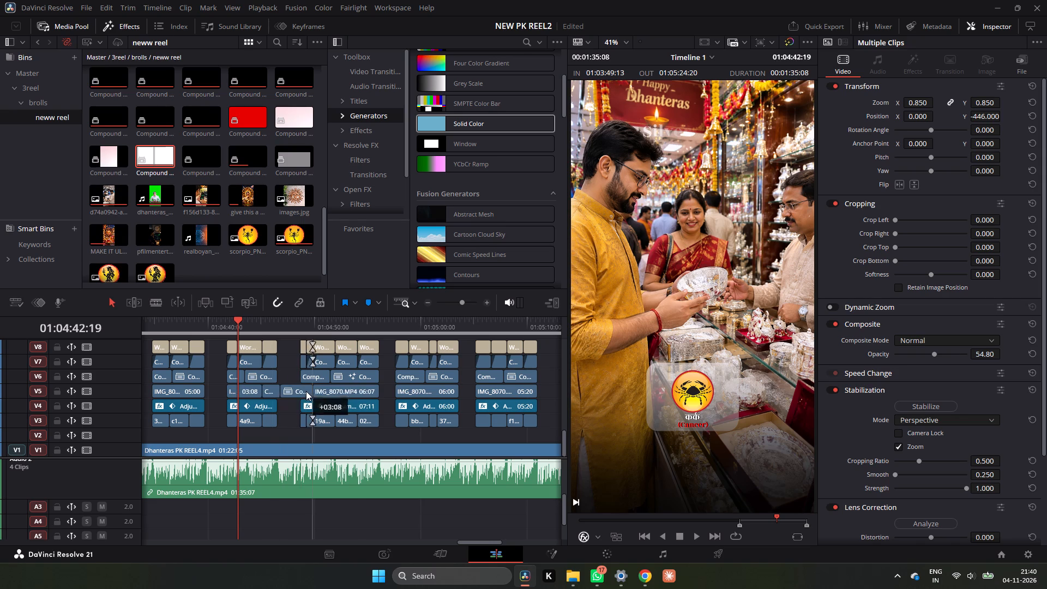
{"action": "left_click_drag", "start_coordinate": [306, 391], "coordinate": [336, 380], "text": "alt"}
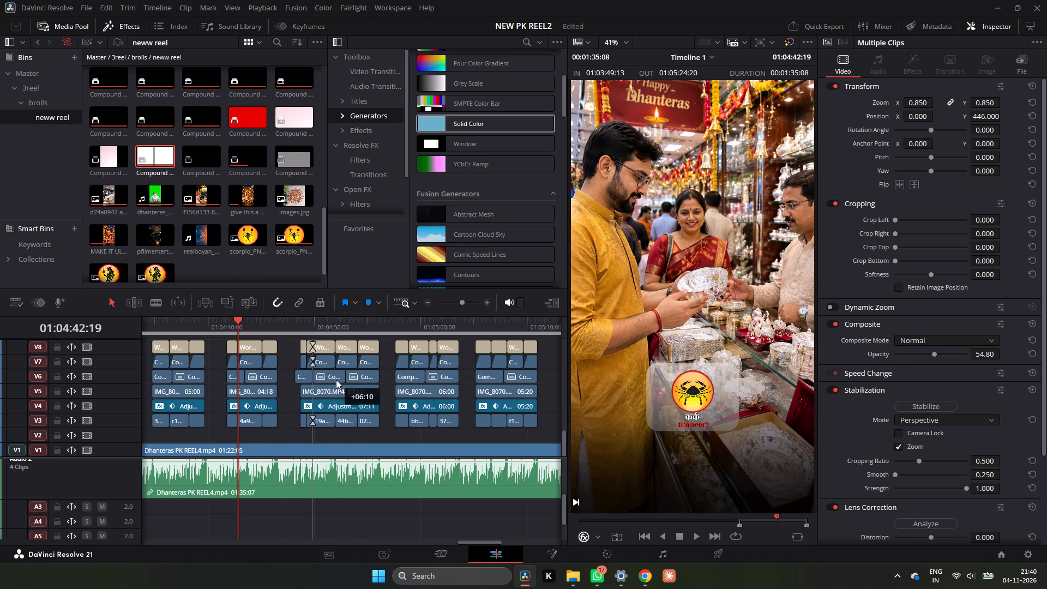
{"action": "left_click_drag", "start_coordinate": [336, 380], "coordinate": [342, 380], "text": "alt"}
Check the panel at 01:04:49:06 and duplicate its clips along V6 to the end of the Leo section.
{"action": "left_click_drag", "start_coordinate": [325, 329], "coordinate": [305, 330]}
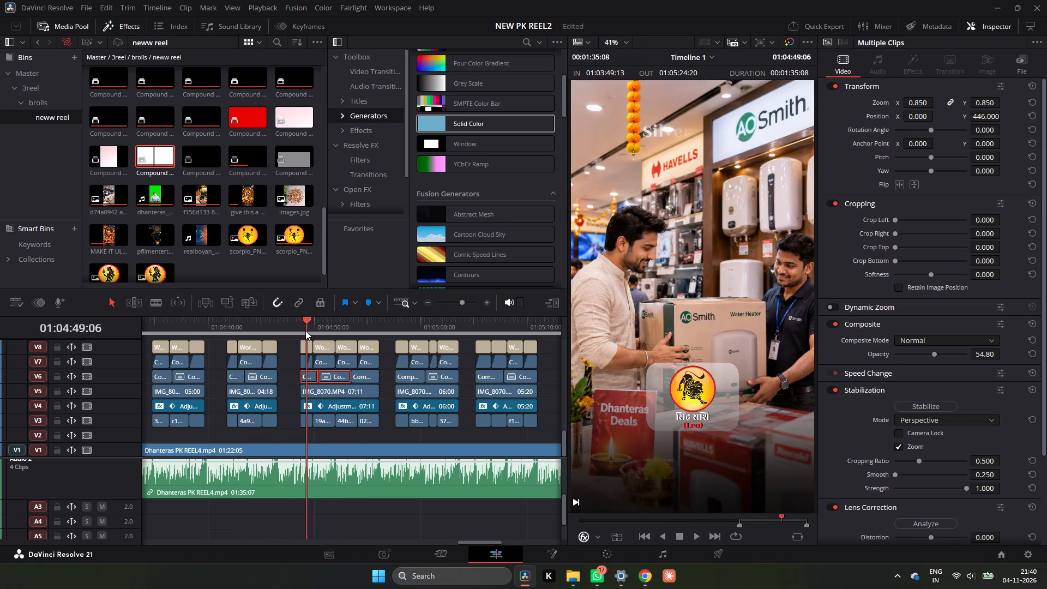
{"action": "left_click_drag", "start_coordinate": [305, 330], "coordinate": [306, 332]}
{"action": "left_click_drag", "start_coordinate": [336, 378], "coordinate": [352, 377], "text": "alt"}
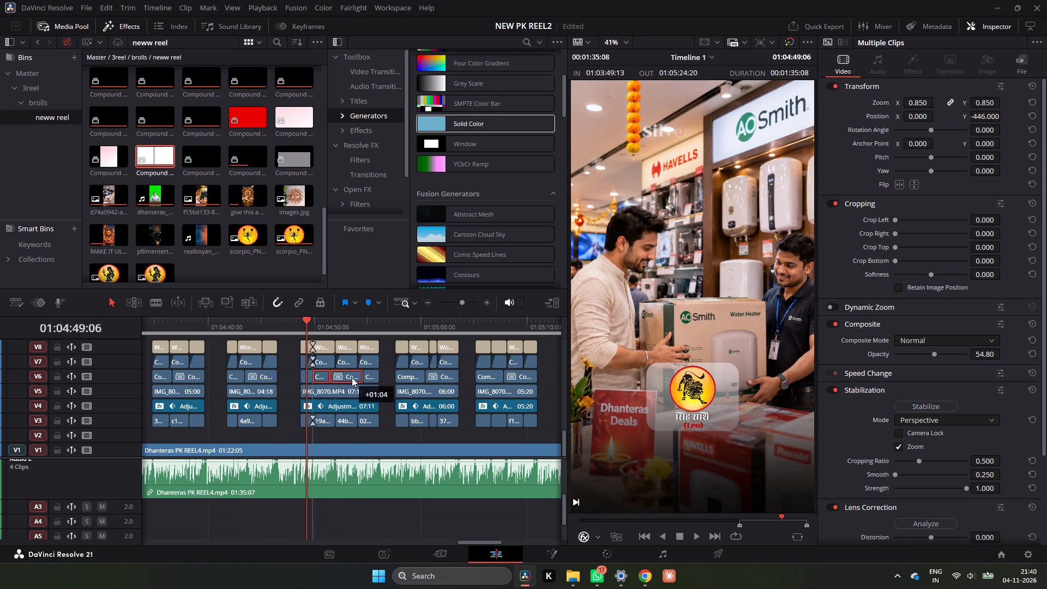
{"action": "left_click_drag", "start_coordinate": [352, 377], "coordinate": [364, 377], "text": "alt"}
{"action": "left_click", "coordinate": [372, 377], "text": "alt"}
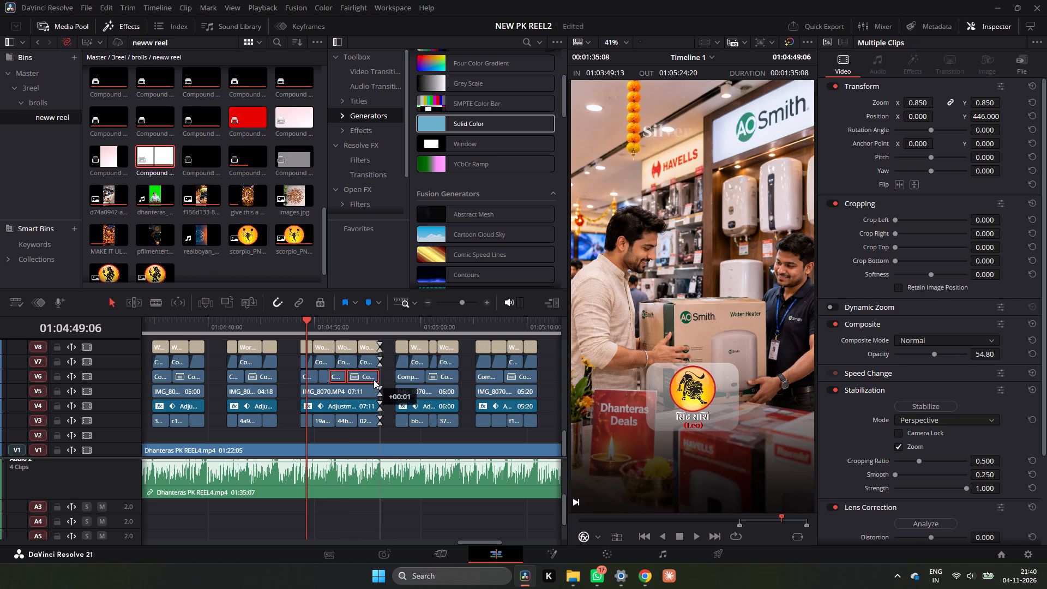
Play the Leo section from the Silver Elephant shot through the East Direction shot to review the graphic on its panel.
{"action": "left_click_drag", "start_coordinate": [366, 332], "coordinate": [350, 331]}
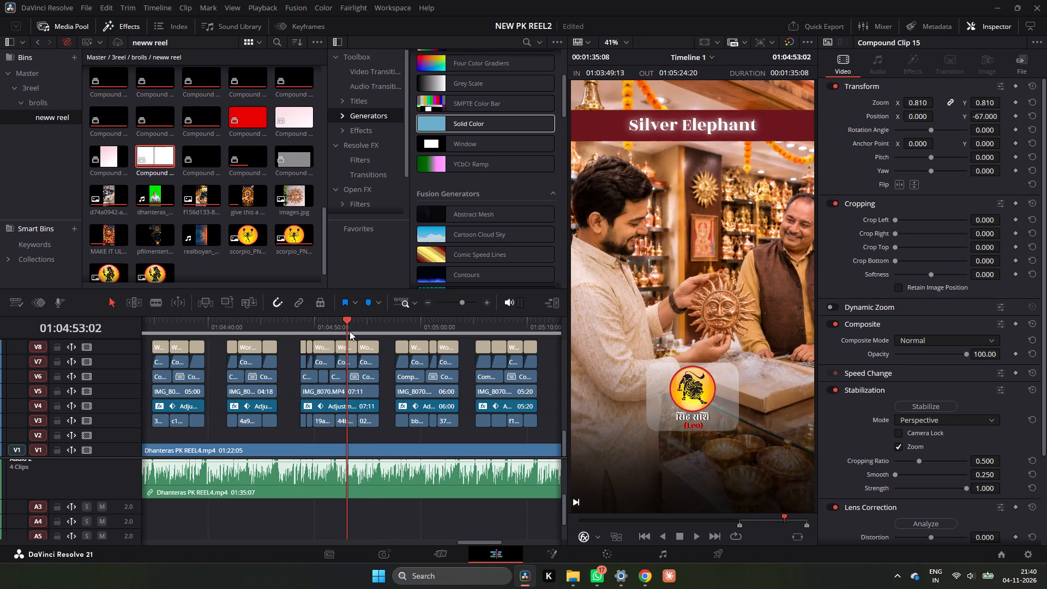
{"action": "key", "text": "space"}
{"action": "key", "text": "space"}
{"action": "key", "text": "space"}
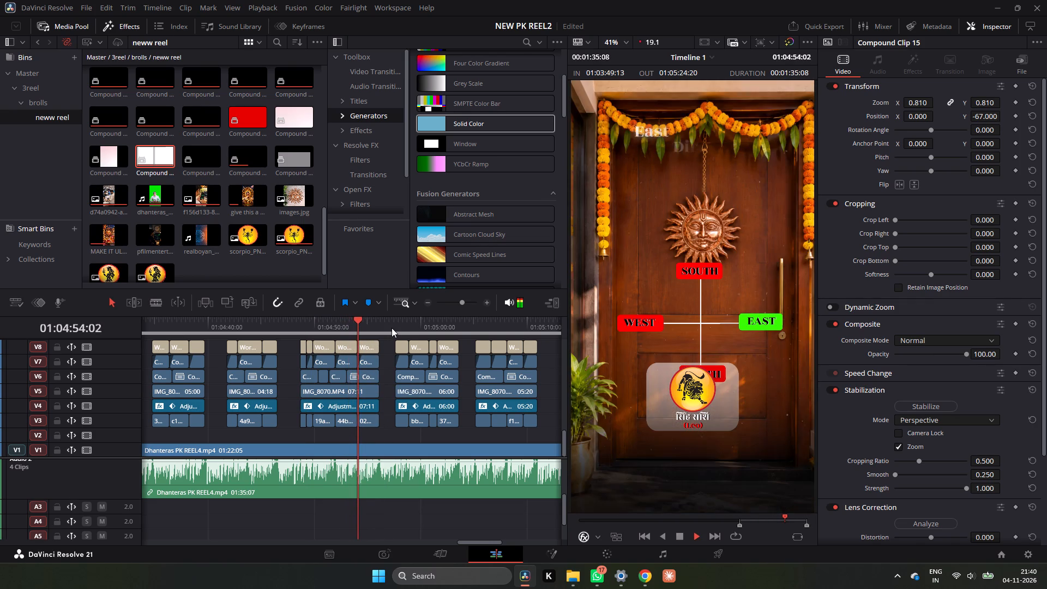
{"action": "key", "text": "space"}
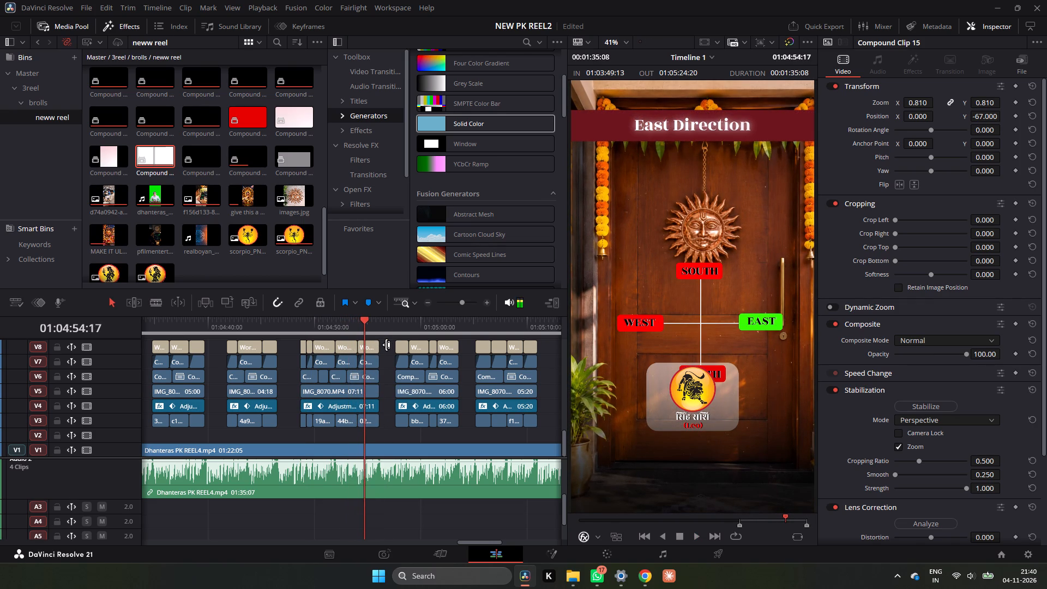
{"action": "left_click_drag", "start_coordinate": [365, 322], "coordinate": [330, 327]}
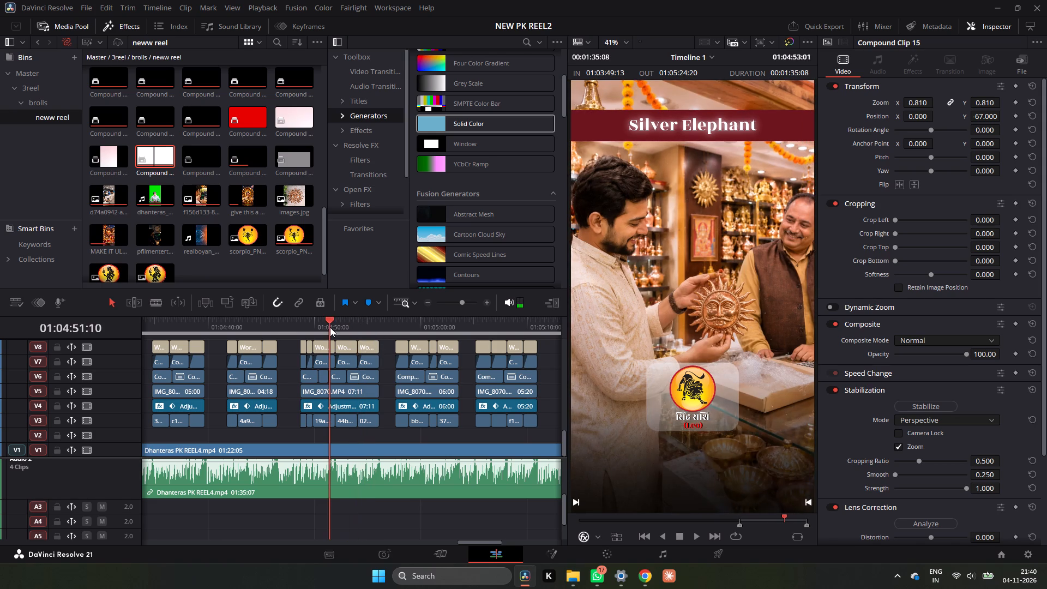
{"action": "left_click_drag", "start_coordinate": [330, 327], "coordinate": [358, 328]}
{"action": "key", "text": "space"}
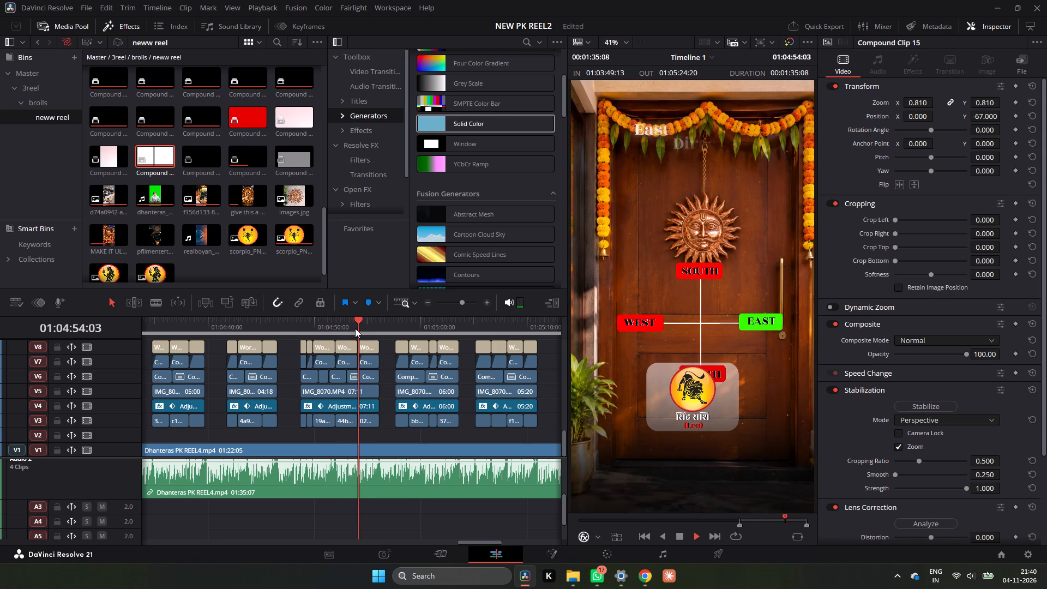
{"action": "key", "text": "space"}
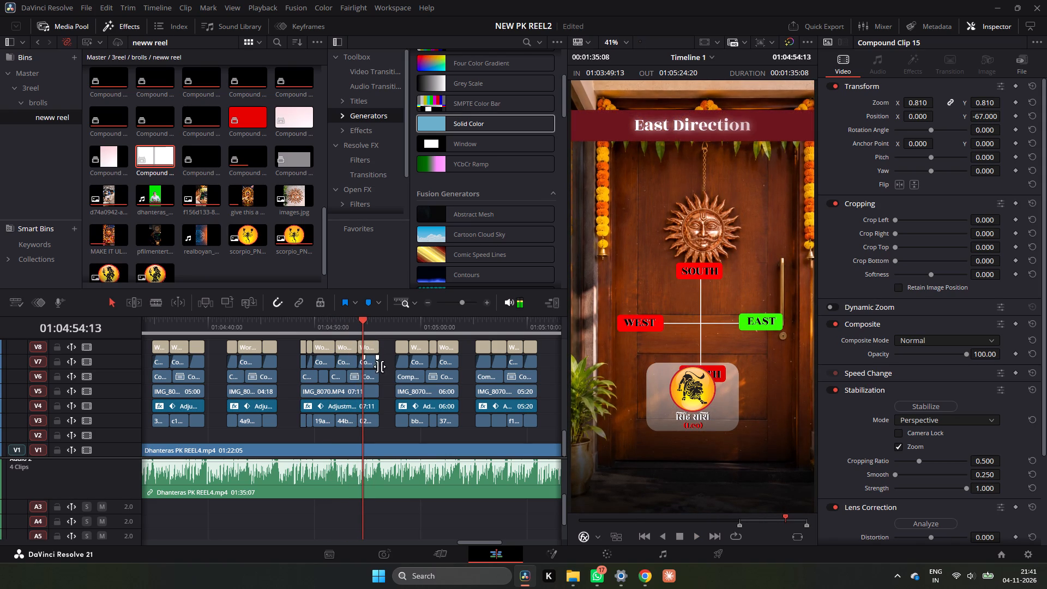
{"action": "scroll", "coordinate": [381, 369], "scroll_direction": "up", "scroll_amount": 2}
{"action": "scroll", "coordinate": [381, 369], "scroll_direction": "down", "scroll_amount": 2}
{"action": "scroll", "coordinate": [381, 369], "scroll_direction": "up", "scroll_amount": 2}
{"action": "scroll", "coordinate": [381, 369], "scroll_direction": "down", "scroll_amount": 2}
{"action": "key", "text": "space"}
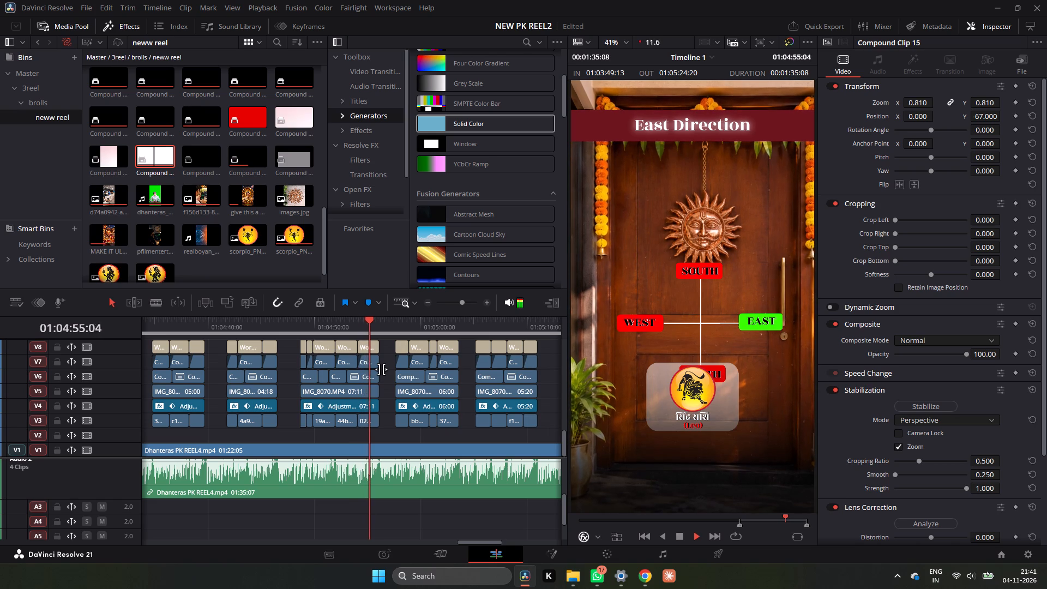
{"action": "key", "text": "space"}
{"action": "key", "text": "space"}
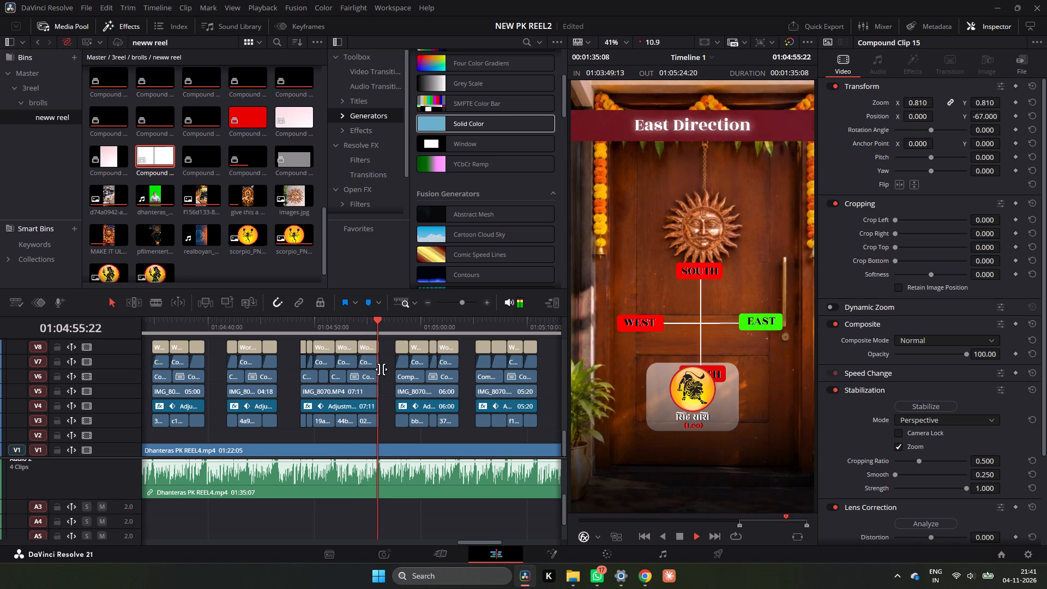
Check which compass elements the V12 and V10 clips carry at 01:04:54:16 by disabling and re-enabling each one.
{"action": "key", "text": "space"}
{"action": "left_click_drag", "start_coordinate": [382, 323], "coordinate": [364, 327]}
{"action": "scroll", "coordinate": [376, 363], "scroll_direction": "up", "scroll_amount": 2}
{"action": "scroll", "coordinate": [376, 364], "scroll_direction": "down", "scroll_amount": 1}
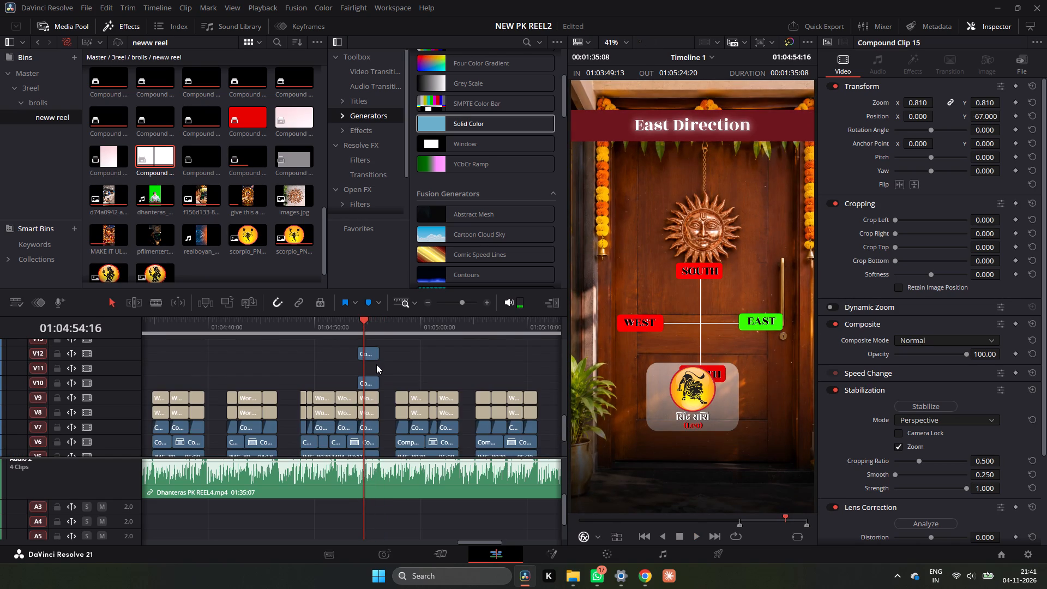
{"action": "scroll", "coordinate": [377, 376], "scroll_direction": "down", "scroll_amount": 1}
{"action": "scroll", "coordinate": [377, 376], "scroll_direction": "up", "scroll_amount": 1}
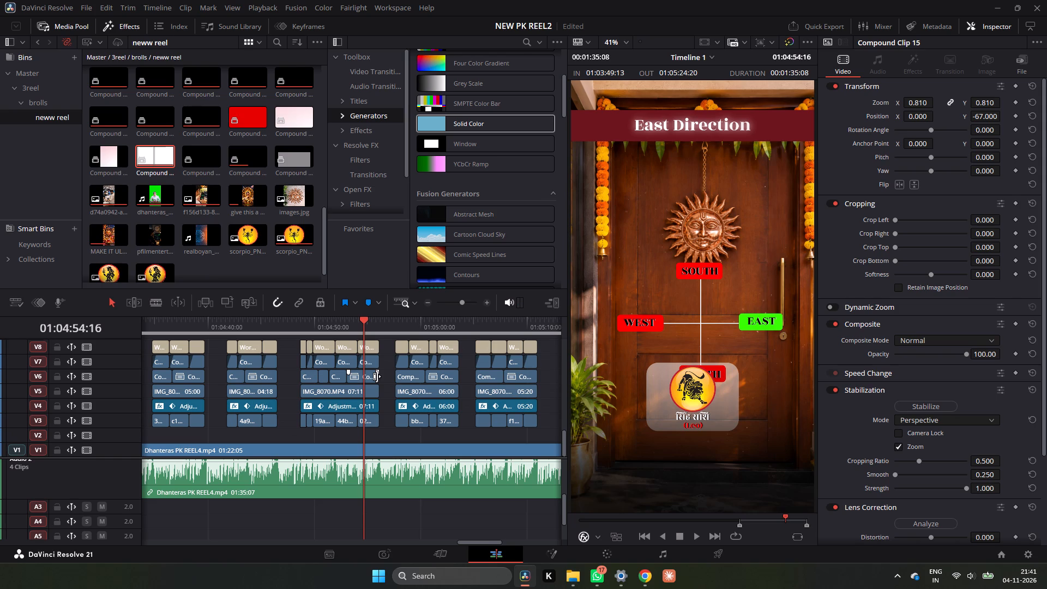
{"action": "scroll", "coordinate": [377, 376], "scroll_direction": "up", "scroll_amount": 2}
{"action": "scroll", "coordinate": [377, 376], "scroll_direction": "down", "scroll_amount": 3}
{"action": "scroll", "coordinate": [377, 376], "scroll_direction": "up", "scroll_amount": 2}
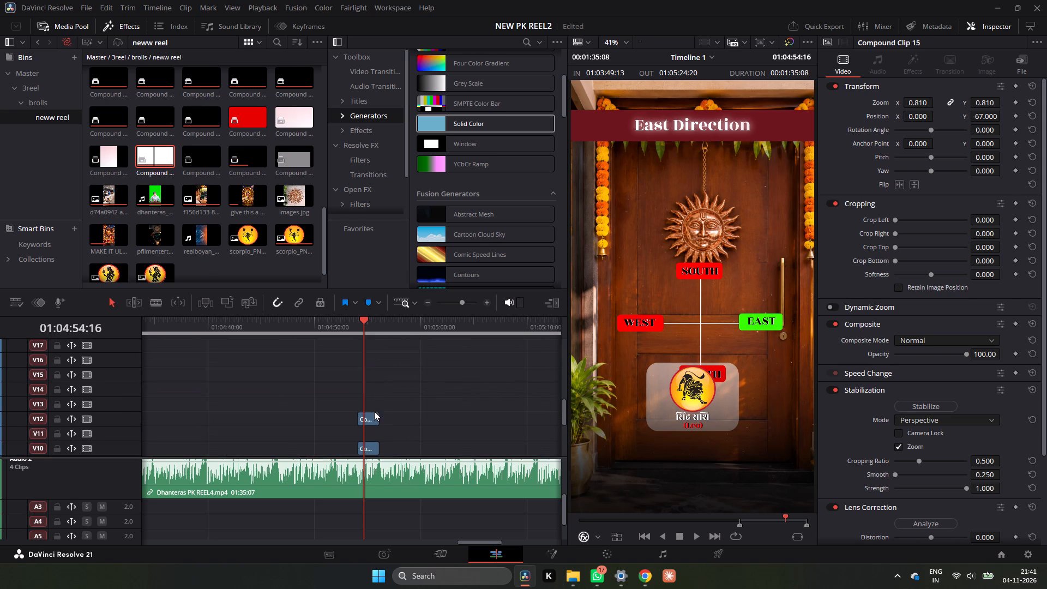
{"action": "left_click", "coordinate": [371, 419]}
{"action": "key", "text": "d"}
{"action": "key", "text": "d"}
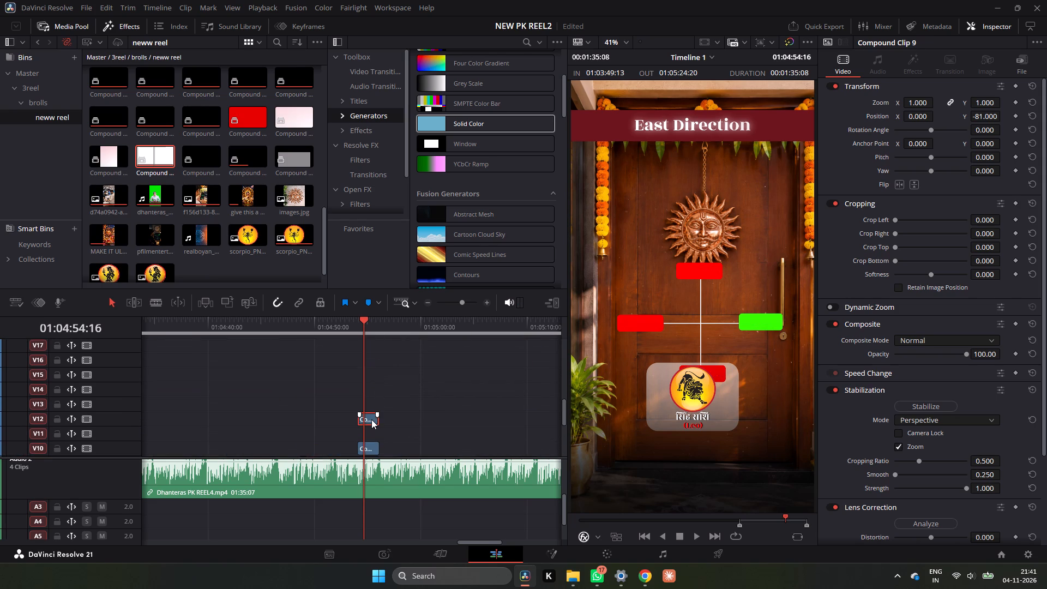
{"action": "left_click", "coordinate": [371, 441]}
{"action": "type", "text": "dd"}
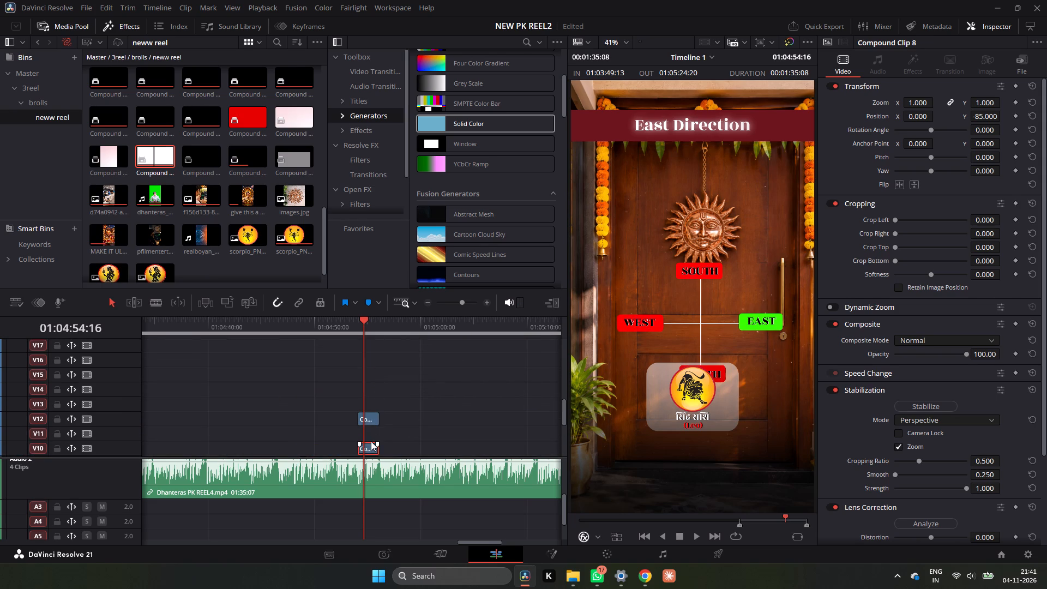
Combine the compass label clips on V12 and V10 of the East Direction shot into a new compound clip.
{"action": "left_click_drag", "start_coordinate": [400, 394], "coordinate": [366, 447]}
{"action": "right_click", "coordinate": [366, 448]}
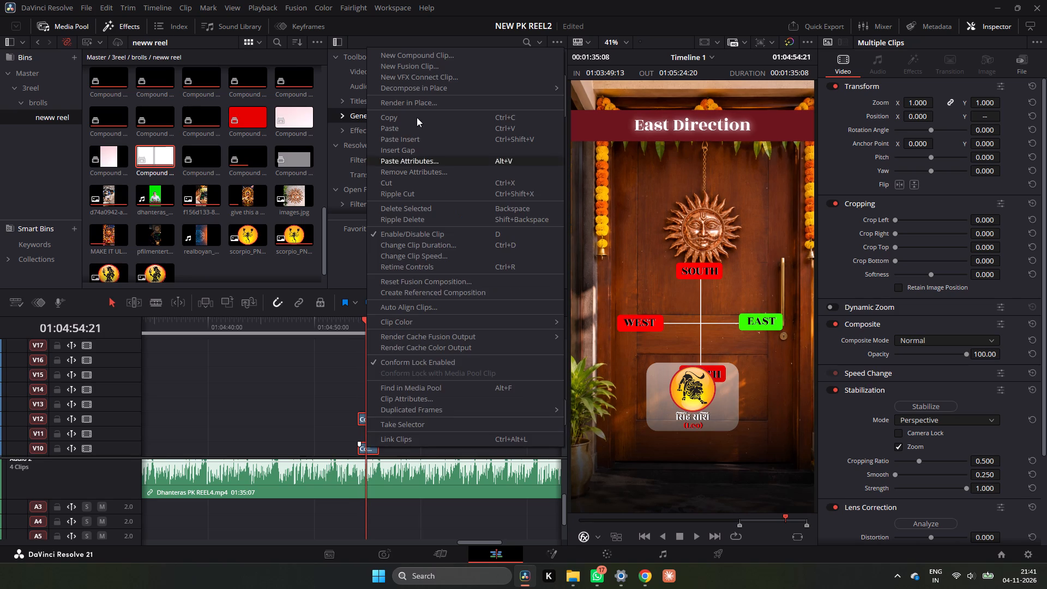
{"action": "left_click", "coordinate": [425, 49]}
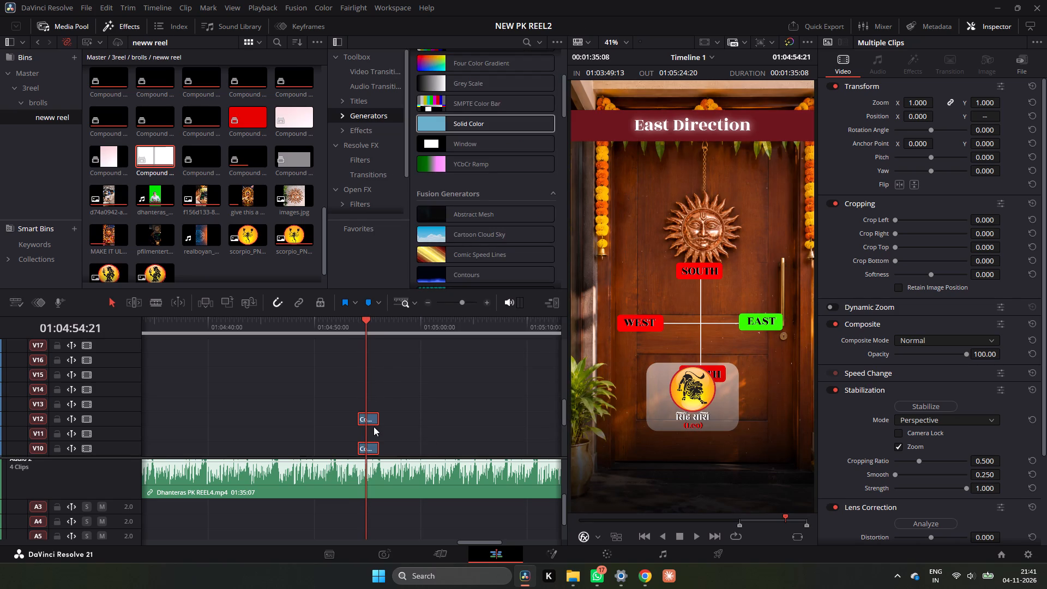
{"action": "right_click", "coordinate": [371, 424]}
{"action": "left_click", "coordinate": [451, 33]}
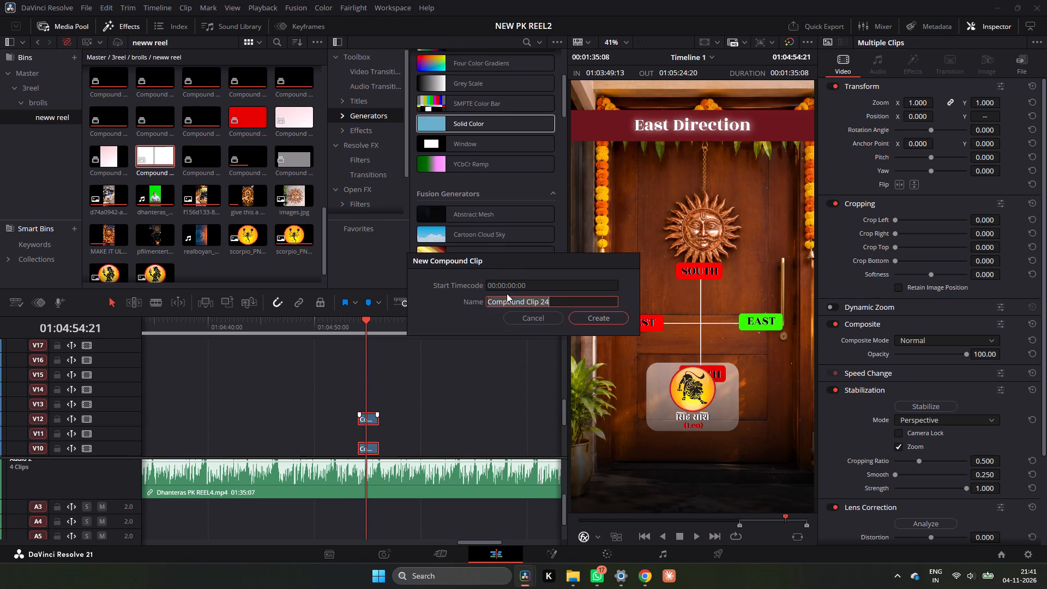
{"action": "left_click", "coordinate": [577, 318]}
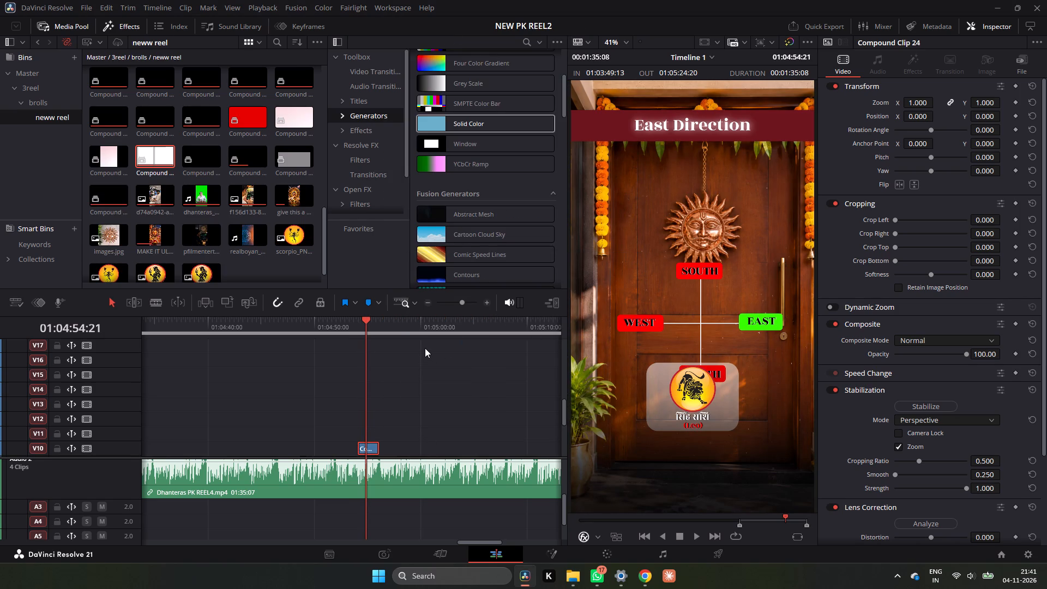
Move the compass compound clip up over the sun ornament, setting its position to X 12 and Y 383.
{"action": "scroll", "coordinate": [384, 408], "scroll_direction": "down", "scroll_amount": 1}
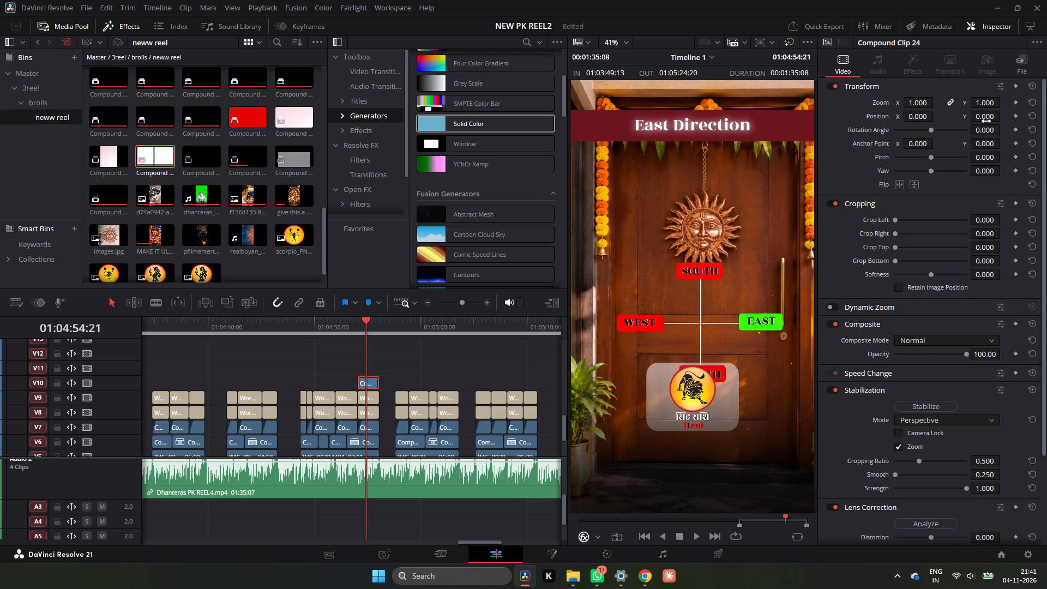
{"action": "left_click_drag", "start_coordinate": [986, 122], "coordinate": [993, 121]}
{"action": "left_click_drag", "start_coordinate": [989, 117], "coordinate": [1028, 118]}
{"action": "left_click_drag", "start_coordinate": [985, 118], "coordinate": [1007, 118]}
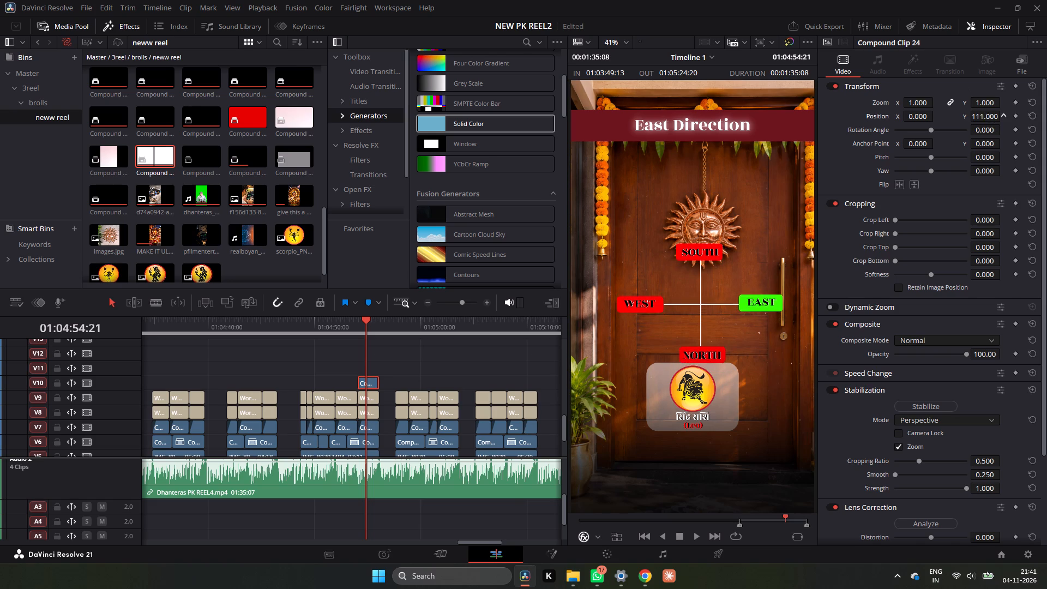
{"action": "left_click_drag", "start_coordinate": [1007, 118], "coordinate": [563, 299]}
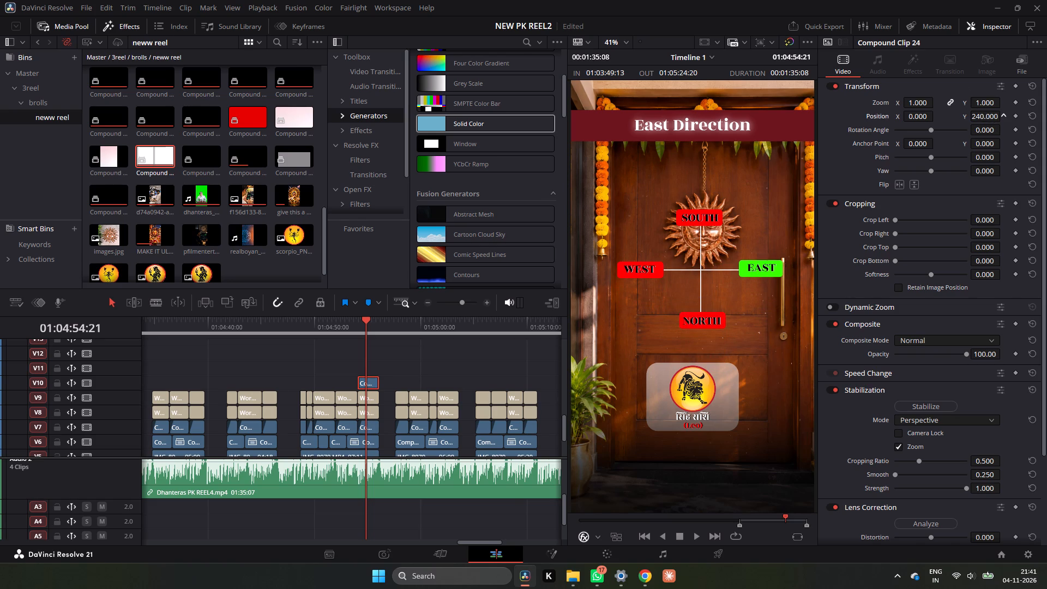
{"action": "left_click_drag", "start_coordinate": [563, 299], "coordinate": [637, 323]}
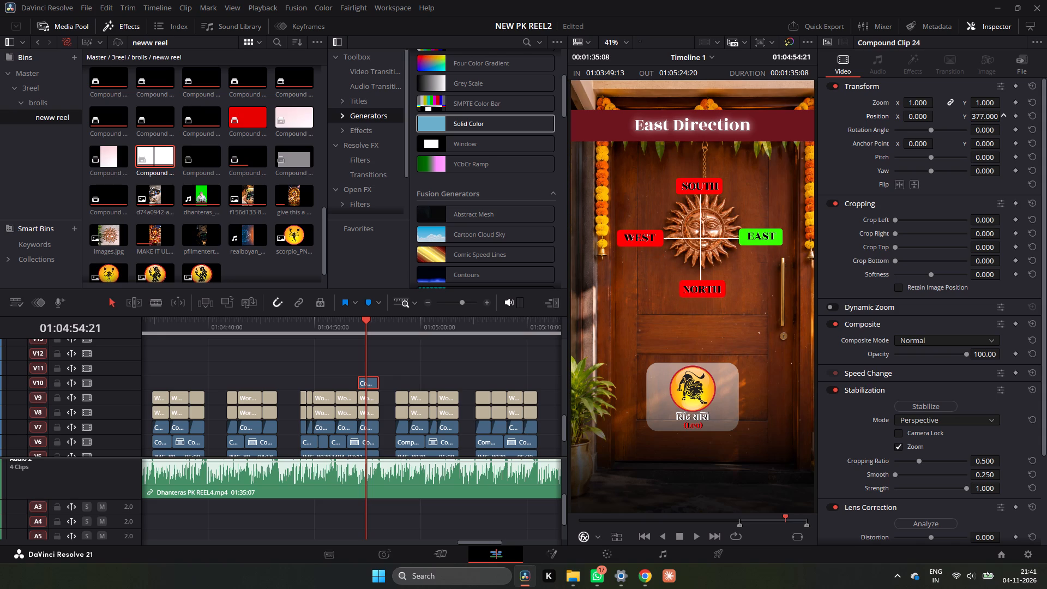
{"action": "left_click_drag", "start_coordinate": [637, 323], "coordinate": [641, 327]}
{"action": "left_click_drag", "start_coordinate": [924, 115], "coordinate": [924, 116]}
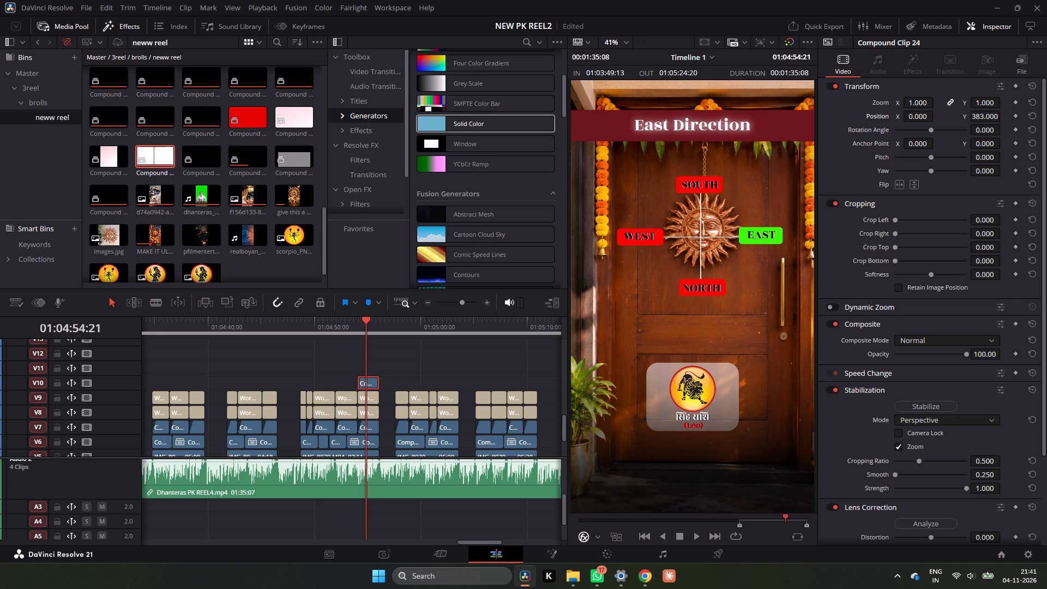
{"action": "left_click_drag", "start_coordinate": [924, 116], "coordinate": [930, 116]}
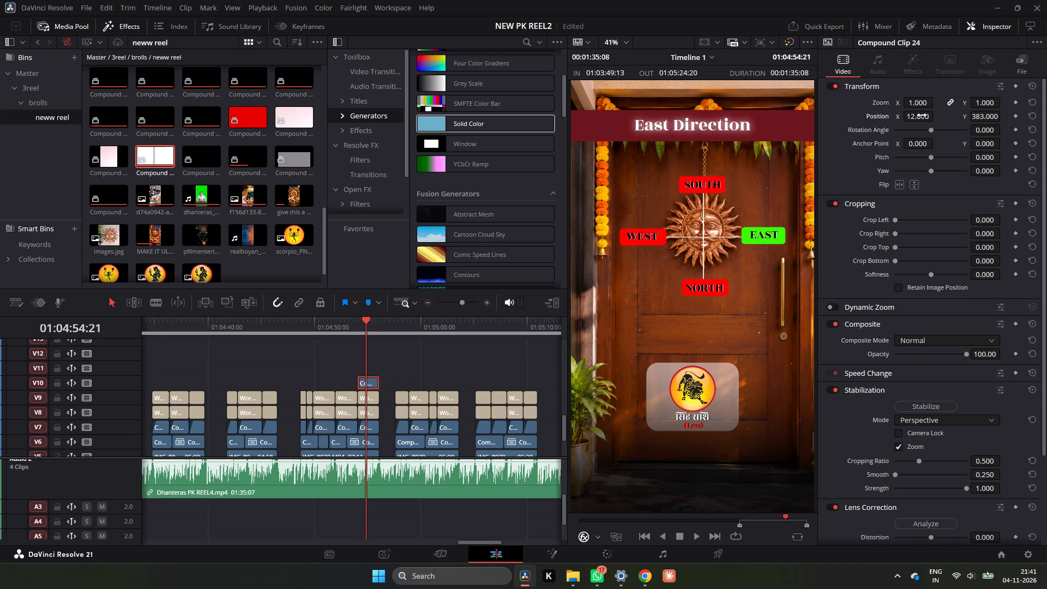
Play the East Direction shot to check the compass alignment, and shift the compass to position X -13.
{"action": "left_click", "coordinate": [351, 320]}
{"action": "key", "text": "space"}
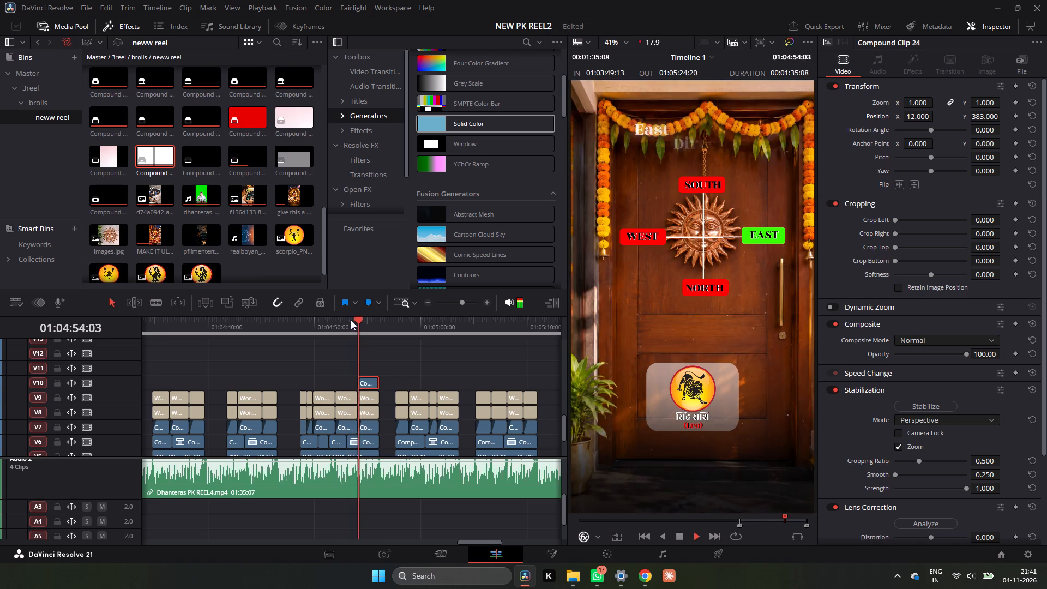
{"action": "key", "text": "space"}
{"action": "key", "text": "space"}
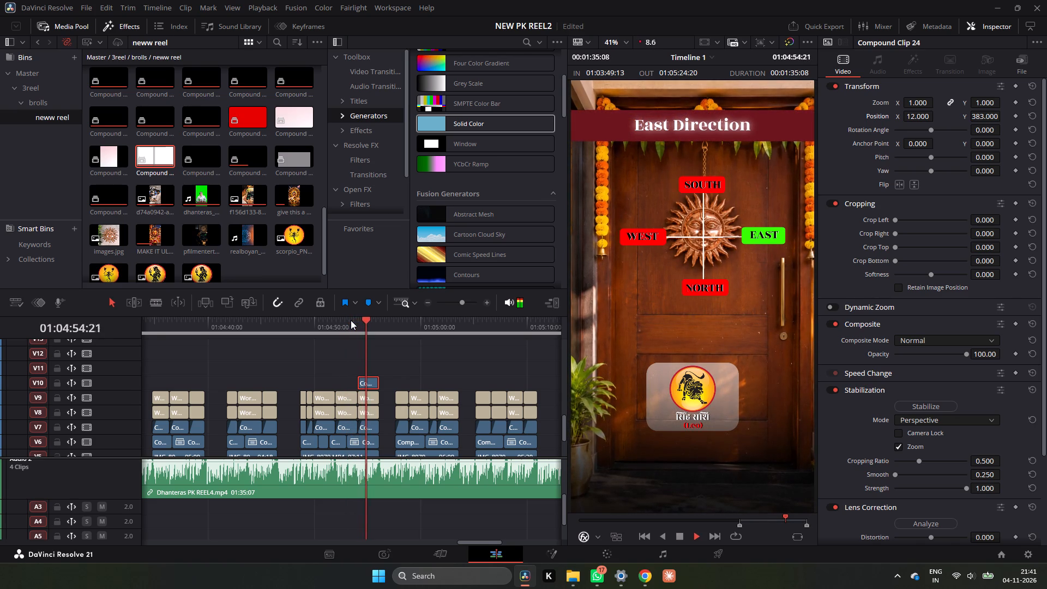
{"action": "key", "text": "space"}
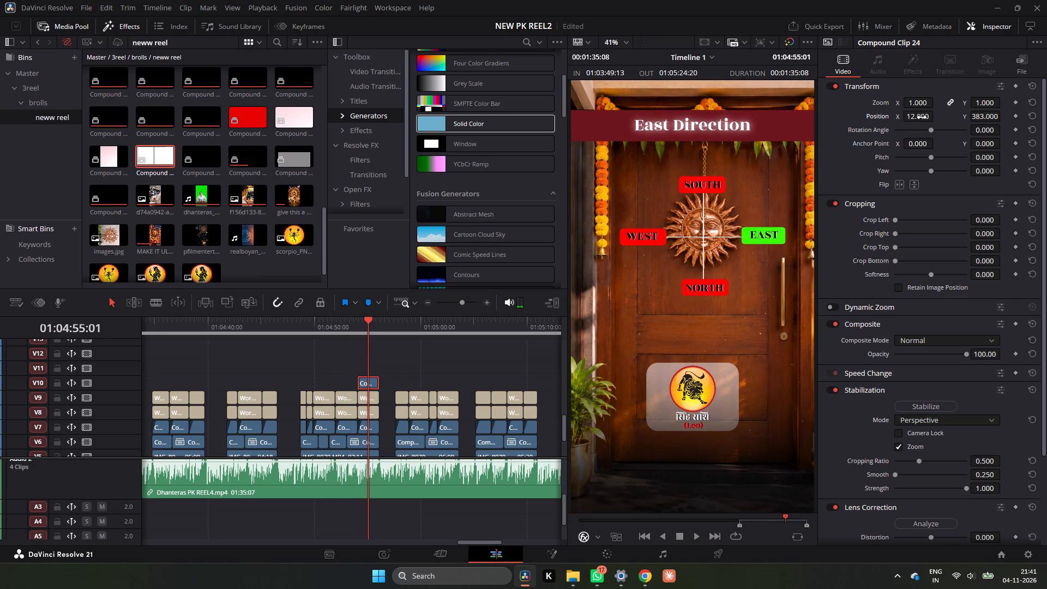
{"action": "left_click_drag", "start_coordinate": [922, 116], "coordinate": [906, 119]}
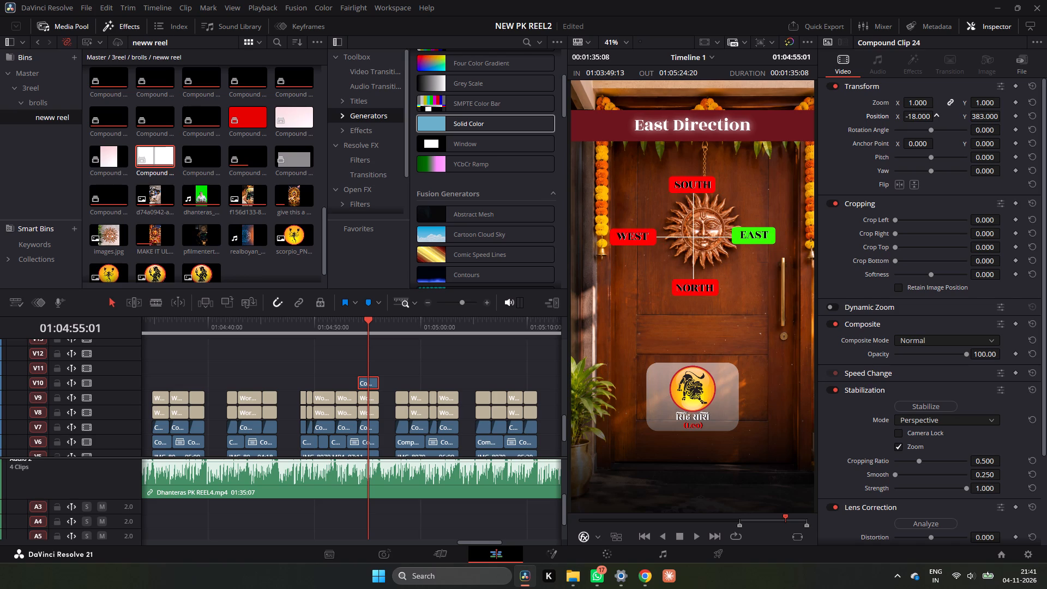
{"action": "left_click_drag", "start_coordinate": [906, 119], "coordinate": [910, 119]}
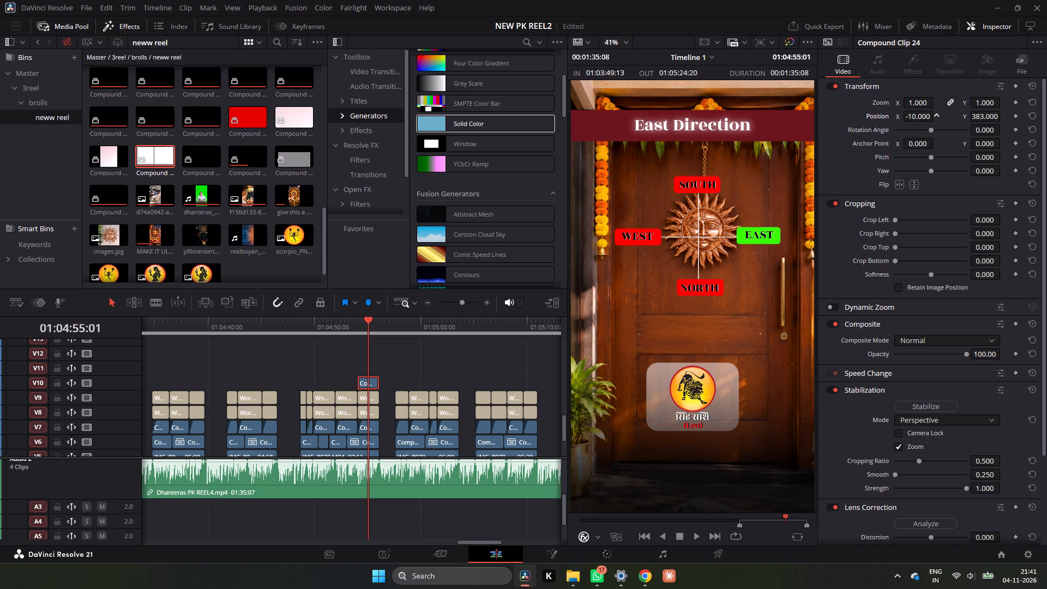
{"action": "left_click_drag", "start_coordinate": [910, 119], "coordinate": [908, 119]}
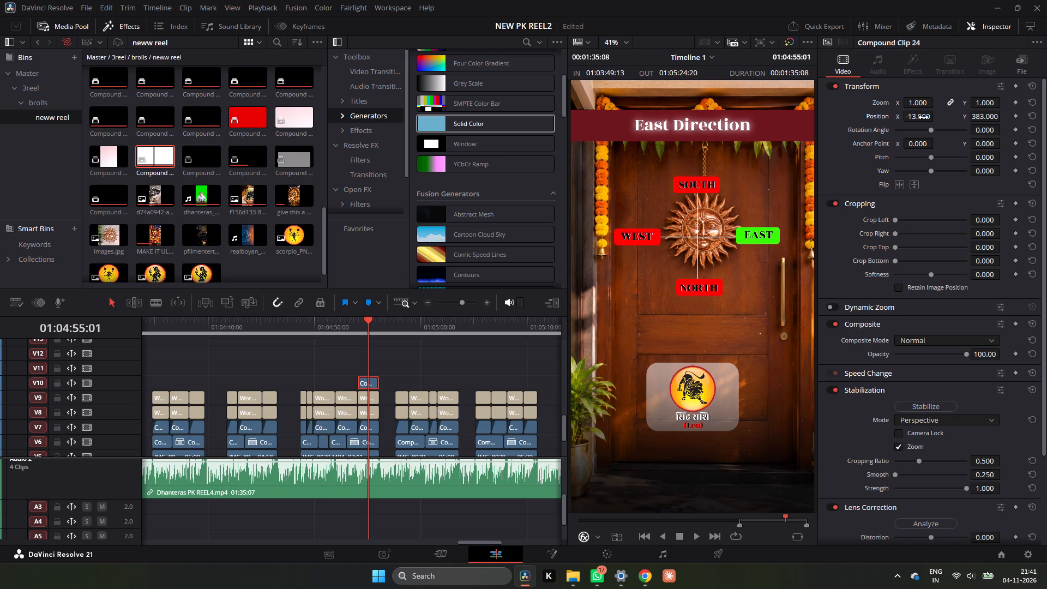
Play from the East Direction shot into the Gold Coins shot to review the compass and the following zodiac graphics.
{"action": "left_click", "coordinate": [348, 327]}
{"action": "key", "text": "space"}
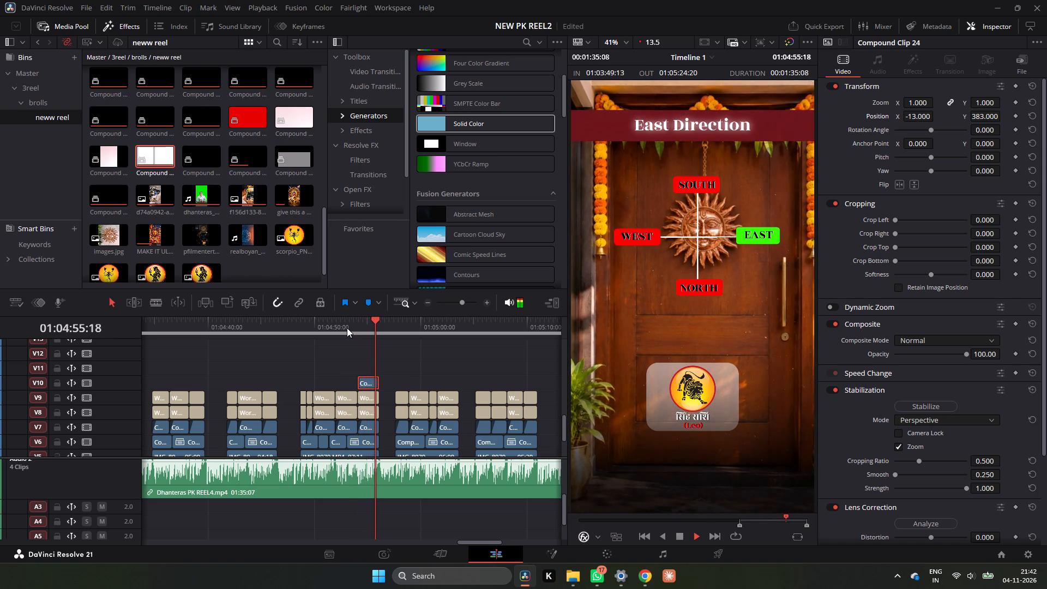
{"action": "key", "text": "space"}
{"action": "key", "text": "space"}
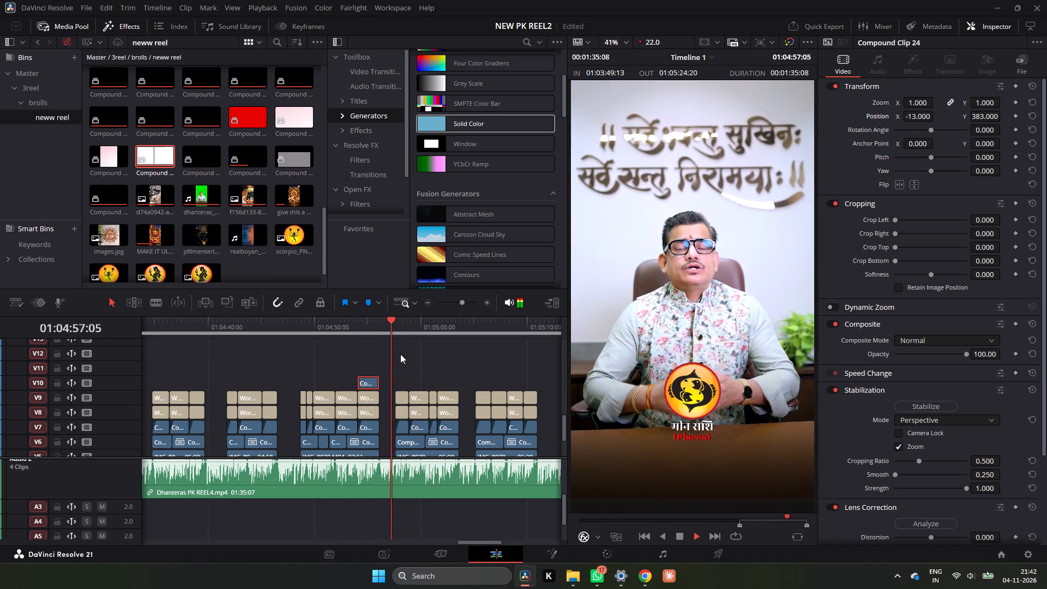
{"action": "key", "text": "space"}
{"action": "left_click_drag", "start_coordinate": [404, 322], "coordinate": [377, 328]}
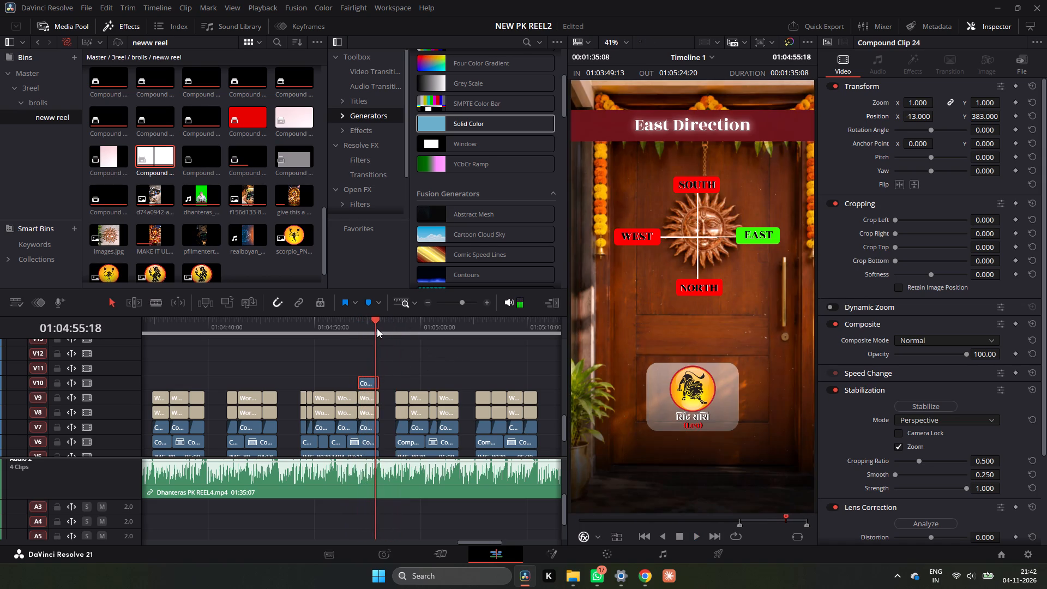
{"action": "left_click", "coordinate": [379, 324]}
{"action": "key", "text": "space"}
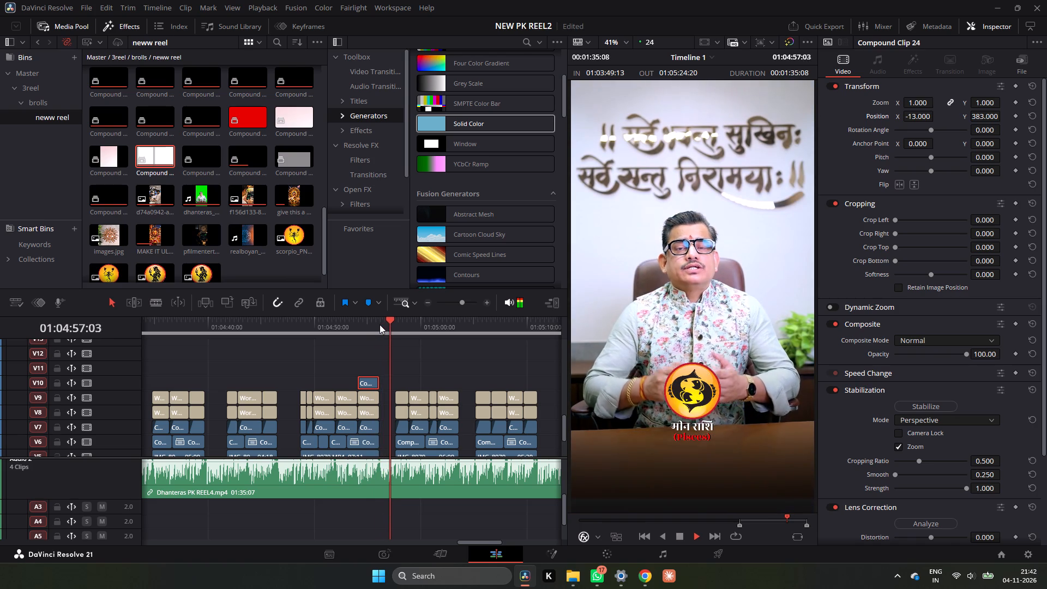
{"action": "key", "text": "space"}
{"action": "key", "text": "space"}
{"action": "key", "text": "space"}
Duplicate the two zodiac graphic clips on V26 and place the copies on V25 from 01:04:57:15, where the Gold Coins shot starts.
{"action": "scroll", "coordinate": [404, 356], "scroll_direction": "up", "scroll_amount": 4}
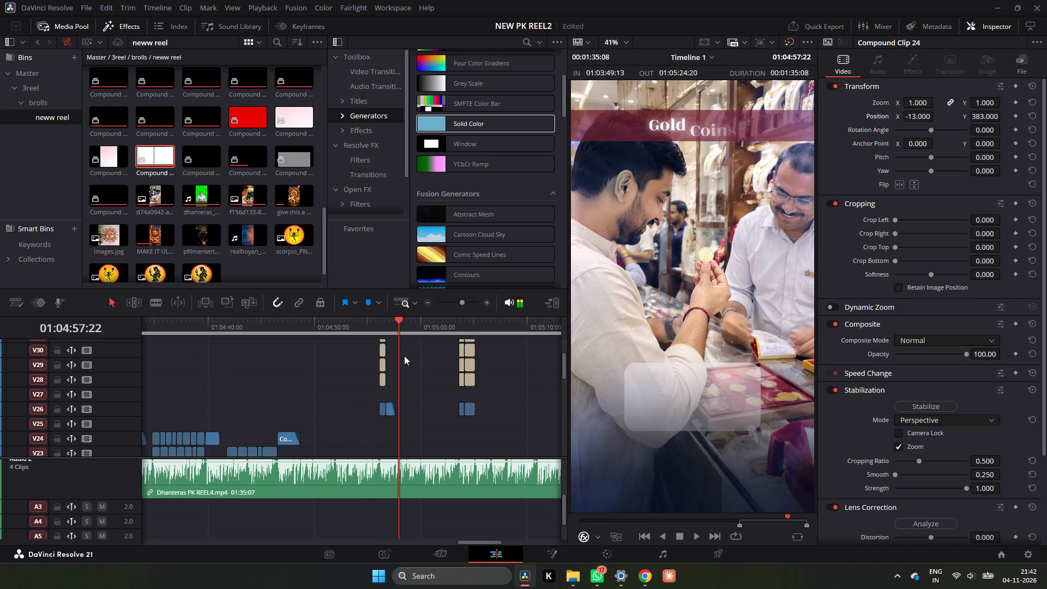
{"action": "left_click_drag", "start_coordinate": [408, 389], "coordinate": [383, 423]}
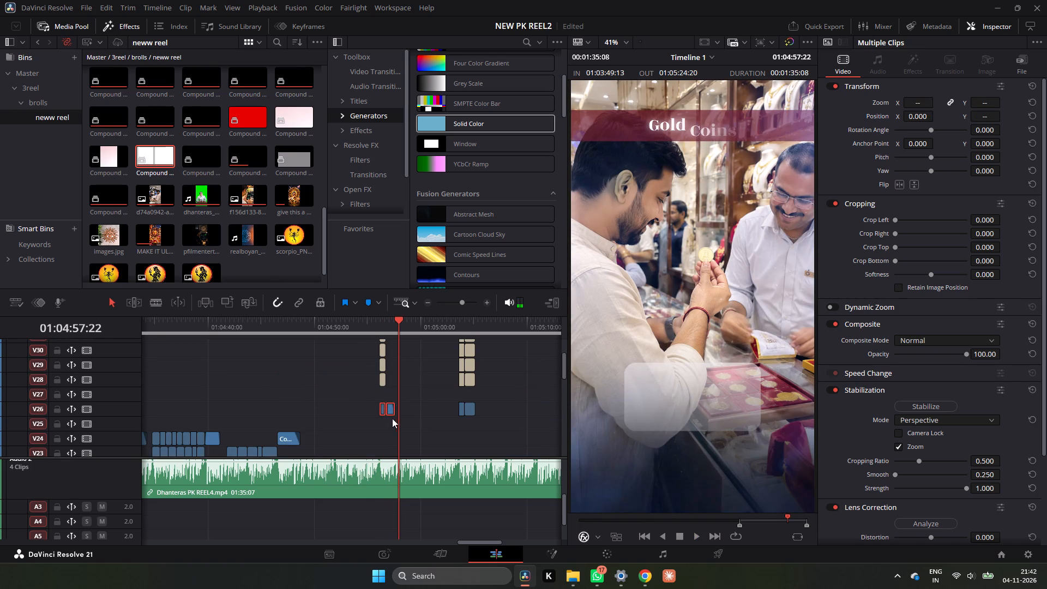
{"action": "left_click_drag", "start_coordinate": [390, 412], "coordinate": [417, 415], "text": "alt"}
{"action": "scroll", "coordinate": [419, 416], "scroll_direction": "down", "scroll_amount": 6}
{"action": "left_click", "coordinate": [399, 322]}
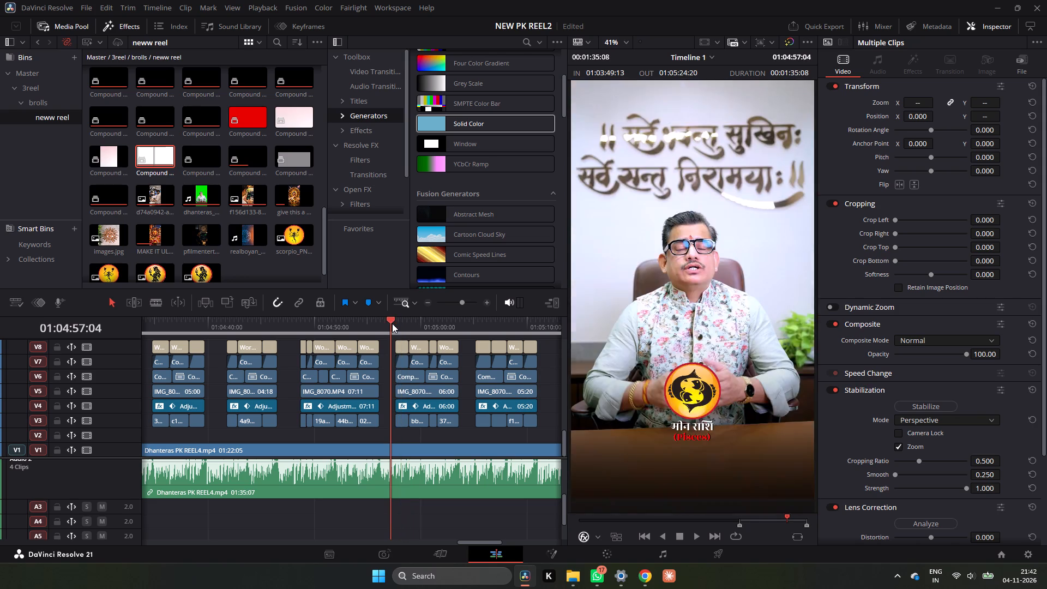
{"action": "scroll", "coordinate": [407, 365], "scroll_direction": "up", "scroll_amount": 5}
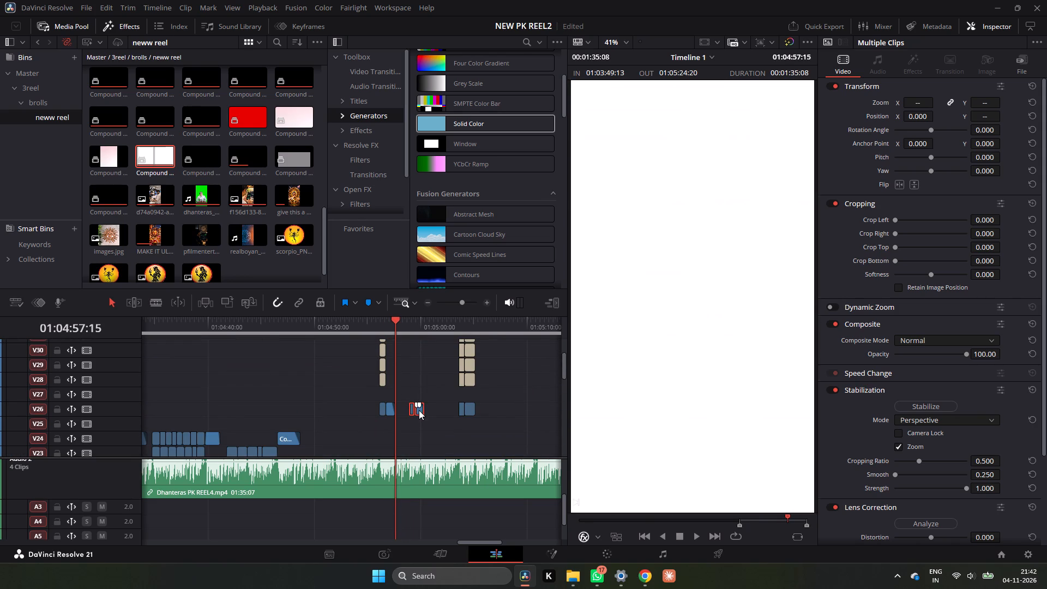
{"action": "left_click_drag", "start_coordinate": [419, 410], "coordinate": [405, 430]}
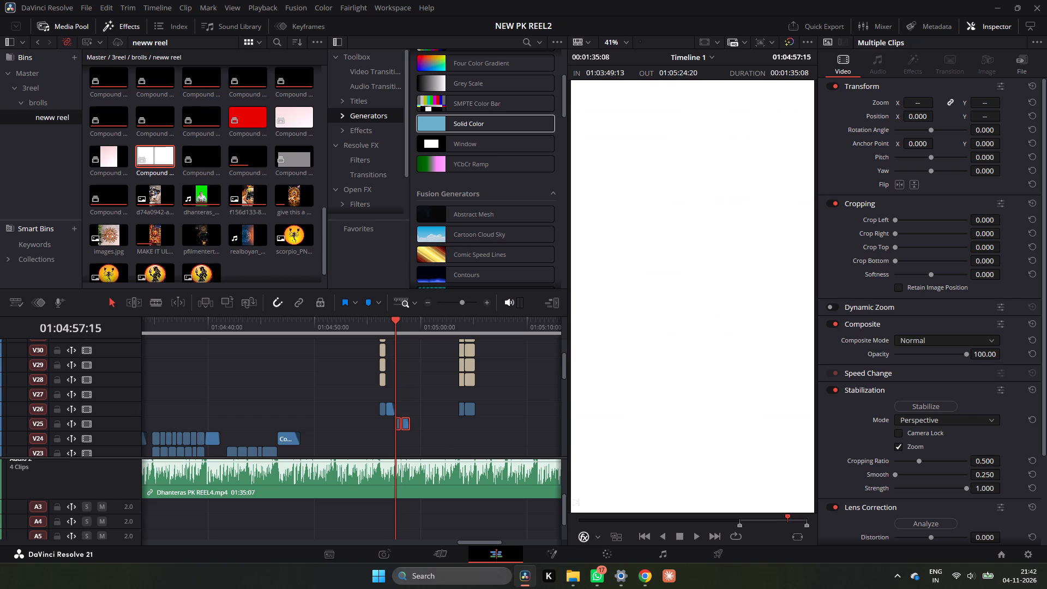
Play from the start of the Gold Coins shot into the Gold Jewellery shot to review the copied zodiac graphics.
{"action": "left_click", "coordinate": [487, 304]}
{"action": "scroll", "coordinate": [415, 366], "scroll_direction": "down", "scroll_amount": 6}
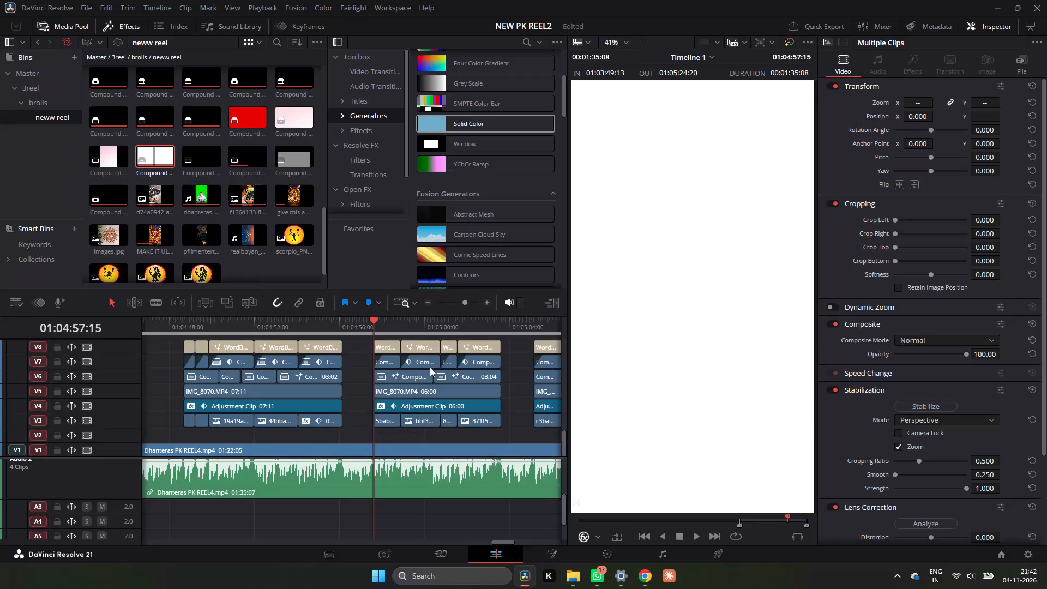
{"action": "left_click_drag", "start_coordinate": [498, 325], "coordinate": [400, 348]}
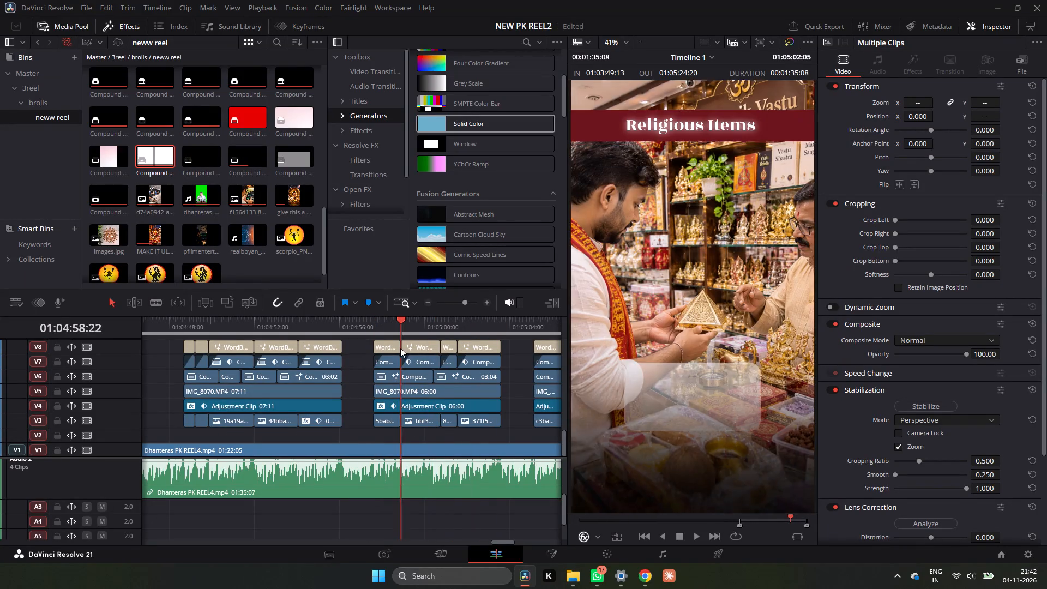
{"action": "left_click_drag", "start_coordinate": [400, 348], "coordinate": [372, 356]}
{"action": "scroll", "coordinate": [388, 369], "scroll_direction": "up", "scroll_amount": 4}
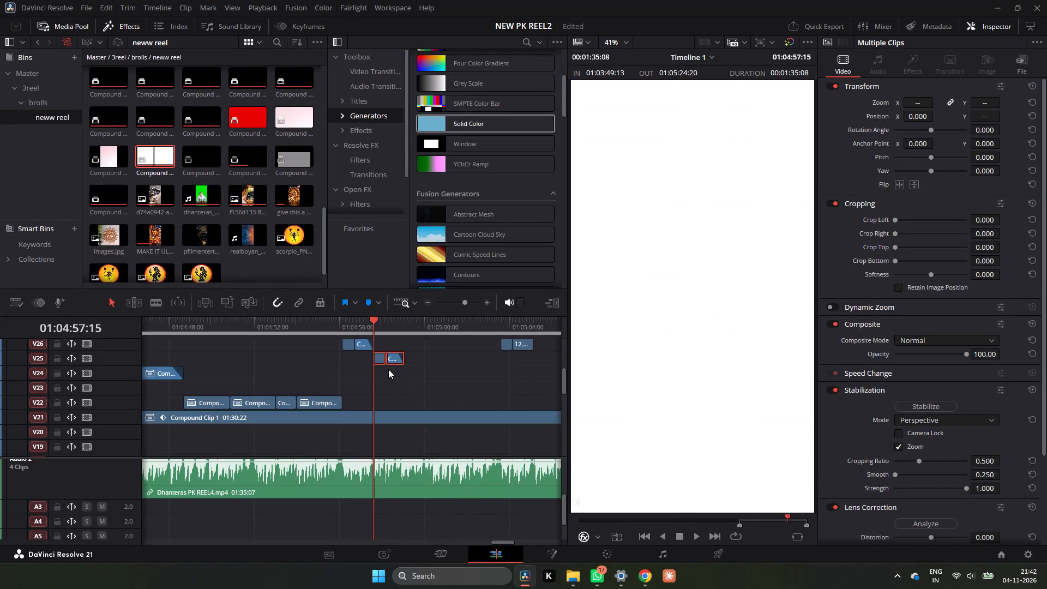
{"action": "key", "text": "space"}
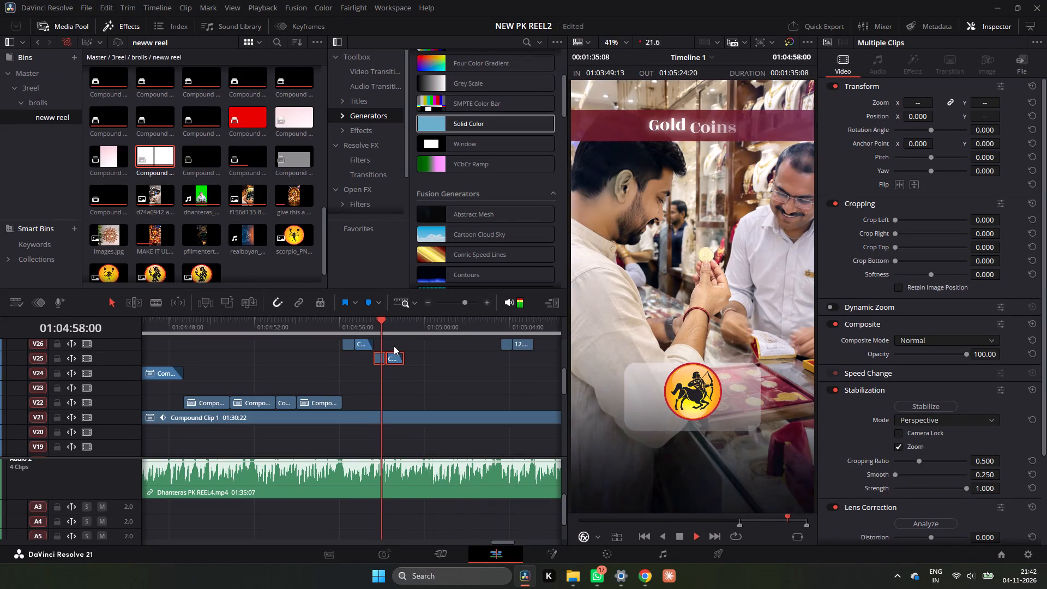
{"action": "key", "text": "space"}
{"action": "key", "text": "space"}
{"action": "key", "text": "space"}
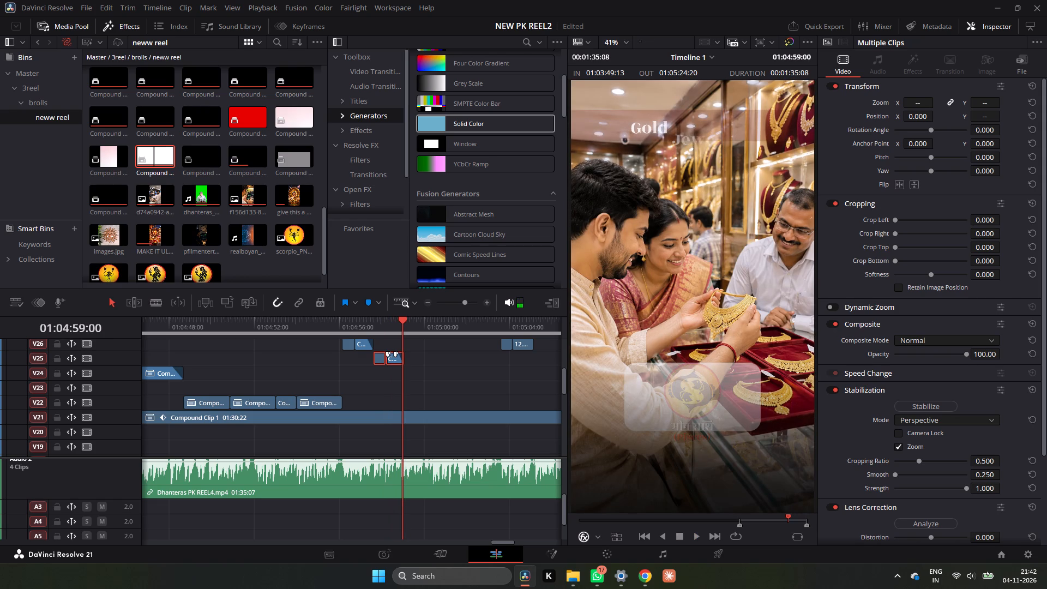
Remove the fade-out from the end of the copied Pisces graphic clip on V25.
{"action": "left_click_drag", "start_coordinate": [393, 353], "coordinate": [407, 353]}
{"action": "scroll", "coordinate": [413, 361], "scroll_direction": "down", "scroll_amount": 4}
{"action": "scroll", "coordinate": [412, 360], "scroll_direction": "up", "scroll_amount": 2}
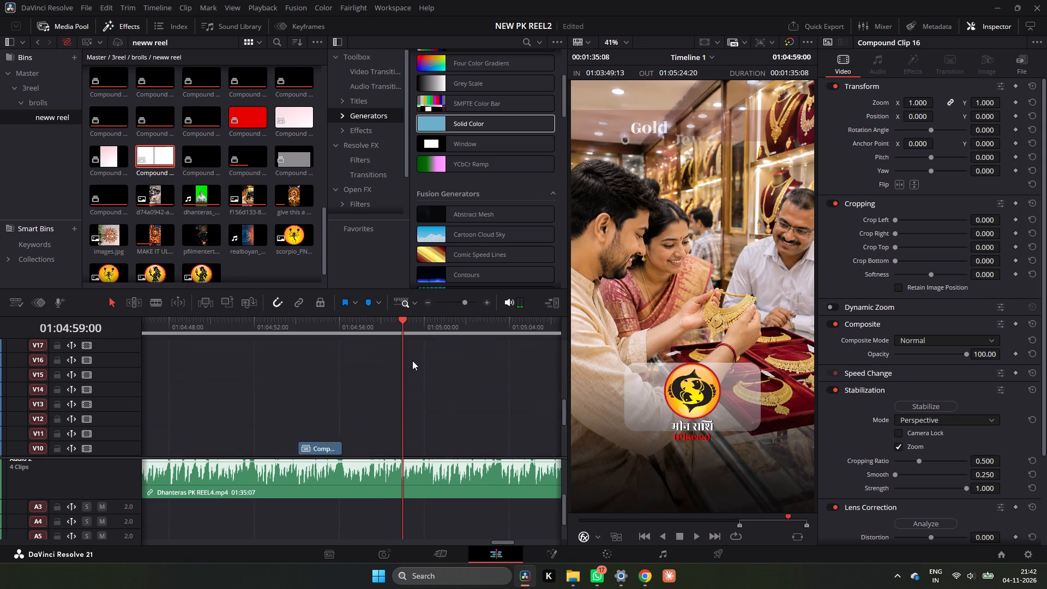
{"action": "scroll", "coordinate": [412, 360], "scroll_direction": "up", "scroll_amount": 3}
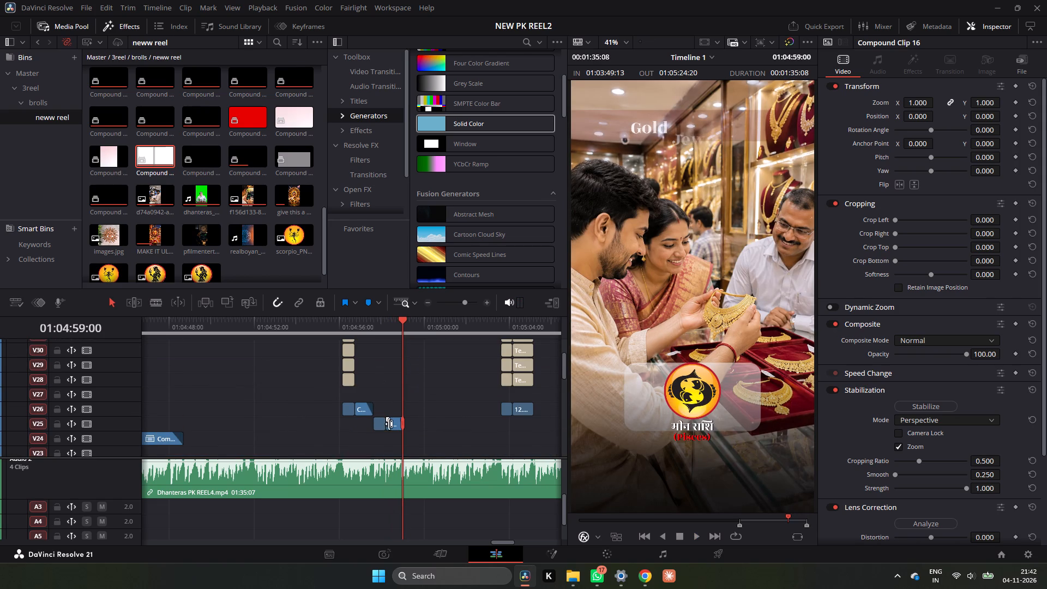
Move the Pisces graphic to V24 and lay copies end to end from 01:04:57:15, beneath the Sagittarius graphic.
{"action": "left_click_drag", "start_coordinate": [392, 424], "coordinate": [381, 436]}
{"action": "left_click_drag", "start_coordinate": [382, 436], "coordinate": [396, 438]}
{"action": "left_click_drag", "start_coordinate": [396, 437], "coordinate": [418, 442], "text": "alt"}
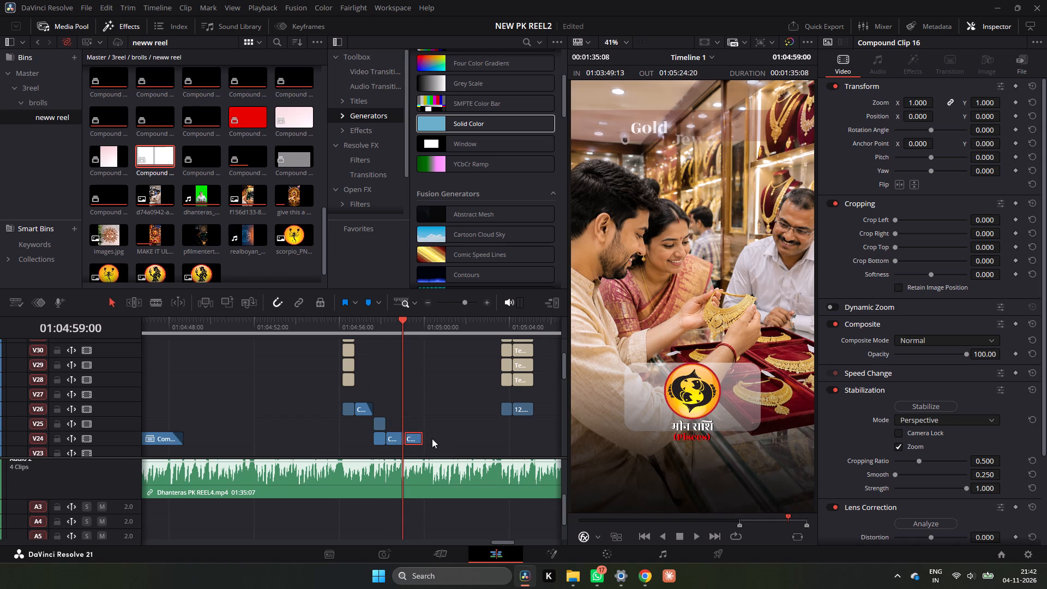
{"action": "left_click_drag", "start_coordinate": [443, 436], "coordinate": [383, 444]}
{"action": "left_click", "coordinate": [442, 420]}
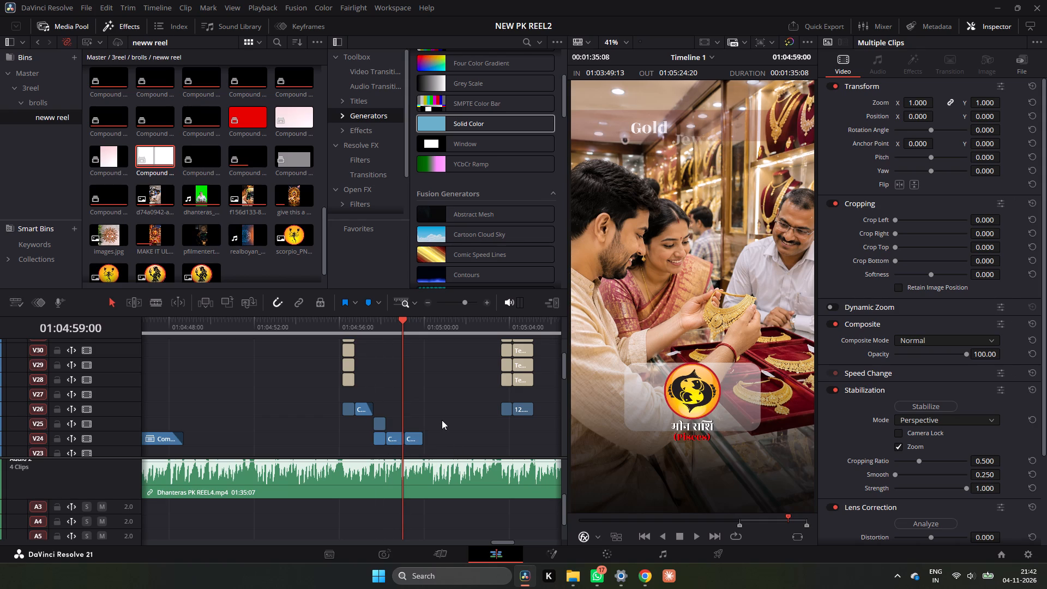
{"action": "left_click_drag", "start_coordinate": [418, 441], "coordinate": [412, 442]}
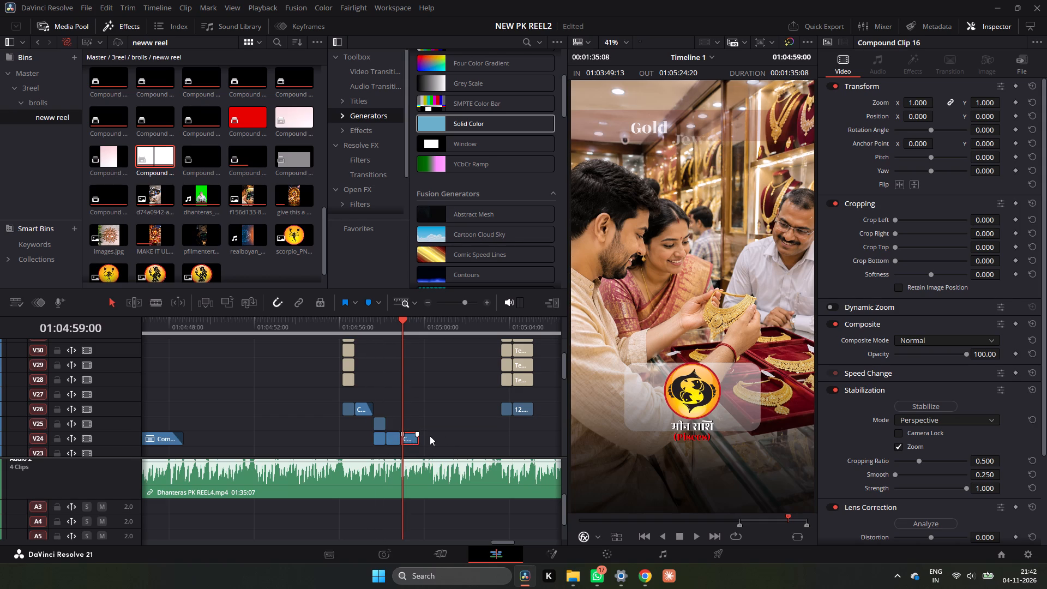
Combine the three Pisces graphic clips on V24 into one compound clip with the default name.
{"action": "left_click_drag", "start_coordinate": [430, 436], "coordinate": [373, 443]}
{"action": "right_click", "coordinate": [397, 438]}
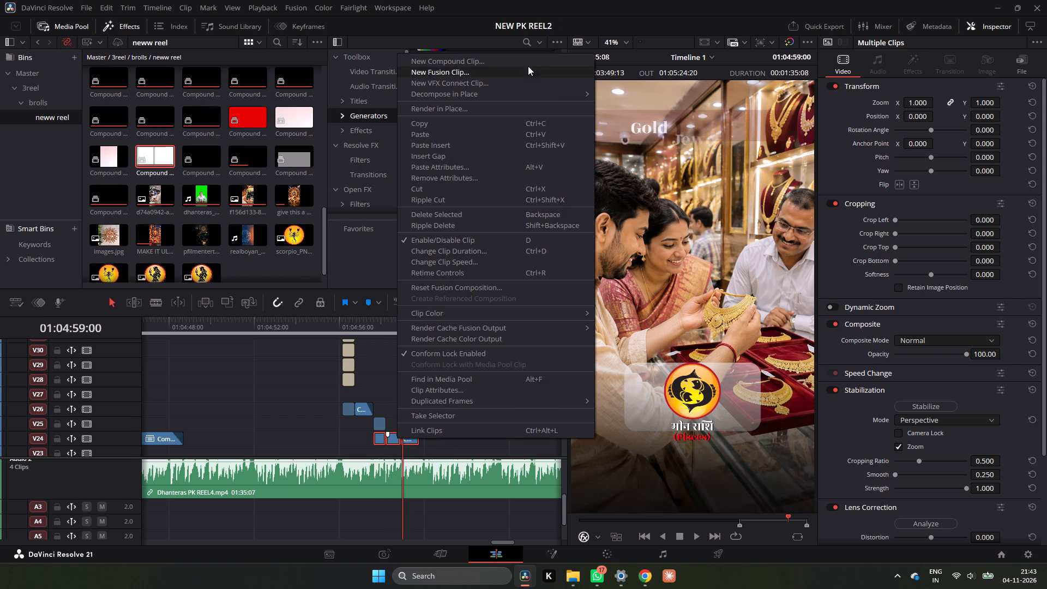
{"action": "left_click", "coordinate": [515, 64]}
{"action": "left_click", "coordinate": [588, 315]}
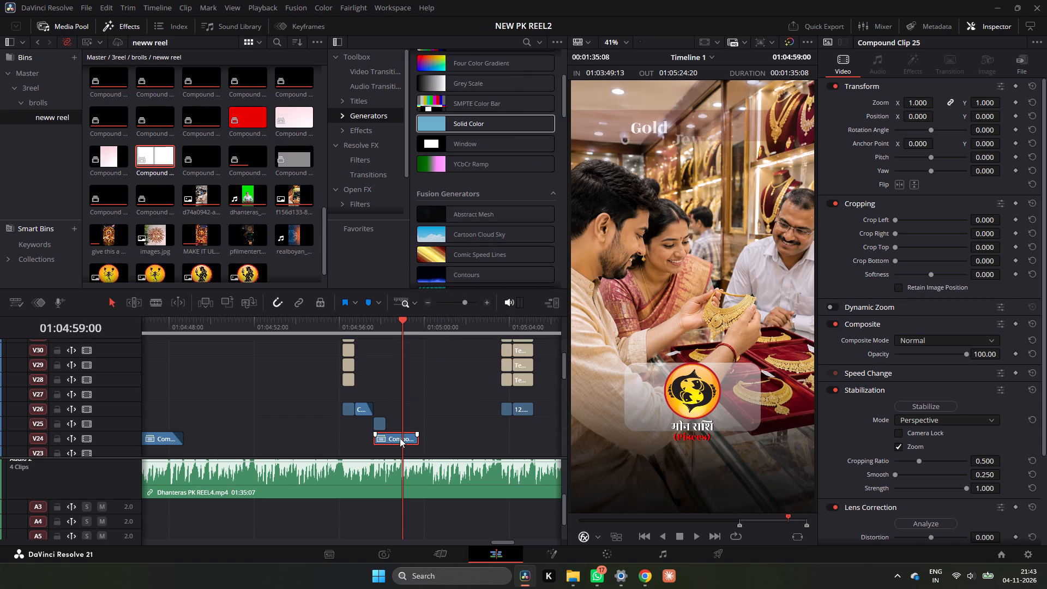
Duplicate the Pisces compound clip twice along V24 to the end of the Puja Items shot and delete the leftover fragment past it.
{"action": "left_click_drag", "start_coordinate": [400, 438], "coordinate": [437, 439]}
{"action": "left_click_drag", "start_coordinate": [437, 438], "coordinate": [459, 438], "text": "alt"}
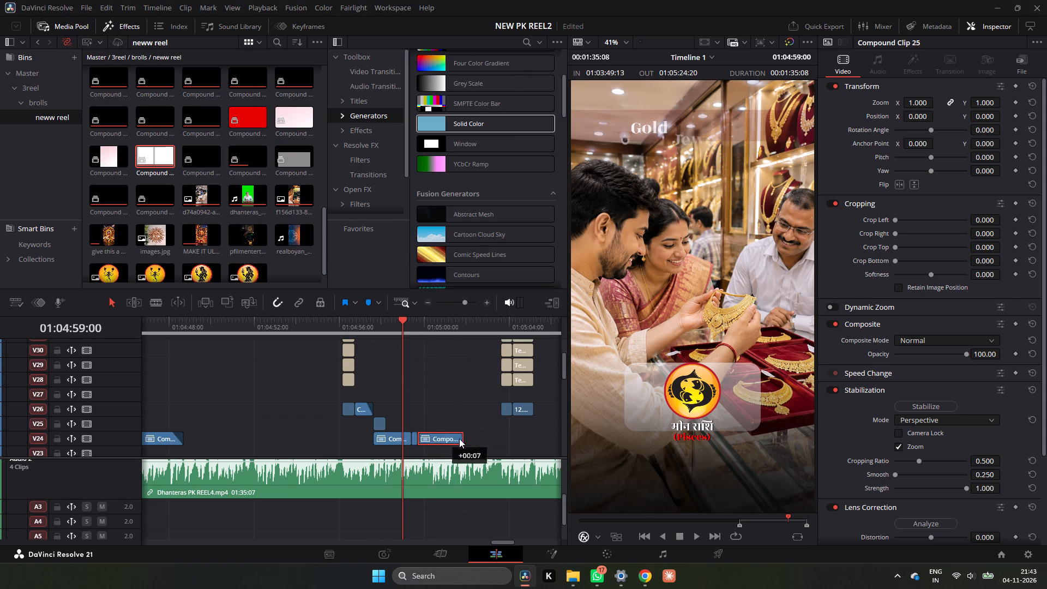
{"action": "left_click_drag", "start_coordinate": [459, 438], "coordinate": [483, 438], "text": "alt"}
{"action": "left_click_drag", "start_coordinate": [483, 438], "coordinate": [481, 442], "text": "alt"}
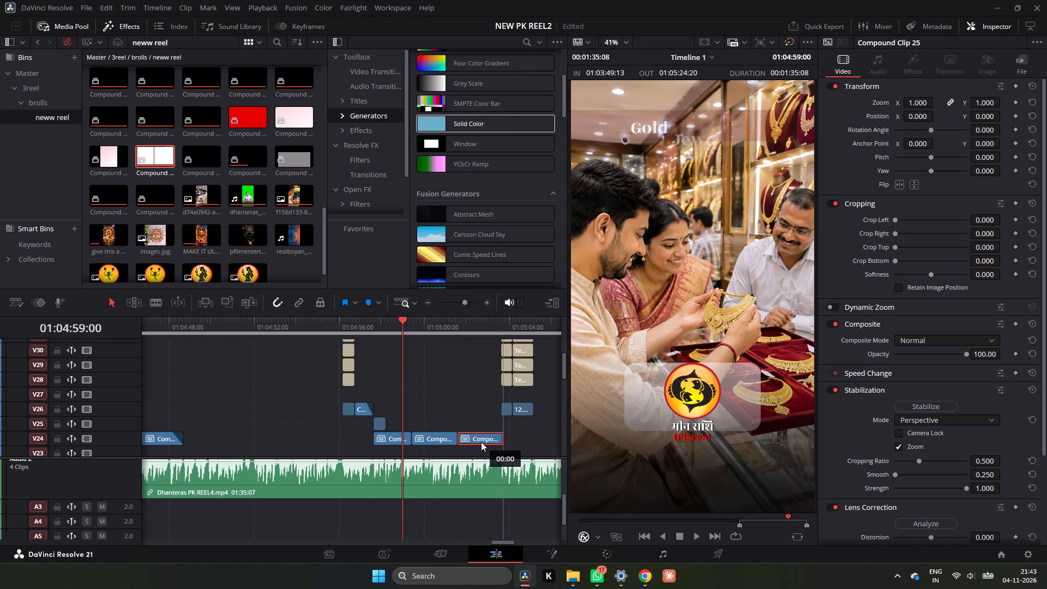
{"action": "left_click_drag", "start_coordinate": [481, 442], "coordinate": [479, 443], "text": "alt"}
{"action": "left_click_drag", "start_coordinate": [521, 431], "coordinate": [512, 438]}
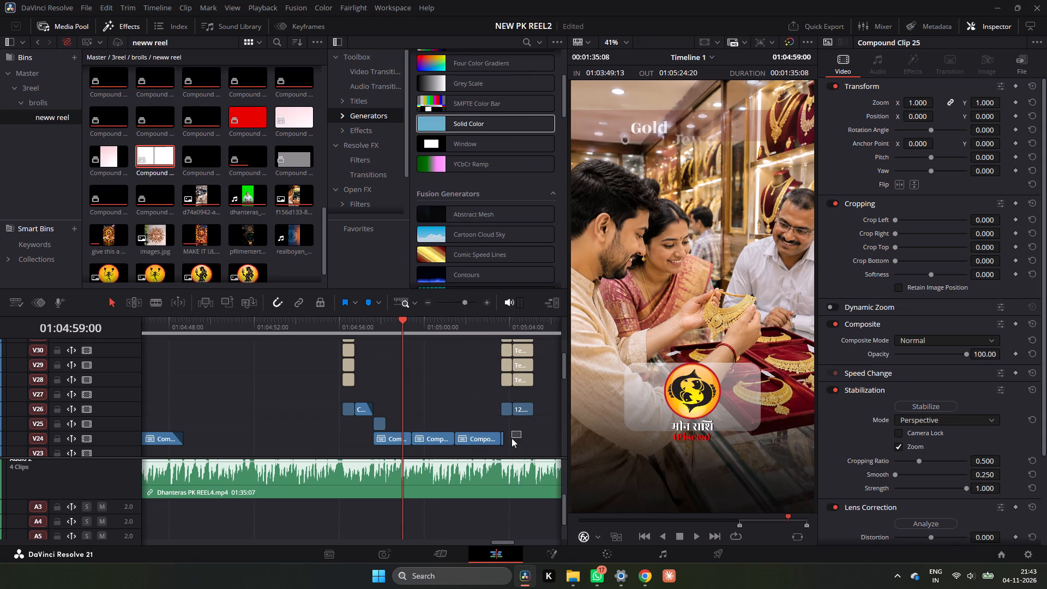
{"action": "left_click_drag", "start_coordinate": [512, 438], "coordinate": [502, 445]}
{"action": "key", "text": "BackSpace"}
Duplicate the Sagittarius graphic 9.png several times back to back along V25, above the Pisces compound clips.
{"action": "left_click_drag", "start_coordinate": [499, 328], "coordinate": [383, 358]}
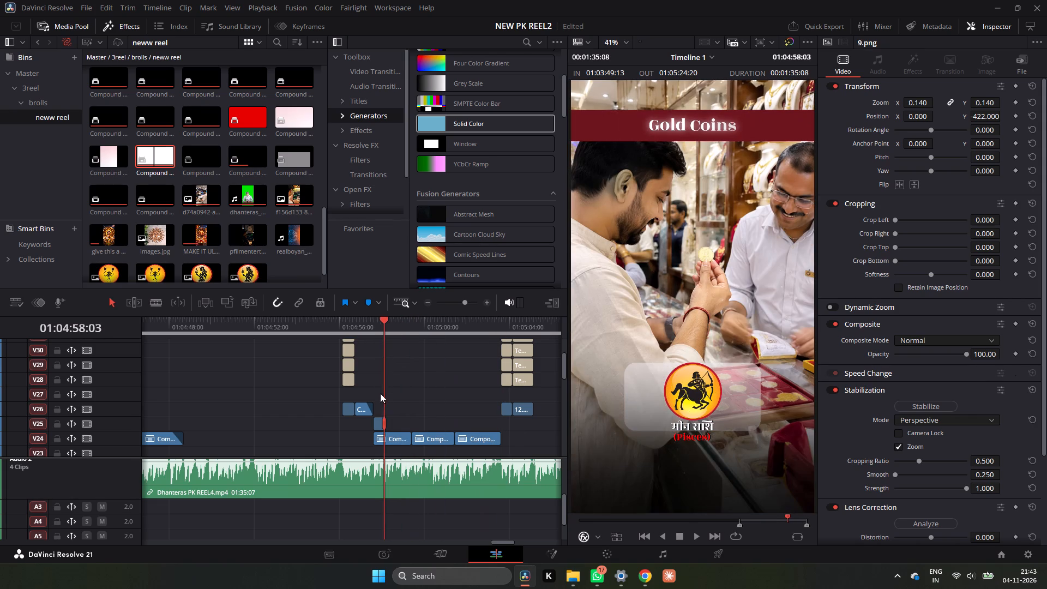
{"action": "left_click", "coordinate": [377, 420]}
{"action": "left_click_drag", "start_coordinate": [377, 420], "coordinate": [391, 422], "text": "alt"}
{"action": "left_click_drag", "start_coordinate": [391, 421], "coordinate": [405, 423], "text": "alt"}
{"action": "left_click_drag", "start_coordinate": [403, 423], "coordinate": [420, 424], "text": "alt"}
{"action": "left_click_drag", "start_coordinate": [417, 424], "coordinate": [399, 424], "text": "alt"}
{"action": "left_click_drag", "start_coordinate": [399, 424], "coordinate": [386, 424], "text": "alt"}
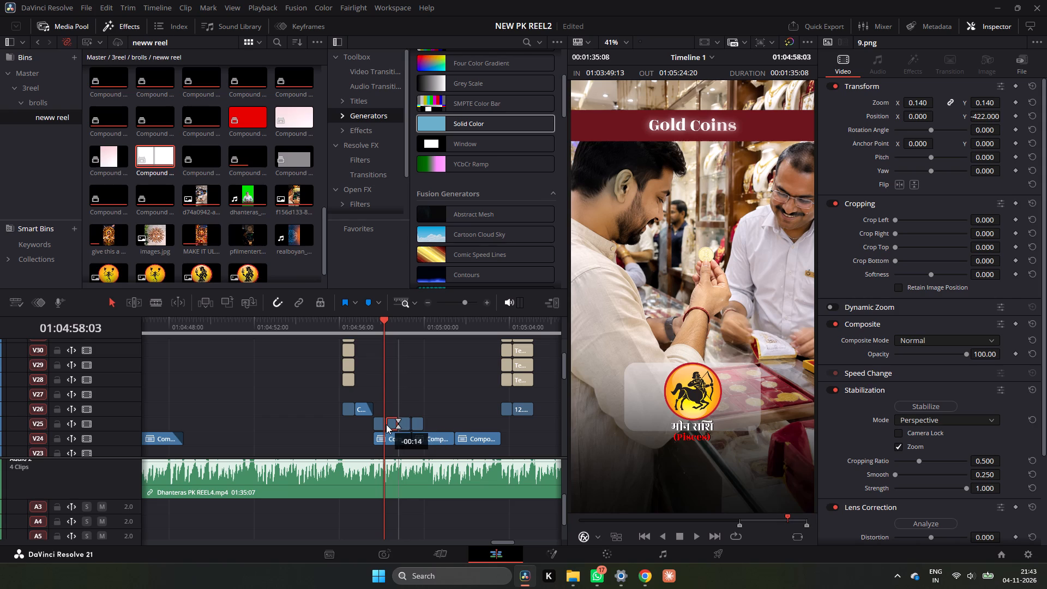
{"action": "left_click_drag", "start_coordinate": [386, 424], "coordinate": [379, 425], "text": "alt"}
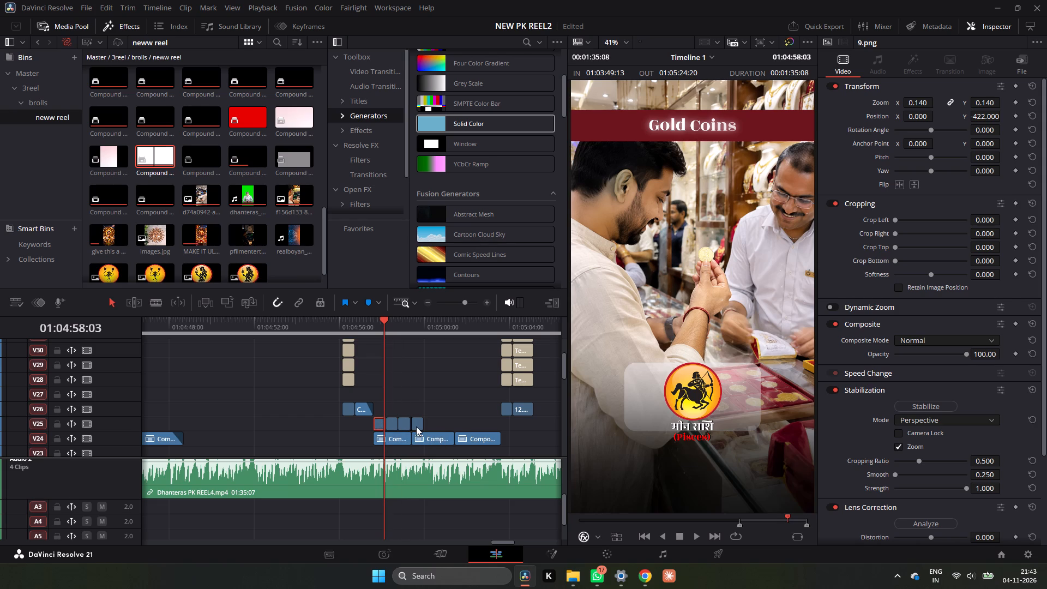
{"action": "left_click_drag", "start_coordinate": [418, 426], "coordinate": [433, 426], "text": "alt"}
{"action": "left_click_drag", "start_coordinate": [433, 426], "coordinate": [424, 426], "text": "alt"}
{"action": "left_click_drag", "start_coordinate": [425, 426], "coordinate": [441, 426], "text": "alt"}
Combine all the Sagittarius graphic copies on V25 into one compound clip with the default name.
{"action": "left_click_drag", "start_coordinate": [466, 416], "coordinate": [366, 426]}
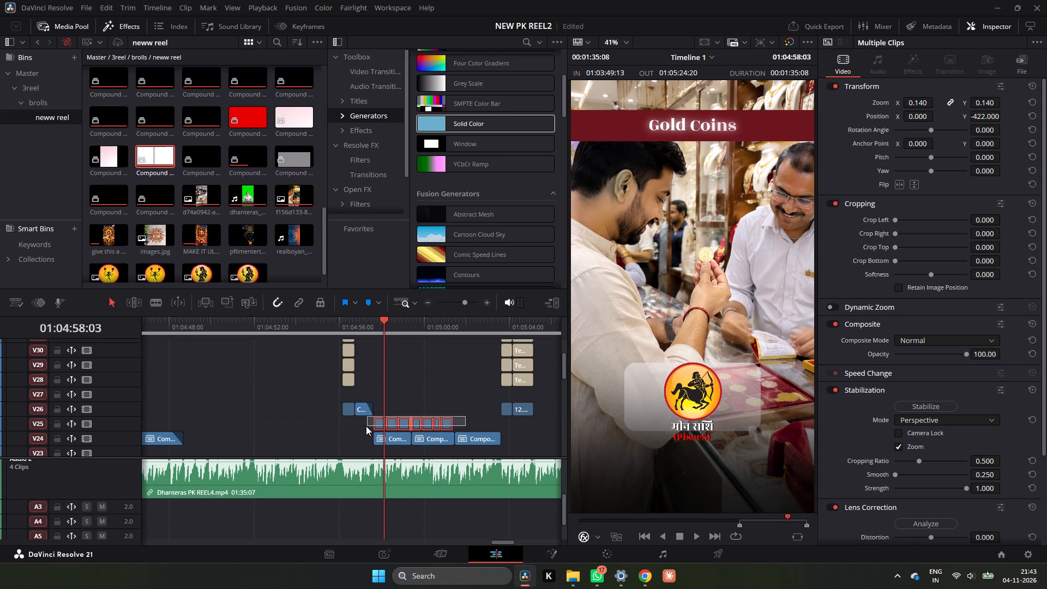
{"action": "left_click_drag", "start_coordinate": [366, 426], "coordinate": [365, 426]}
{"action": "right_click", "coordinate": [403, 426]}
{"action": "left_click", "coordinate": [486, 66]}
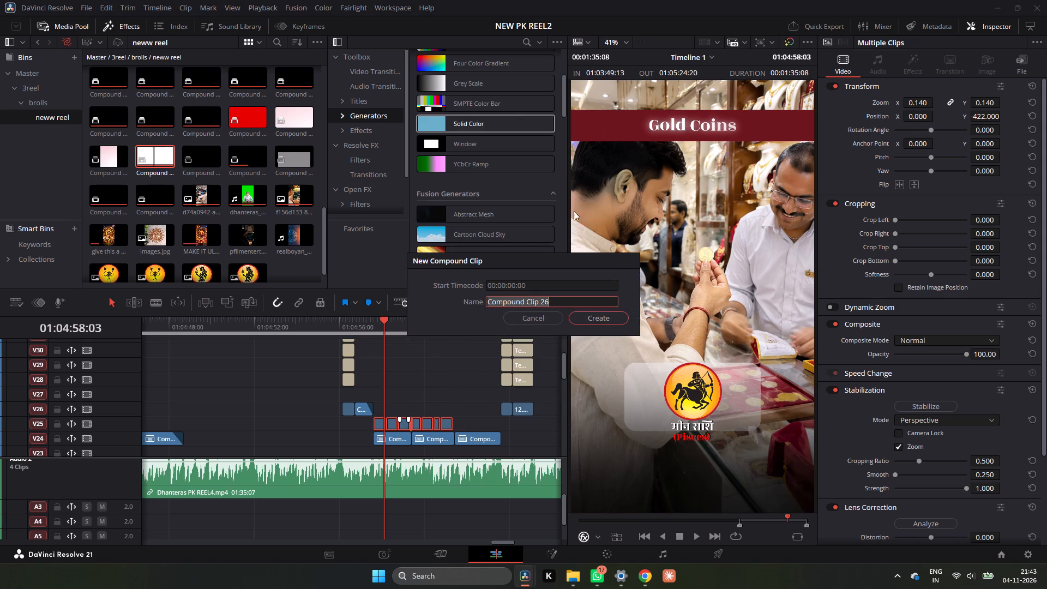
{"action": "left_click", "coordinate": [594, 318]}
Duplicate the Sagittarius compound clip along V25 and trim the copy to a 03:05 length, ending level with the V24 clips.
{"action": "left_click_drag", "start_coordinate": [430, 423], "coordinate": [485, 422], "text": "alt"}
{"action": "left_click_drag", "start_coordinate": [509, 423], "coordinate": [515, 425]}
{"action": "left_click_drag", "start_coordinate": [512, 425], "coordinate": [501, 427]}
Play and scrub the Gold Coins to Puja Items shots to check the zodiac graphics, with both V25 compound clips selected.
{"action": "left_click_drag", "start_coordinate": [437, 333], "coordinate": [427, 331]}
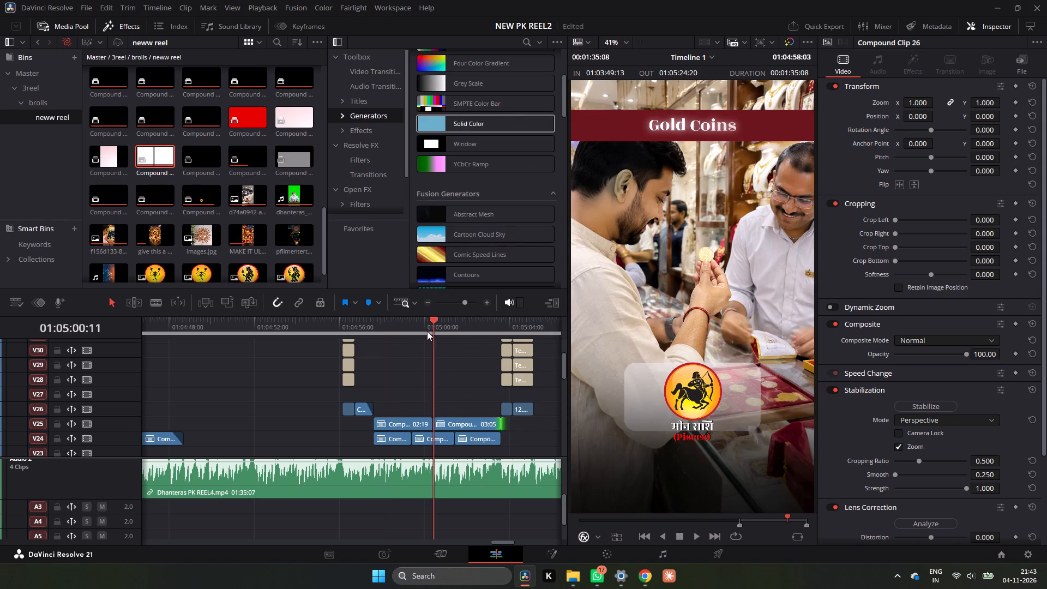
{"action": "left_click_drag", "start_coordinate": [427, 331], "coordinate": [453, 342]}
{"action": "left_click_drag", "start_coordinate": [389, 408], "coordinate": [450, 422]}
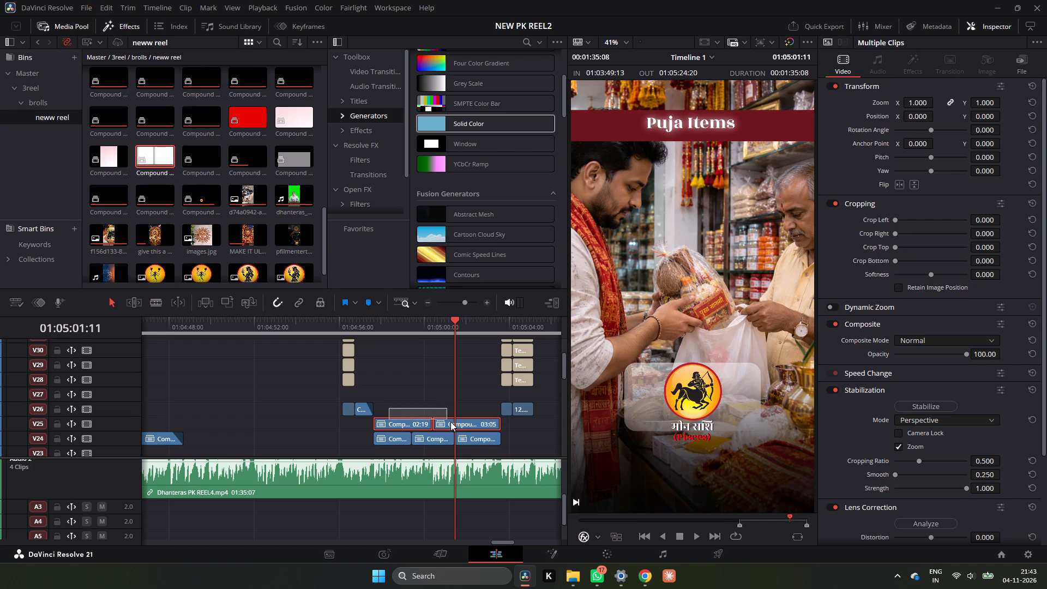
{"action": "left_click_drag", "start_coordinate": [450, 422], "coordinate": [451, 422]}
{"action": "left_click_drag", "start_coordinate": [394, 325], "coordinate": [372, 341]}
{"action": "key", "text": "space"}
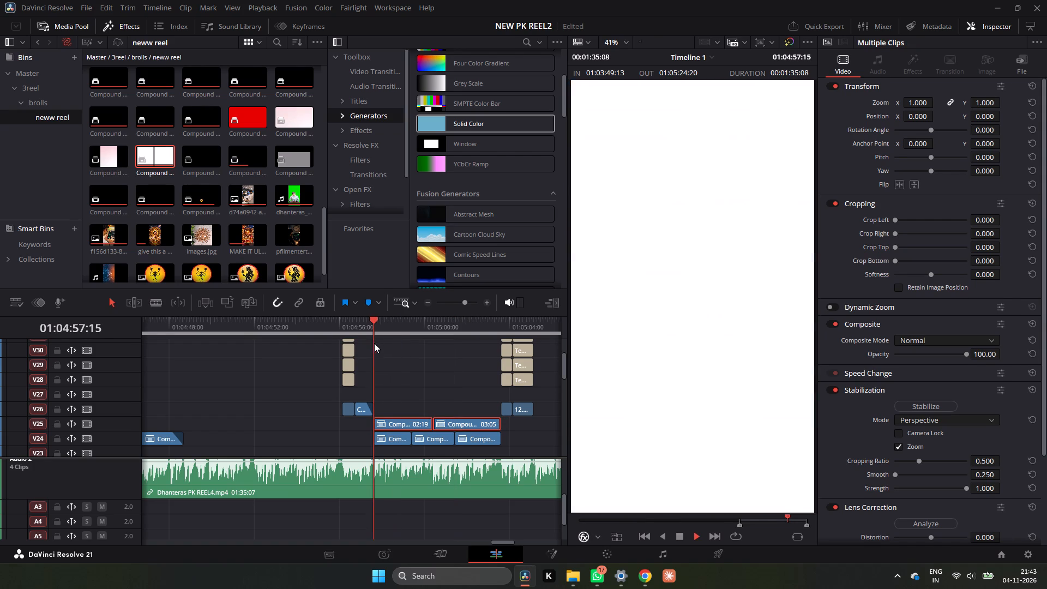
{"action": "key", "text": "space"}
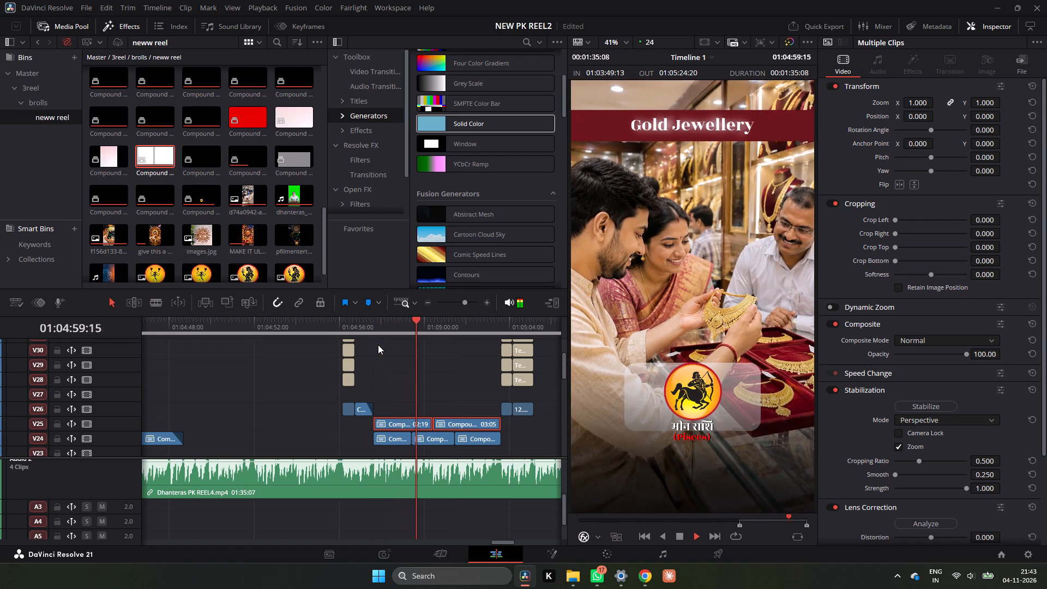
{"action": "left_click_drag", "start_coordinate": [376, 326], "coordinate": [346, 343]}
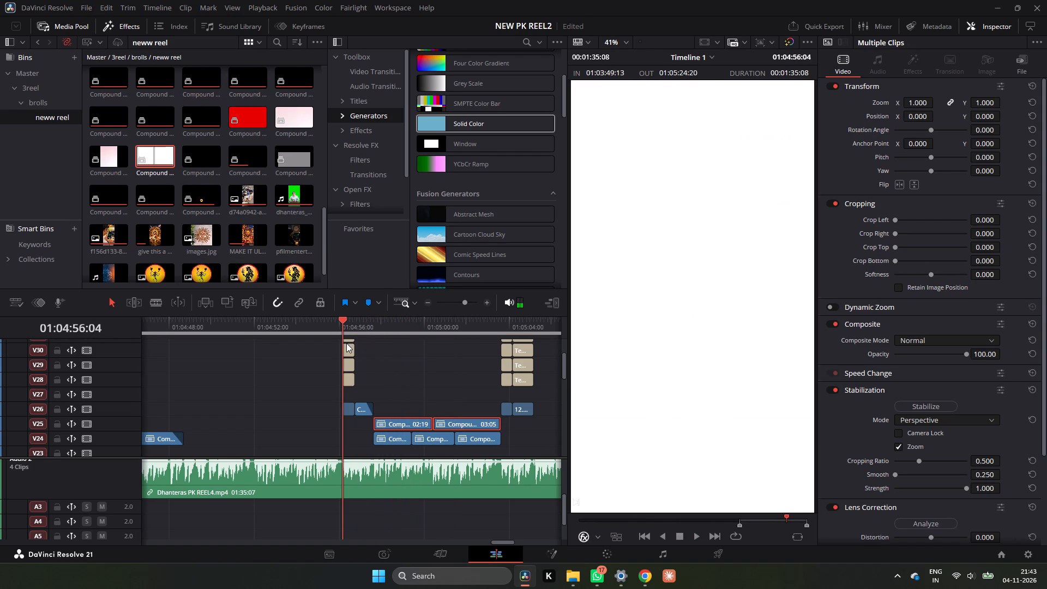
{"action": "left_click_drag", "start_coordinate": [346, 343], "coordinate": [440, 379]}
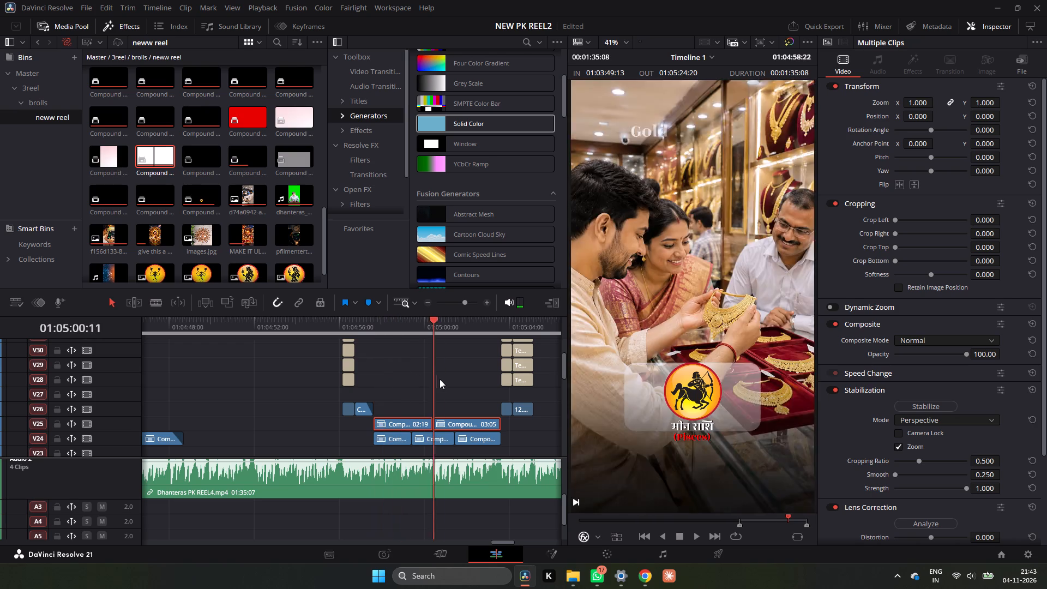
{"action": "left_click_drag", "start_coordinate": [440, 379], "coordinate": [381, 384]}
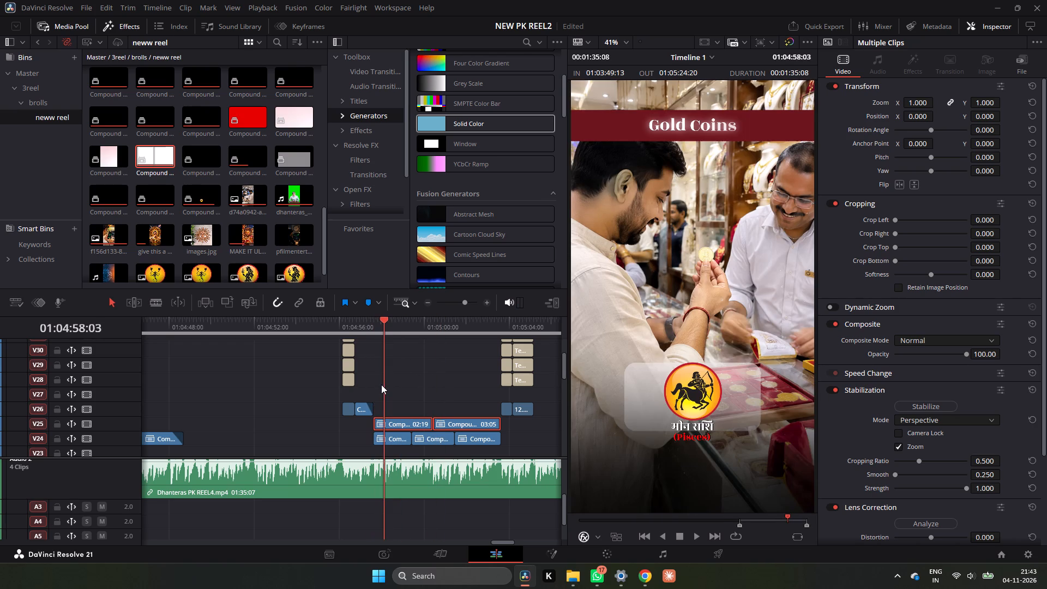
{"action": "left_click_drag", "start_coordinate": [381, 384], "coordinate": [382, 384]}
Toggle the two Sagittarius compound clips on V25 off and on repeatedly to compare the picture with and without them.
{"action": "type", "text": "dd"}
{"action": "key", "text": "d"}
{"action": "key", "text": "d"}
{"action": "key", "text": "d"}
{"action": "key", "text": "d"}
{"action": "key", "text": "d"}
{"action": "key", "text": "d"}
Play and scrub from 01:04:56 to 01:04:57 to examine the Sagittarius and Pisces intro and its title layers above V25.
{"action": "left_click_drag", "start_coordinate": [380, 334], "coordinate": [346, 339]}
{"action": "key", "text": "b"}
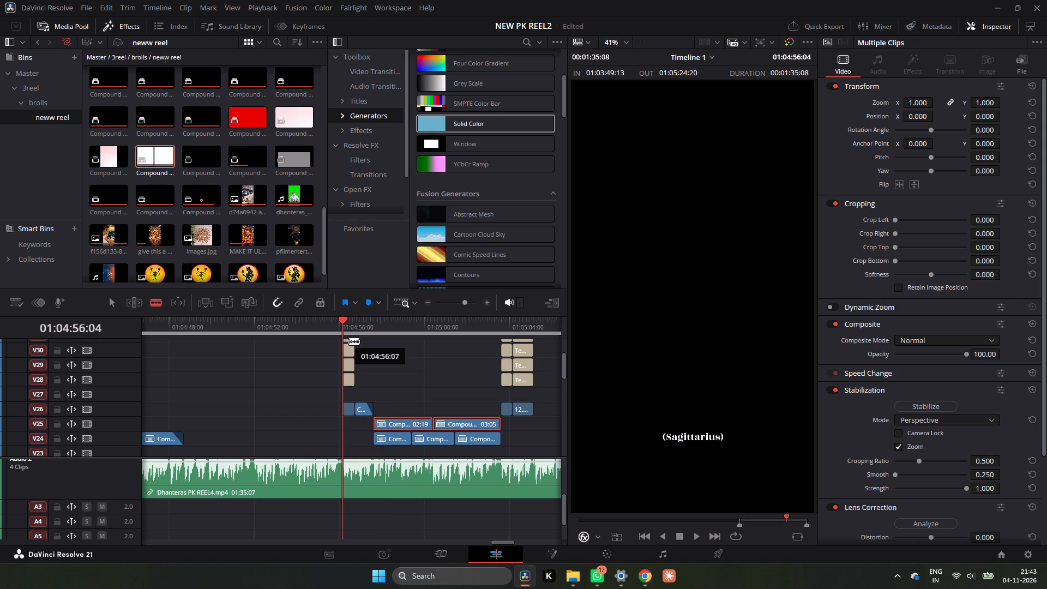
{"action": "scroll", "coordinate": [362, 362], "scroll_direction": "up", "scroll_amount": 2}
{"action": "scroll", "coordinate": [362, 362], "scroll_direction": "down", "scroll_amount": 2}
{"action": "scroll", "coordinate": [362, 362], "scroll_direction": "up", "scroll_amount": 2}
{"action": "key", "text": "space"}
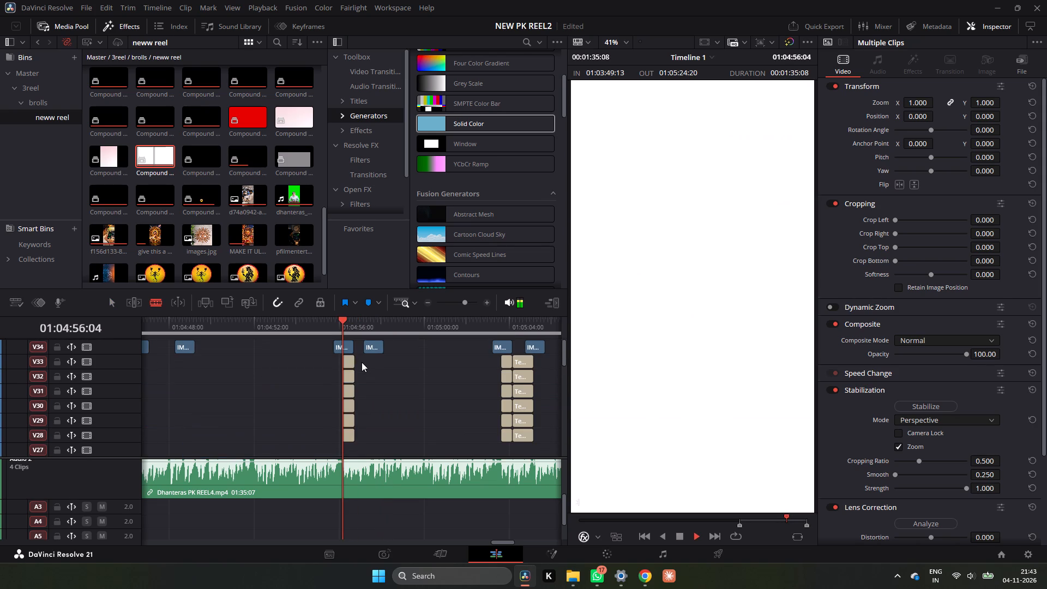
{"action": "key", "text": "space"}
{"action": "left_click_drag", "start_coordinate": [358, 326], "coordinate": [351, 324]}
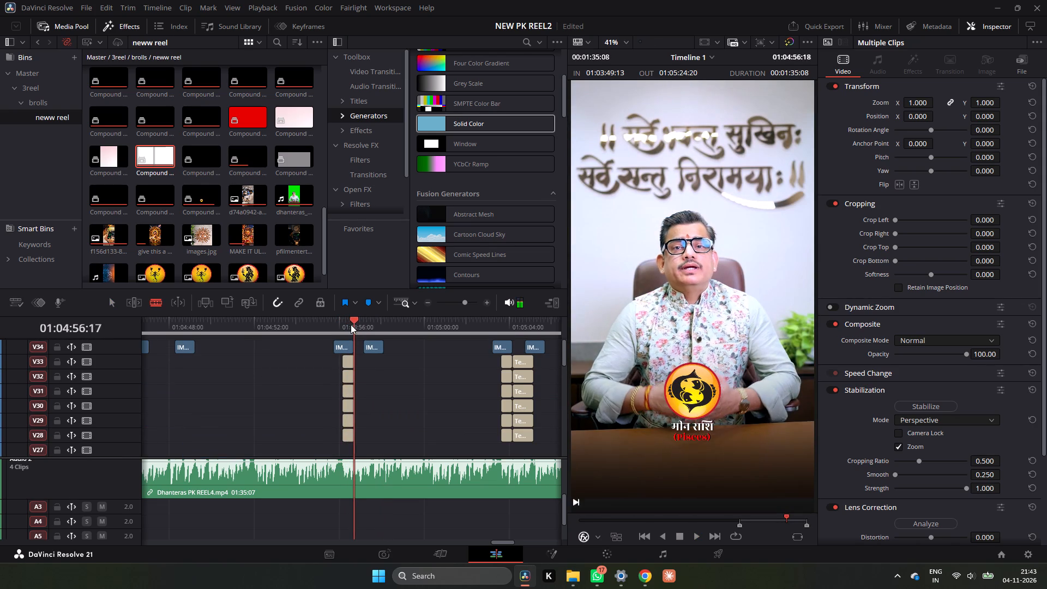
{"action": "left_click_drag", "start_coordinate": [351, 324], "coordinate": [338, 328]}
{"action": "key", "text": "space"}
{"action": "key", "text": "space"}
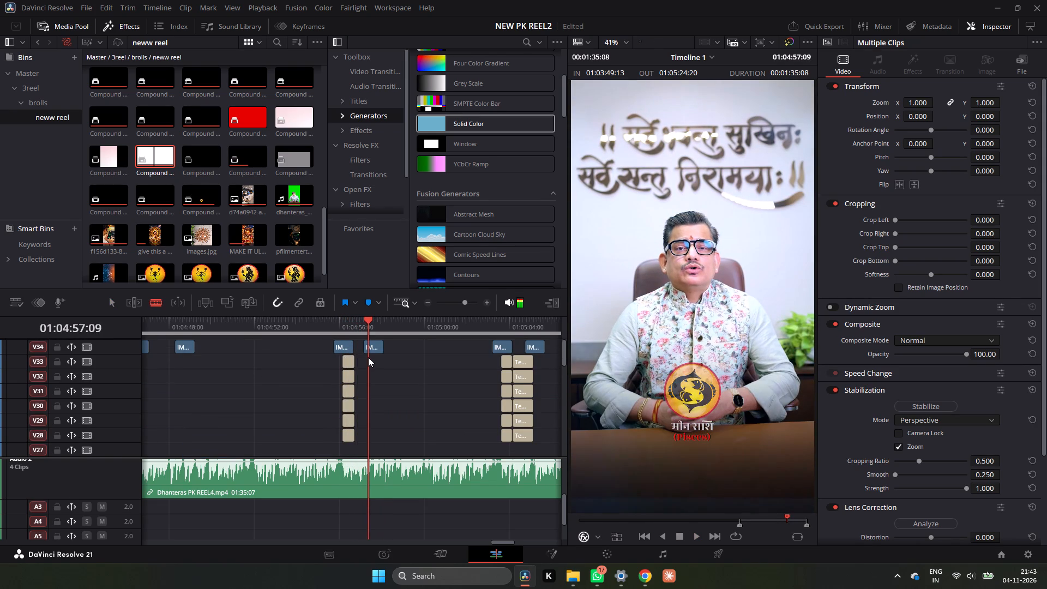
{"action": "scroll", "coordinate": [374, 364], "scroll_direction": "up", "scroll_amount": 3}
{"action": "scroll", "coordinate": [374, 368], "scroll_direction": "down", "scroll_amount": 3}
{"action": "scroll", "coordinate": [374, 371], "scroll_direction": "up", "scroll_amount": 3}
{"action": "scroll", "coordinate": [374, 371], "scroll_direction": "down", "scroll_amount": 2}
{"action": "scroll", "coordinate": [374, 371], "scroll_direction": "up", "scroll_amount": 3}
{"action": "scroll", "coordinate": [371, 371], "scroll_direction": "down", "scroll_amount": 1}
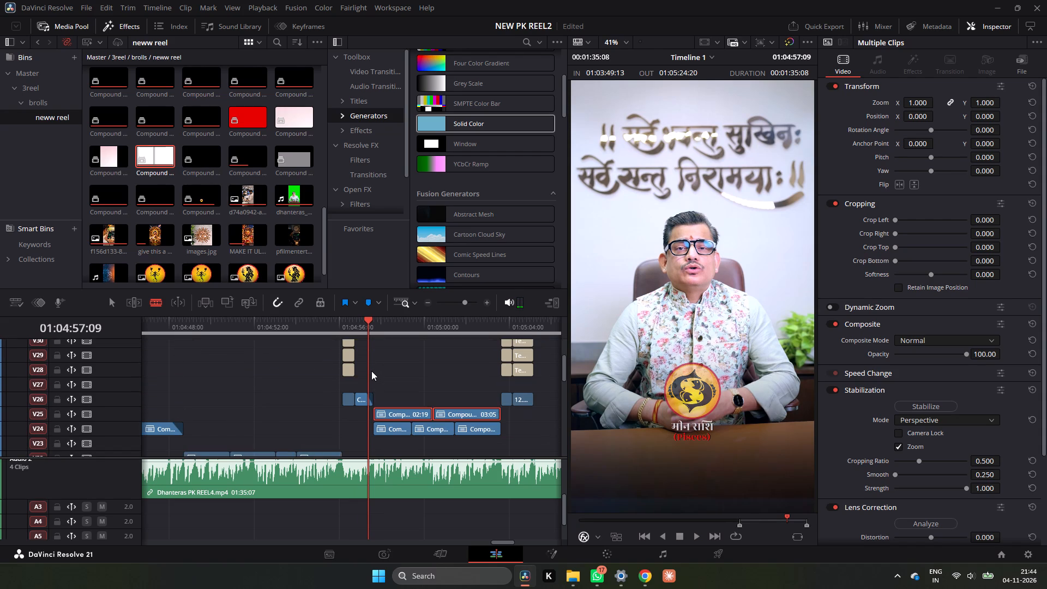
{"action": "scroll", "coordinate": [371, 371], "scroll_direction": "up", "scroll_amount": 1}
Combine the Sagittarius title layers and zodiac image on V26 to V33 at 01:04:56 into one compound clip with the default name.
{"action": "left_click_drag", "start_coordinate": [334, 358], "coordinate": [352, 390]}
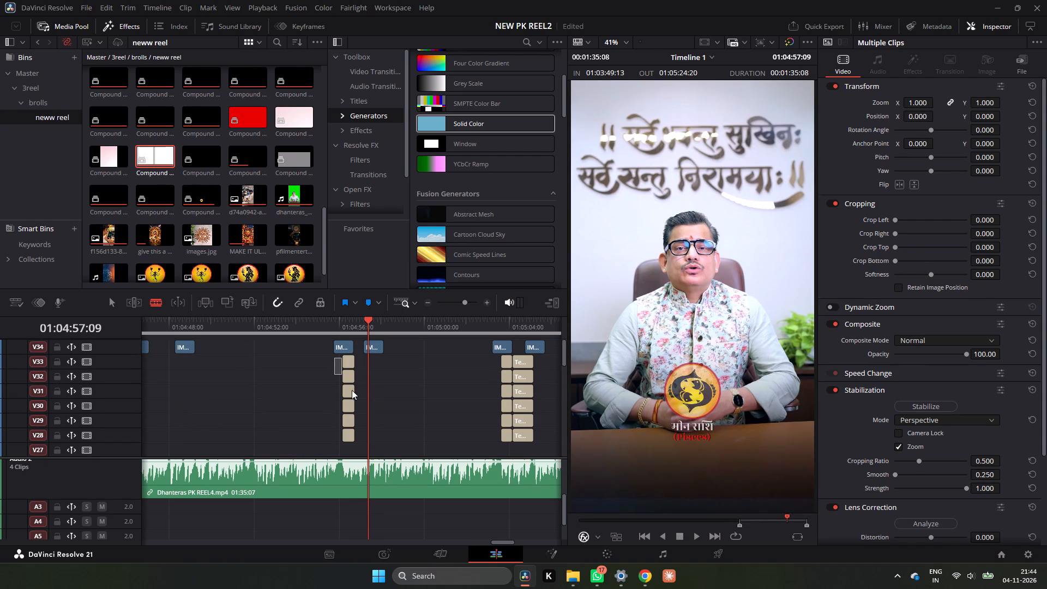
{"action": "left_click_drag", "start_coordinate": [352, 390], "coordinate": [352, 408]}
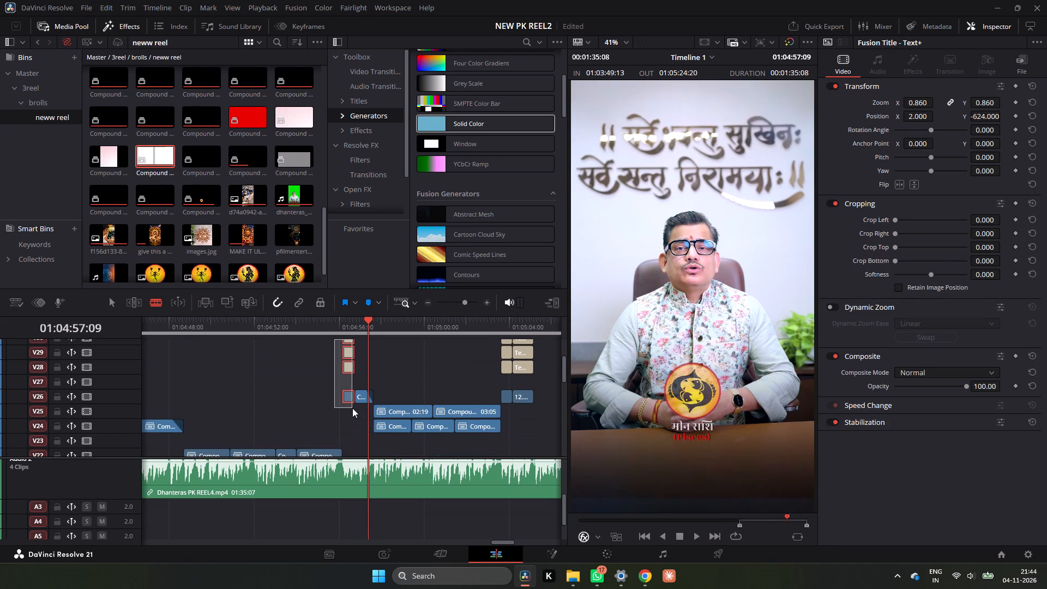
{"action": "left_click_drag", "start_coordinate": [352, 408], "coordinate": [352, 406]}
{"action": "right_click", "coordinate": [348, 400]}
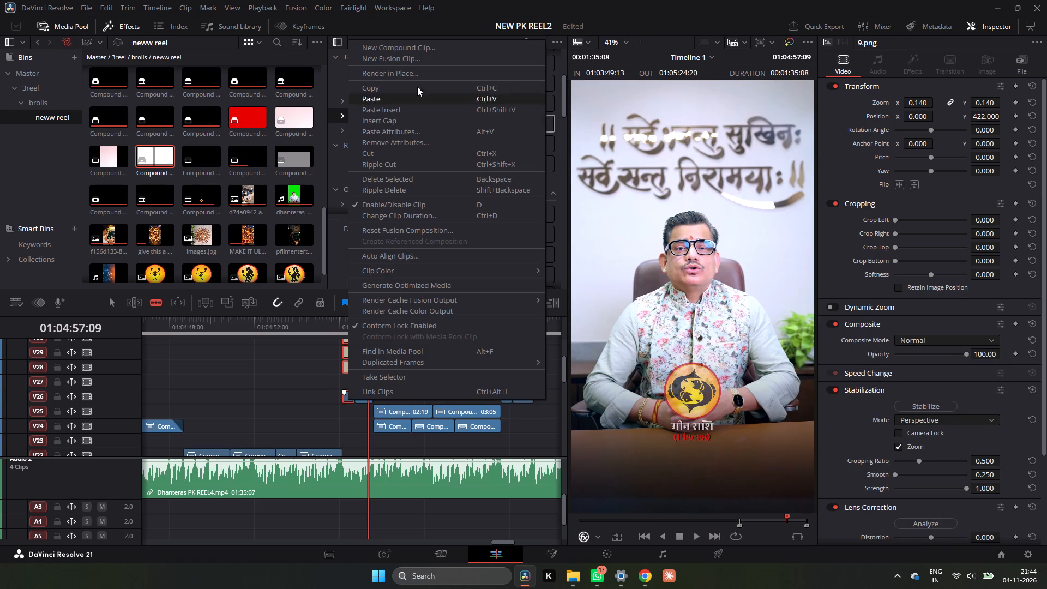
{"action": "left_click", "coordinate": [417, 50]}
{"action": "left_click", "coordinate": [592, 315]}
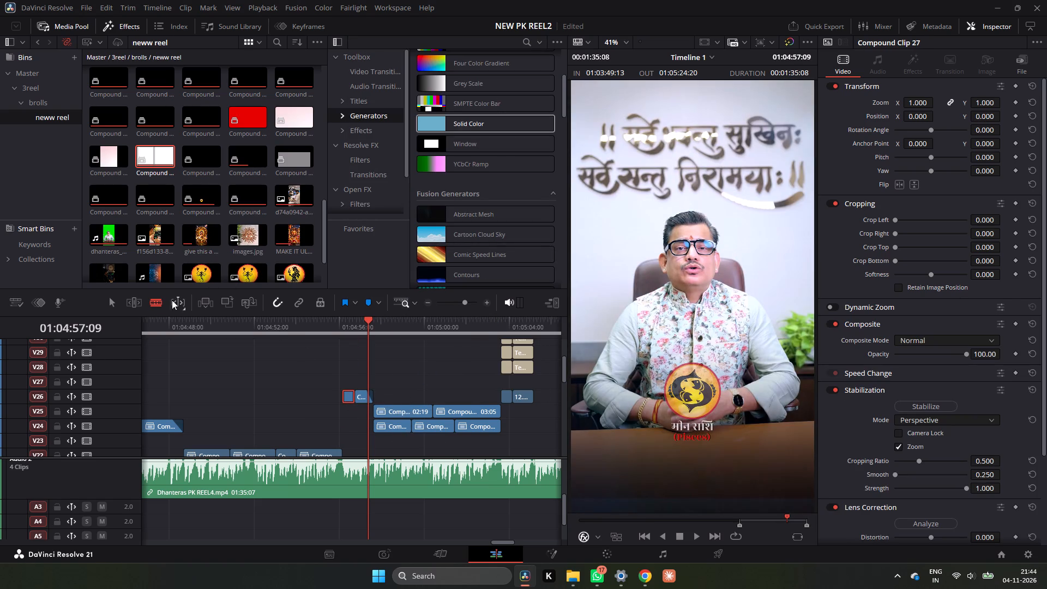
Place two copies of the new Sagittarius compound clip back to back on V25 from the Gold Coins start and combine them into one compound clip.
{"action": "left_click", "coordinate": [117, 302]}
{"action": "left_click_drag", "start_coordinate": [347, 397], "coordinate": [381, 412]}
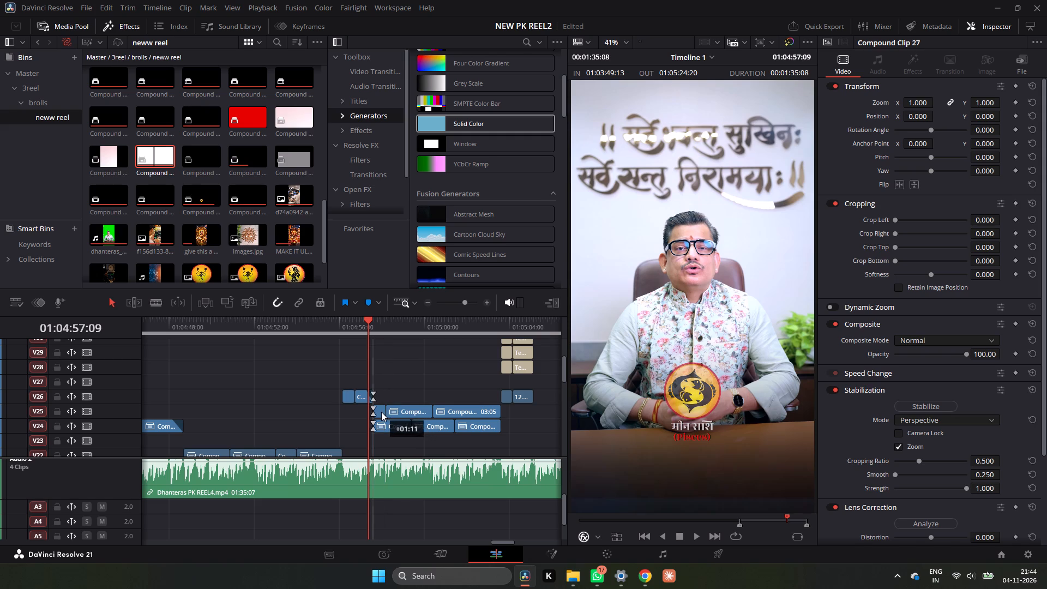
{"action": "left_click_drag", "start_coordinate": [381, 412], "coordinate": [392, 414], "text": "alt"}
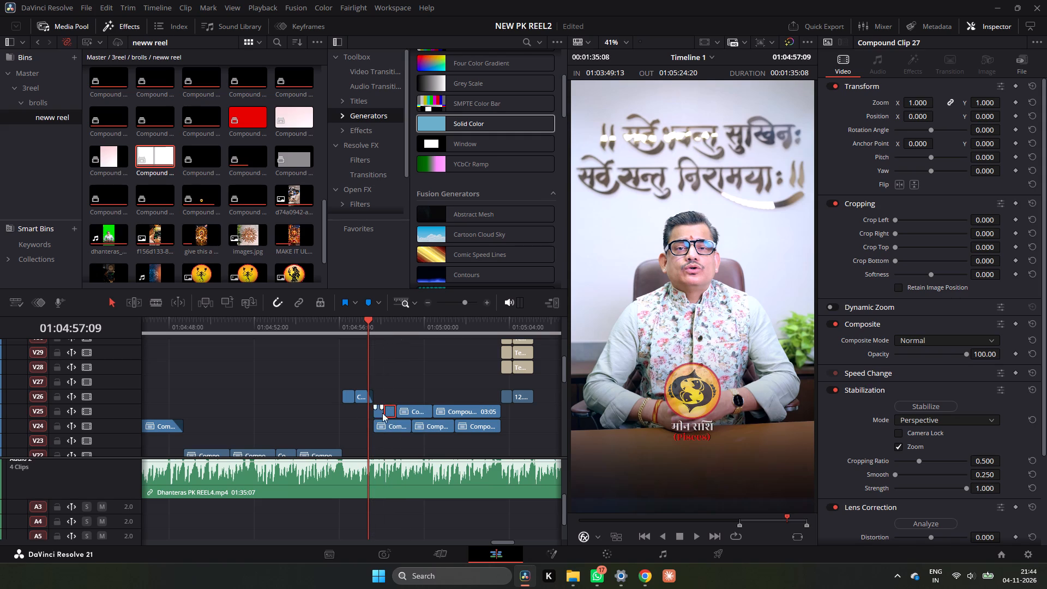
{"action": "left_click_drag", "start_coordinate": [363, 413], "coordinate": [389, 413]}
{"action": "right_click", "coordinate": [390, 413]}
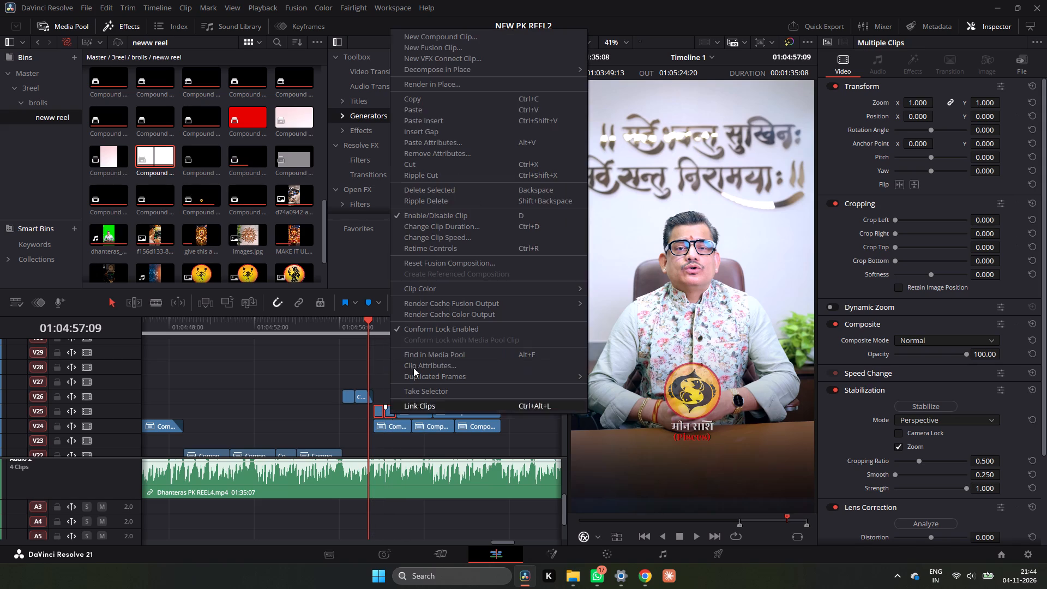
{"action": "left_click", "coordinate": [478, 41]}
{"action": "left_click", "coordinate": [589, 317]}
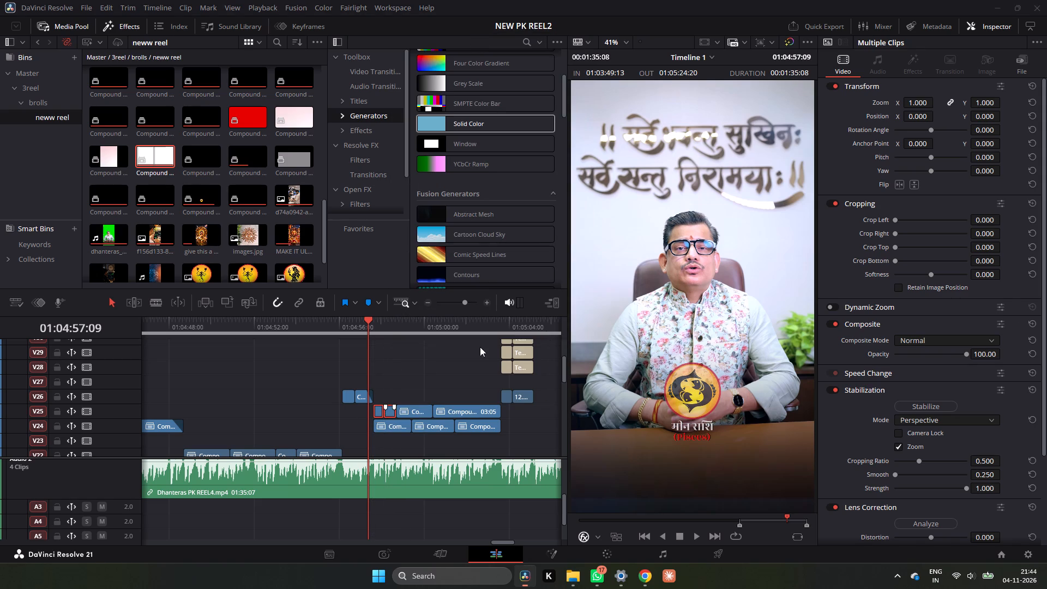
Duplicate the combined Sagittarius clip repeatedly along V25 over the old clips up to the end of the V24 clips, and play to check.
{"action": "left_click_drag", "start_coordinate": [388, 412], "coordinate": [402, 413], "text": "alt"}
{"action": "left_click_drag", "start_coordinate": [402, 412], "coordinate": [423, 412], "text": "alt"}
{"action": "left_click_drag", "start_coordinate": [421, 412], "coordinate": [441, 413], "text": "alt"}
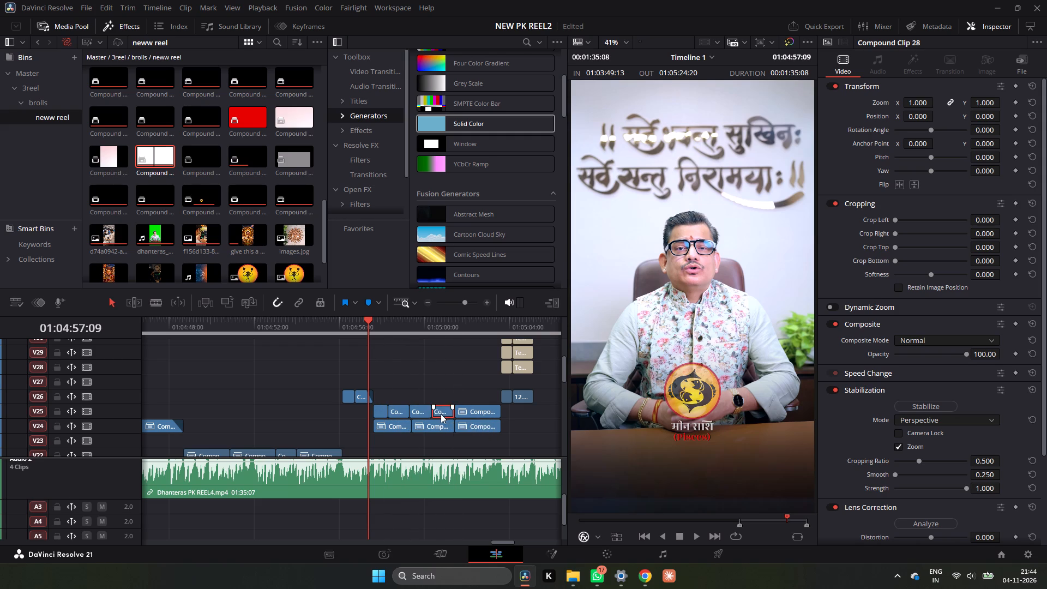
{"action": "left_click_drag", "start_coordinate": [441, 414], "coordinate": [461, 415], "text": "alt"}
{"action": "left_click_drag", "start_coordinate": [461, 413], "coordinate": [475, 414], "text": "alt"}
{"action": "left_click_drag", "start_coordinate": [475, 412], "coordinate": [486, 414], "text": "alt"}
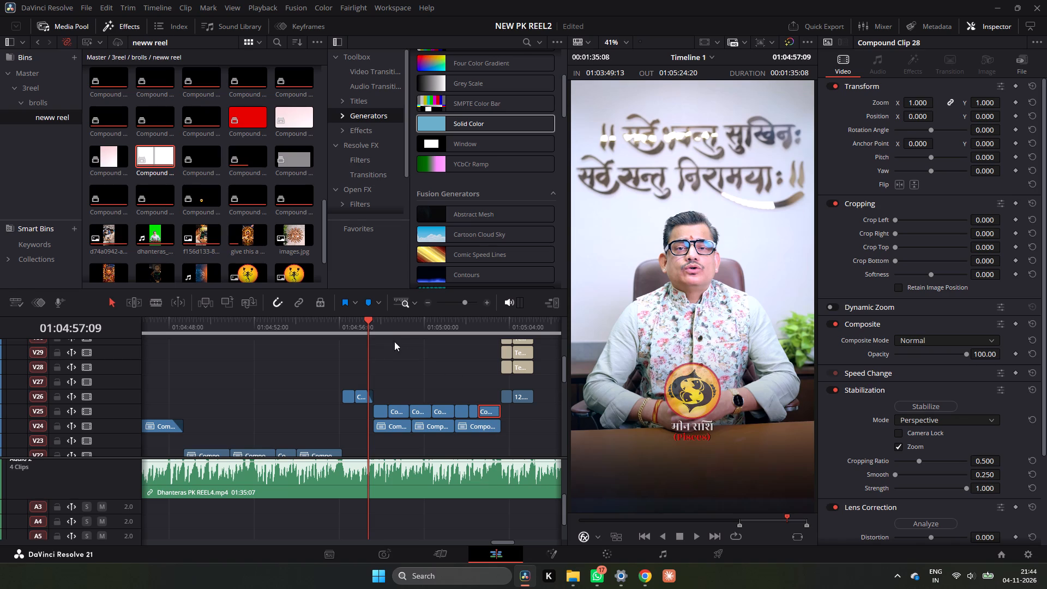
{"action": "left_click", "coordinate": [384, 329]}
{"action": "key", "text": "space"}
{"action": "key", "text": "space"}
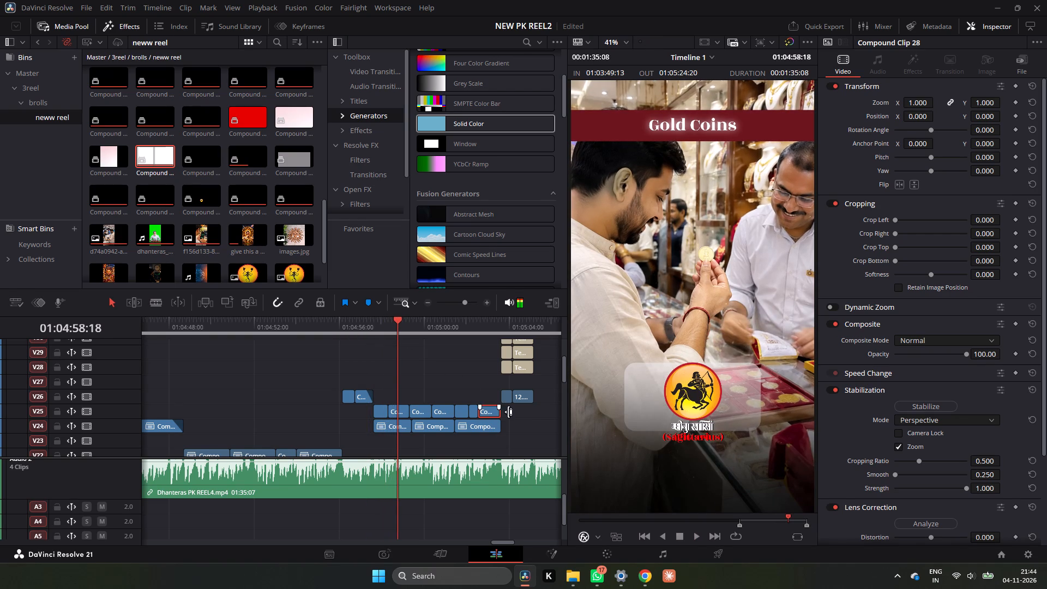
Combine all the Sagittarius copies on V25 into a single compound clip with the default name.
{"action": "left_click_drag", "start_coordinate": [527, 407], "coordinate": [378, 416]}
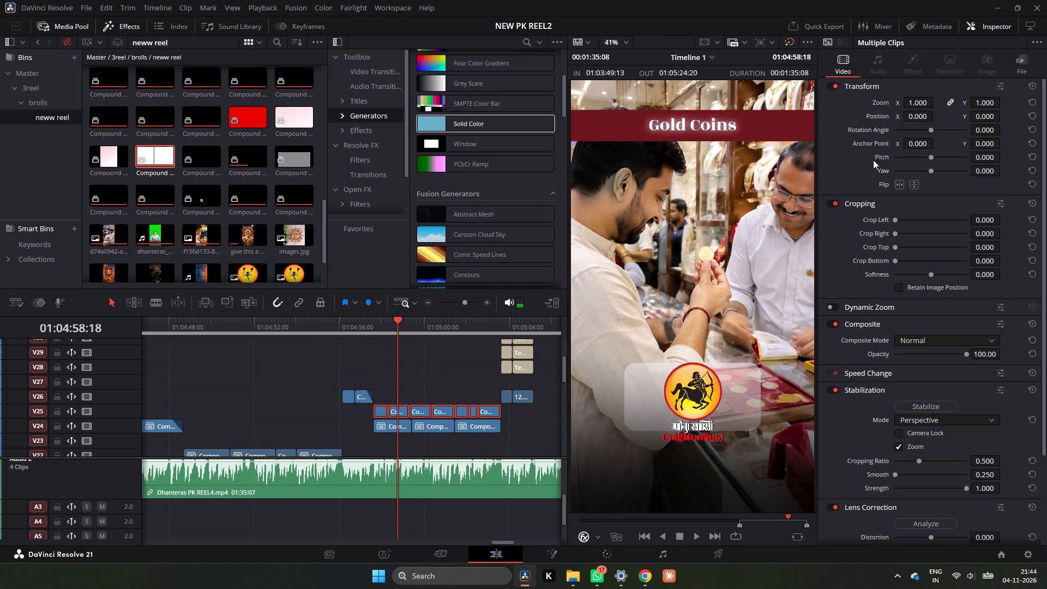
{"action": "right_click", "coordinate": [495, 414]}
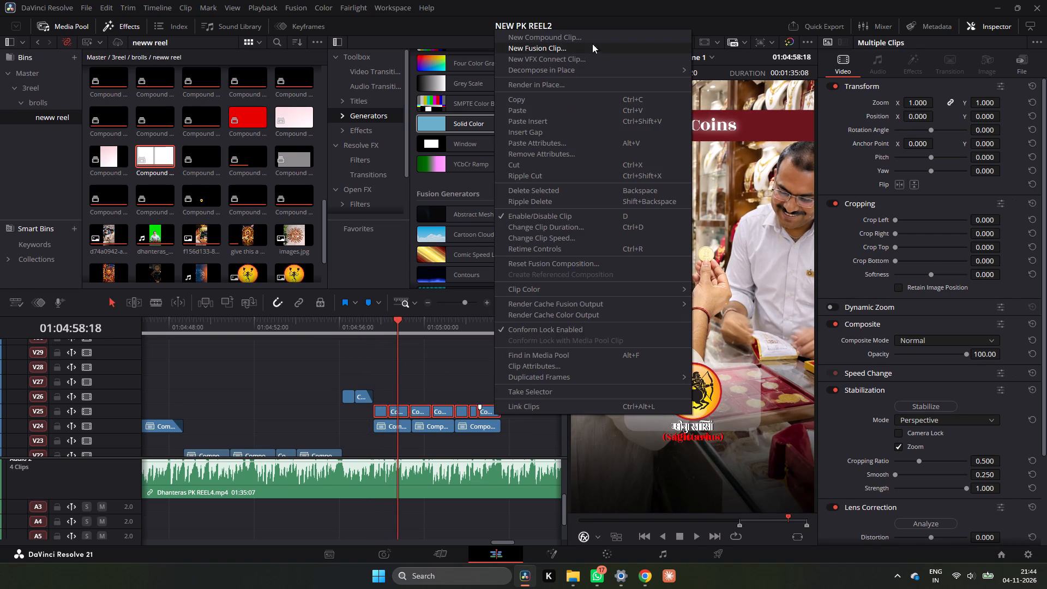
{"action": "left_click", "coordinate": [574, 35]}
{"action": "left_click", "coordinate": [596, 318]}
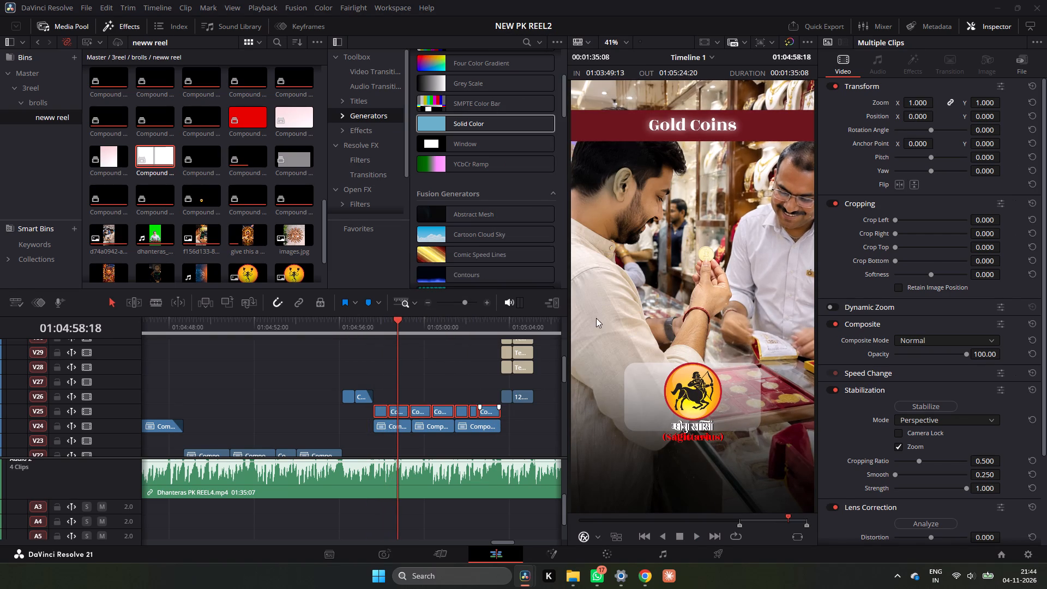
Combine the three Pisces compound clips on V24 below it into a single compound clip with the default name.
{"action": "left_click_drag", "start_coordinate": [516, 427], "coordinate": [369, 429]}
{"action": "right_click", "coordinate": [412, 428]}
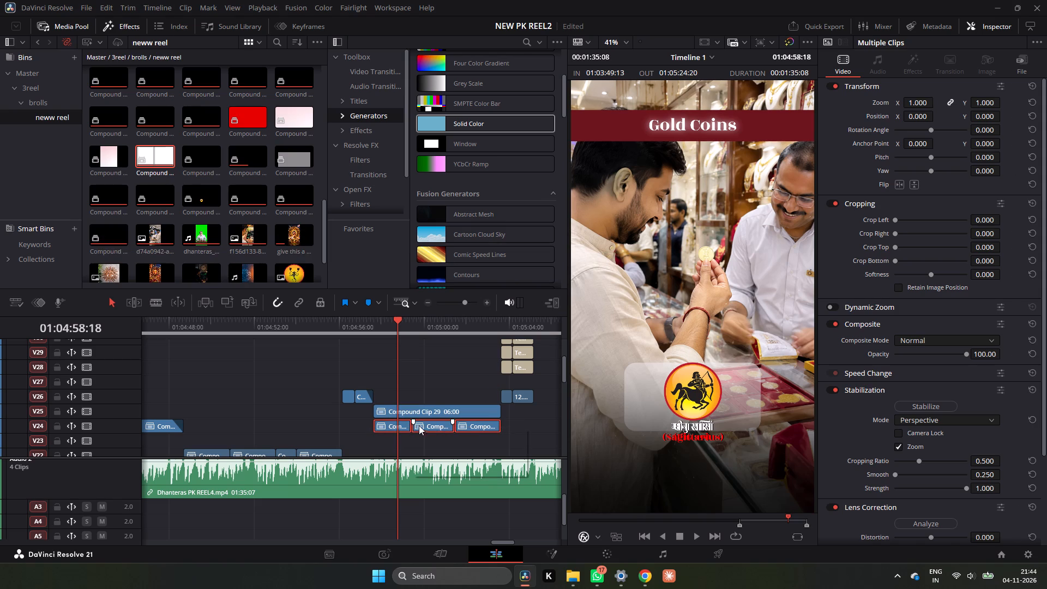
{"action": "left_click", "coordinate": [429, 421]}
{"action": "left_click_drag", "start_coordinate": [515, 423], "coordinate": [383, 428]}
{"action": "right_click", "coordinate": [431, 430]}
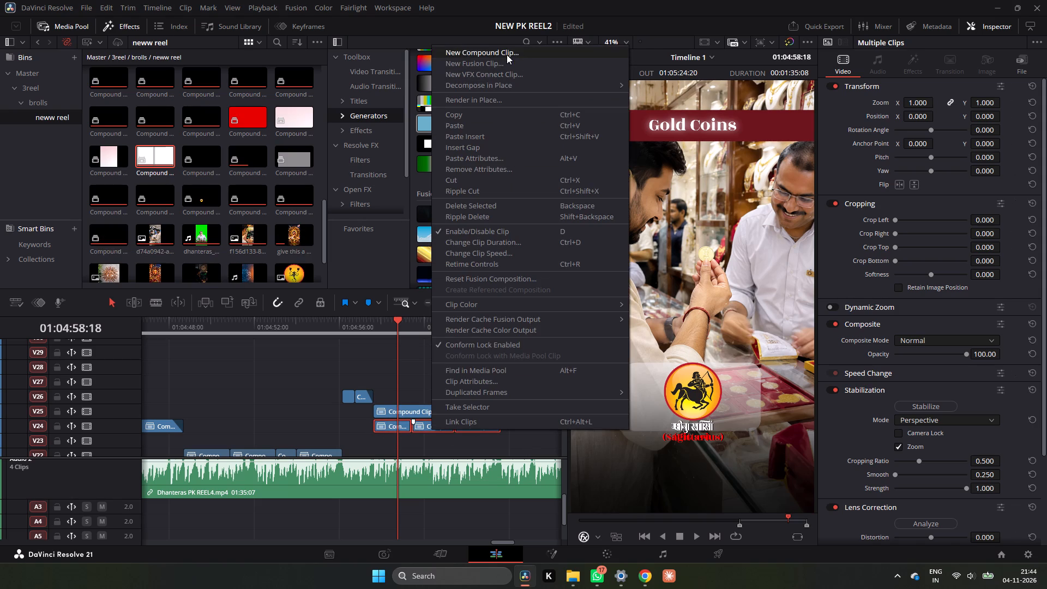
{"action": "left_click", "coordinate": [507, 55]}
{"action": "left_click", "coordinate": [604, 318]}
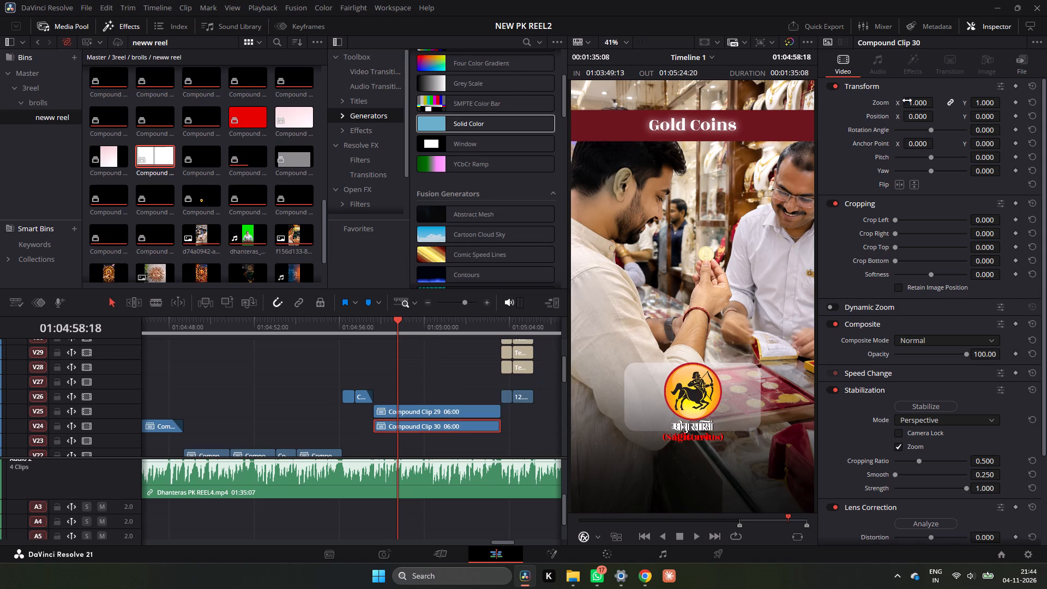
Scale the Pisces compound clip on V24 to zoom 0.770 and position it at X -154, Y -88 on the left half of the backing panel.
{"action": "left_click_drag", "start_coordinate": [912, 103], "coordinate": [864, 111]}
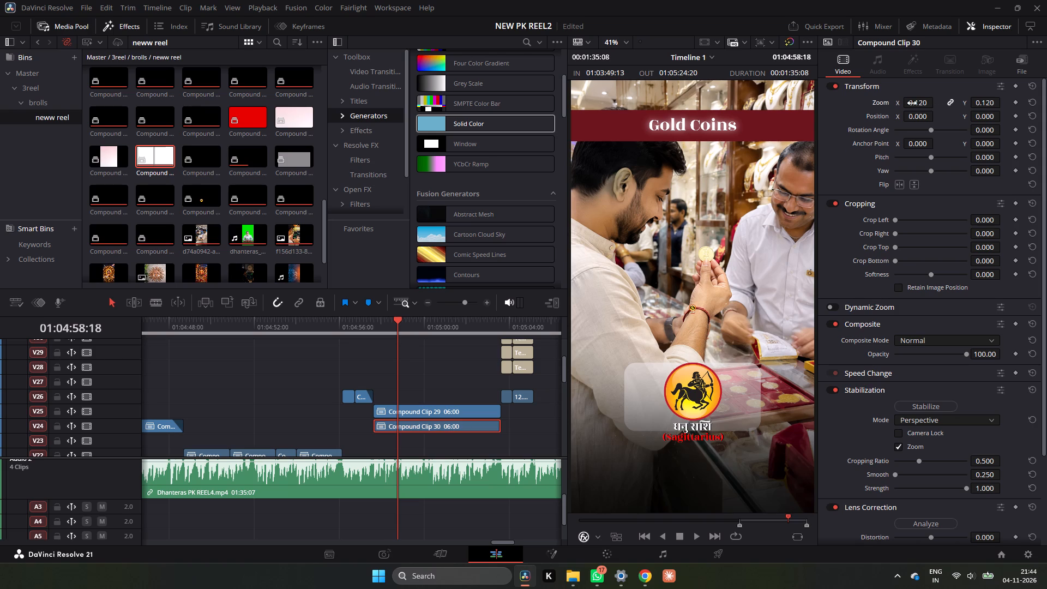
{"action": "key", "text": "ctrl+z"}
{"action": "left_click_drag", "start_coordinate": [921, 118], "coordinate": [847, 136]}
{"action": "left_click_drag", "start_coordinate": [921, 103], "coordinate": [912, 111]}
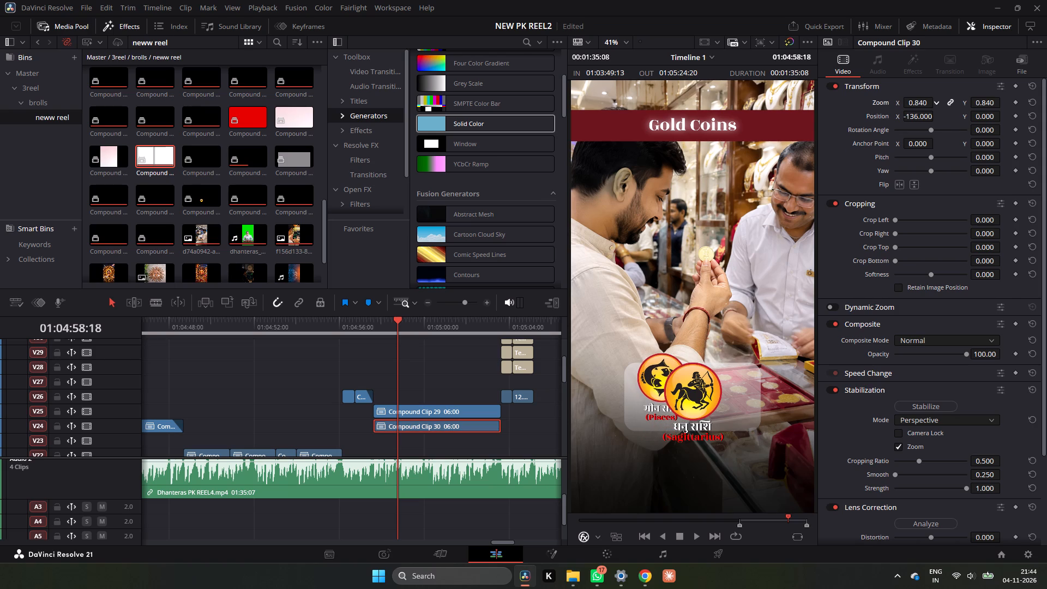
{"action": "left_click_drag", "start_coordinate": [912, 111], "coordinate": [912, 112]}
{"action": "left_click_drag", "start_coordinate": [928, 117], "coordinate": [918, 121]}
{"action": "left_click_drag", "start_coordinate": [978, 118], "coordinate": [943, 155]}
{"action": "left_click_drag", "start_coordinate": [926, 102], "coordinate": [925, 104]}
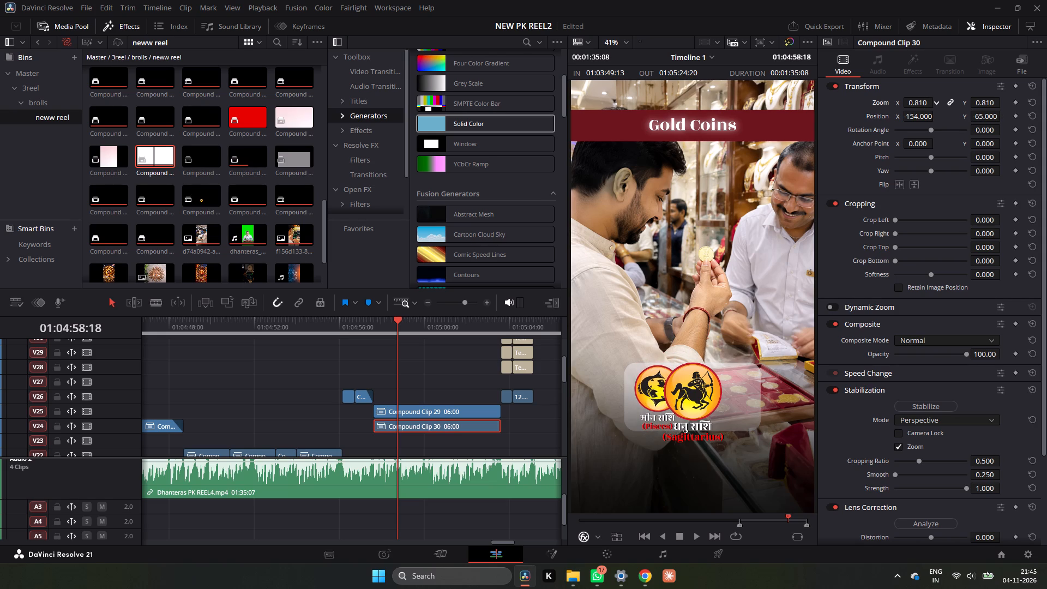
{"action": "left_click_drag", "start_coordinate": [925, 104], "coordinate": [923, 107]}
{"action": "left_click_drag", "start_coordinate": [984, 117], "coordinate": [970, 127]}
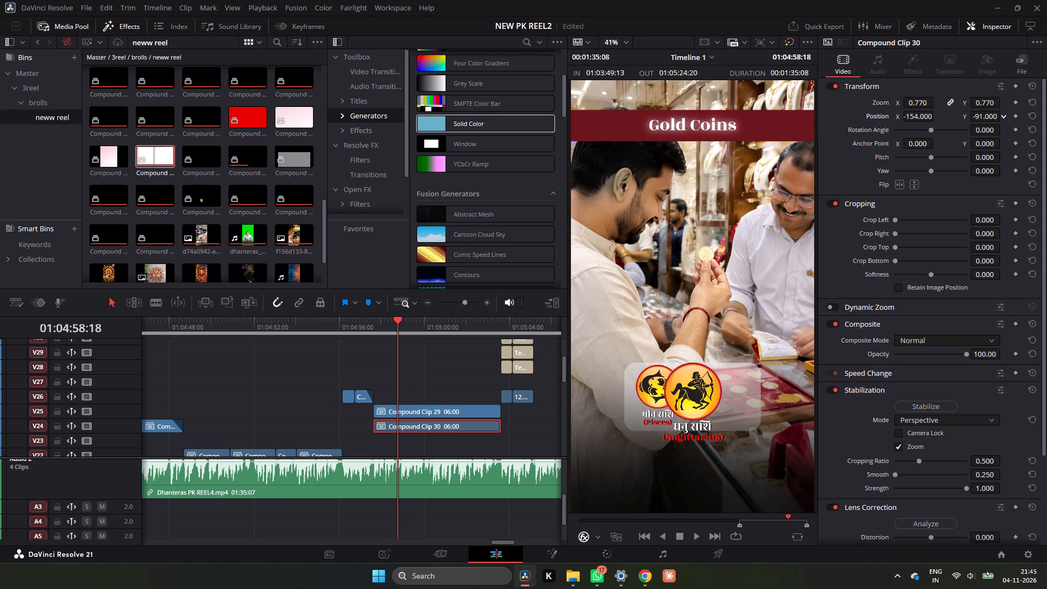
{"action": "left_click_drag", "start_coordinate": [970, 127], "coordinate": [971, 132]}
Scale the Sagittarius compound clip on V25 to zoom 0.800 and position it at X 135, Y -72 beside the Pisces graphic.
{"action": "left_click", "coordinate": [462, 408]}
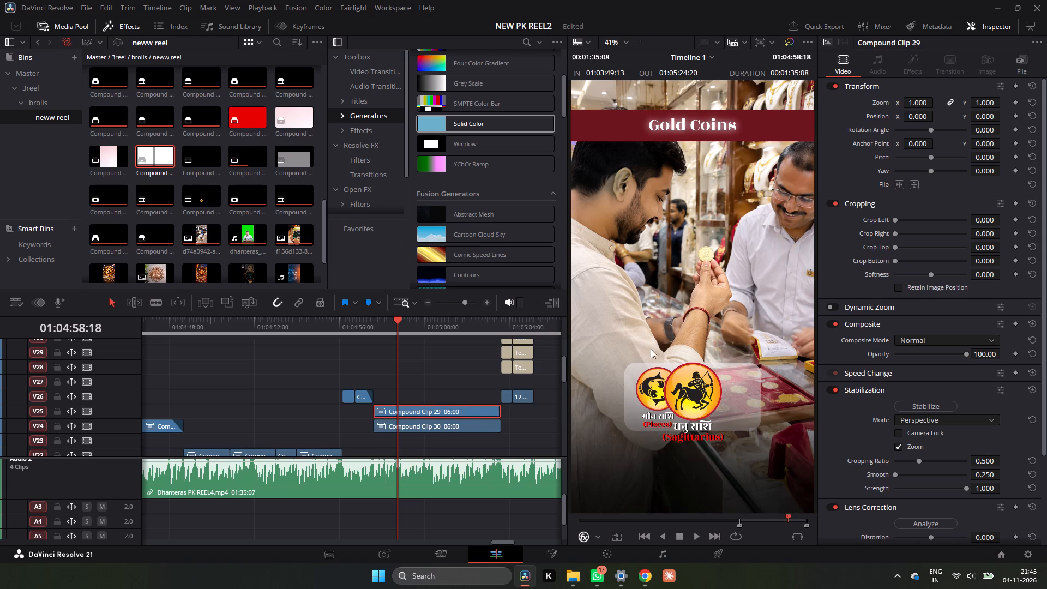
{"action": "left_click_drag", "start_coordinate": [921, 104], "coordinate": [911, 119]}
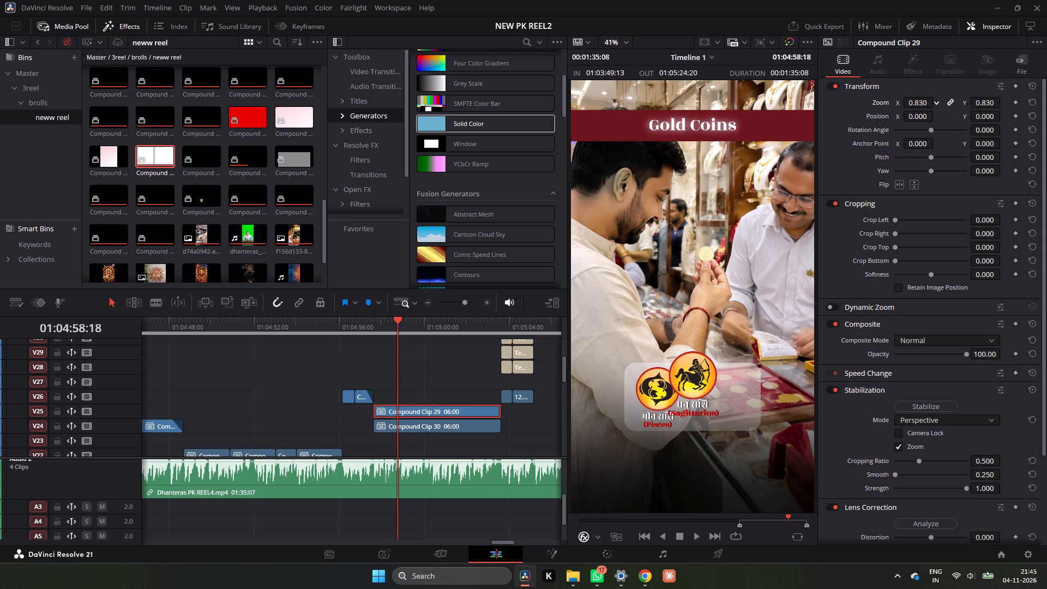
{"action": "left_click_drag", "start_coordinate": [911, 119], "coordinate": [910, 121]}
{"action": "left_click_drag", "start_coordinate": [923, 117], "coordinate": [997, 130]}
{"action": "left_click_drag", "start_coordinate": [990, 118], "coordinate": [947, 172]}
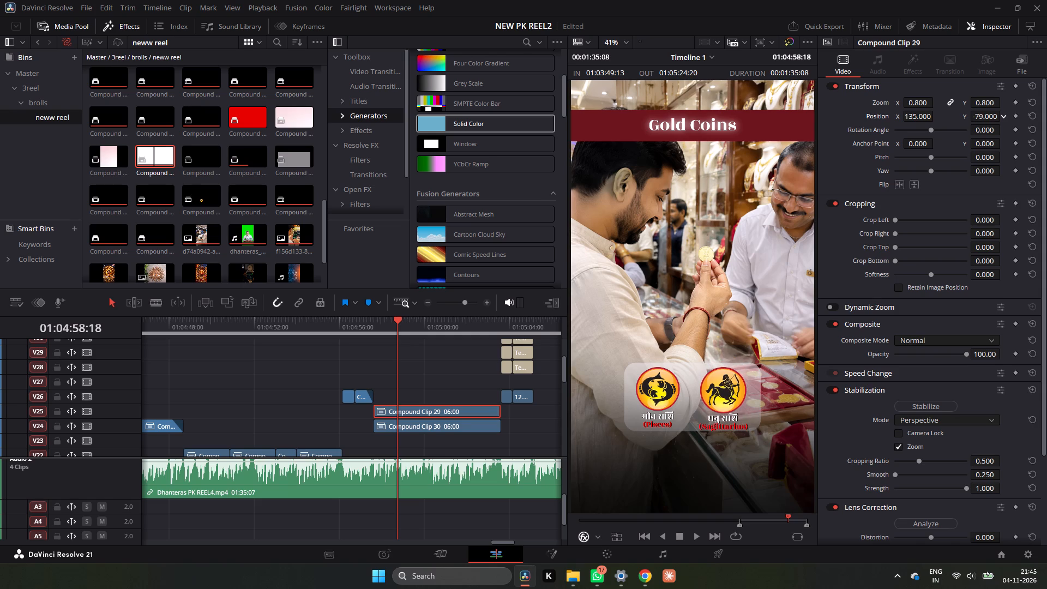
{"action": "left_click_drag", "start_coordinate": [947, 172], "coordinate": [950, 170]}
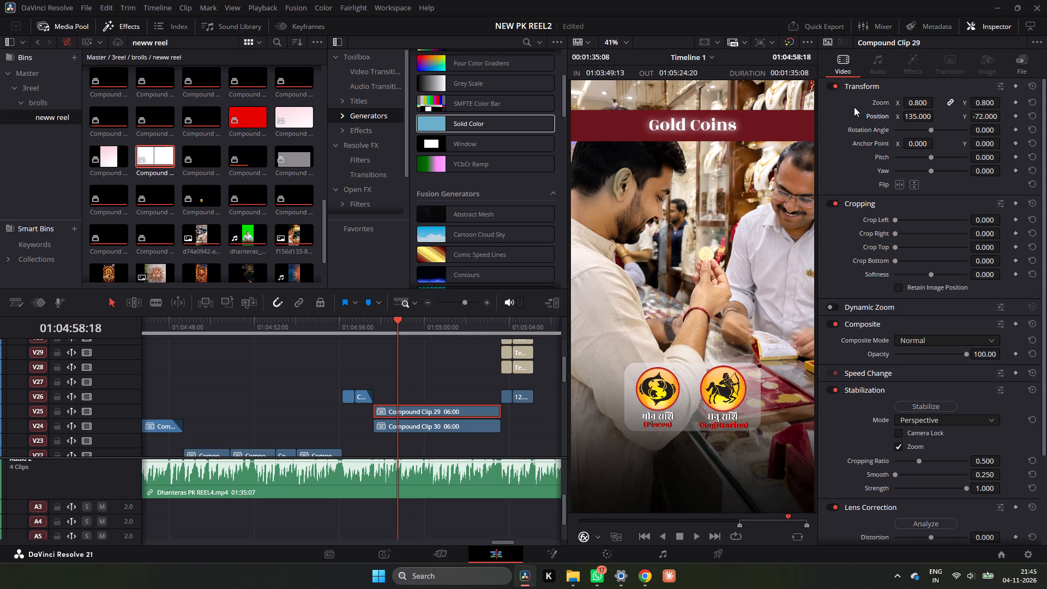
Rescale the Sagittarius compound clip on V25 to zoom 0.760 and reposition it at X 125, Y -92 beside the Pisces graphic.
{"action": "left_click", "coordinate": [395, 423]}
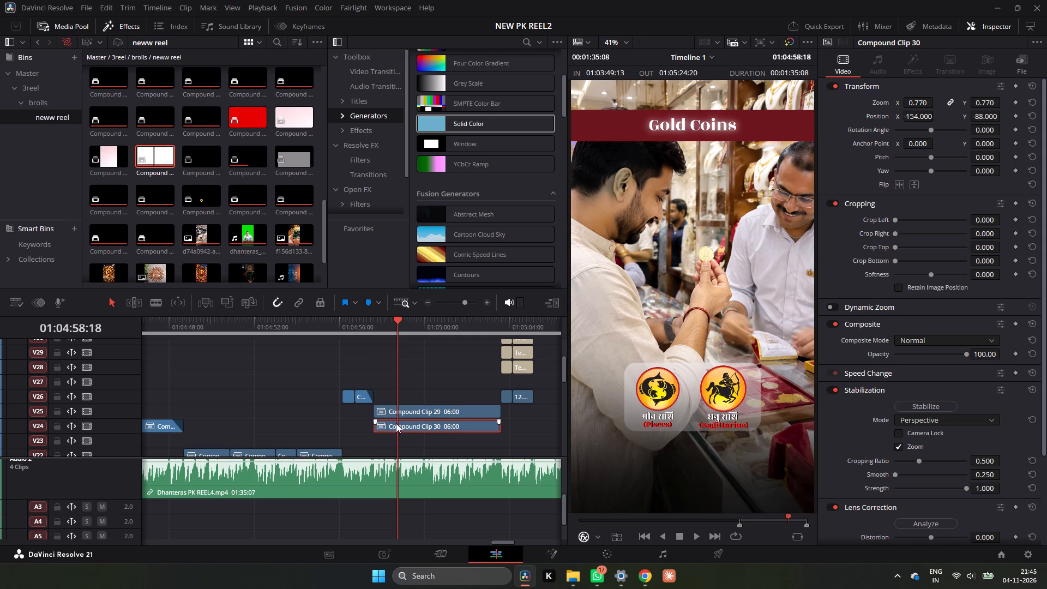
{"action": "left_click", "coordinate": [424, 416]}
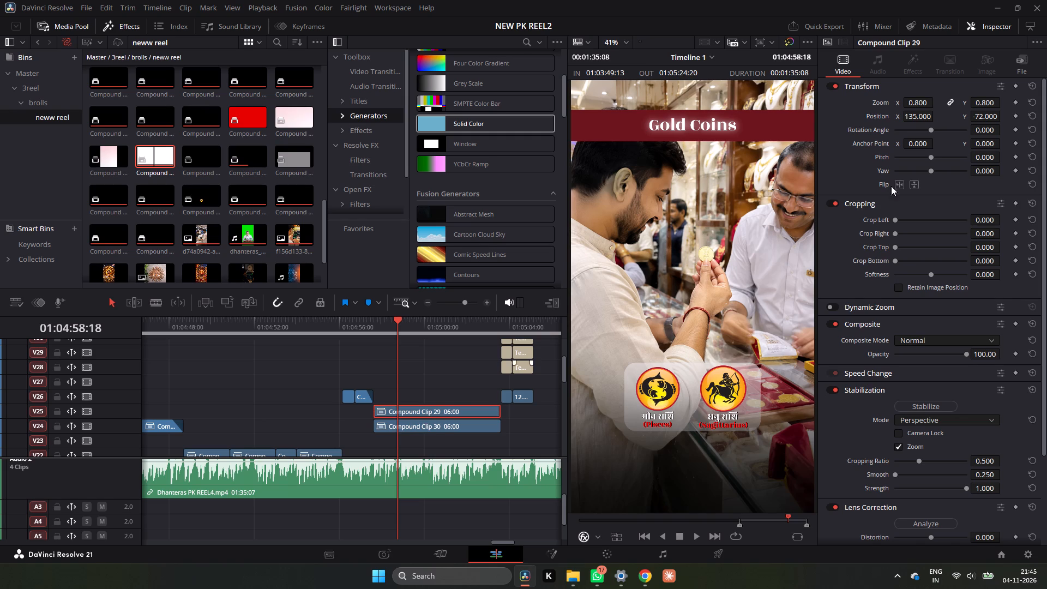
{"action": "left_click_drag", "start_coordinate": [921, 100], "coordinate": [919, 109]}
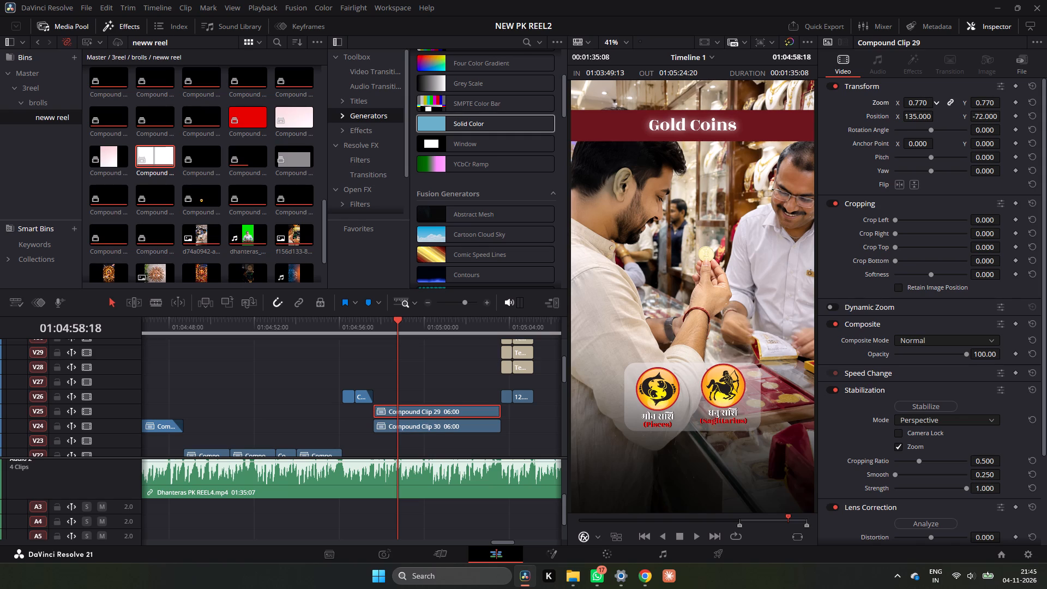
{"action": "left_click_drag", "start_coordinate": [919, 109], "coordinate": [919, 109]}
{"action": "left_click_drag", "start_coordinate": [921, 100], "coordinate": [921, 101]}
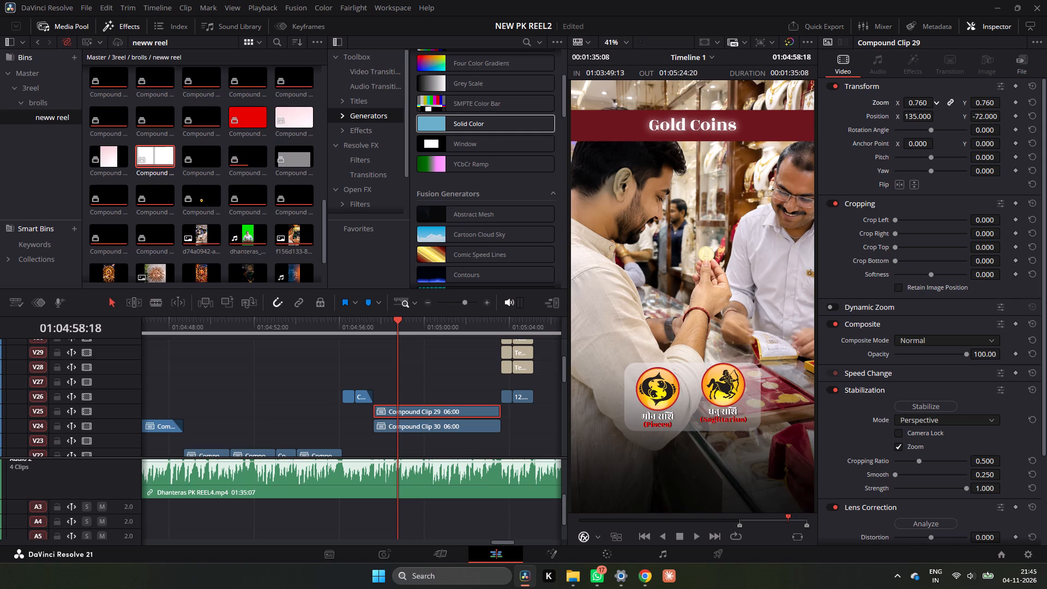
{"action": "left_click_drag", "start_coordinate": [921, 101], "coordinate": [921, 103]}
{"action": "left_click_drag", "start_coordinate": [921, 103], "coordinate": [922, 105]}
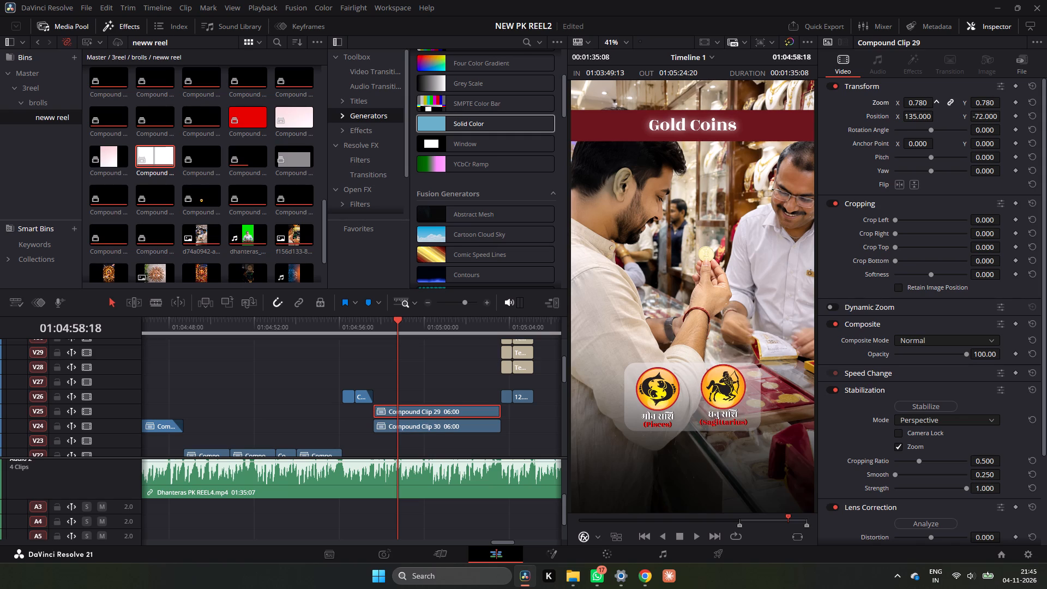
{"action": "left_click_drag", "start_coordinate": [922, 105], "coordinate": [921, 105]}
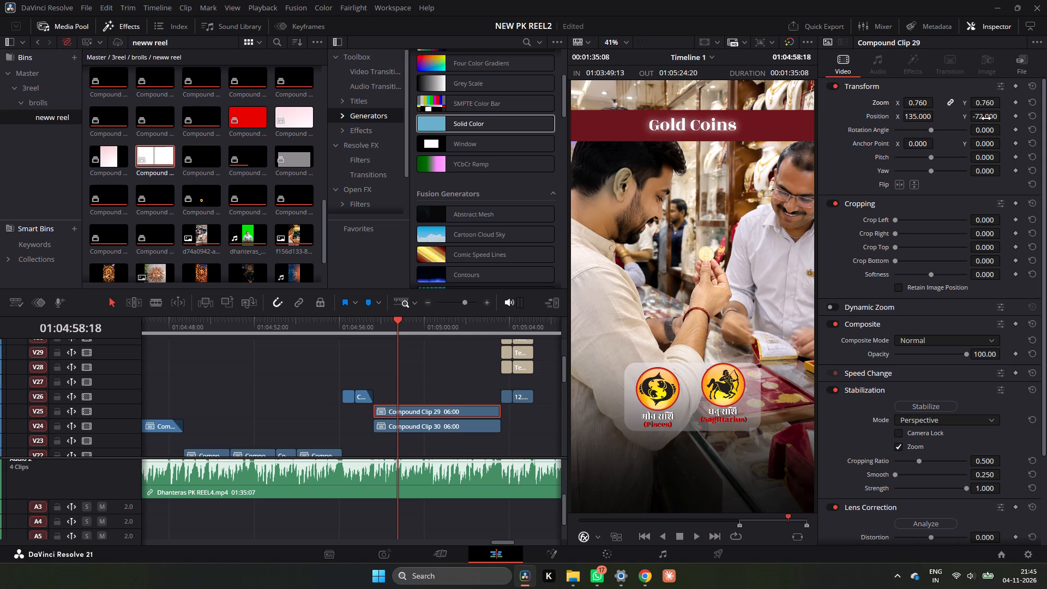
{"action": "left_click_drag", "start_coordinate": [986, 119], "coordinate": [975, 130]}
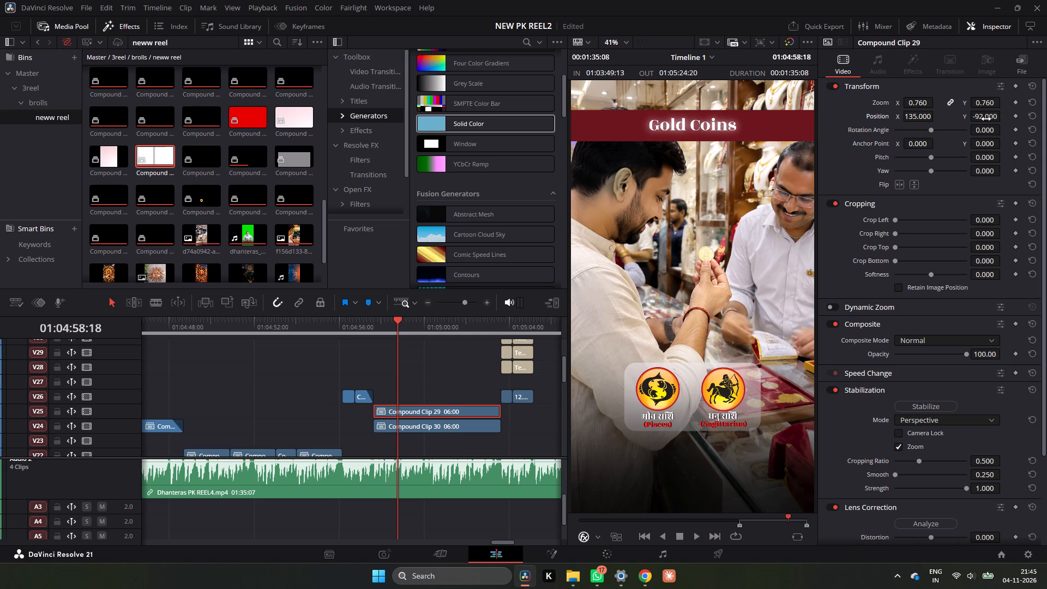
{"action": "left_click_drag", "start_coordinate": [920, 113], "coordinate": [920, 113]}
{"action": "left_click_drag", "start_coordinate": [920, 113], "coordinate": [914, 116]}
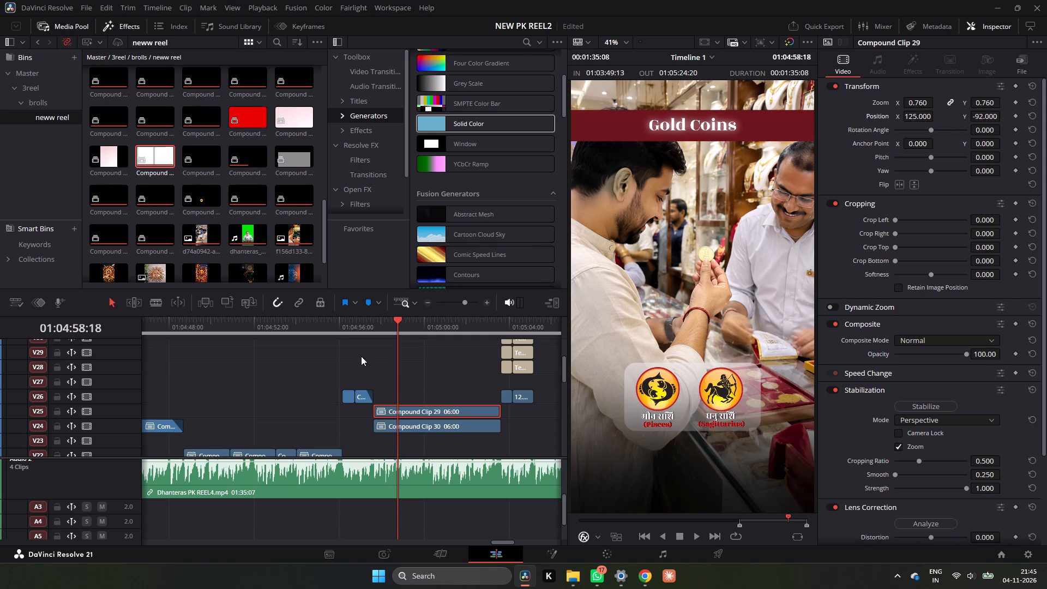
Shift the Pisces compound clip on V24 horizontally to position X -143.
{"action": "left_click", "coordinate": [399, 420]}
{"action": "left_click_drag", "start_coordinate": [915, 120], "coordinate": [915, 119]}
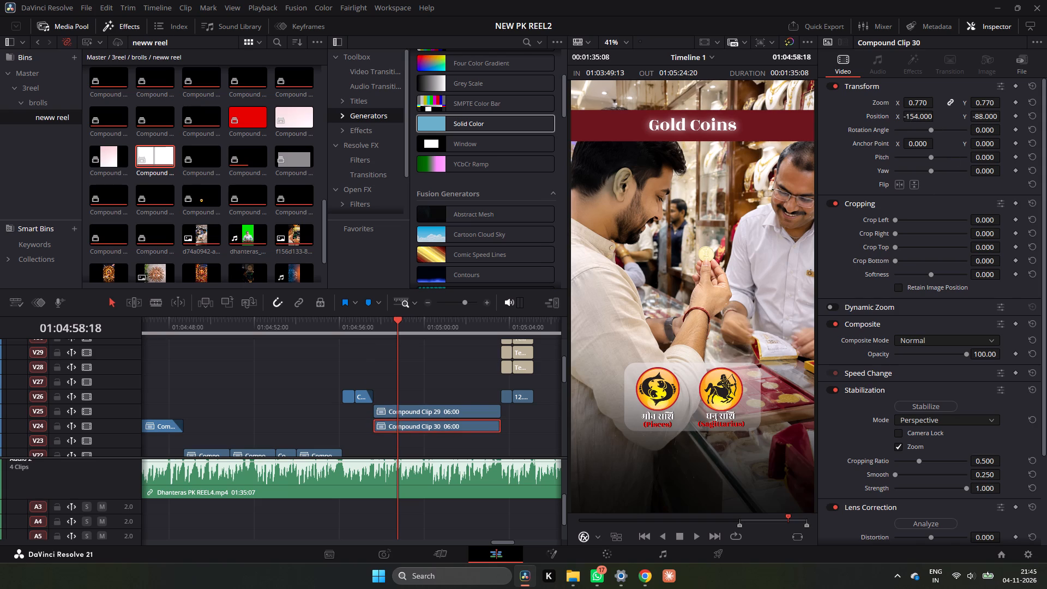
{"action": "left_click_drag", "start_coordinate": [915, 119], "coordinate": [921, 120]}
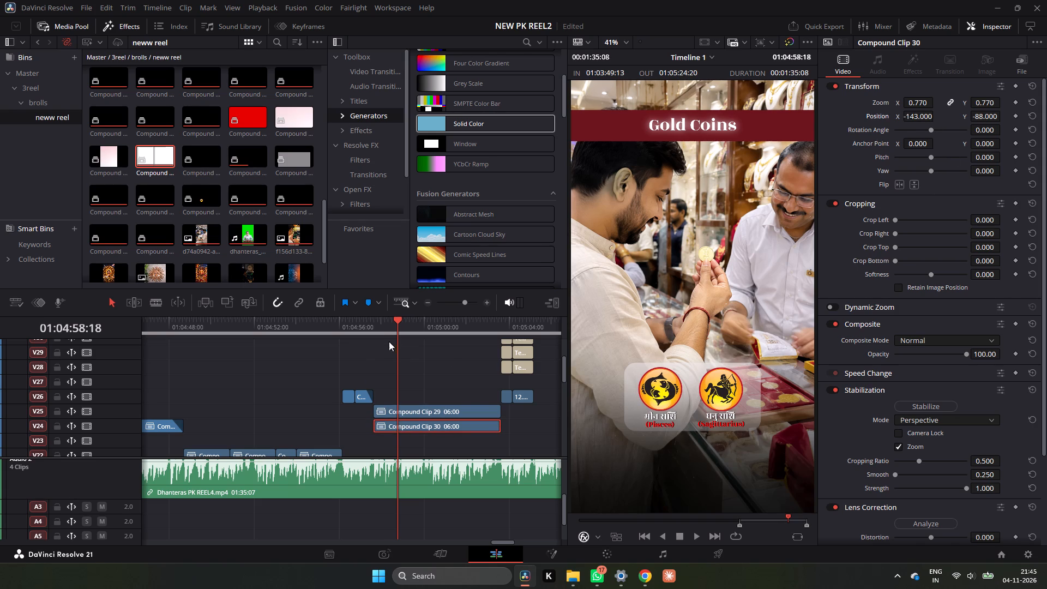
Play back from the Gold Coins shot through to the Aquarius graphic to check the zodiac placement.
{"action": "left_click", "coordinate": [375, 328]}
{"action": "key", "text": "space"}
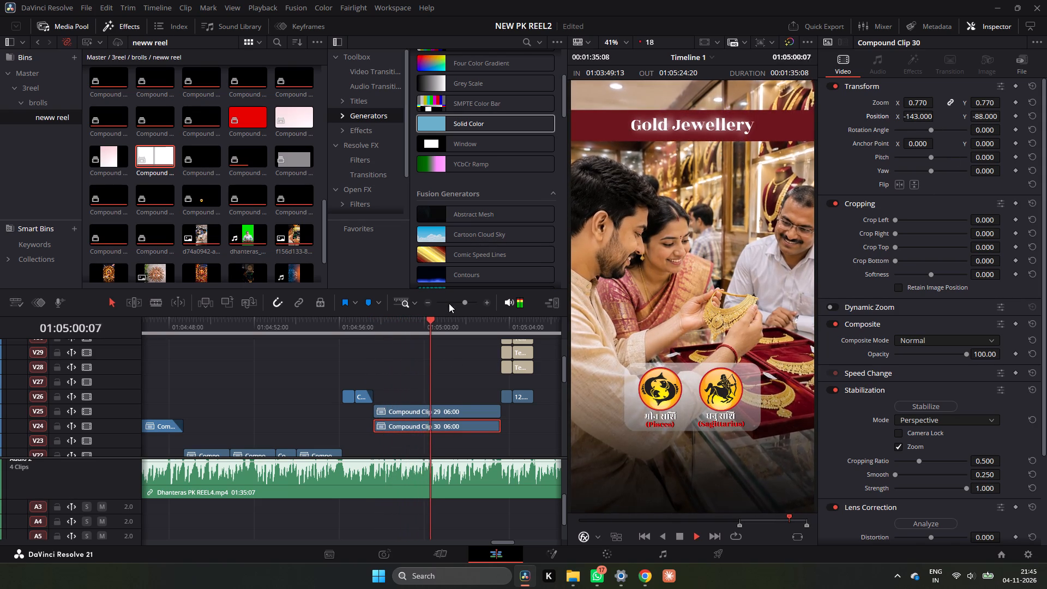
{"action": "double_click", "coordinate": [426, 300]}
{"action": "left_click", "coordinate": [426, 300]}
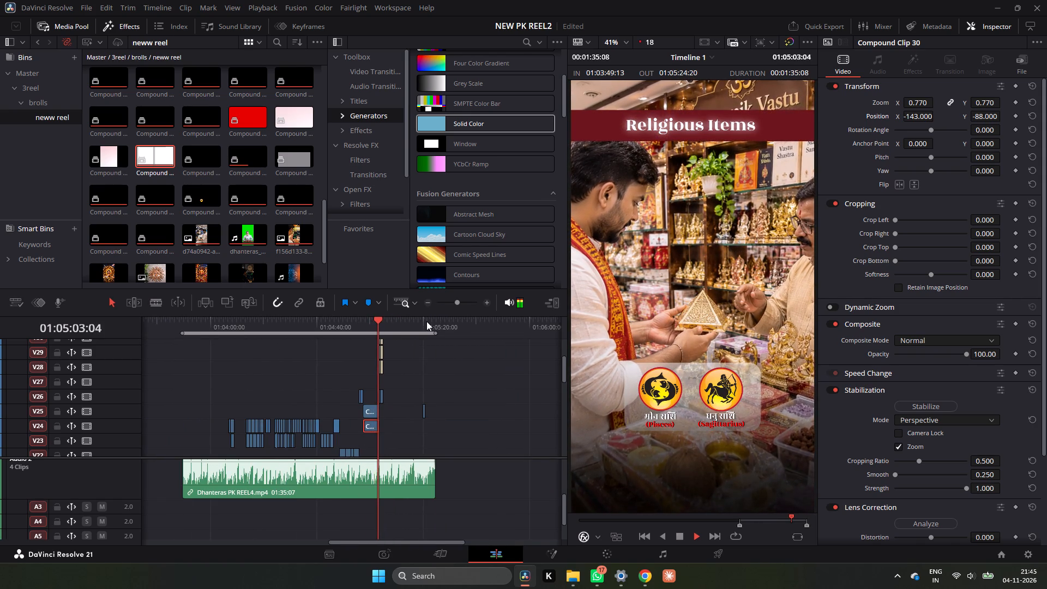
{"action": "key", "text": "space"}
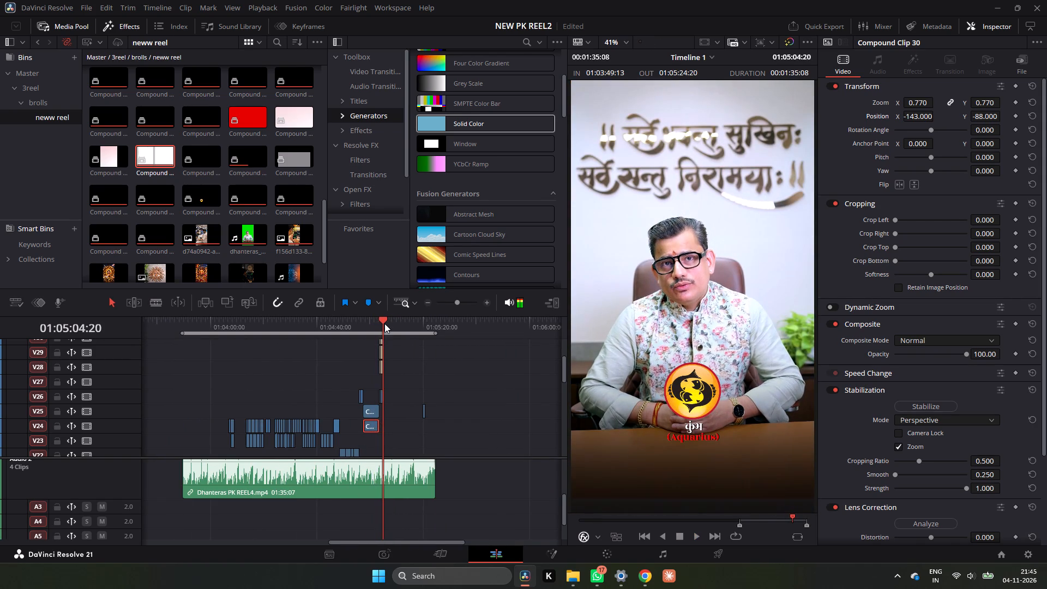
{"action": "left_click_drag", "start_coordinate": [384, 323], "coordinate": [380, 326]}
{"action": "key", "text": "space"}
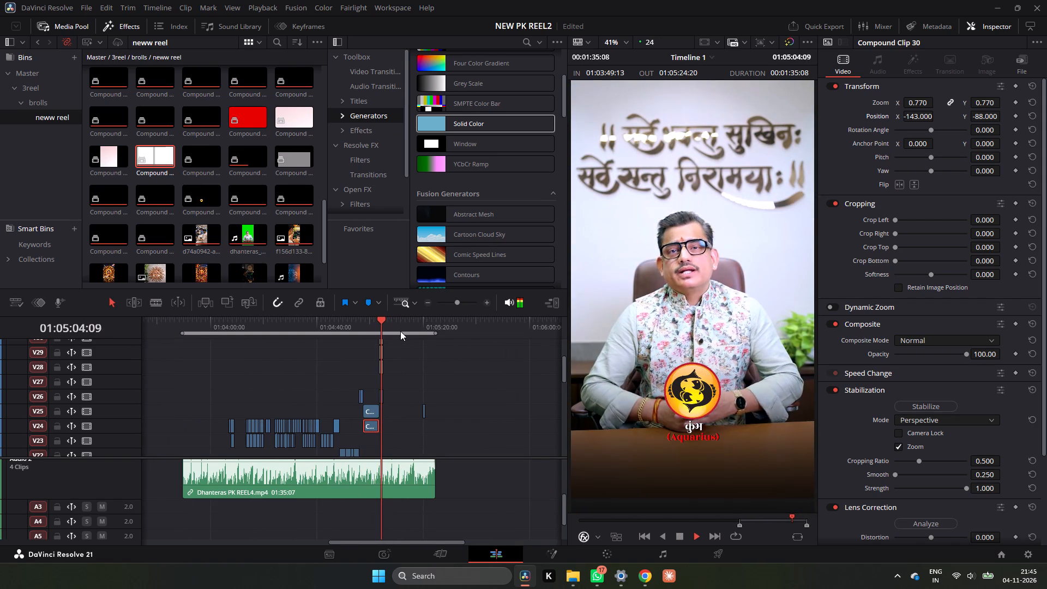
{"action": "key", "text": "space"}
Combine the Aquarius Text+ layers on V28 to V33 and 12.png on V26 into one compound clip with the default name.
{"action": "triple_click", "coordinate": [488, 303]}
{"action": "left_click", "coordinate": [488, 303]}
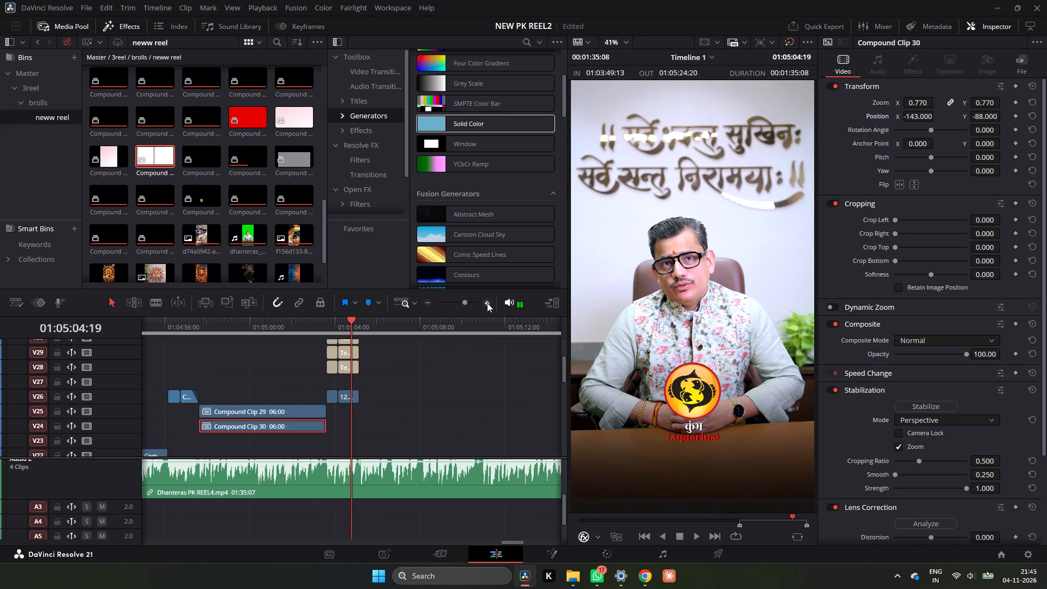
{"action": "left_click_drag", "start_coordinate": [327, 316], "coordinate": [312, 321]}
{"action": "left_click_drag", "start_coordinate": [311, 320], "coordinate": [301, 323]}
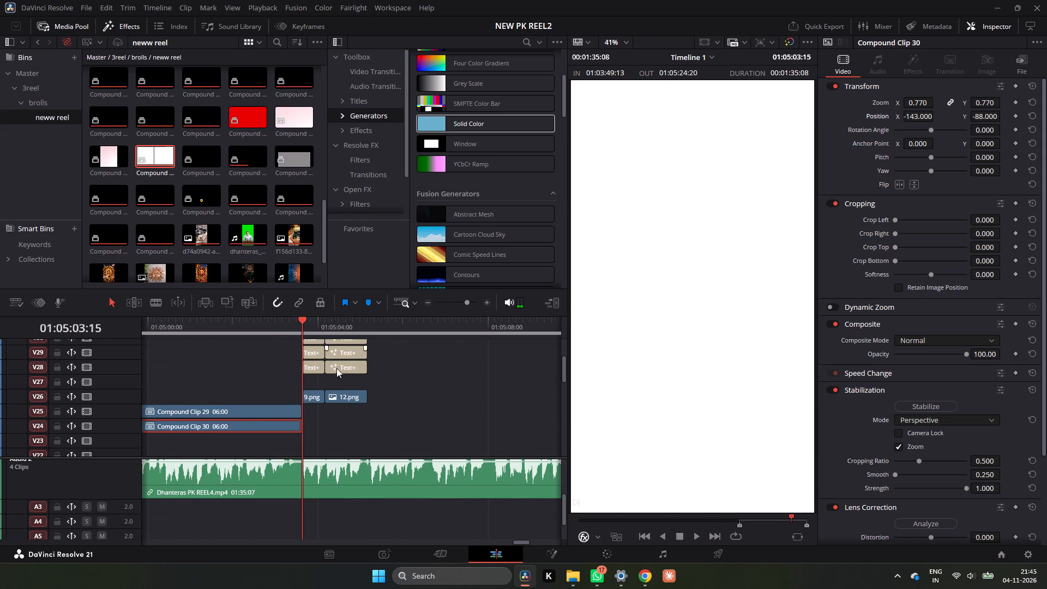
{"action": "scroll", "coordinate": [350, 384], "scroll_direction": "up", "scroll_amount": 2}
{"action": "left_click_drag", "start_coordinate": [392, 361], "coordinate": [328, 449]}
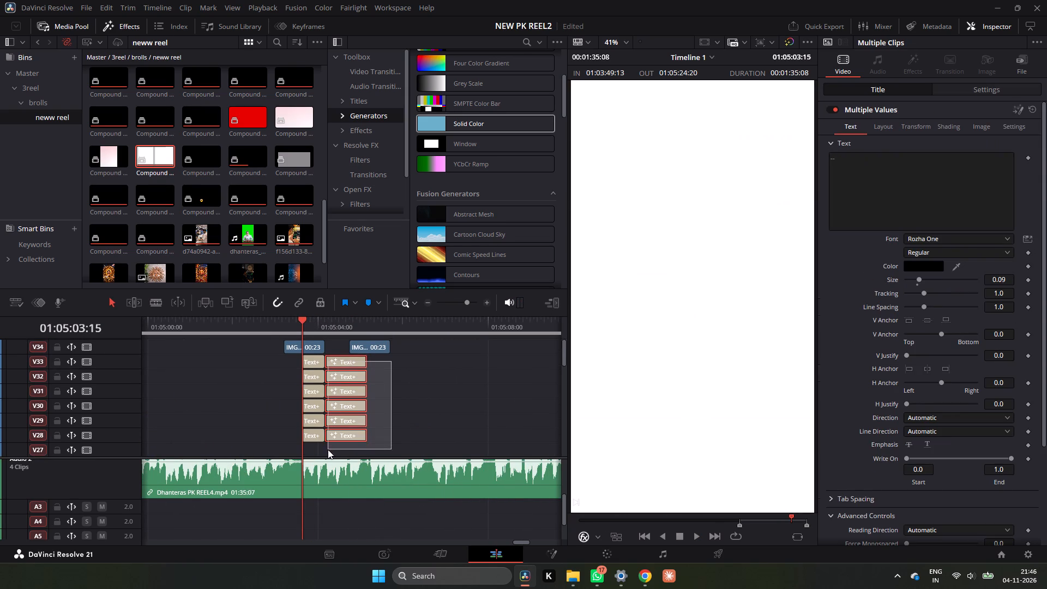
{"action": "left_click_drag", "start_coordinate": [328, 449], "coordinate": [332, 429]}
{"action": "right_click", "coordinate": [332, 429]}
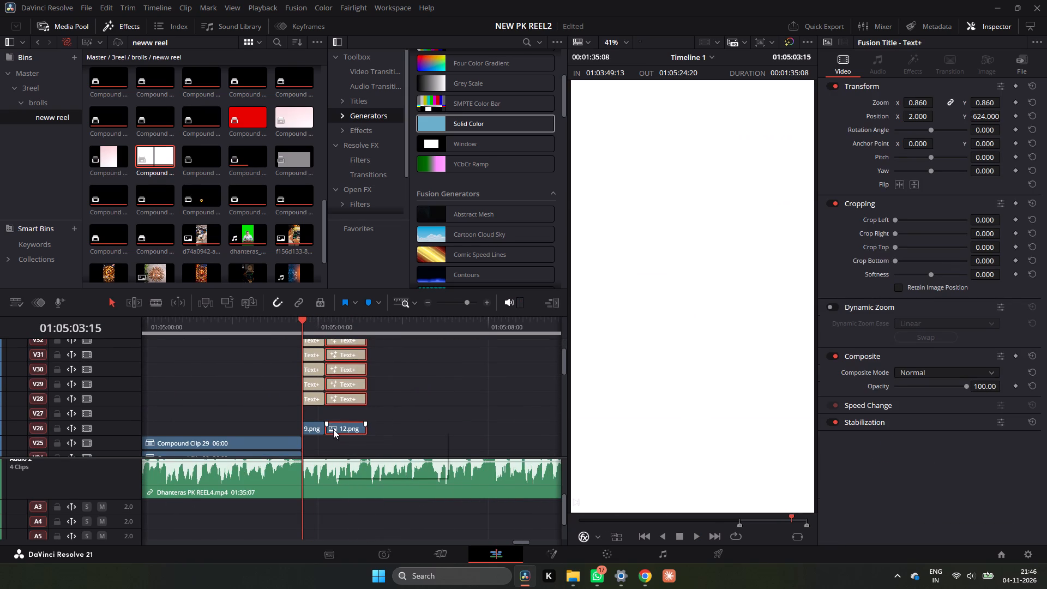
{"action": "left_click", "coordinate": [407, 363]}
{"action": "scroll", "coordinate": [371, 407], "scroll_direction": "up", "scroll_amount": 1}
{"action": "left_click_drag", "start_coordinate": [383, 355], "coordinate": [383, 356]}
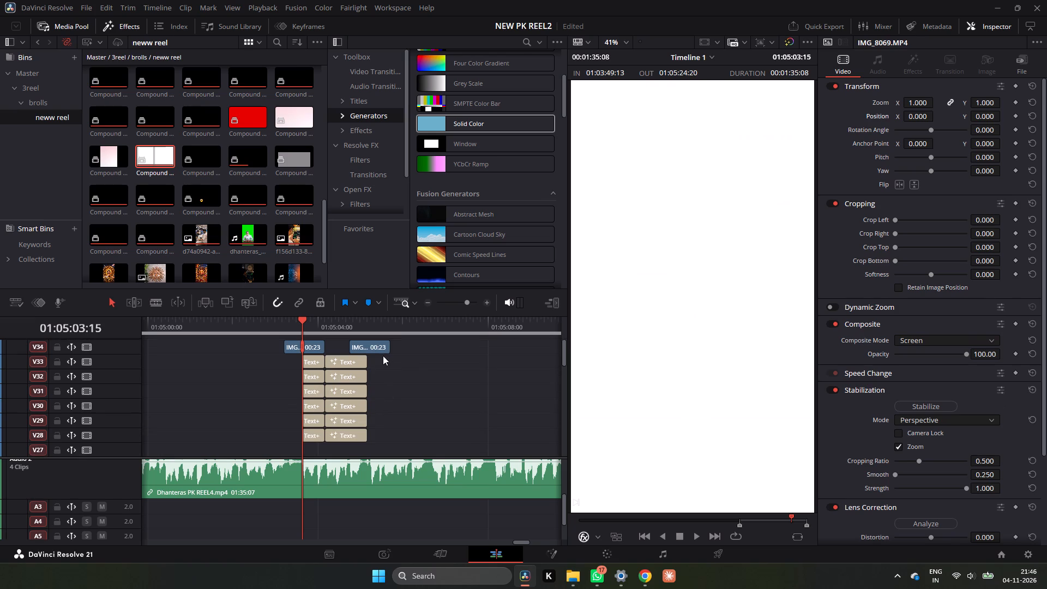
{"action": "left_click_drag", "start_coordinate": [383, 356], "coordinate": [338, 434]}
{"action": "right_click", "coordinate": [350, 421]}
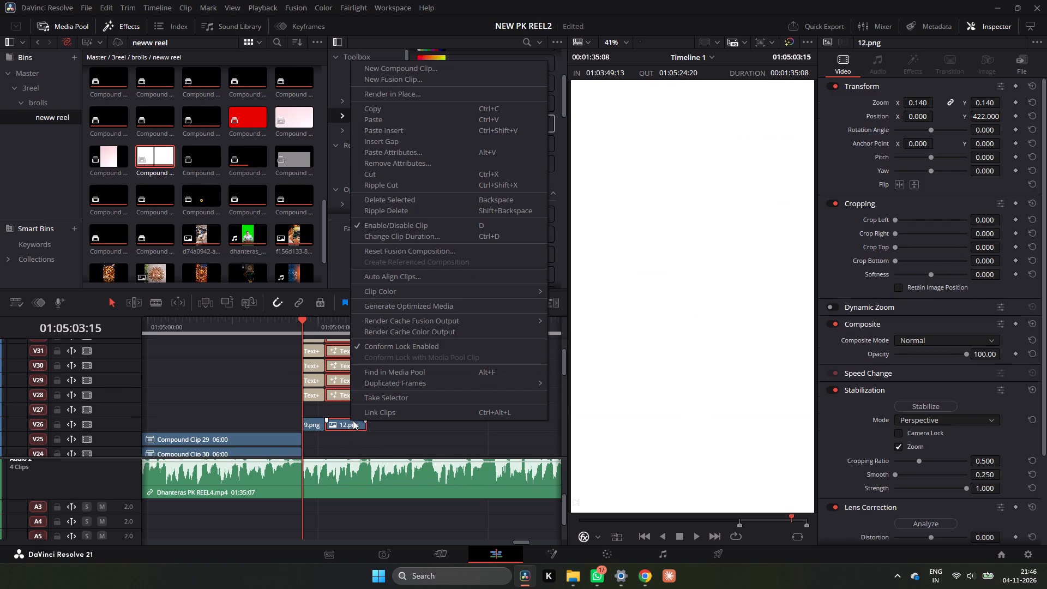
{"action": "left_click", "coordinate": [429, 66]}
{"action": "left_click", "coordinate": [589, 326]}
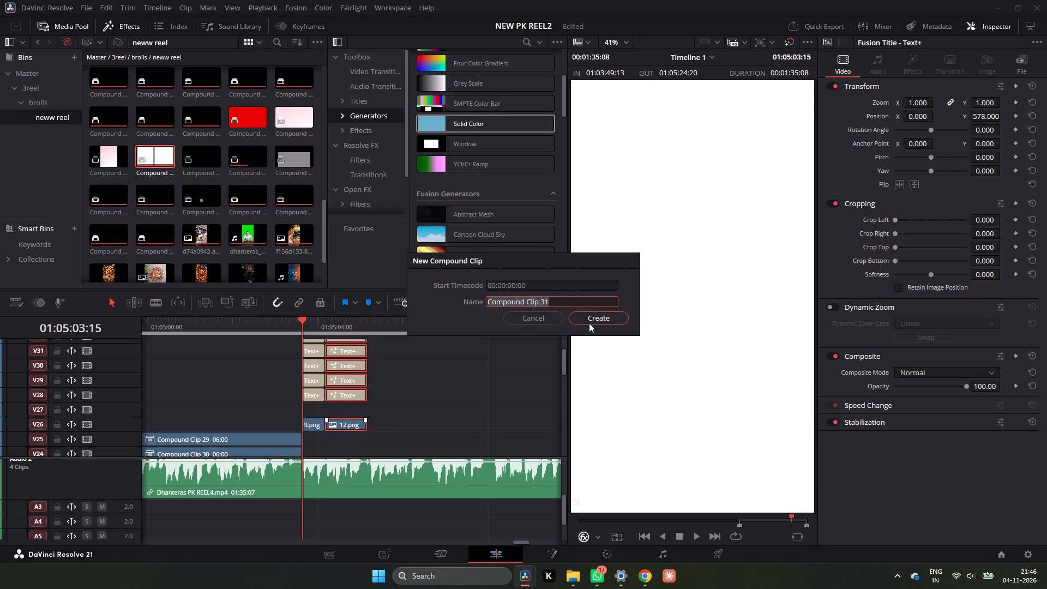
{"action": "left_click", "coordinate": [589, 319]}
Combine the Capricorn Text+ layers on V28 to V33 and 9.png on V26 into one compound clip with the default name.
{"action": "scroll", "coordinate": [381, 394], "scroll_direction": "up", "scroll_amount": 1}
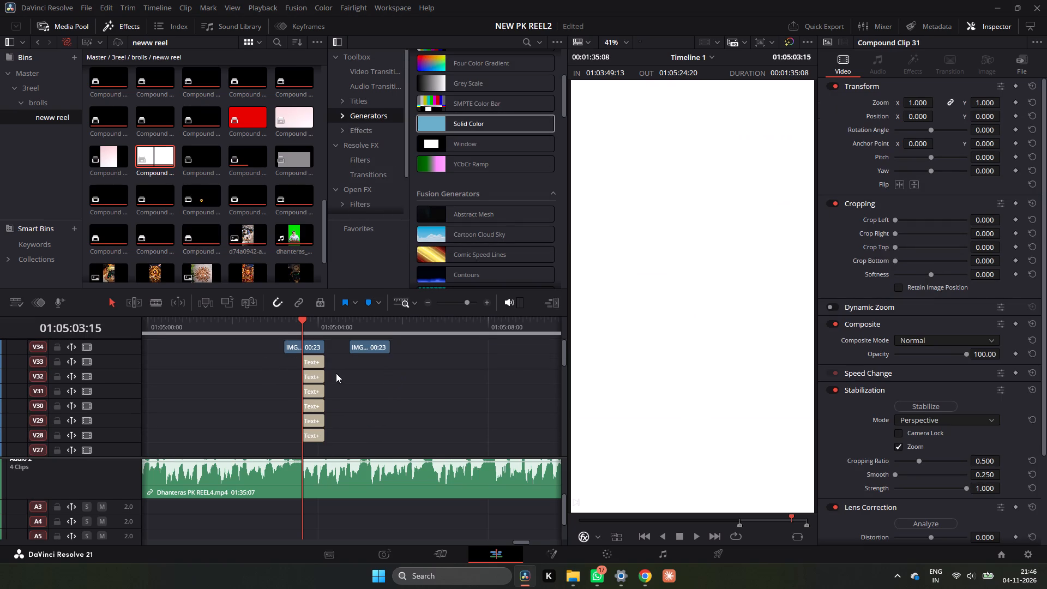
{"action": "left_click_drag", "start_coordinate": [343, 365], "coordinate": [314, 398]}
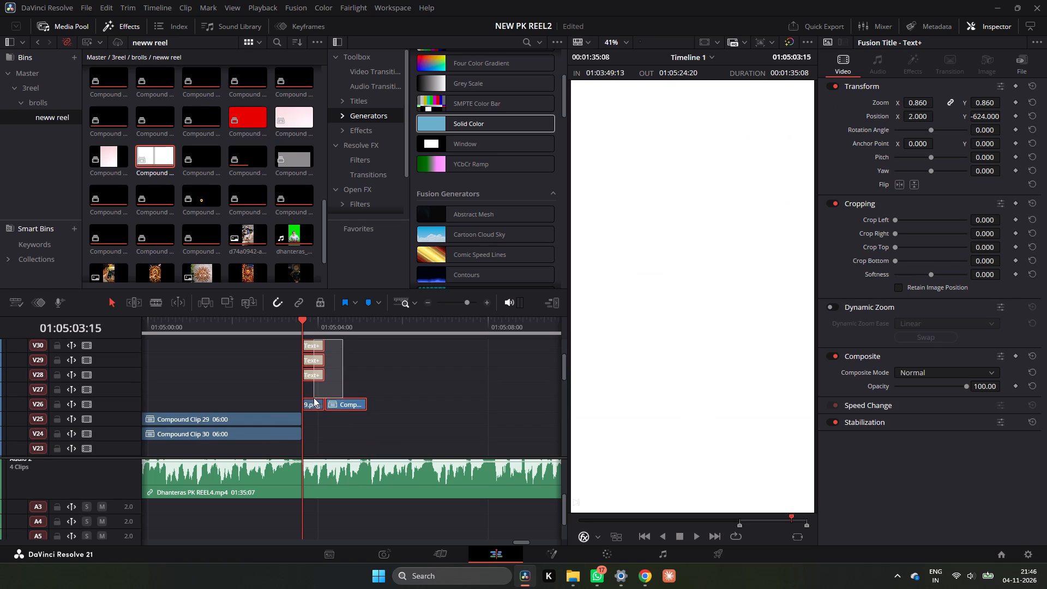
{"action": "left_click_drag", "start_coordinate": [314, 398], "coordinate": [309, 404]}
{"action": "left_click", "coordinate": [343, 405], "text": "ctrl"}
{"action": "right_click", "coordinate": [317, 406]}
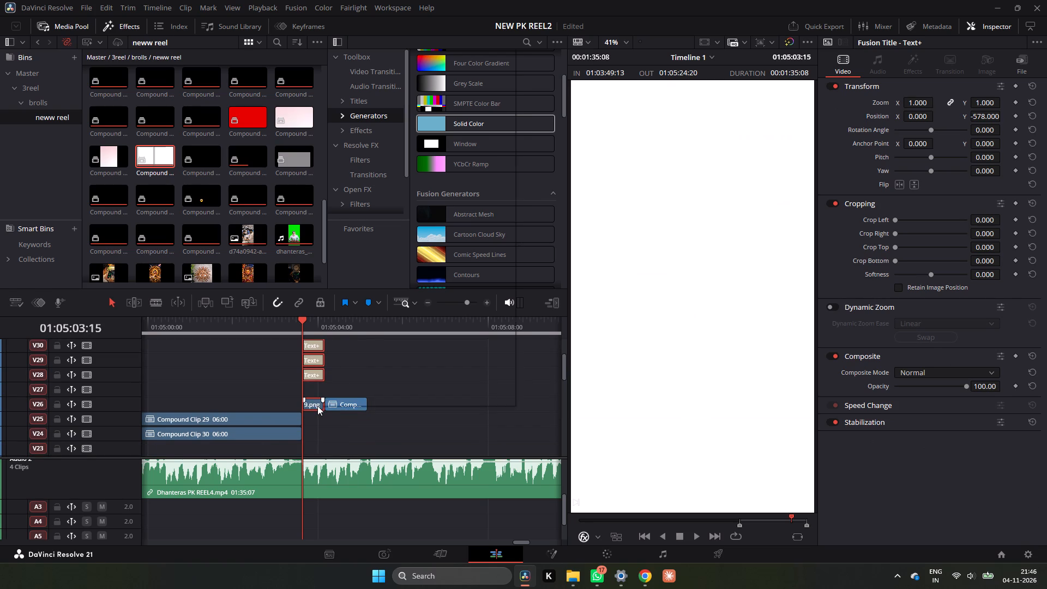
{"action": "left_click", "coordinate": [410, 49]}
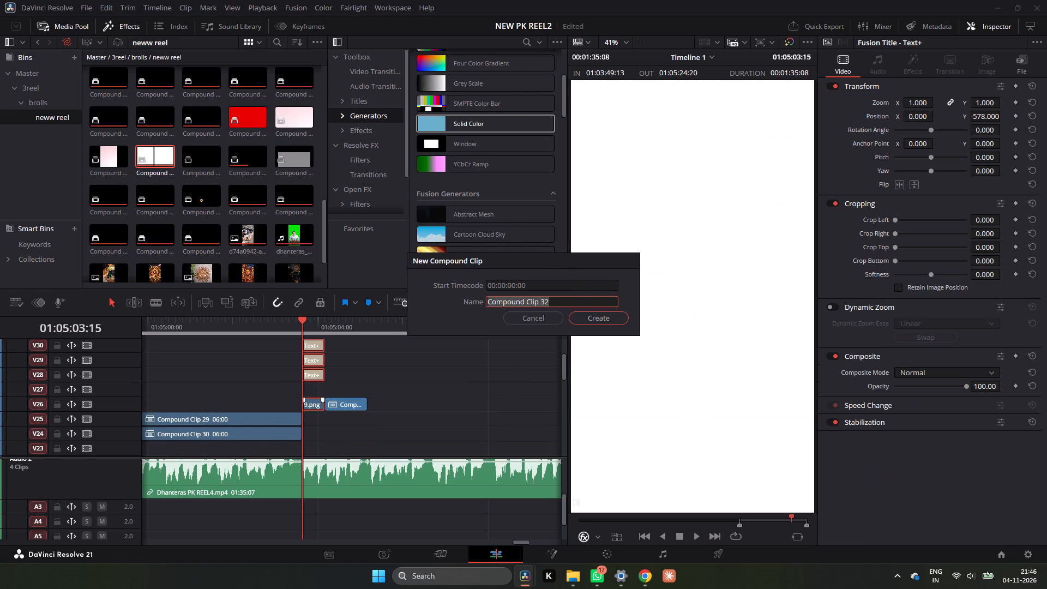
{"action": "left_click", "coordinate": [591, 315]}
Play back the Capricorn section repeatedly from its start around 01:05:03:15 to check how the graphic comes in.
{"action": "key", "text": "space"}
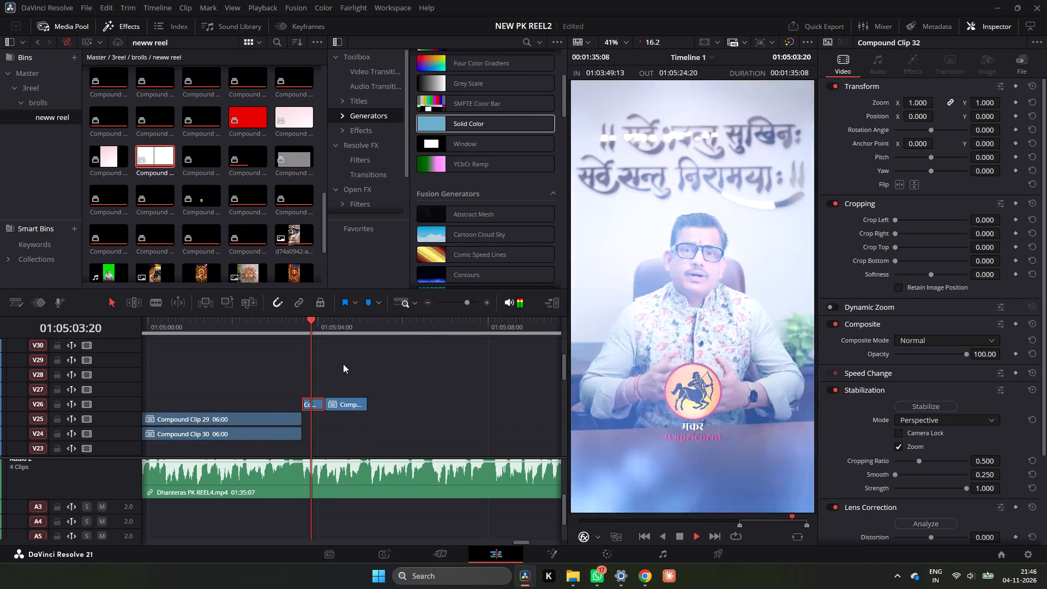
{"action": "key", "text": "space"}
{"action": "left_click", "coordinate": [305, 326]}
{"action": "key", "text": "space"}
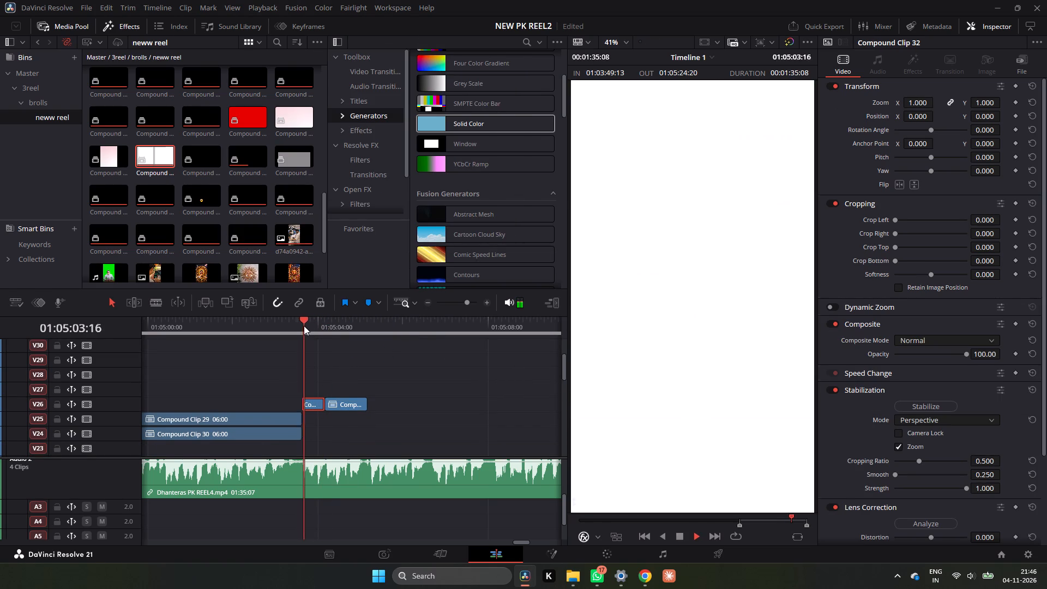
{"action": "key", "text": "space"}
{"action": "key", "text": "space"}
{"action": "key", "text": "space"}
{"action": "left_click", "coordinate": [305, 325]}
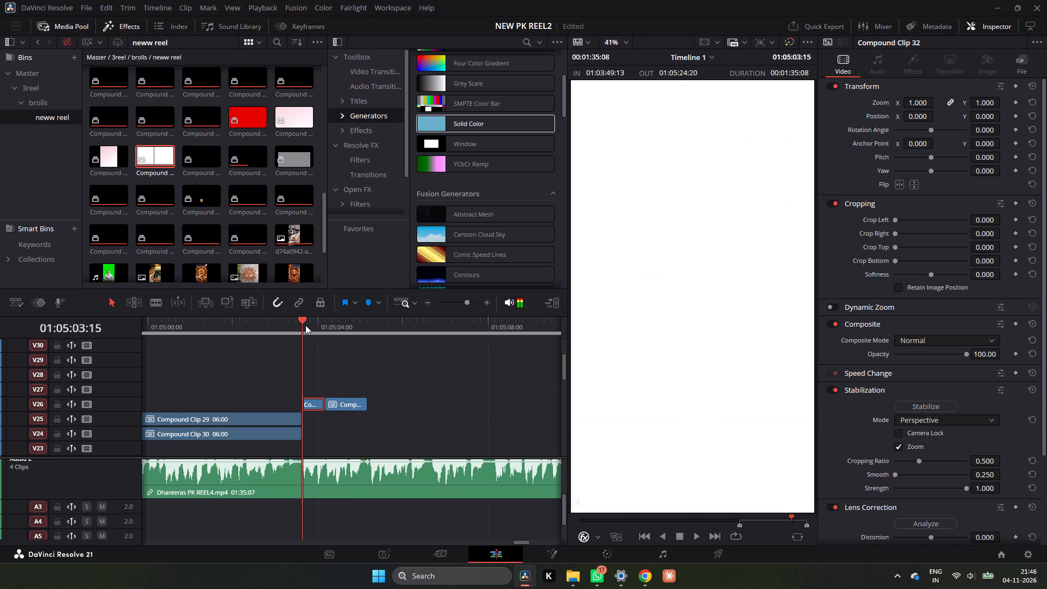
{"action": "key", "text": "space"}
{"action": "key", "text": "space"}
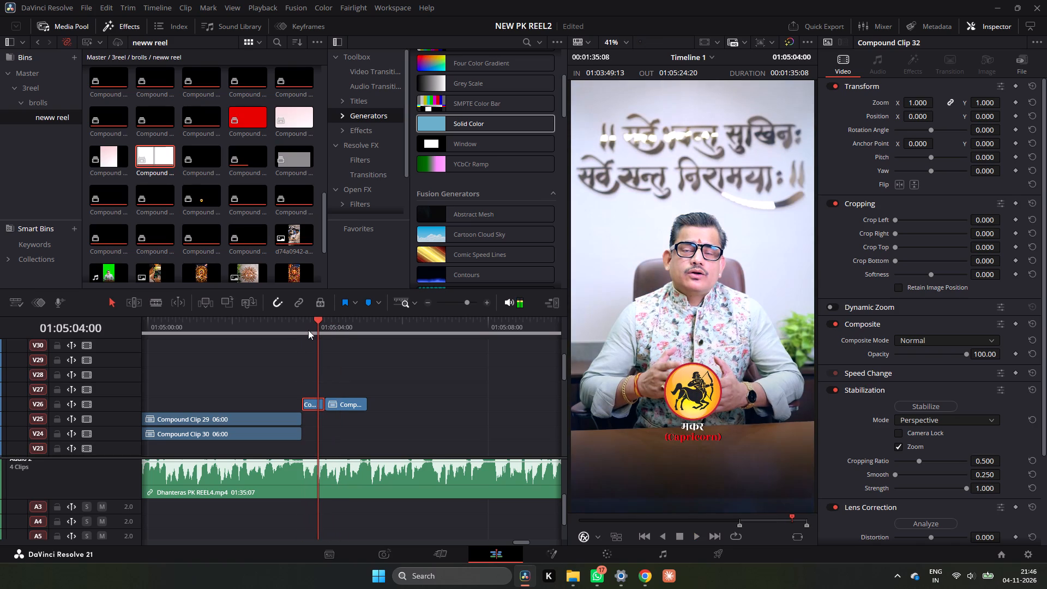
Add a short fade-in and a short fade-out to the Aquarius compound clip on V26 and review them in playback.
{"action": "left_click_drag", "start_coordinate": [327, 401], "coordinate": [343, 406]}
{"action": "key", "text": "space"}
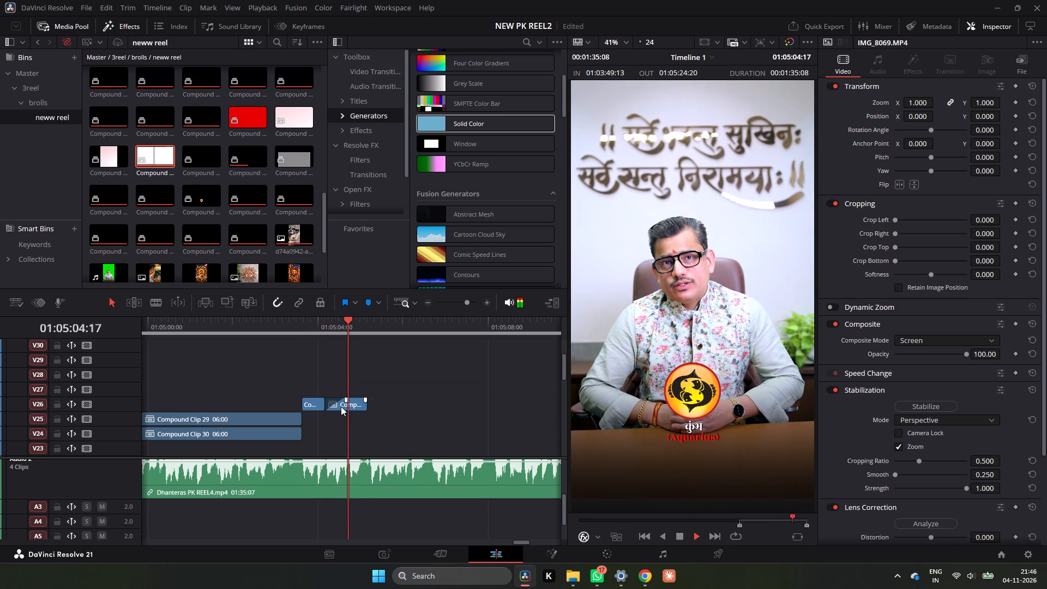
{"action": "key", "text": "space"}
{"action": "left_click", "coordinate": [309, 327]}
{"action": "key", "text": "space"}
{"action": "key", "text": "space"}
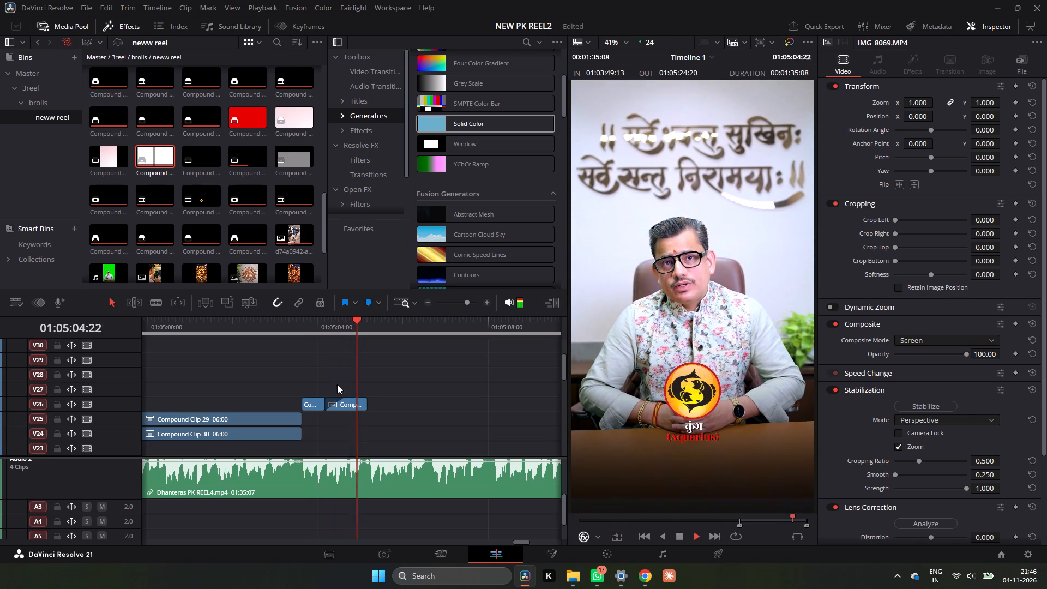
{"action": "left_click_drag", "start_coordinate": [367, 401], "coordinate": [359, 402]}
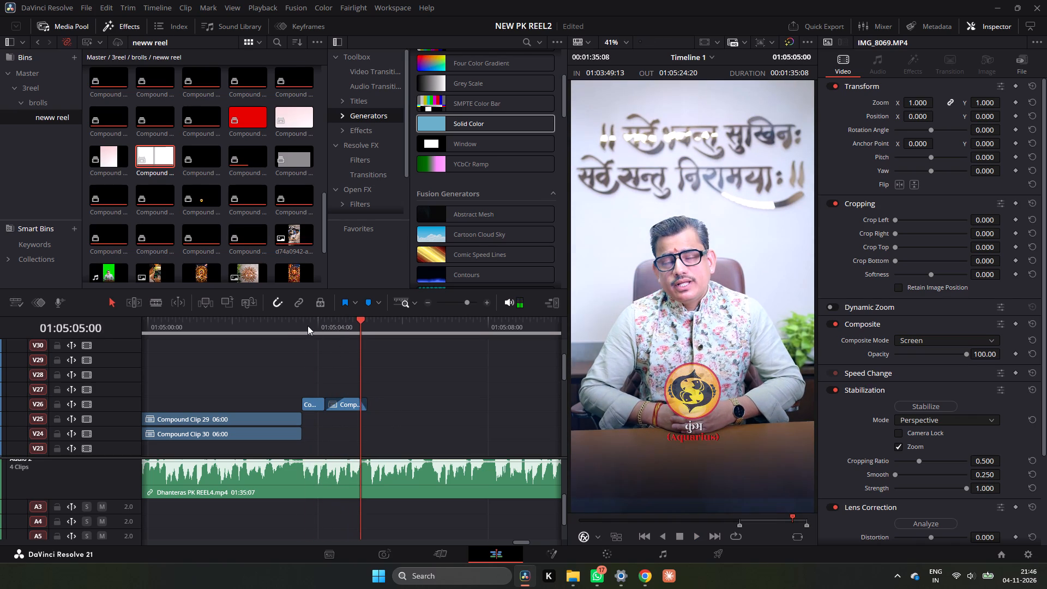
{"action": "left_click", "coordinate": [304, 321]}
{"action": "key", "text": "space"}
{"action": "left_click", "coordinate": [291, 320]}
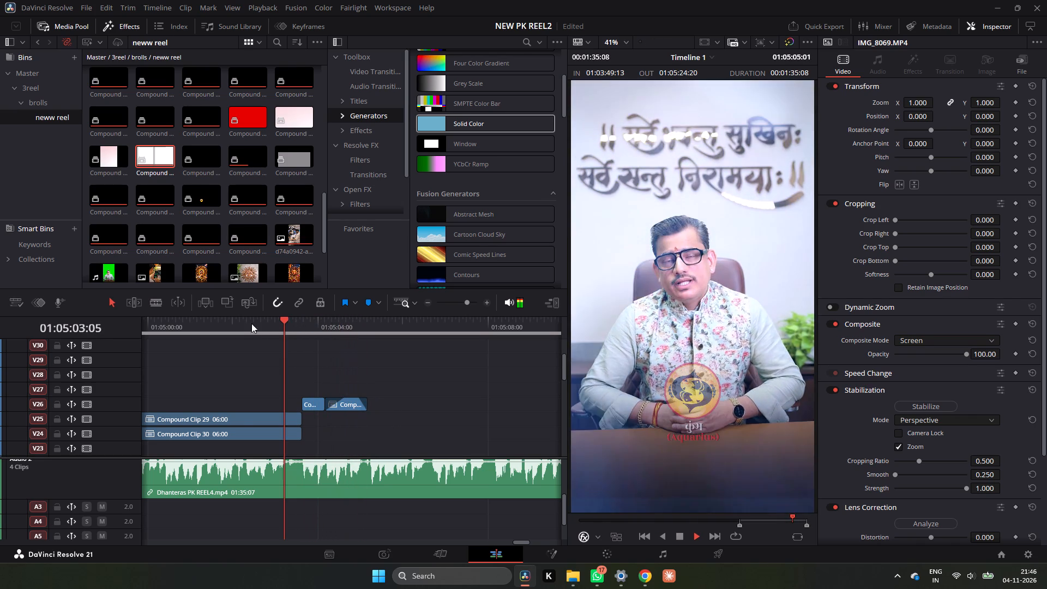
Copy the Capricorn compound clip from V26 onto V27, extend it with a second copy over the Aquarius fade-in, and add a short fade-out.
{"action": "left_click", "coordinate": [243, 323]}
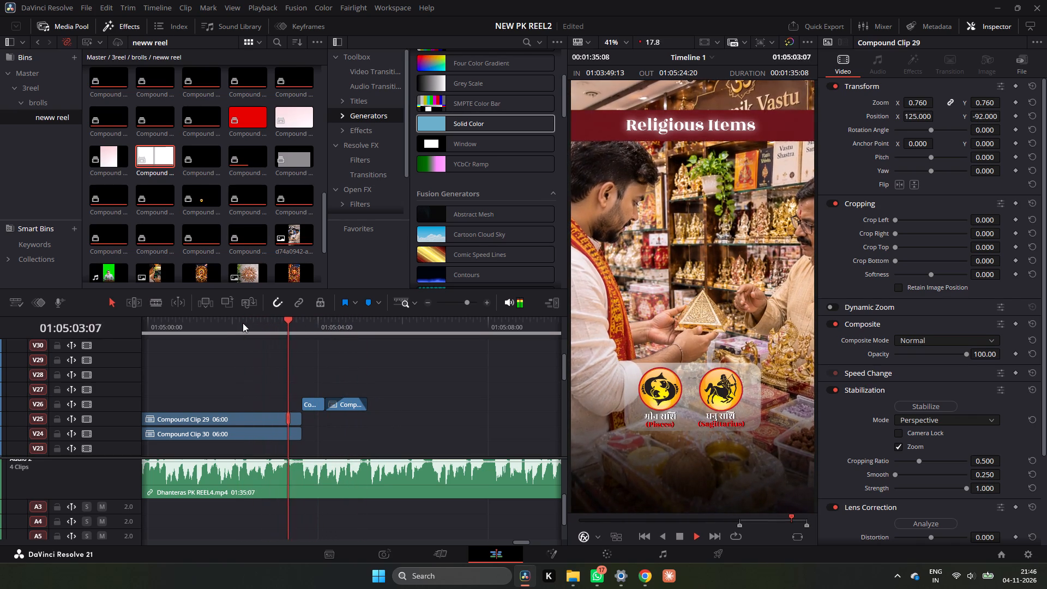
{"action": "key", "text": "space"}
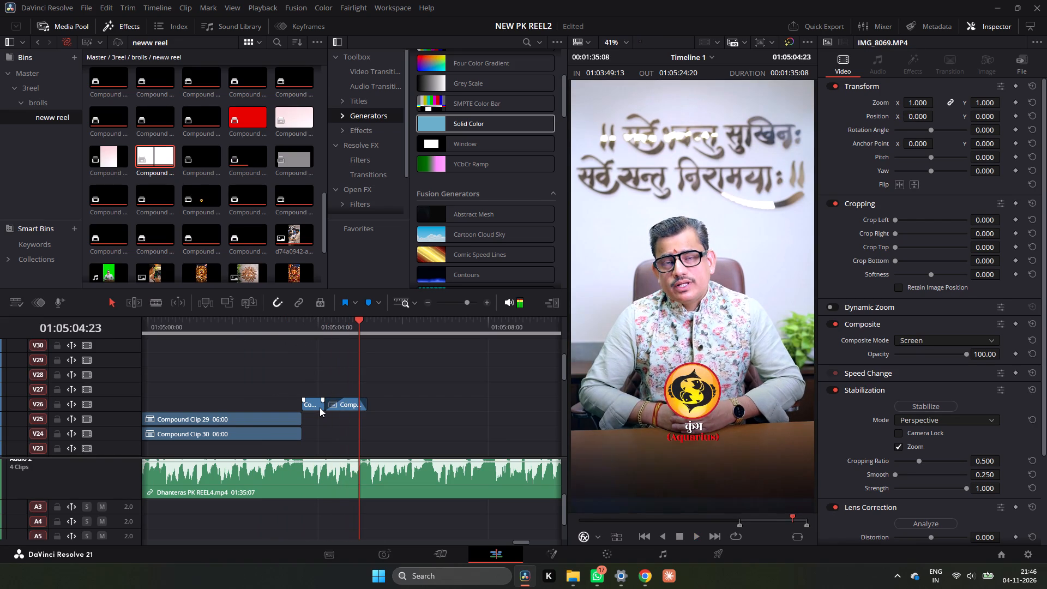
{"action": "left_click_drag", "start_coordinate": [320, 407], "coordinate": [318, 392]}
{"action": "left_click_drag", "start_coordinate": [315, 390], "coordinate": [325, 392], "text": "alt"}
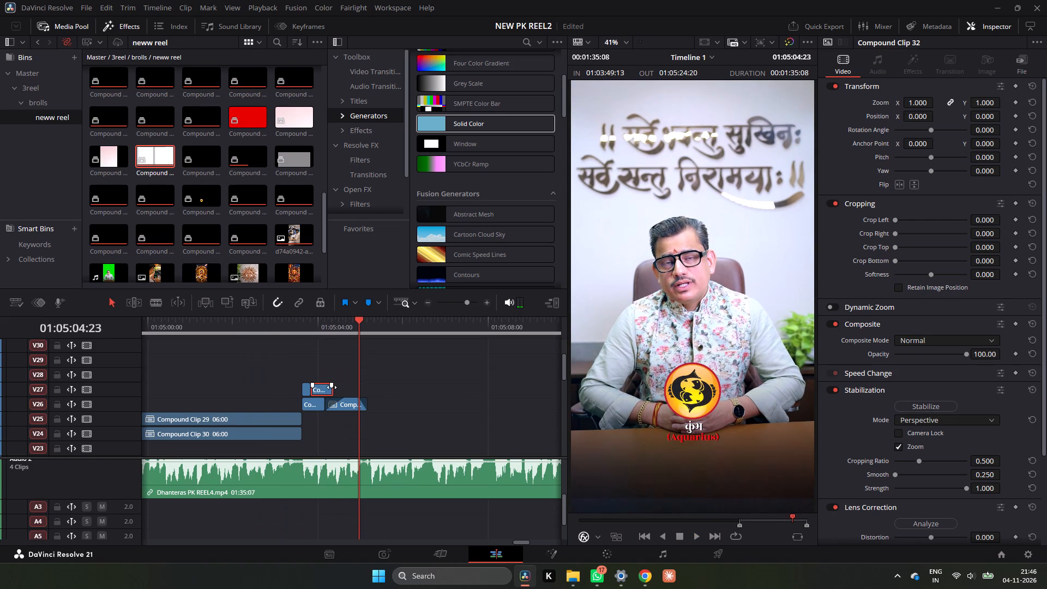
{"action": "left_click_drag", "start_coordinate": [331, 383], "coordinate": [326, 386]}
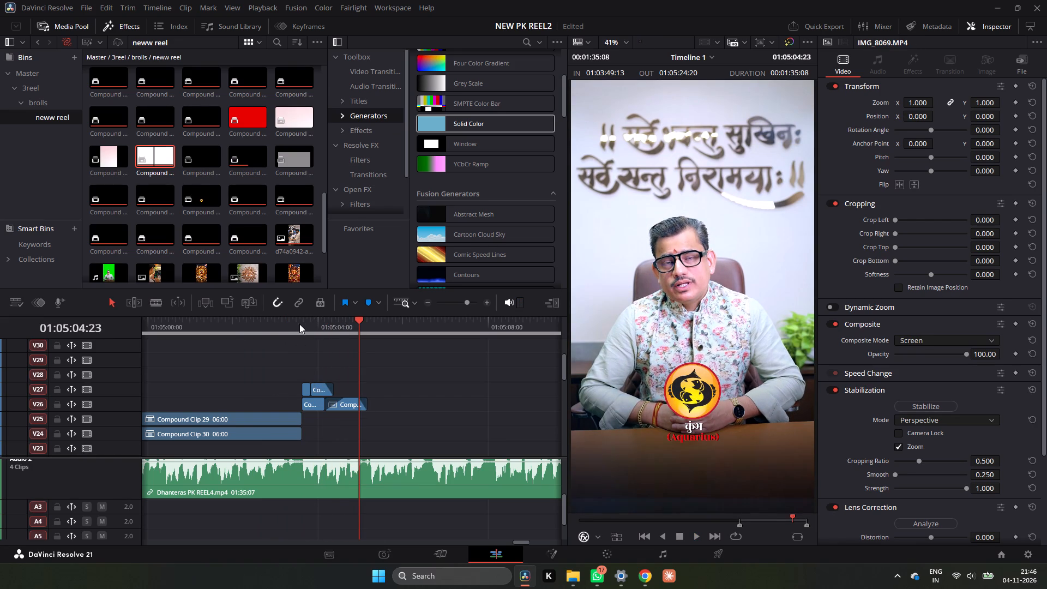
Play back the Capricorn-to-Aquarius change repeatedly from about 01:05:03:15 to check how the overlapping graphics blend.
{"action": "left_click", "coordinate": [297, 321]}
{"action": "key", "text": "space"}
{"action": "left_click", "coordinate": [297, 323]}
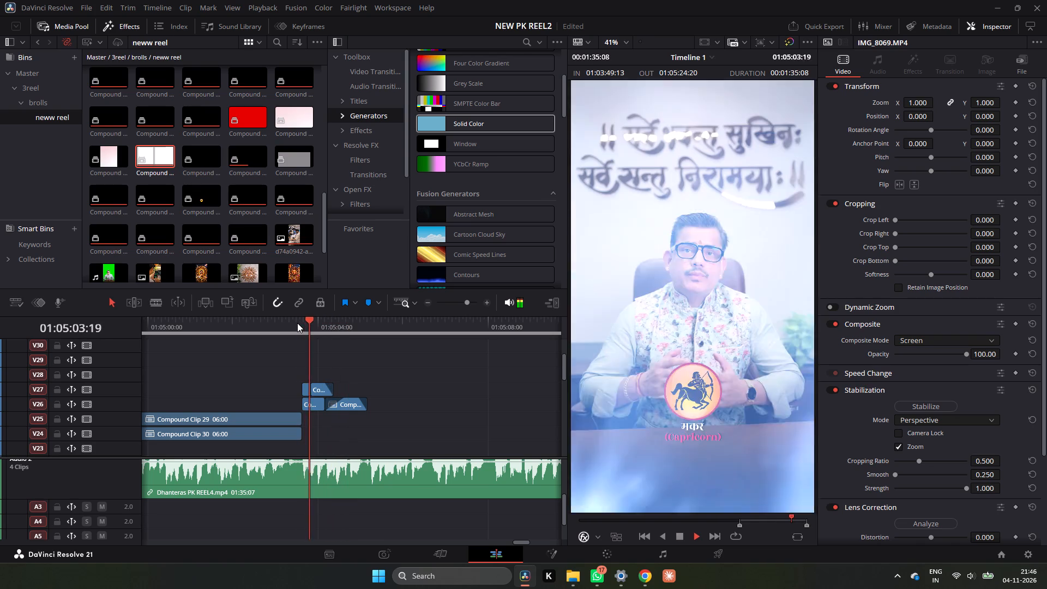
{"action": "left_click", "coordinate": [300, 323]}
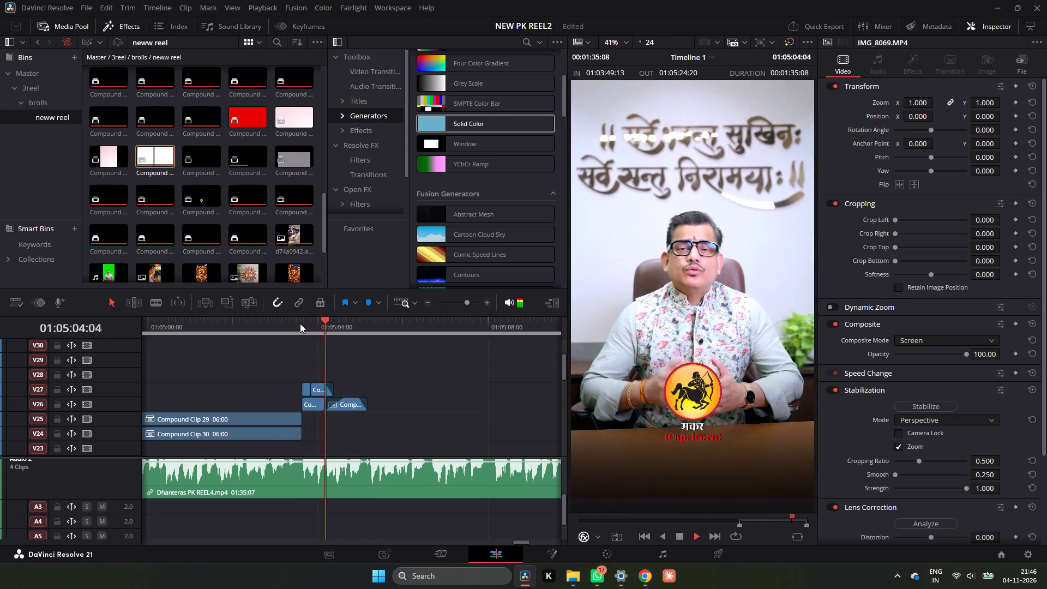
{"action": "left_click", "coordinate": [300, 324]}
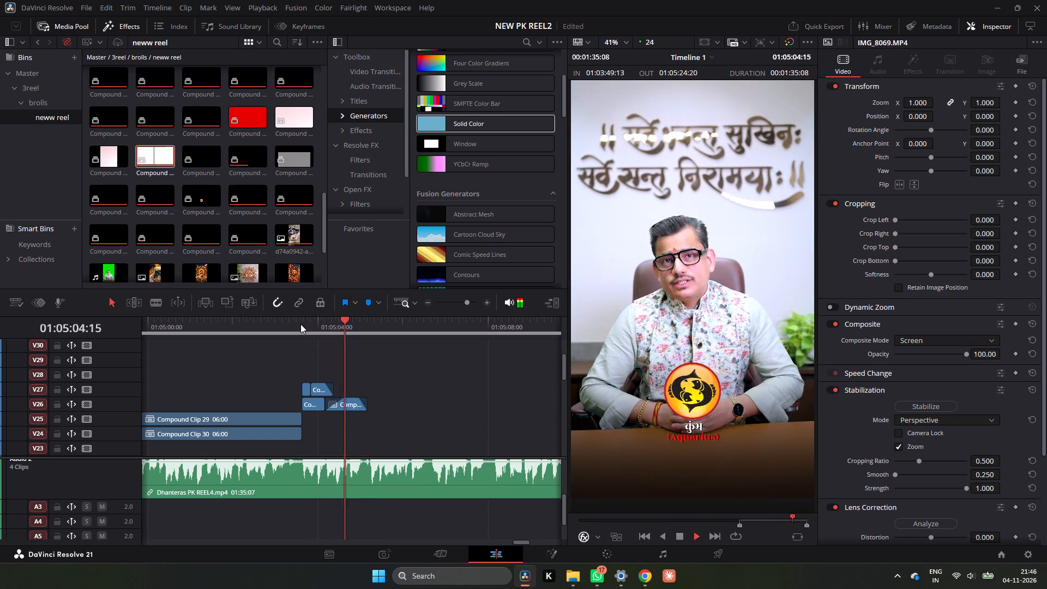
{"action": "left_click", "coordinate": [300, 324]}
{"action": "left_click", "coordinate": [300, 324]}
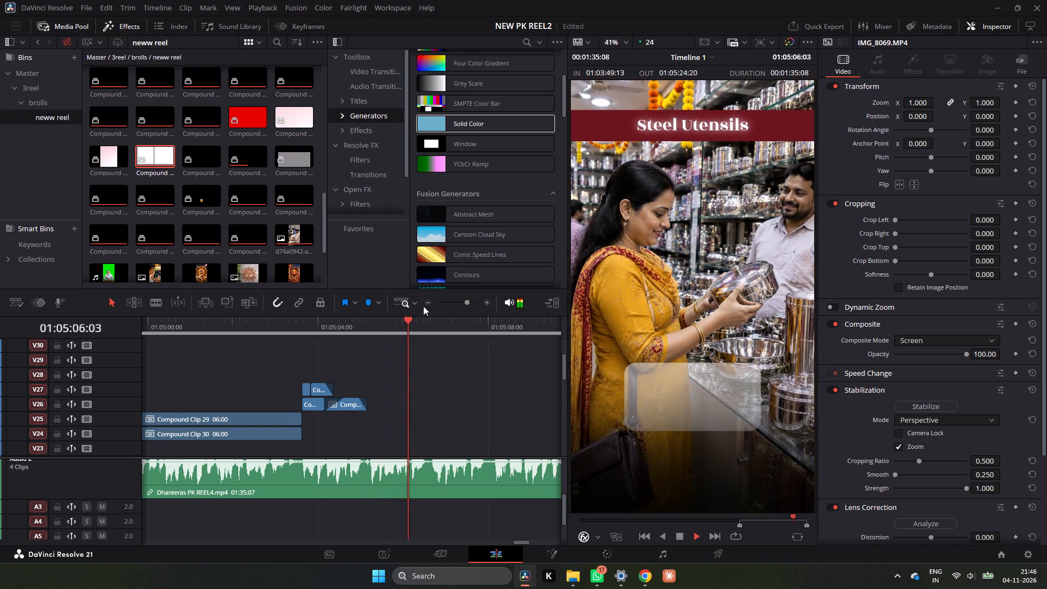
Copy the Capricorn and Aquarius clips on V26 and V27 to start at 01:05:05:04, where the Steel Utensils section begins.
{"action": "left_click", "coordinate": [424, 306]}
{"action": "key", "text": "space"}
{"action": "left_click_drag", "start_coordinate": [383, 387], "coordinate": [363, 405]}
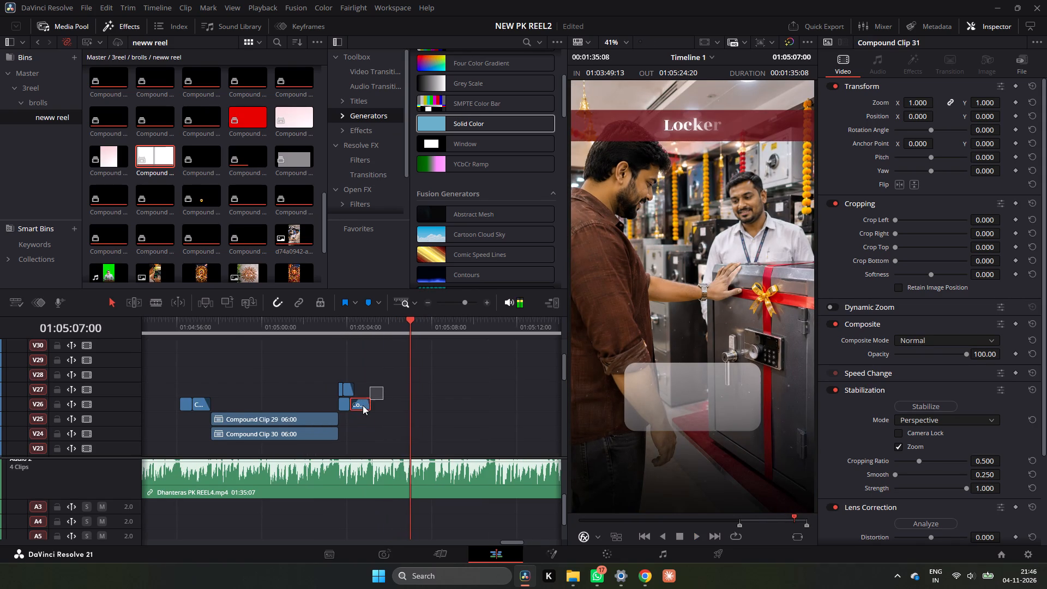
{"action": "left_click_drag", "start_coordinate": [363, 405], "coordinate": [342, 412]}
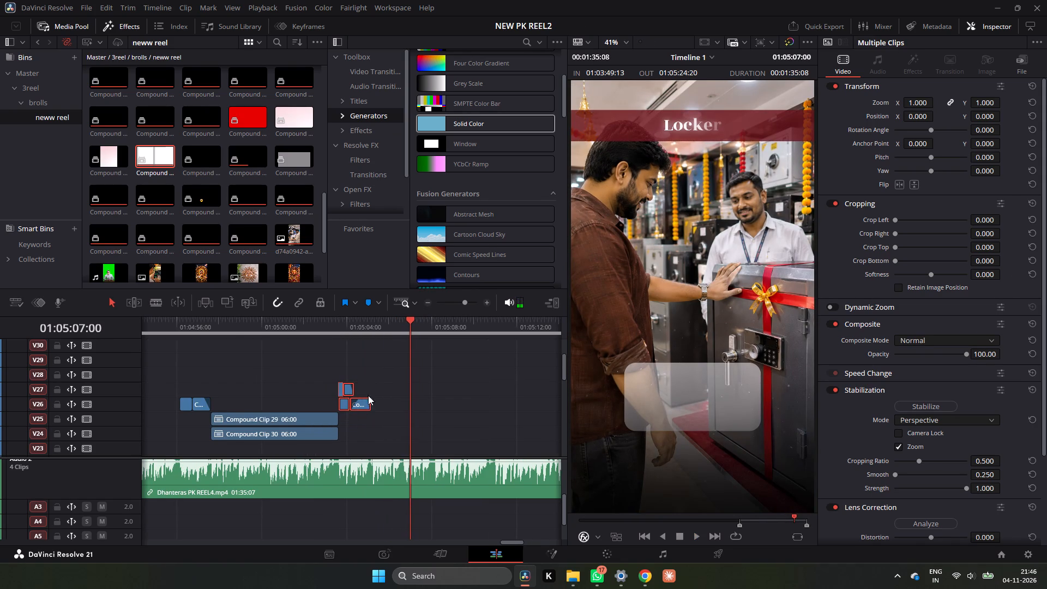
{"action": "left_click_drag", "start_coordinate": [360, 404], "coordinate": [490, 401], "text": "alt"}
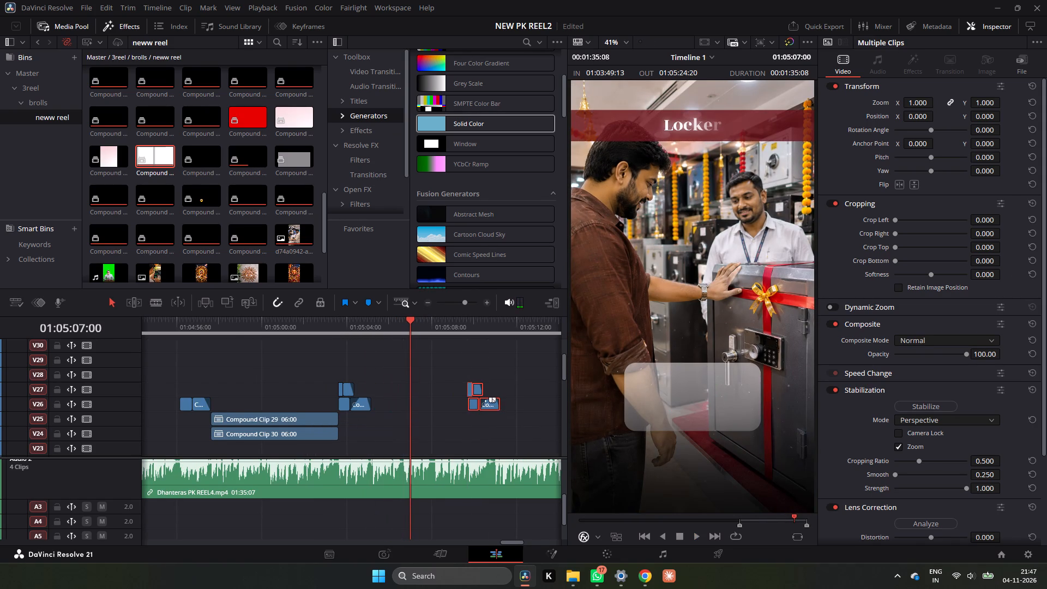
{"action": "scroll", "coordinate": [489, 401], "scroll_direction": "down", "scroll_amount": 3, "text": "ctrl"}
{"action": "scroll", "coordinate": [378, 394], "scroll_direction": "down", "scroll_amount": 6}
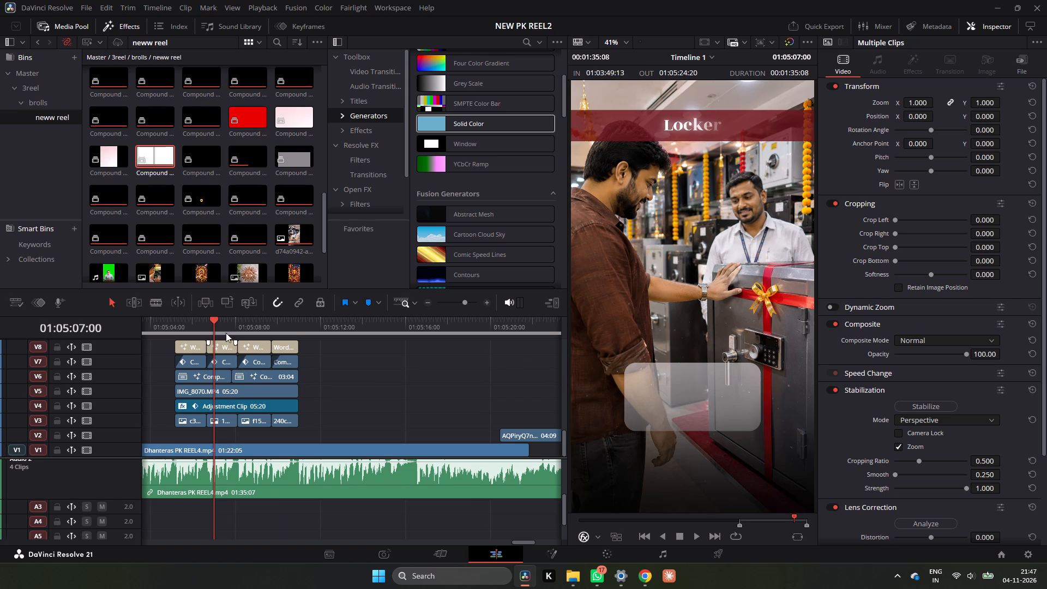
{"action": "left_click_drag", "start_coordinate": [215, 321], "coordinate": [172, 333]}
{"action": "scroll", "coordinate": [196, 361], "scroll_direction": "up", "scroll_amount": 5}
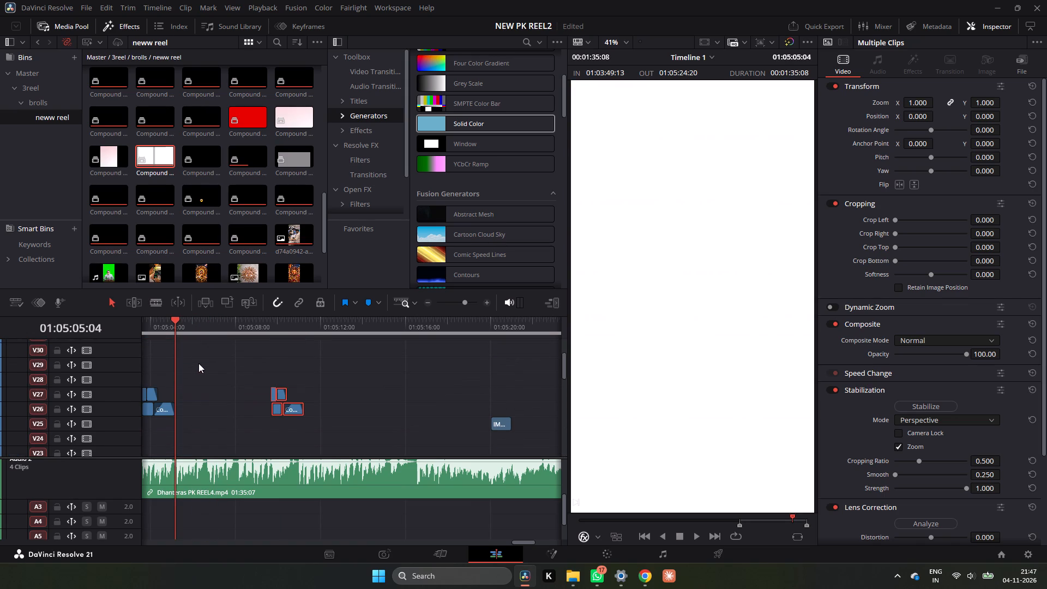
{"action": "left_click_drag", "start_coordinate": [297, 412], "coordinate": [195, 408]}
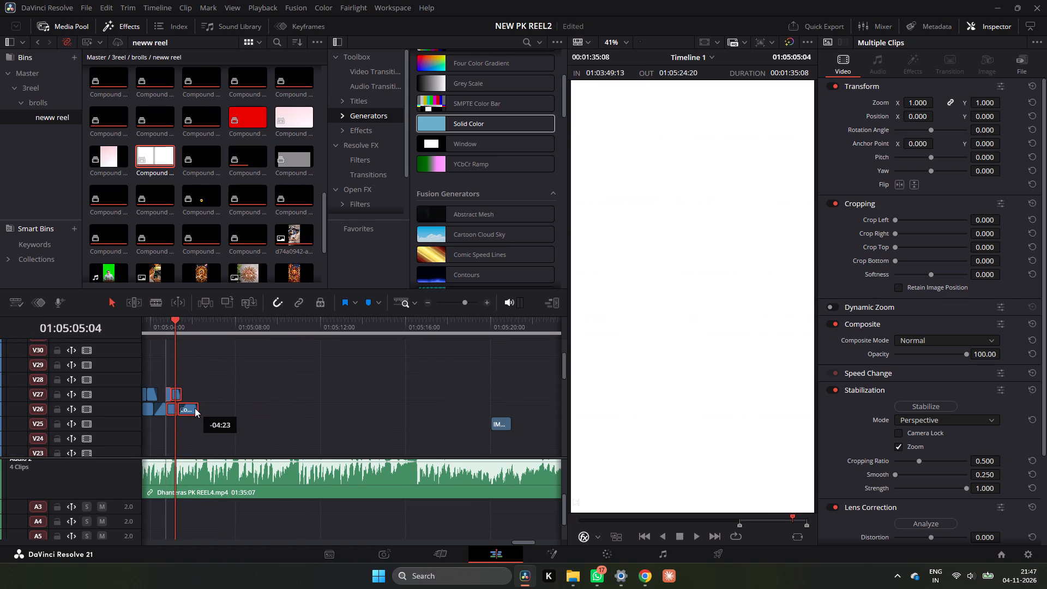
{"action": "left_click_drag", "start_coordinate": [195, 408], "coordinate": [205, 409]}
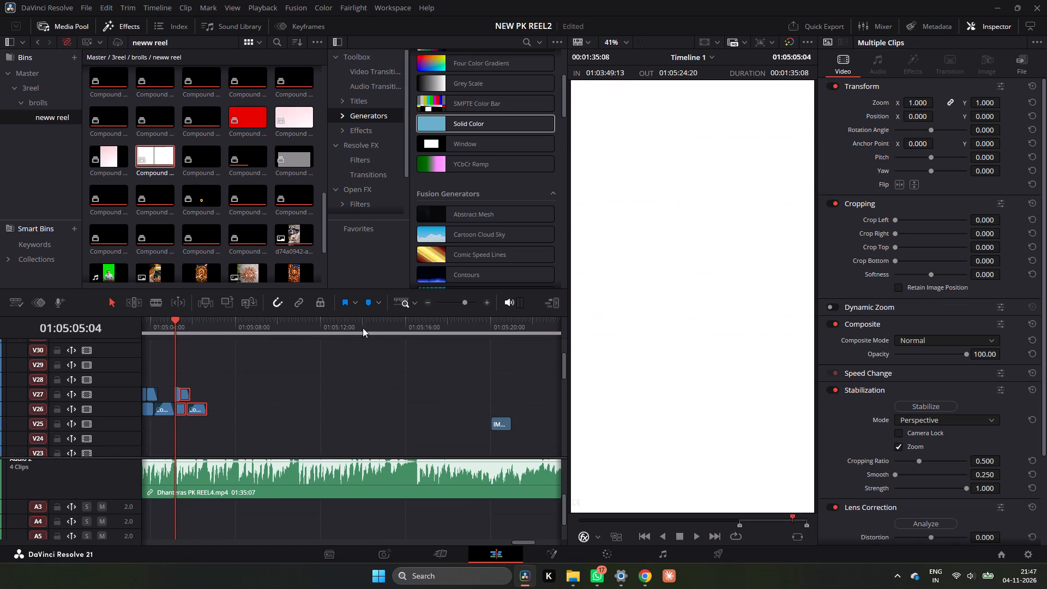
Remove the fade-out from the copied Capricorn clip on V27 and both fades from the copied Aquarius clip on V26.
{"action": "left_click", "coordinate": [487, 300]}
{"action": "left_click", "coordinate": [363, 389]}
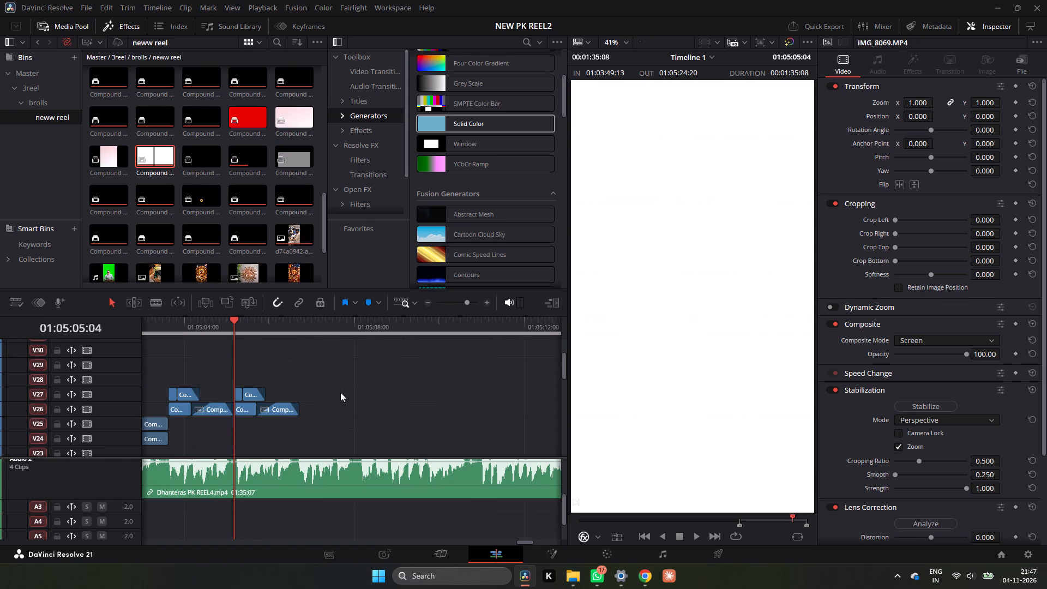
{"action": "left_click_drag", "start_coordinate": [255, 390], "coordinate": [274, 392]}
{"action": "left_click_drag", "start_coordinate": [277, 404], "coordinate": [255, 408]}
{"action": "left_click_drag", "start_coordinate": [288, 405], "coordinate": [291, 405]}
{"action": "left_click_drag", "start_coordinate": [291, 405], "coordinate": [308, 406]}
{"action": "key", "text": "space"}
{"action": "key", "text": "space"}
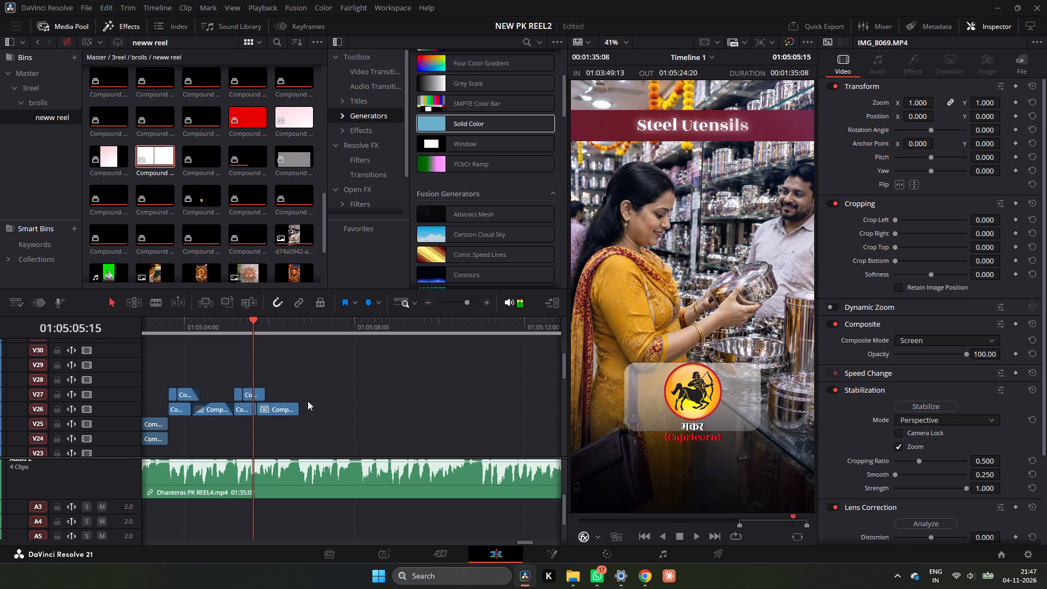
Extend the Capricorn graphic on V27 over the Steel Utensils section with several end-to-end copies, running slightly past the Aquarius clip below.
{"action": "left_click_drag", "start_coordinate": [280, 377], "coordinate": [251, 398]}
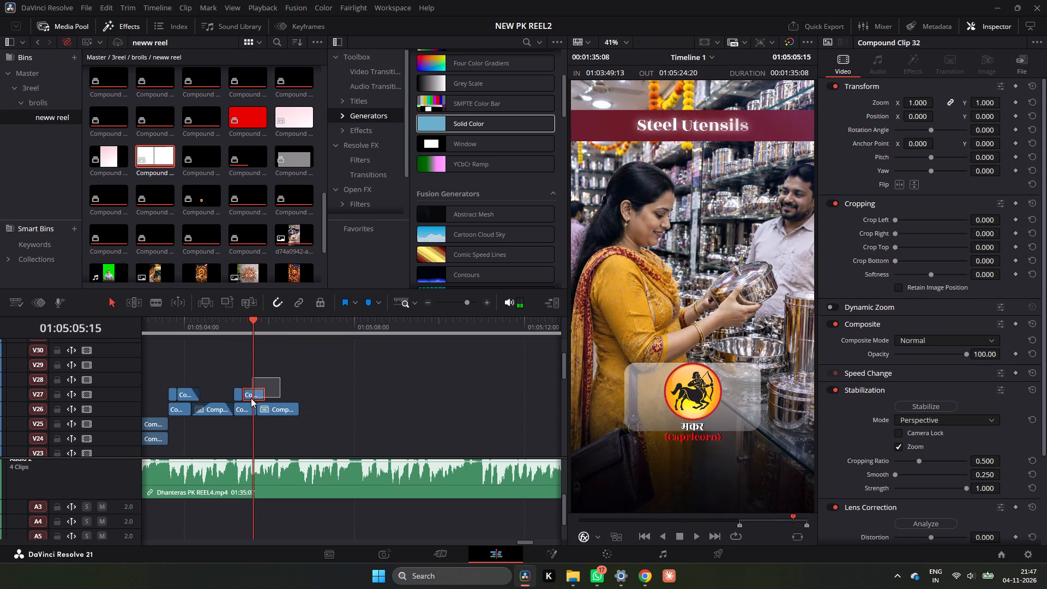
{"action": "left_click_drag", "start_coordinate": [251, 398], "coordinate": [242, 397]}
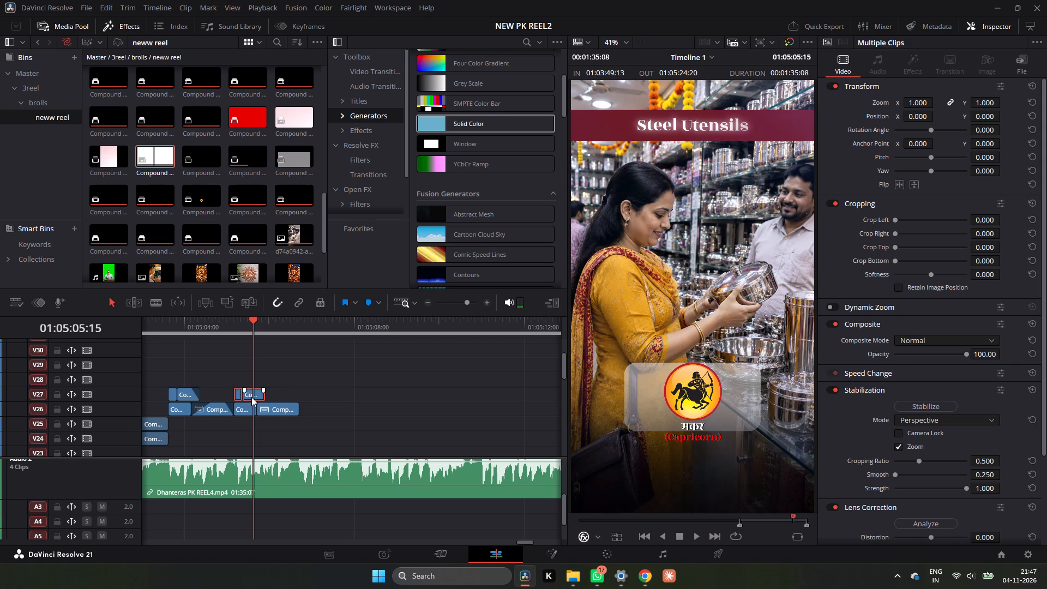
{"action": "left_click", "coordinate": [252, 395], "text": "alt"}
{"action": "left_click_drag", "start_coordinate": [261, 395], "coordinate": [298, 394], "text": "alt"}
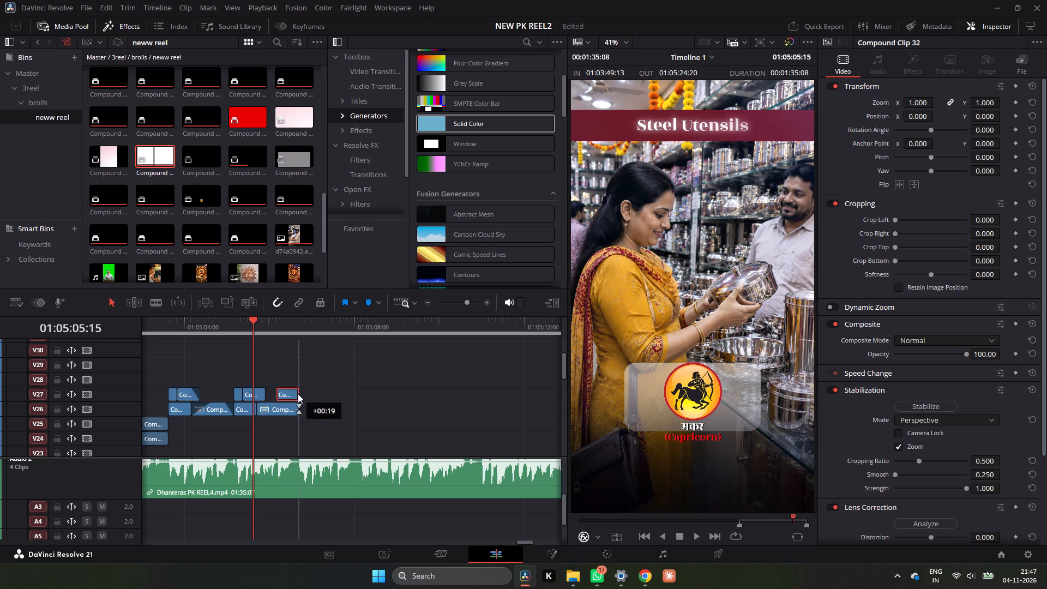
{"action": "left_click_drag", "start_coordinate": [298, 394], "coordinate": [284, 394], "text": "alt"}
{"action": "left_click_drag", "start_coordinate": [281, 393], "coordinate": [305, 396], "text": "alt"}
{"action": "left_click_drag", "start_coordinate": [304, 393], "coordinate": [304, 393], "text": "alt"}
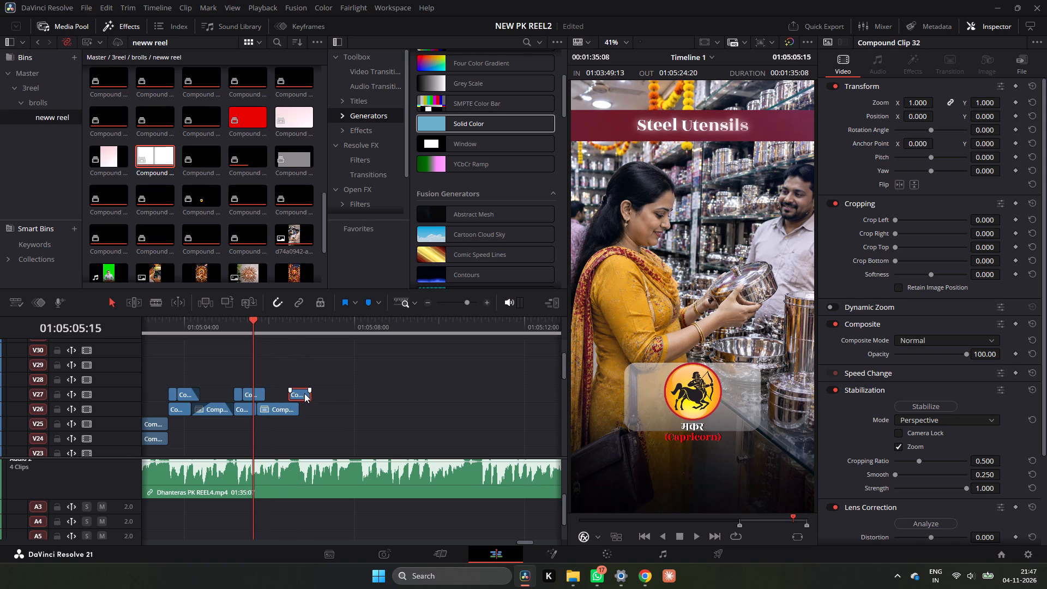
{"action": "left_click_drag", "start_coordinate": [304, 393], "coordinate": [325, 396], "text": "alt"}
{"action": "left_click_drag", "start_coordinate": [322, 393], "coordinate": [269, 398], "text": "alt"}
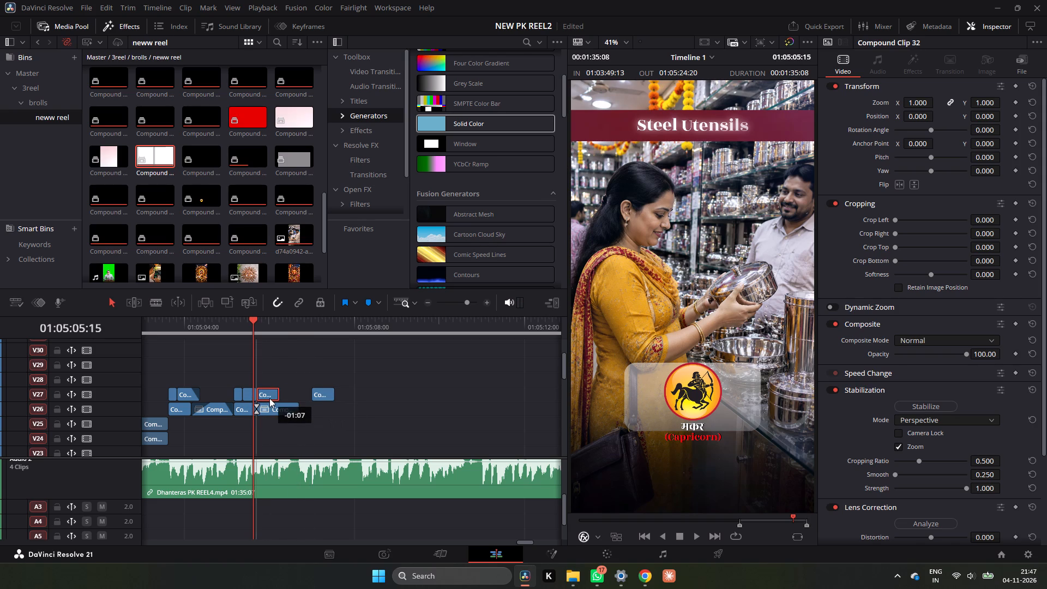
{"action": "left_click_drag", "start_coordinate": [269, 398], "coordinate": [268, 399], "text": "alt"}
{"action": "left_click_drag", "start_coordinate": [268, 397], "coordinate": [283, 396], "text": "alt"}
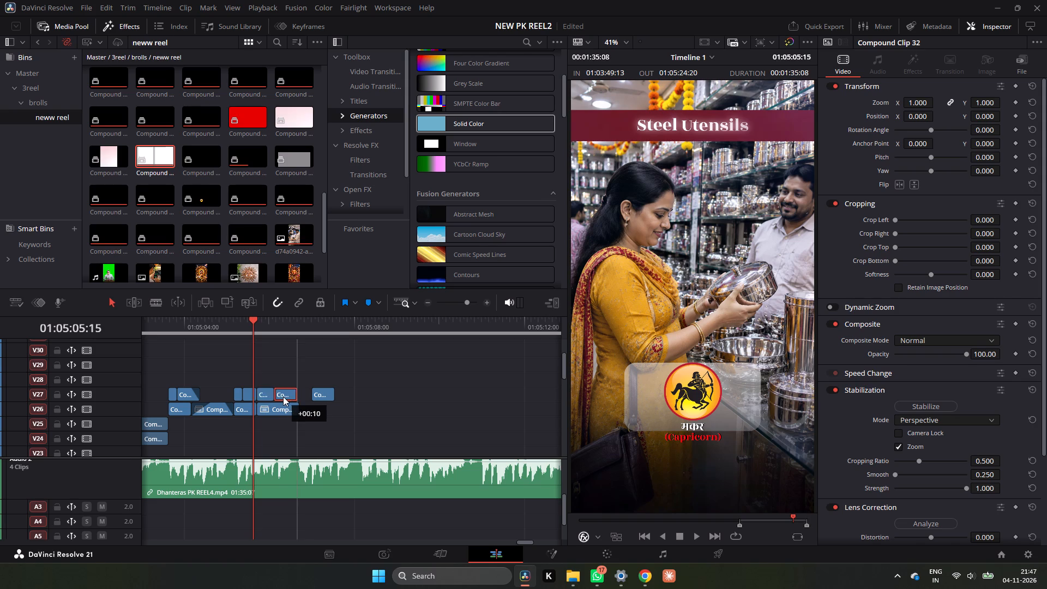
{"action": "left_click_drag", "start_coordinate": [283, 396], "coordinate": [283, 396], "text": "alt"}
{"action": "left_click_drag", "start_coordinate": [283, 395], "coordinate": [298, 395], "text": "alt"}
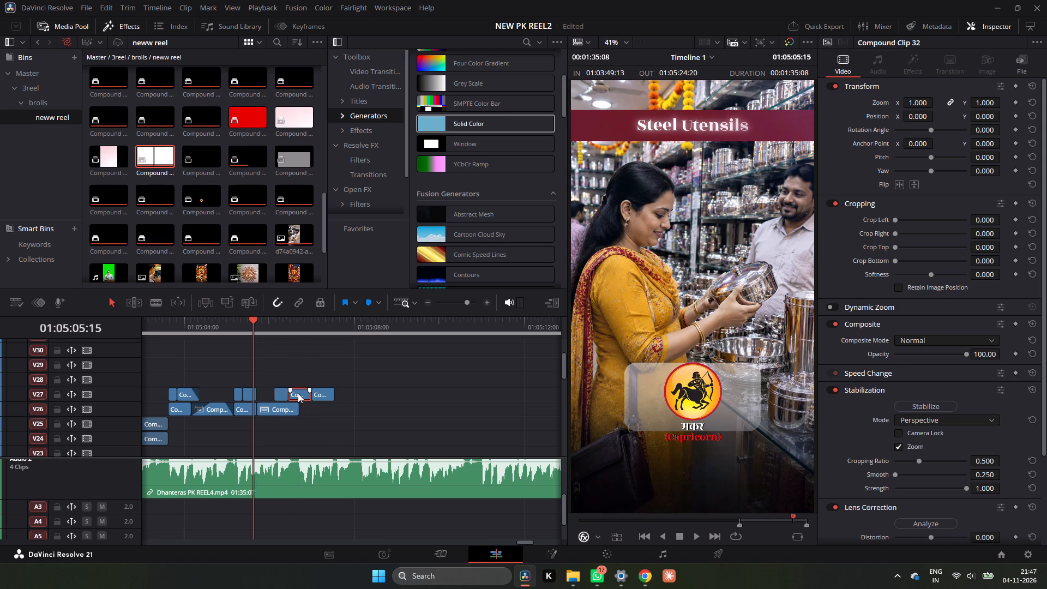
{"action": "left_click_drag", "start_coordinate": [298, 393], "coordinate": [263, 399], "text": "alt"}
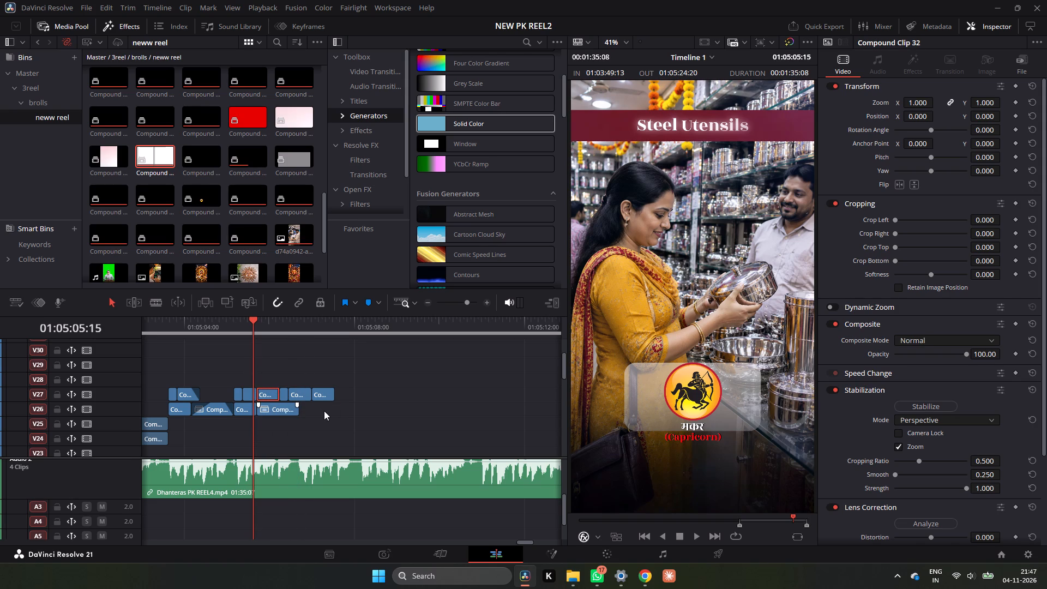
Toggle the Capricorn copy on V27 at 01:05:05:23 off and on to compare it with the Aquarius graphic beneath.
{"action": "left_click", "coordinate": [267, 323]}
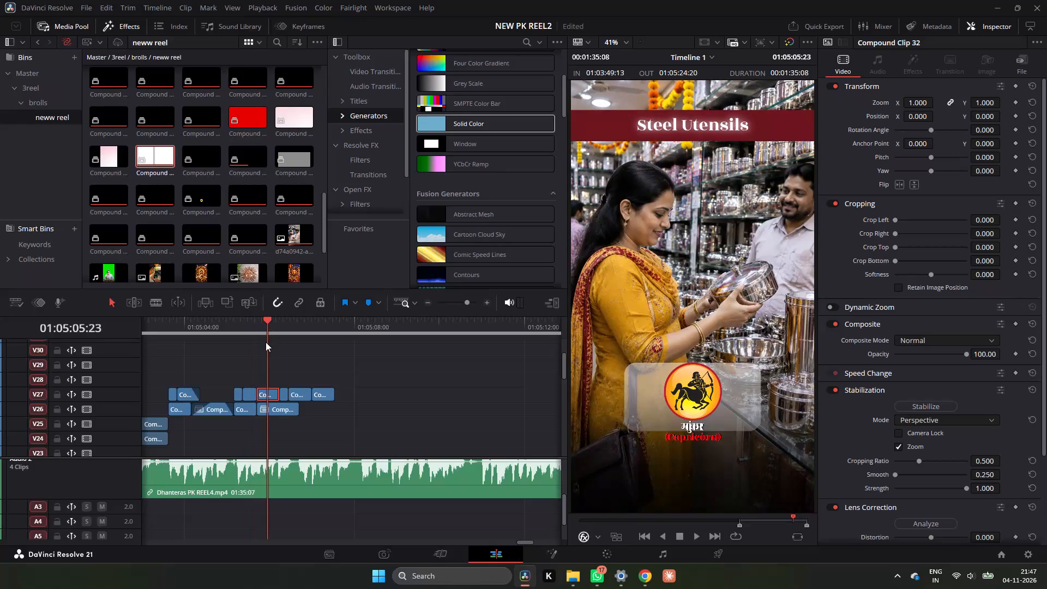
{"action": "type", "text": "dddd"}
{"action": "key", "text": "d"}
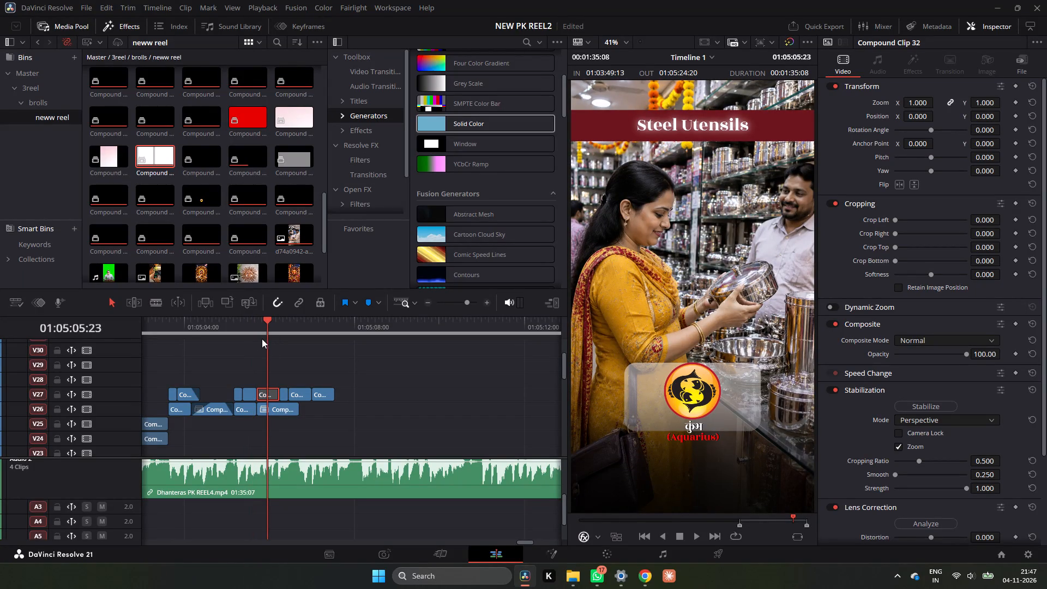
{"action": "key", "text": "d"}
{"action": "left_click_drag", "start_coordinate": [263, 334], "coordinate": [248, 345]}
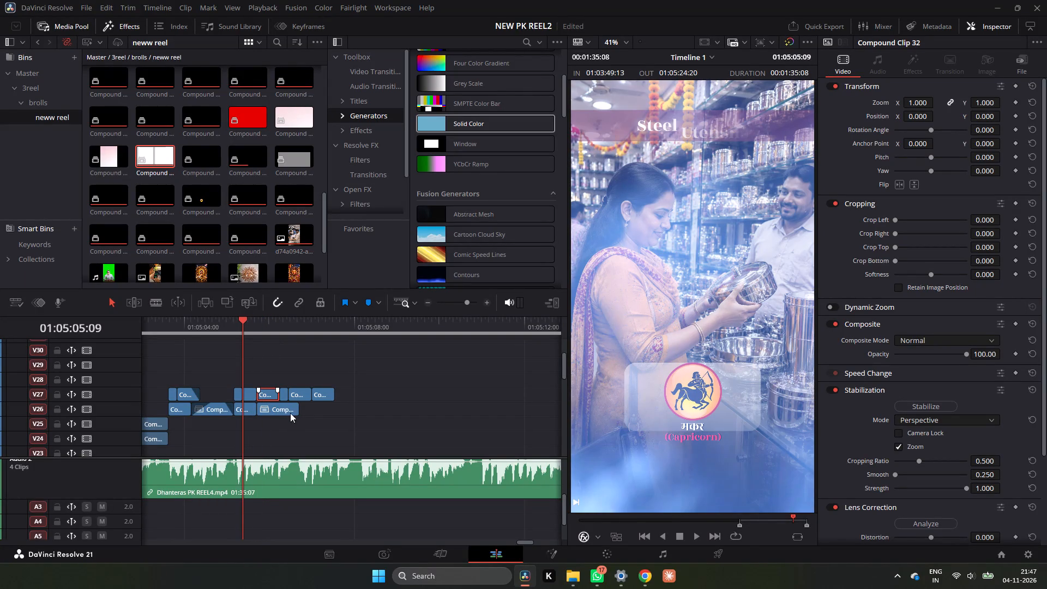
Add another Aquarius copy after the last clip on V26, and combine that track's copied clips into one compound clip with the default name.
{"action": "left_click", "coordinate": [287, 412]}
{"action": "left_click_drag", "start_coordinate": [287, 412], "coordinate": [333, 413], "text": "alt"}
{"action": "left_click_drag", "start_coordinate": [370, 404], "coordinate": [243, 418]}
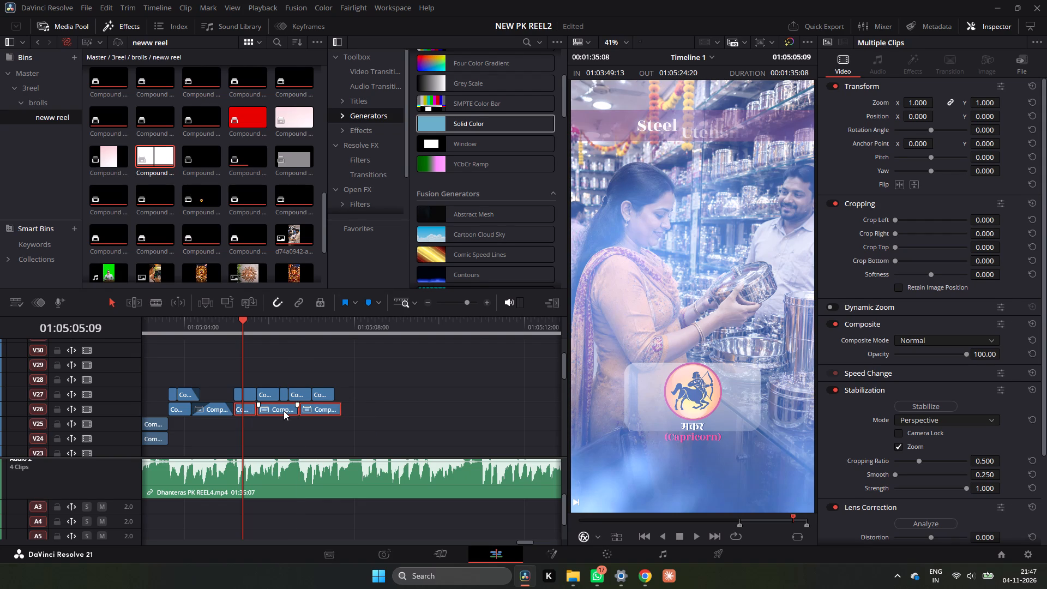
{"action": "right_click", "coordinate": [284, 411]}
{"action": "left_click", "coordinate": [398, 37]}
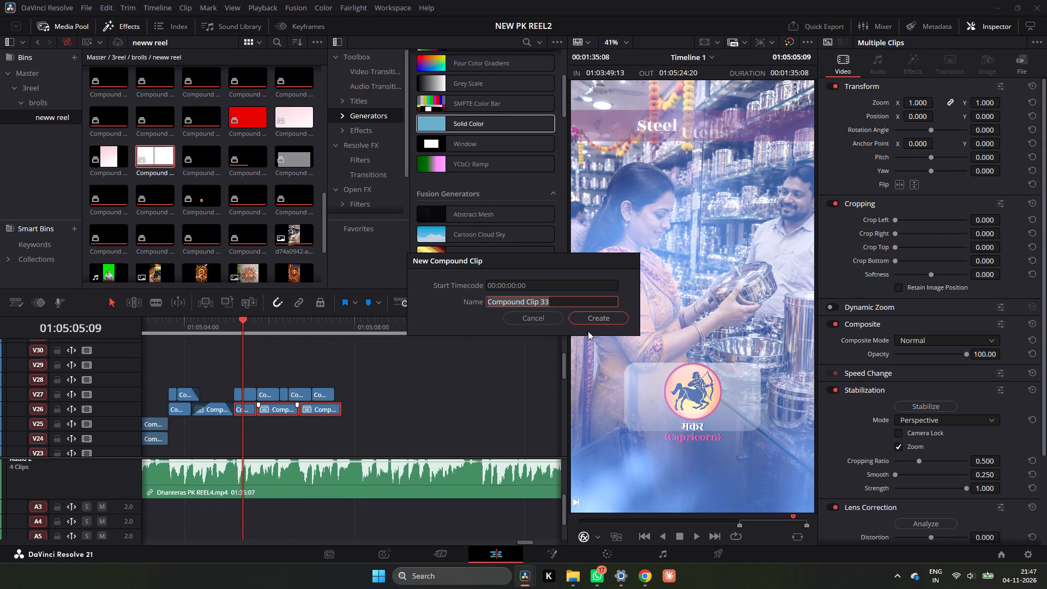
{"action": "left_click", "coordinate": [592, 316]}
Combine the Capricorn copies on V27 from 01:05:05:04 onward into one compound clip with the default name.
{"action": "left_click_drag", "start_coordinate": [356, 382], "coordinate": [242, 393]}
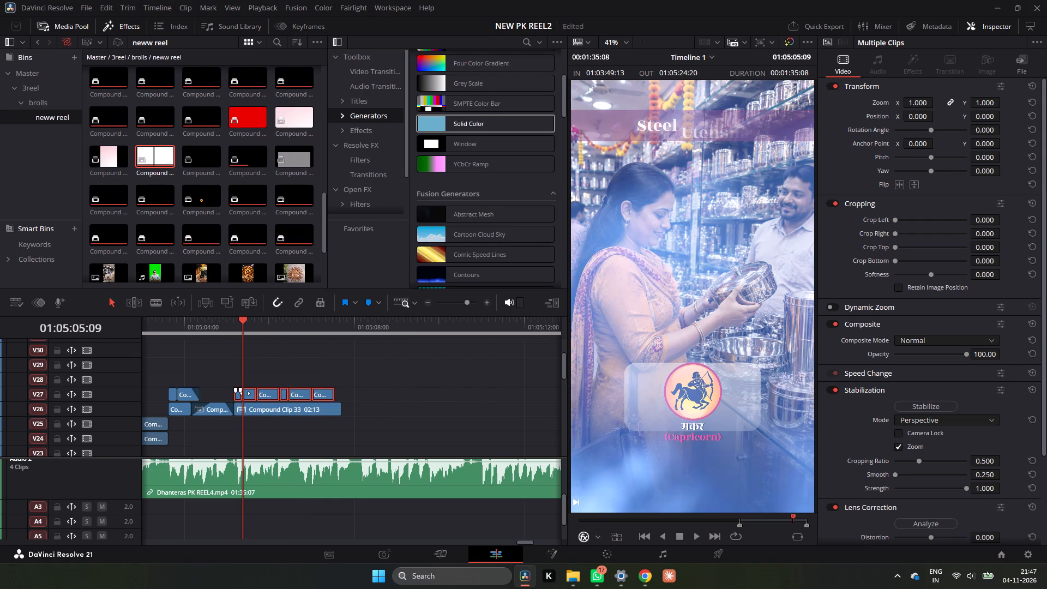
{"action": "right_click", "coordinate": [297, 393]}
{"action": "left_click", "coordinate": [425, 15]}
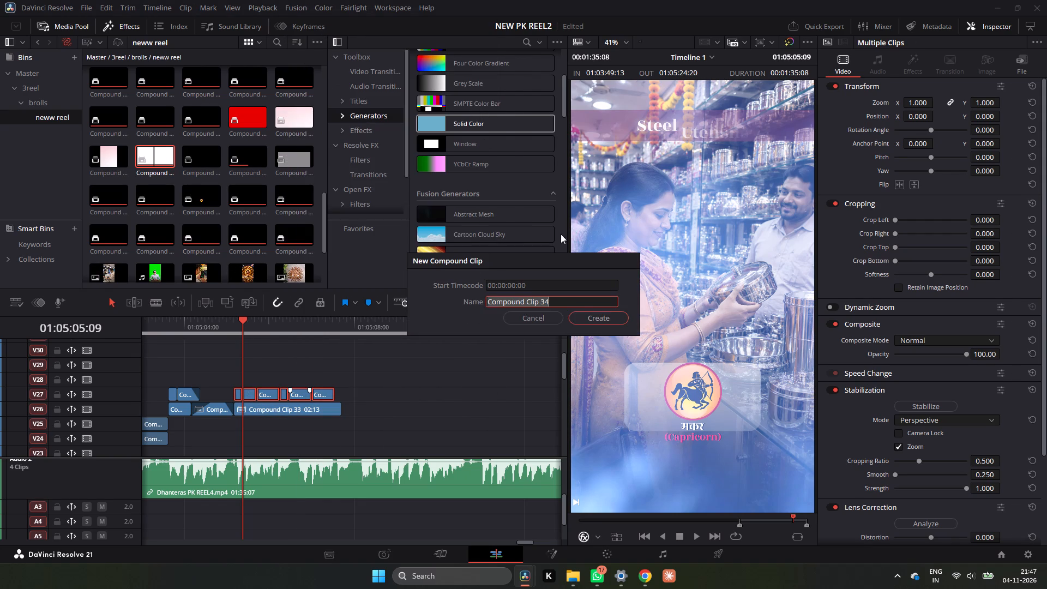
{"action": "left_click", "coordinate": [582, 312]}
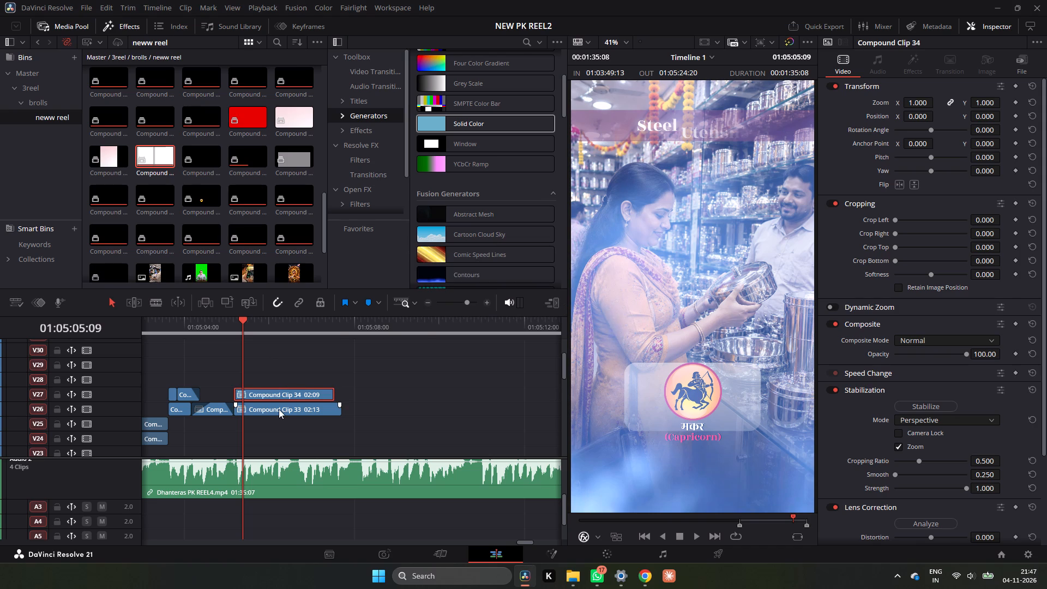
Repeat Compound Clip 34 on V27 with two more copies, overlapping so the last one ends at 01:05:11:00 with the section.
{"action": "scroll", "coordinate": [279, 408], "scroll_direction": "down", "scroll_amount": 3}
{"action": "scroll", "coordinate": [280, 408], "scroll_direction": "up", "scroll_amount": 1}
{"action": "scroll", "coordinate": [280, 407], "scroll_direction": "down", "scroll_amount": 4}
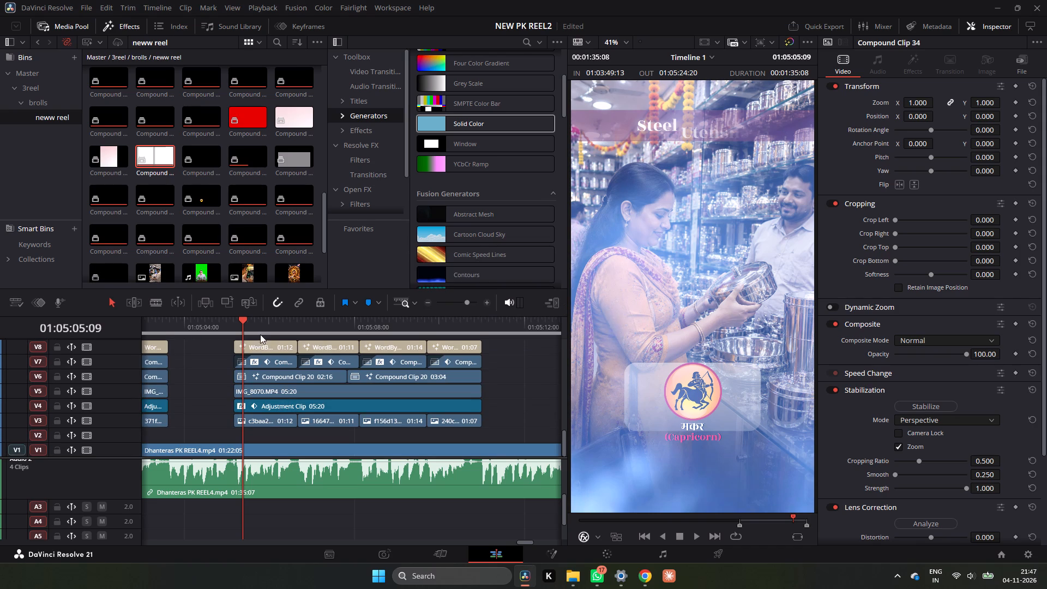
{"action": "left_click_drag", "start_coordinate": [248, 327], "coordinate": [459, 348]}
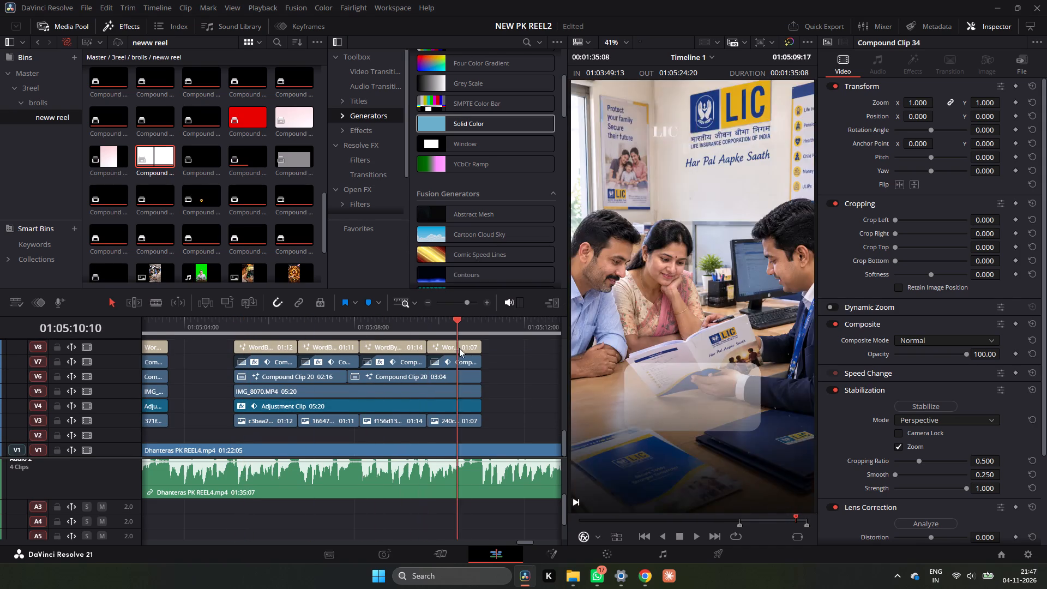
{"action": "left_click_drag", "start_coordinate": [459, 348], "coordinate": [480, 350]}
{"action": "scroll", "coordinate": [446, 382], "scroll_direction": "up", "scroll_amount": 4}
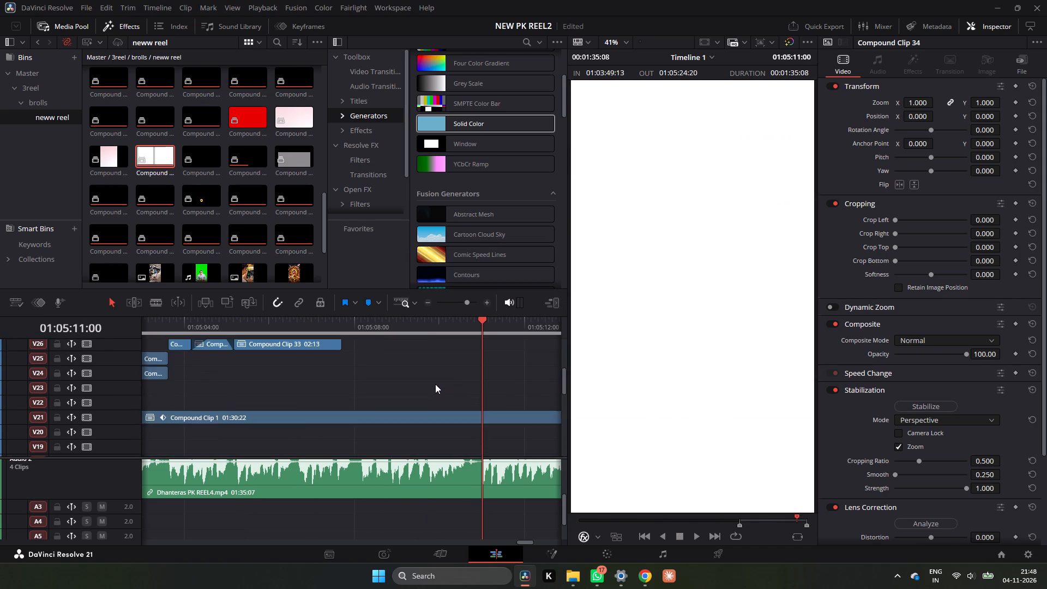
{"action": "scroll", "coordinate": [411, 385], "scroll_direction": "up", "scroll_amount": 2}
{"action": "scroll", "coordinate": [379, 398], "scroll_direction": "down", "scroll_amount": 1}
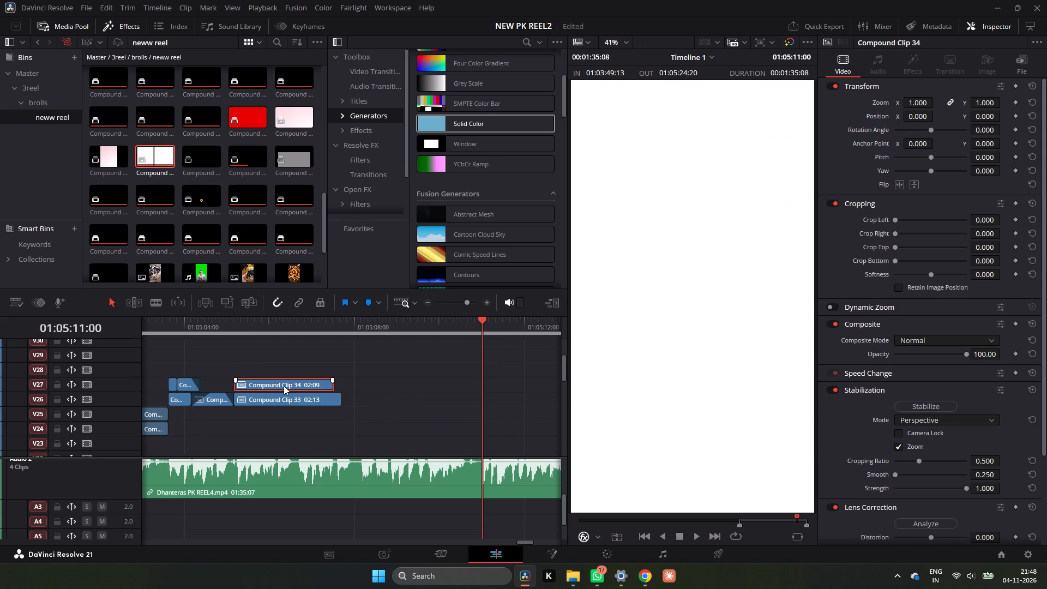
{"action": "left_click_drag", "start_coordinate": [284, 386], "coordinate": [381, 387], "text": "alt"}
{"action": "left_click_drag", "start_coordinate": [382, 387], "coordinate": [384, 387], "text": "alt"}
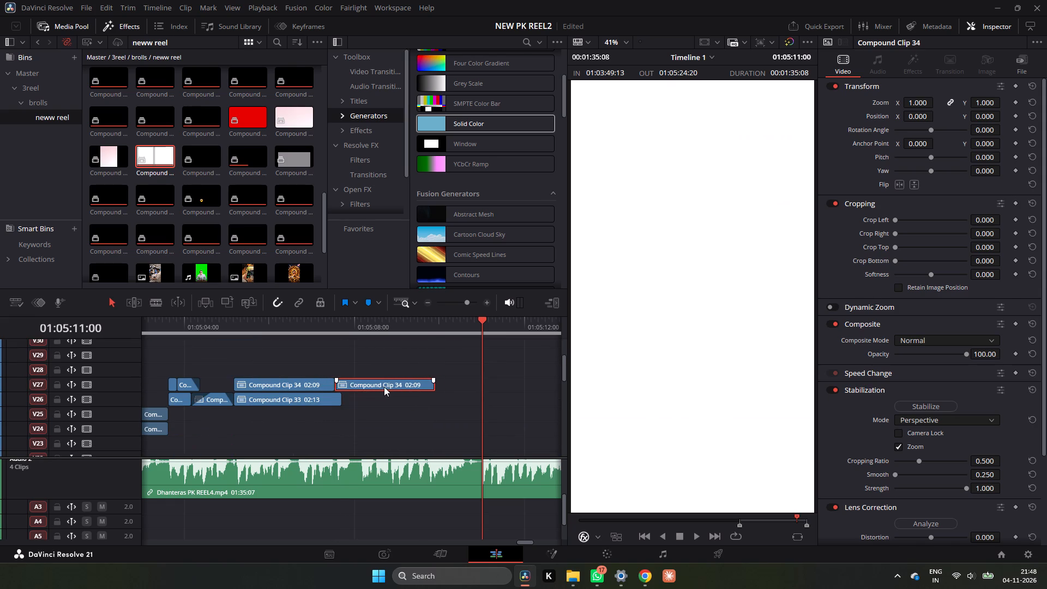
{"action": "left_click_drag", "start_coordinate": [384, 387], "coordinate": [430, 390], "text": "alt"}
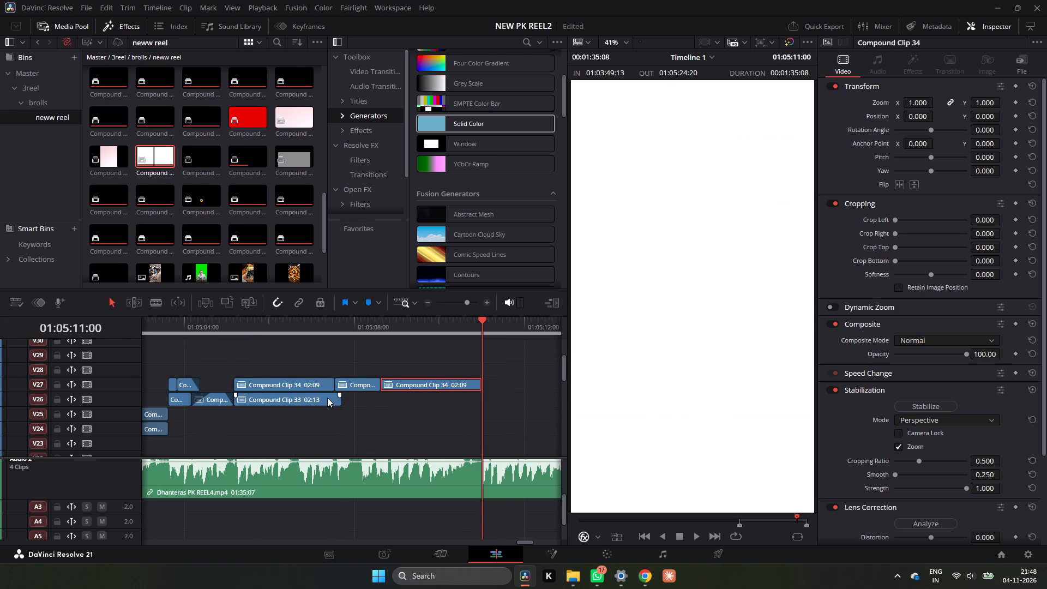
Repeat Compound Clip 33 on V26 with overlapping copies until the track is filled up to 01:05:11:00.
{"action": "left_click", "coordinate": [317, 398]}
{"action": "left_click_drag", "start_coordinate": [317, 398], "coordinate": [458, 401], "text": "alt"}
{"action": "left_click_drag", "start_coordinate": [456, 401], "coordinate": [392, 403], "text": "alt"}
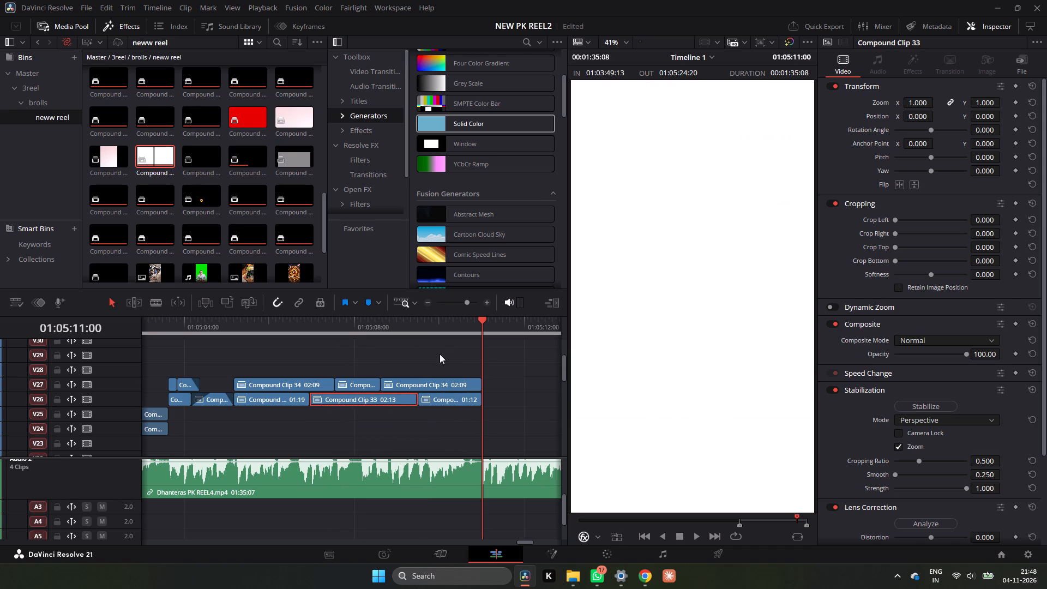
Play back the start of the Steel Utensils section from 01:05:05:04 to check how the stacked zodiac graphics overlap.
{"action": "left_click", "coordinate": [430, 302]}
{"action": "scroll", "coordinate": [396, 350], "scroll_direction": "down", "scroll_amount": 2}
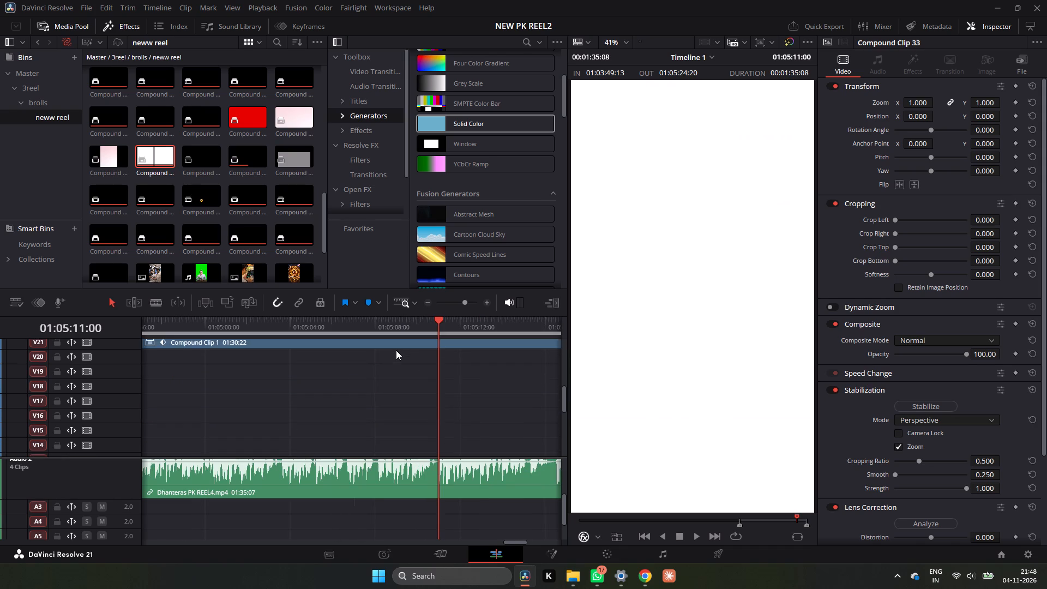
{"action": "scroll", "coordinate": [396, 350], "scroll_direction": "down", "scroll_amount": 2}
{"action": "left_click_drag", "start_coordinate": [398, 331], "coordinate": [312, 346]}
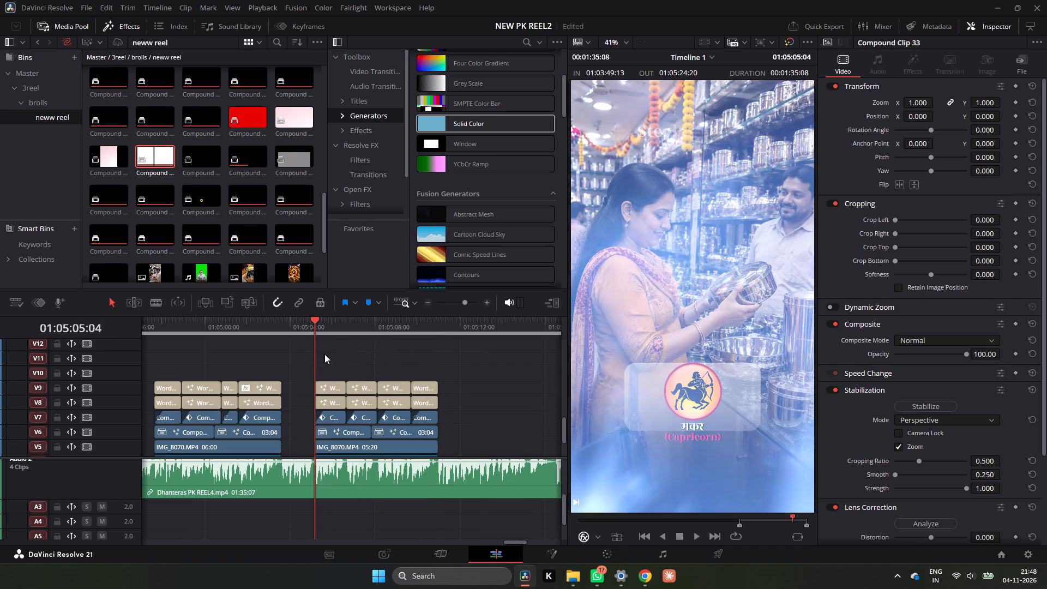
{"action": "scroll", "coordinate": [339, 358], "scroll_direction": "up", "scroll_amount": 4}
{"action": "key", "text": "space"}
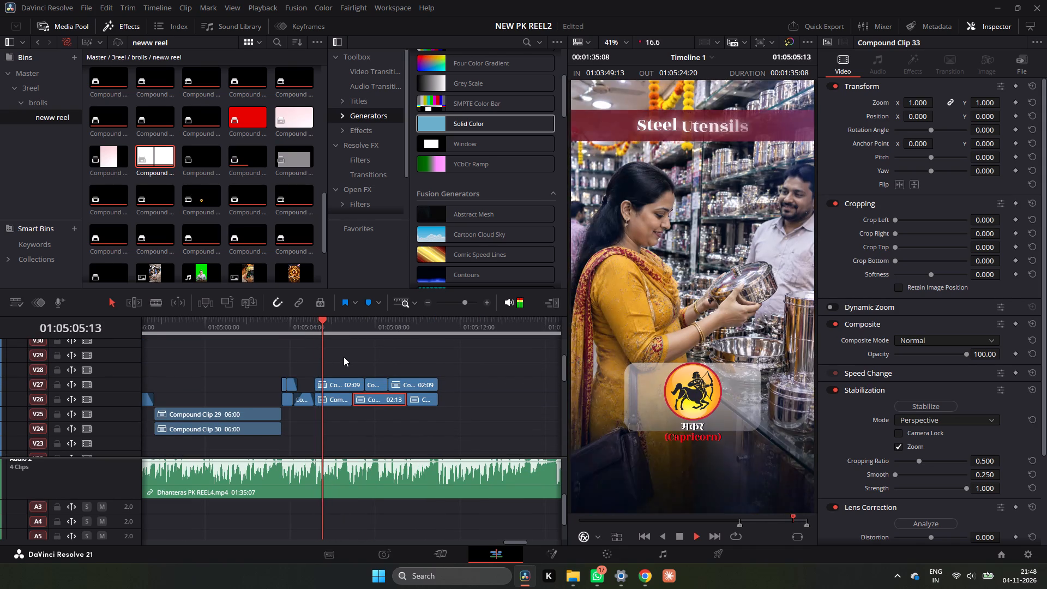
{"action": "key", "text": "space"}
{"action": "left_click_drag", "start_coordinate": [326, 329], "coordinate": [324, 329]}
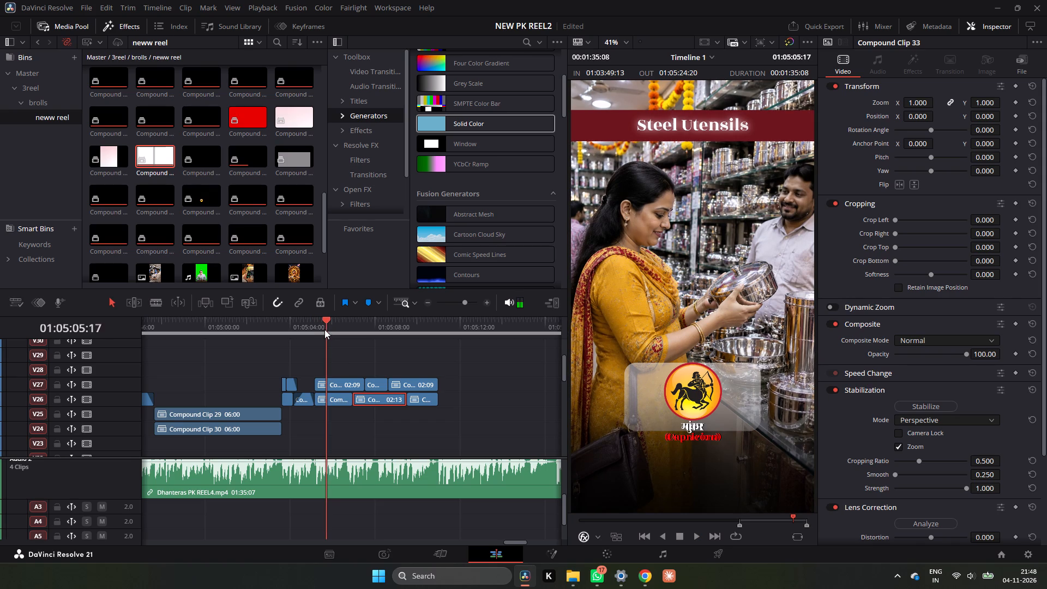
{"action": "left_click_drag", "start_coordinate": [324, 329], "coordinate": [318, 333]}
{"action": "key", "text": "space"}
{"action": "key", "text": "space"}
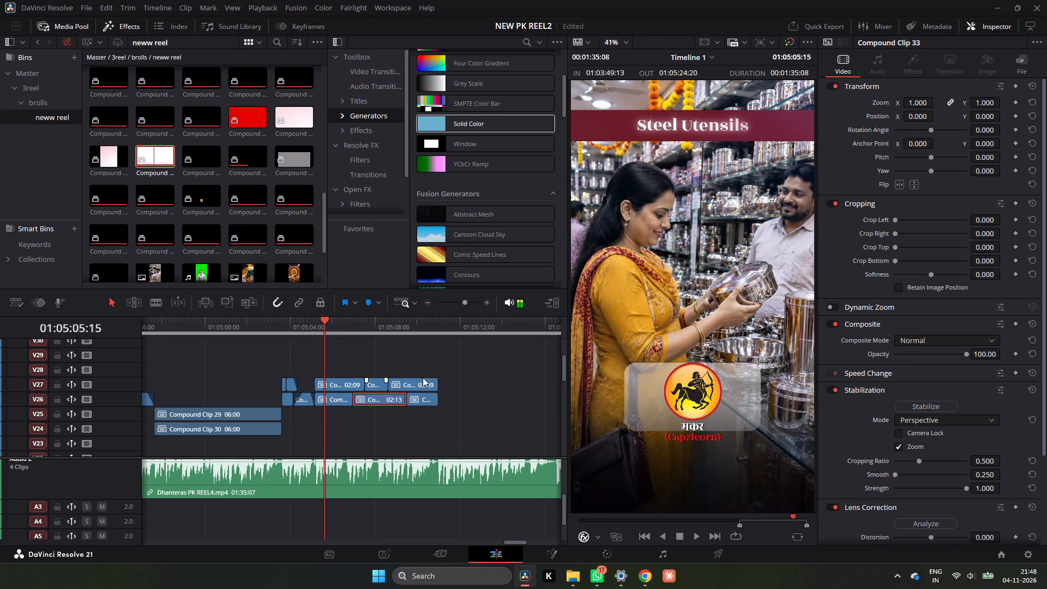
Scale the compound clips over the Steel Utensils section on both V27 and V26 to a zoom of 0.770.
{"action": "left_click_drag", "start_coordinate": [449, 369], "coordinate": [333, 380]}
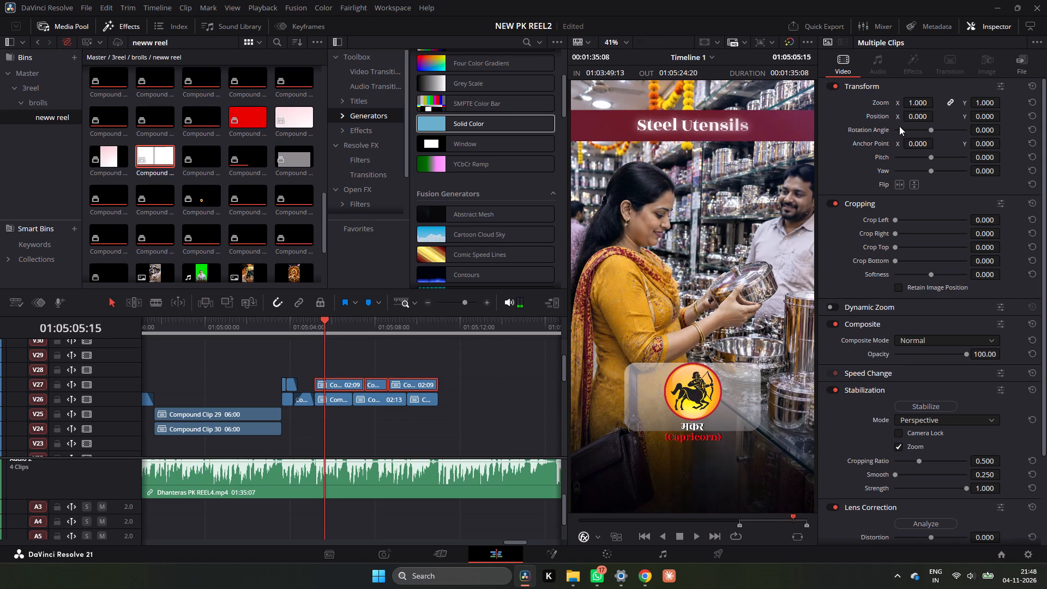
{"action": "left_click_drag", "start_coordinate": [923, 104], "coordinate": [914, 112]}
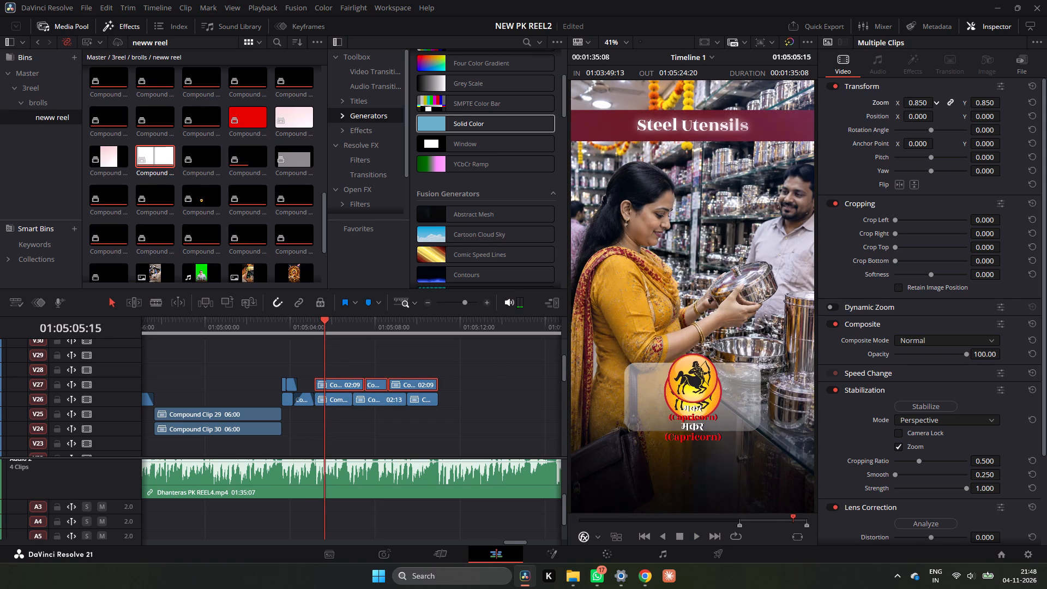
{"action": "left_click_drag", "start_coordinate": [914, 112], "coordinate": [912, 113]}
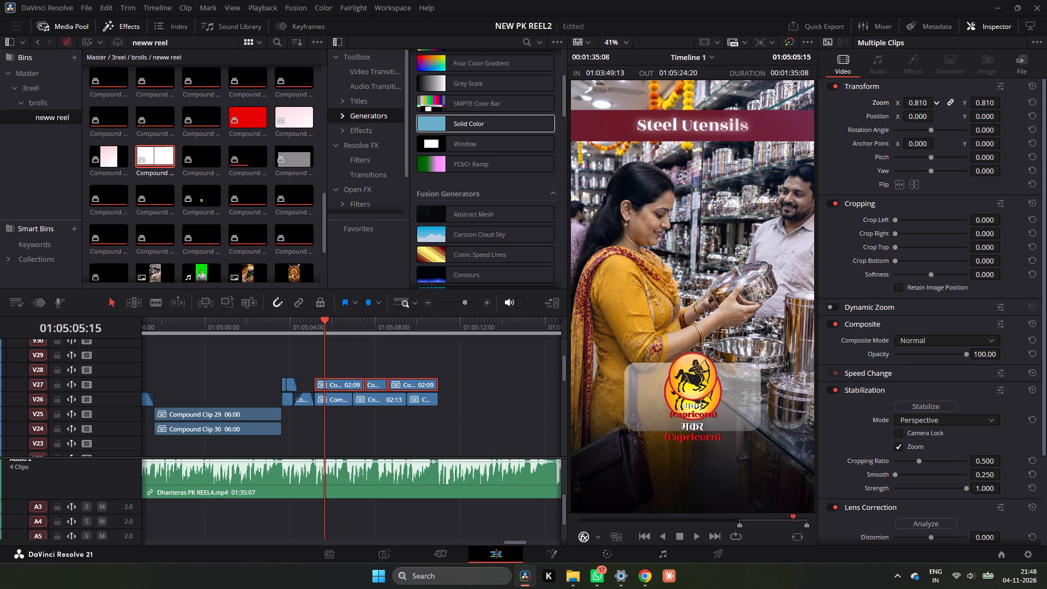
{"action": "left_click_drag", "start_coordinate": [912, 113], "coordinate": [912, 115]}
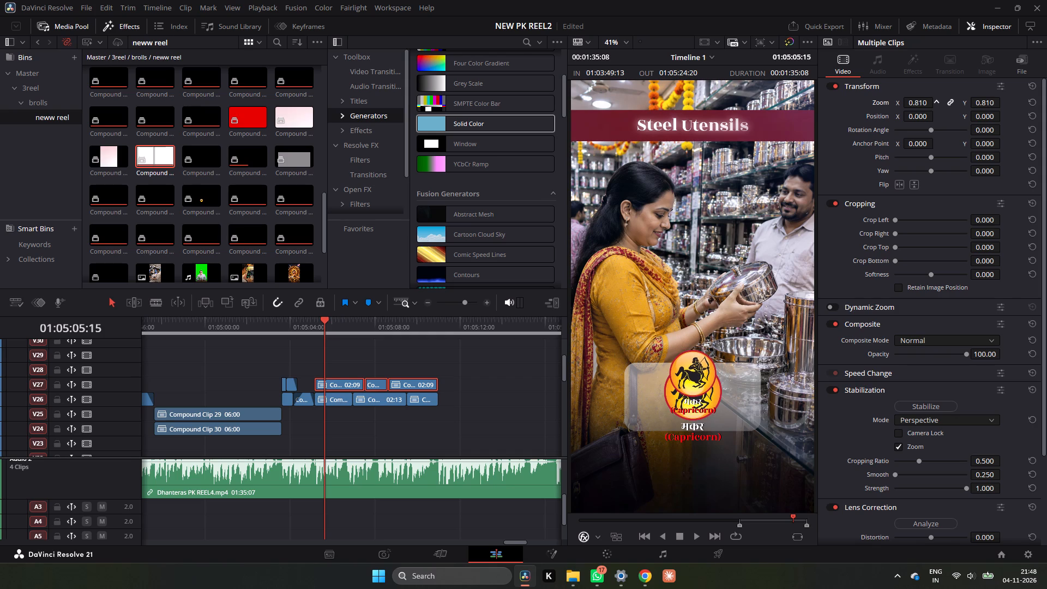
{"action": "left_click_drag", "start_coordinate": [912, 115], "coordinate": [910, 116]}
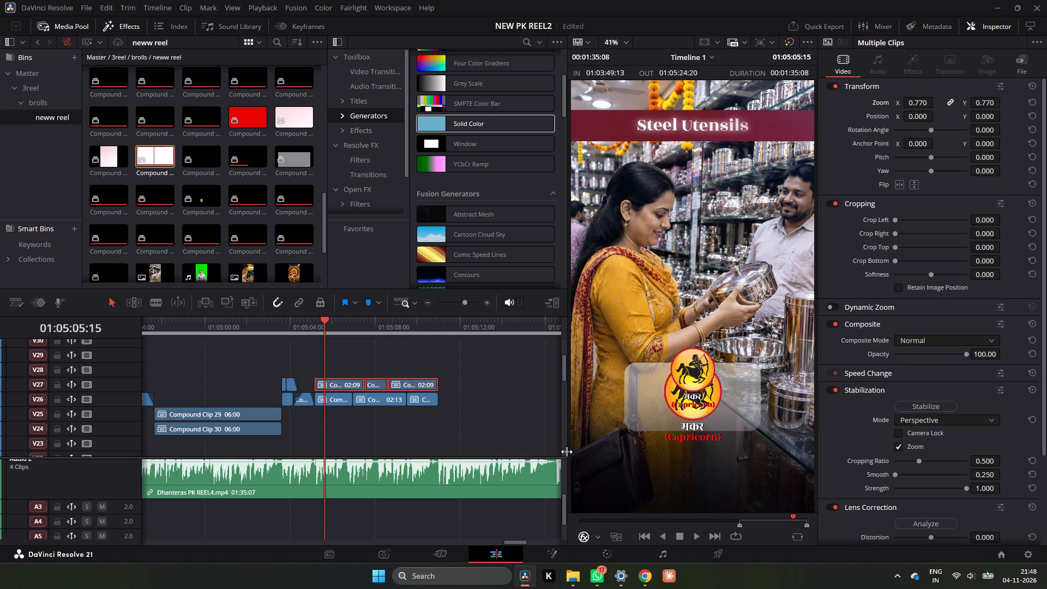
{"action": "left_click_drag", "start_coordinate": [467, 405], "coordinate": [339, 410]}
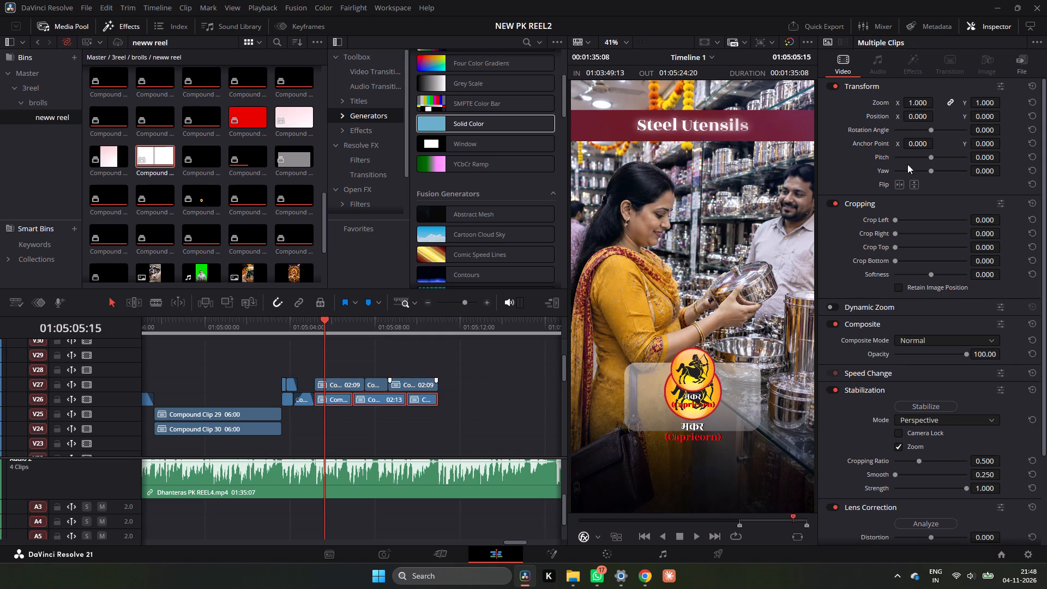
{"action": "left_click_drag", "start_coordinate": [917, 107], "coordinate": [905, 112]}
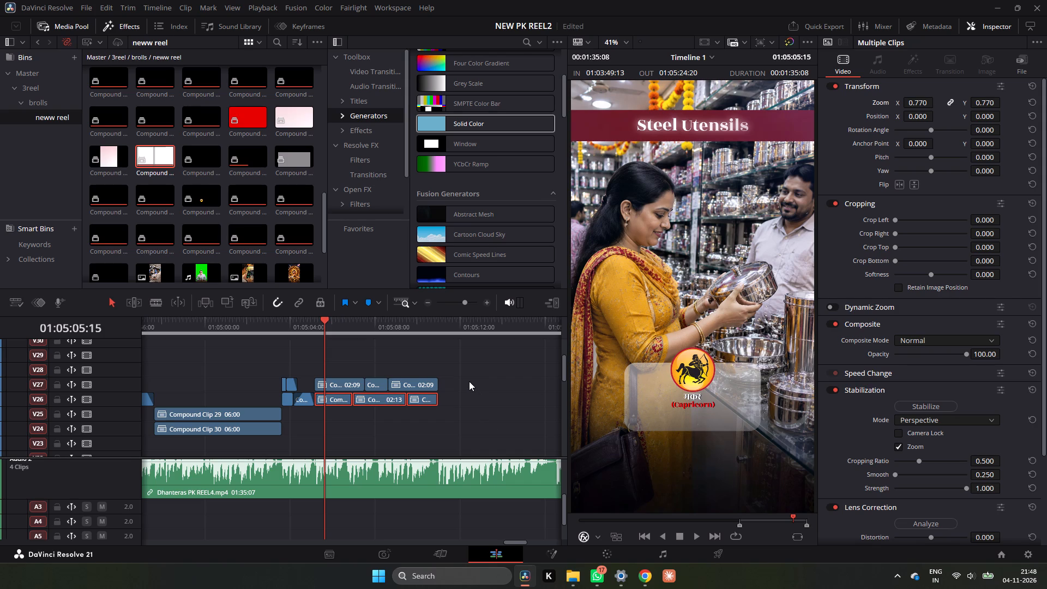
Move the V27 compound clips into the left half of the translucent box, at position X -137 and Y -87.
{"action": "left_click_drag", "start_coordinate": [469, 381], "coordinate": [321, 387]}
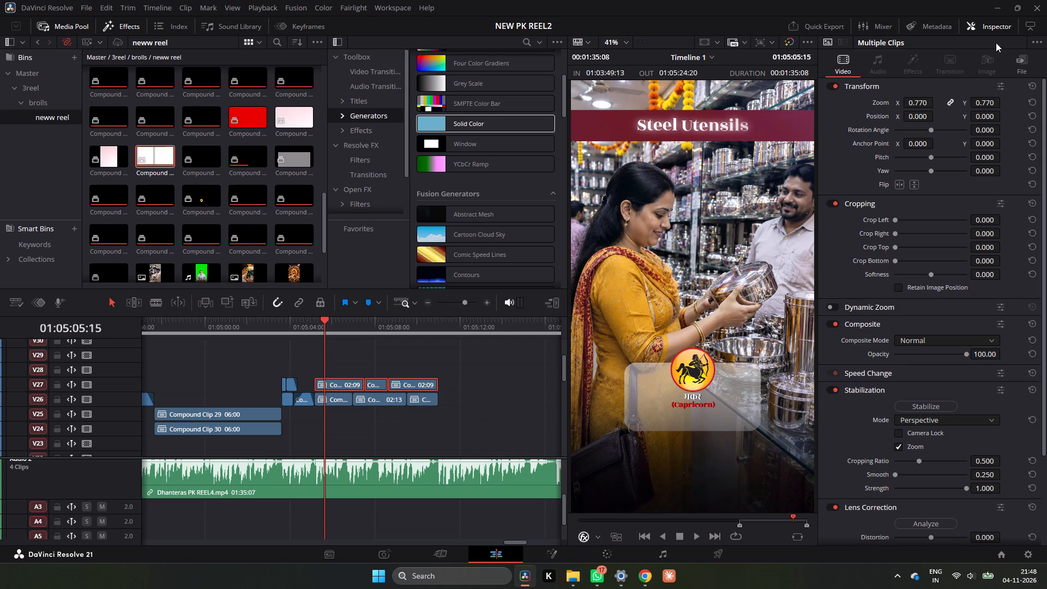
{"action": "left_click_drag", "start_coordinate": [991, 112], "coordinate": [944, 151]}
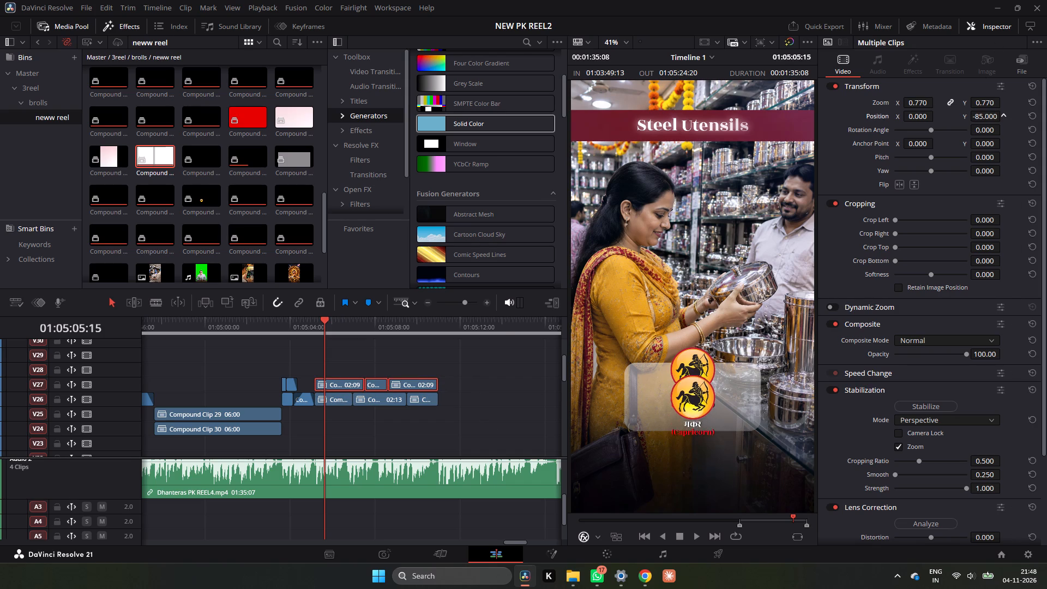
{"action": "left_click_drag", "start_coordinate": [944, 151], "coordinate": [950, 155]}
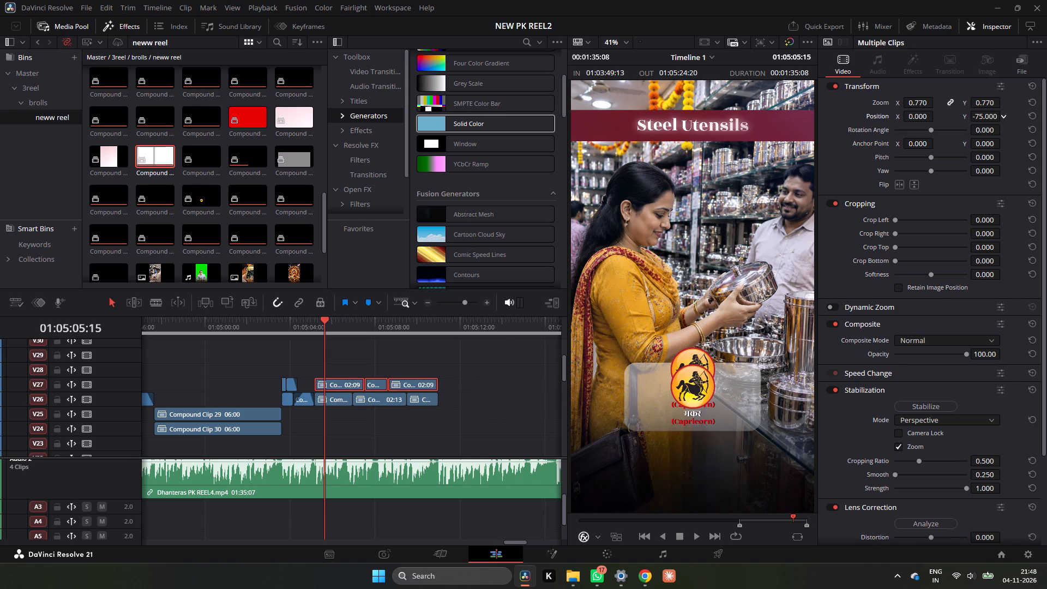
{"action": "left_click_drag", "start_coordinate": [950, 155], "coordinate": [949, 156]}
{"action": "left_click_drag", "start_coordinate": [920, 118], "coordinate": [865, 134]}
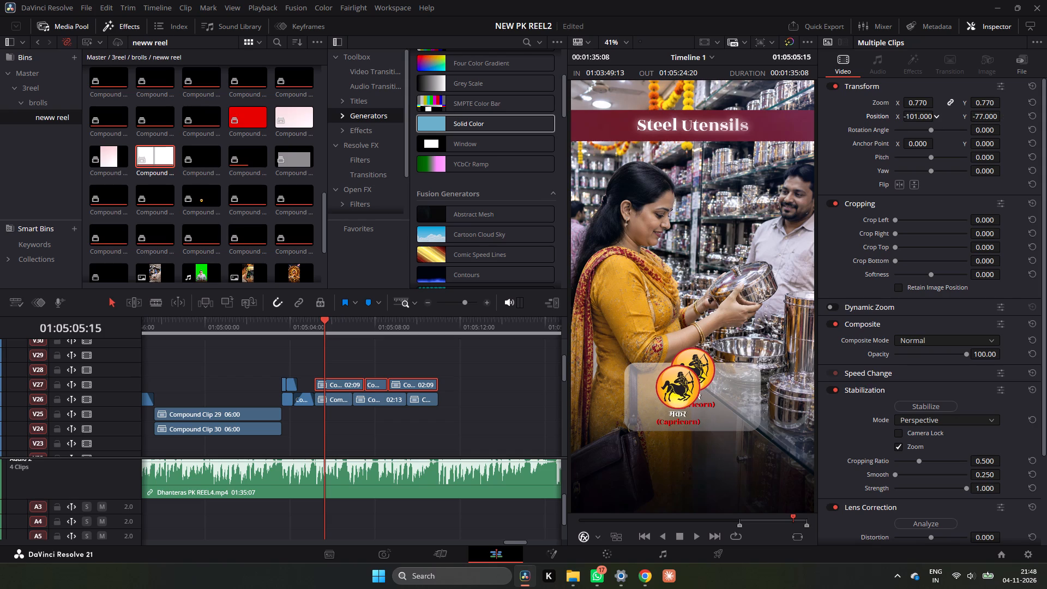
{"action": "left_click_drag", "start_coordinate": [865, 134], "coordinate": [846, 140]}
{"action": "left_click_drag", "start_coordinate": [993, 113], "coordinate": [991, 117]}
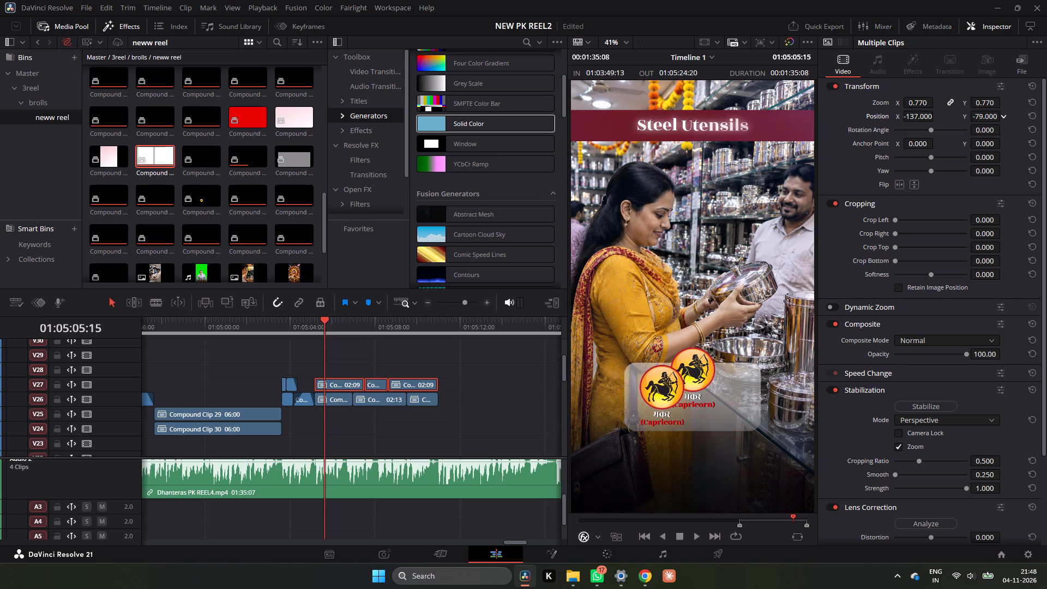
{"action": "left_click_drag", "start_coordinate": [991, 117], "coordinate": [988, 120]}
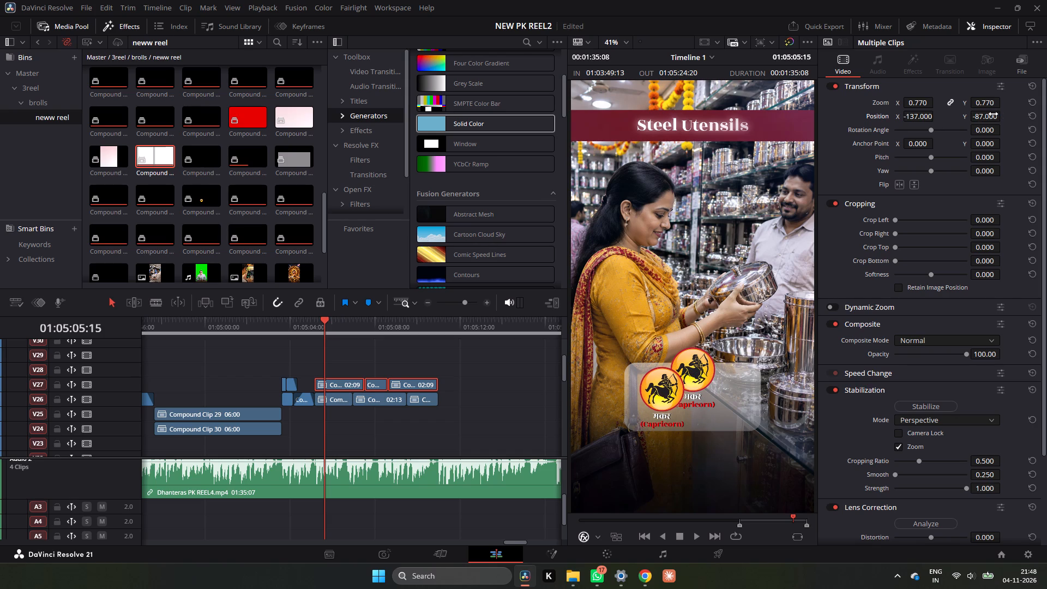
Move the V26 compound clips into the right half of the translucent box, level with the other graphic at position Y -86.
{"action": "left_click_drag", "start_coordinate": [467, 394], "coordinate": [354, 413]}
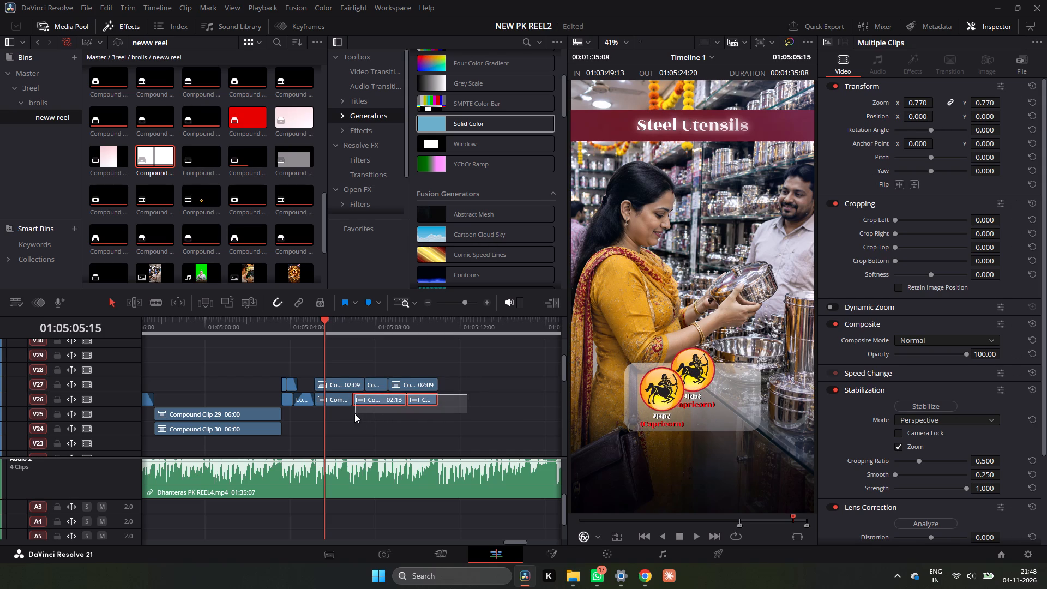
{"action": "left_click_drag", "start_coordinate": [354, 413], "coordinate": [336, 414]}
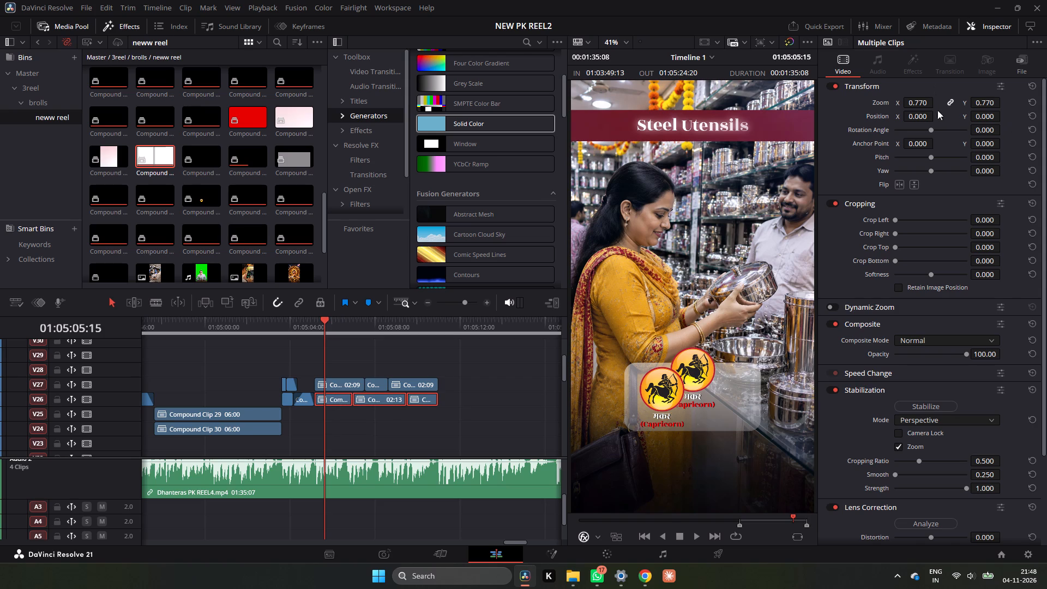
{"action": "left_click_drag", "start_coordinate": [920, 116], "coordinate": [977, 128]}
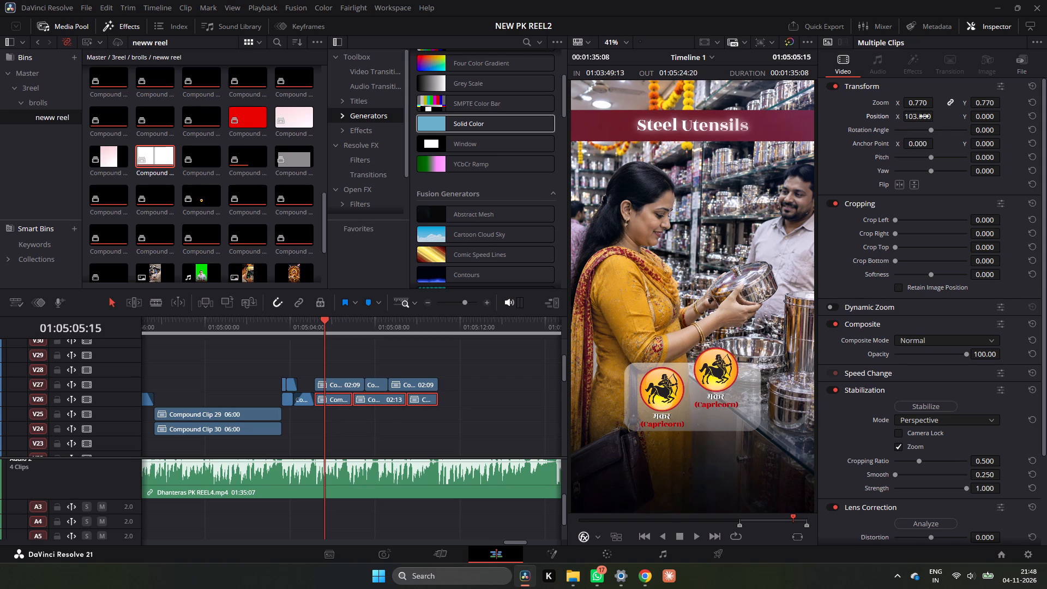
{"action": "left_click_drag", "start_coordinate": [984, 118], "coordinate": [943, 160]}
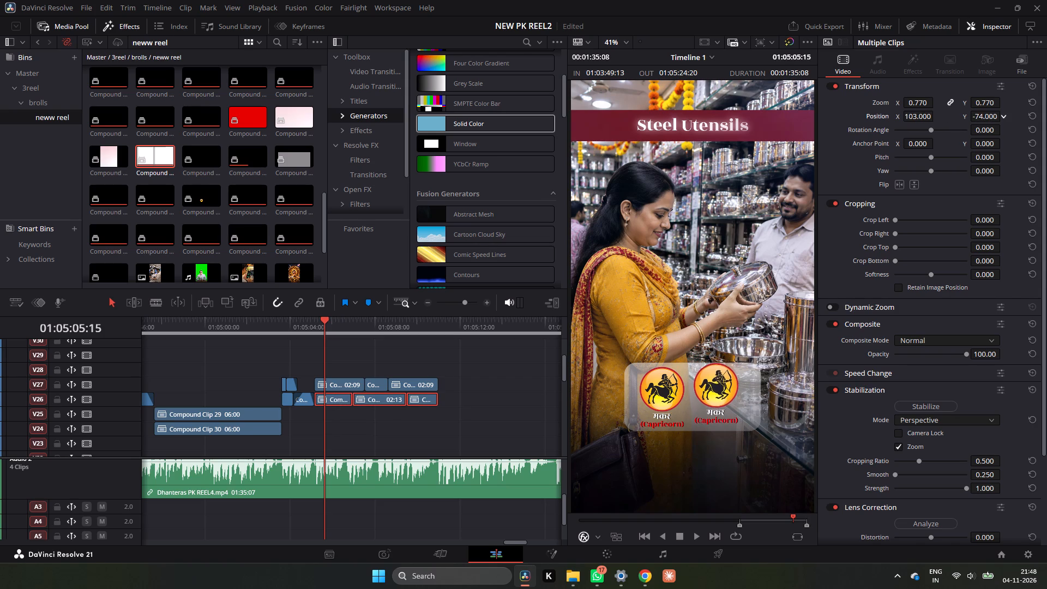
{"action": "left_click_drag", "start_coordinate": [943, 160], "coordinate": [937, 173]}
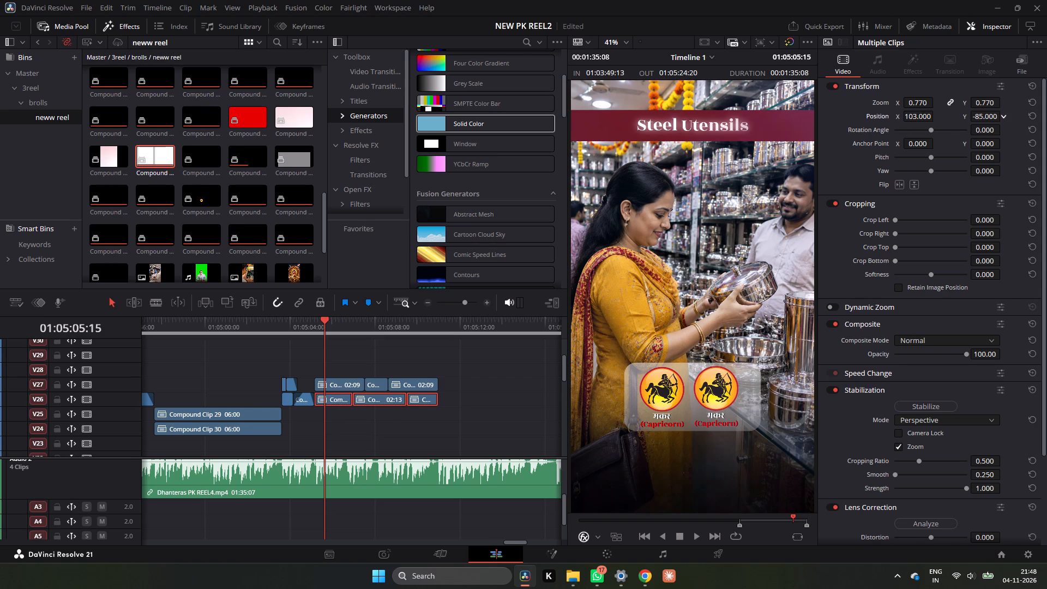
{"action": "left_click_drag", "start_coordinate": [937, 173], "coordinate": [935, 174]}
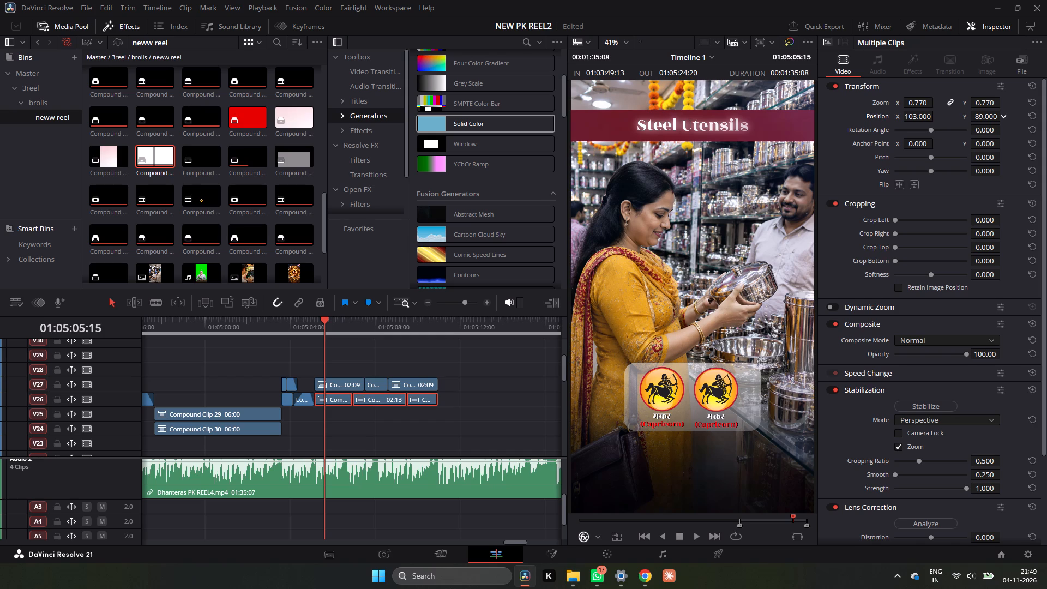
{"action": "left_click_drag", "start_coordinate": [935, 174], "coordinate": [937, 174]}
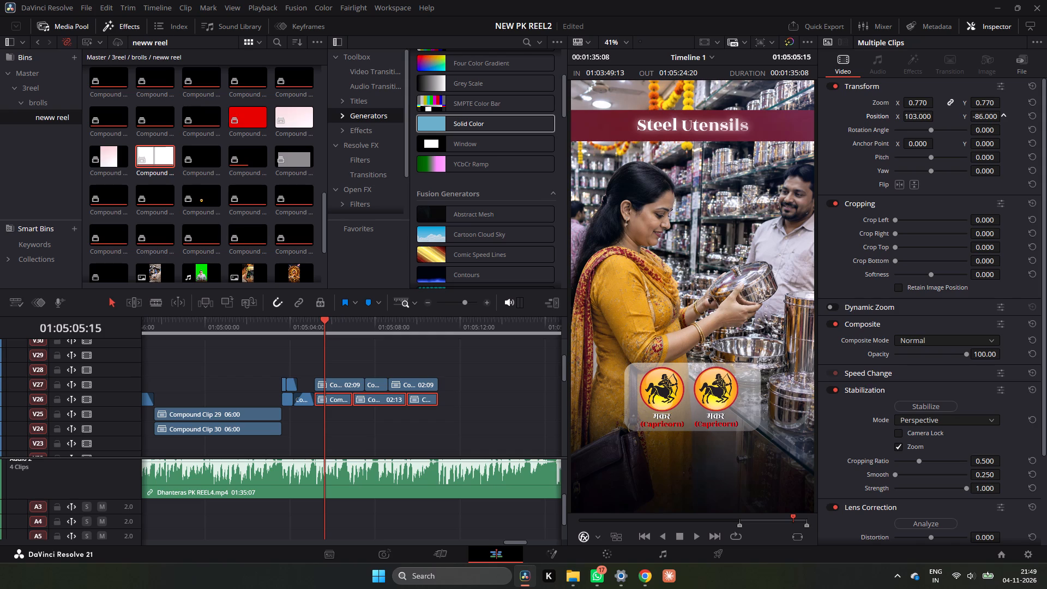
{"action": "left_click_drag", "start_coordinate": [937, 174], "coordinate": [937, 175]}
{"action": "left_click_drag", "start_coordinate": [926, 117], "coordinate": [931, 118]}
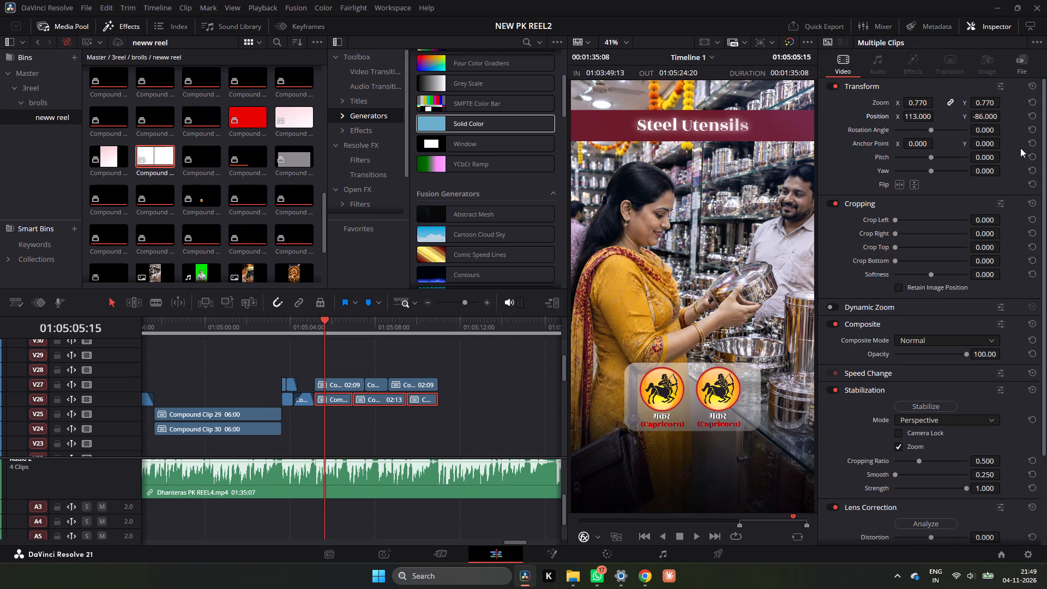
{"action": "left_click_drag", "start_coordinate": [920, 120], "coordinate": [926, 126]}
Shift the V27 compound clips over the Steel Utensils section horizontally to position X -130.
{"action": "left_click_drag", "start_coordinate": [452, 364], "coordinate": [370, 393]}
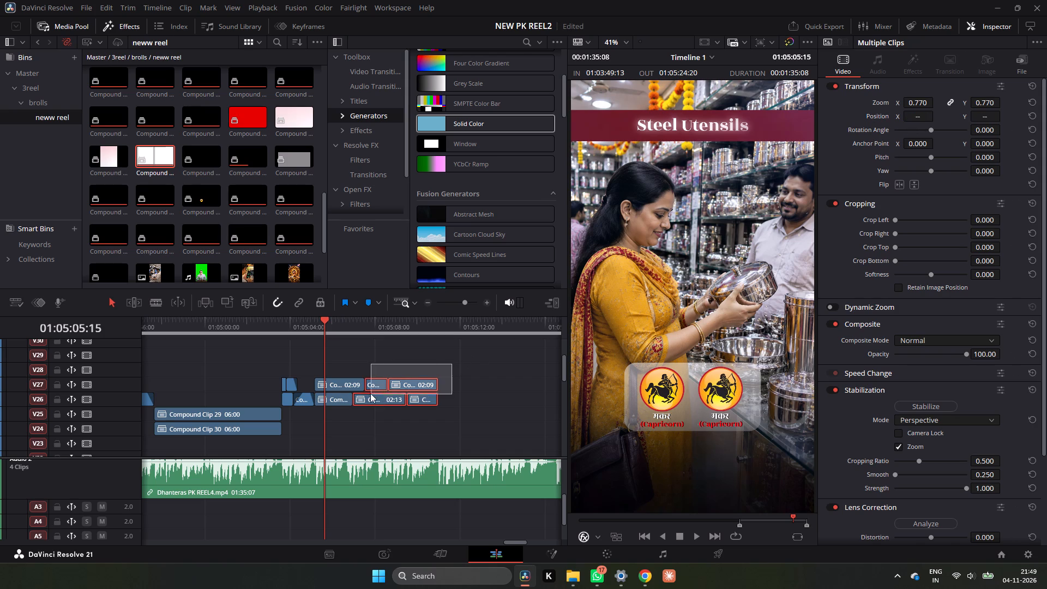
{"action": "left_click_drag", "start_coordinate": [370, 393], "coordinate": [335, 384]}
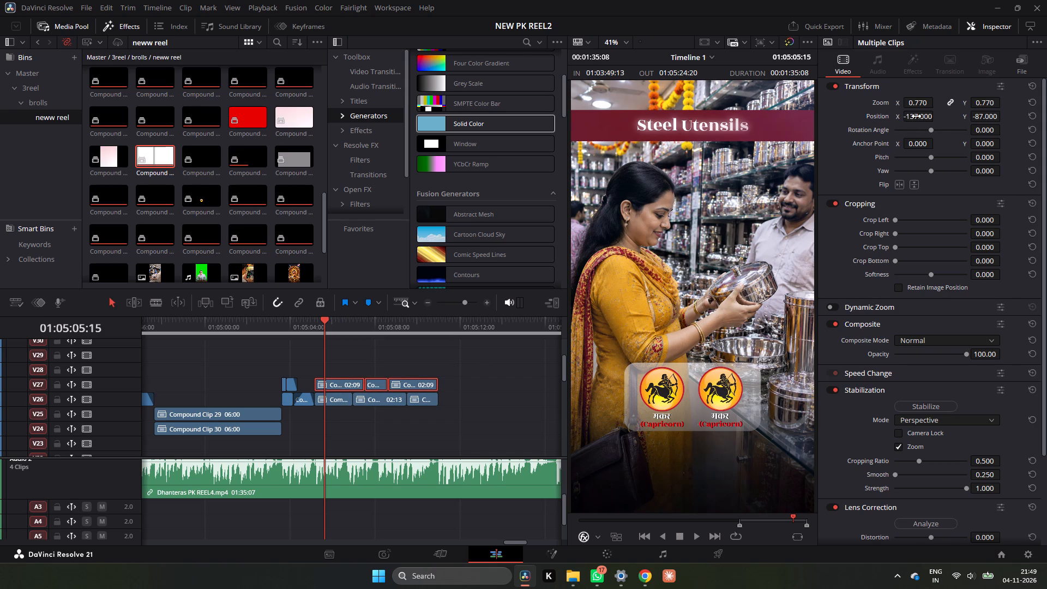
{"action": "left_click_drag", "start_coordinate": [916, 116], "coordinate": [922, 121]}
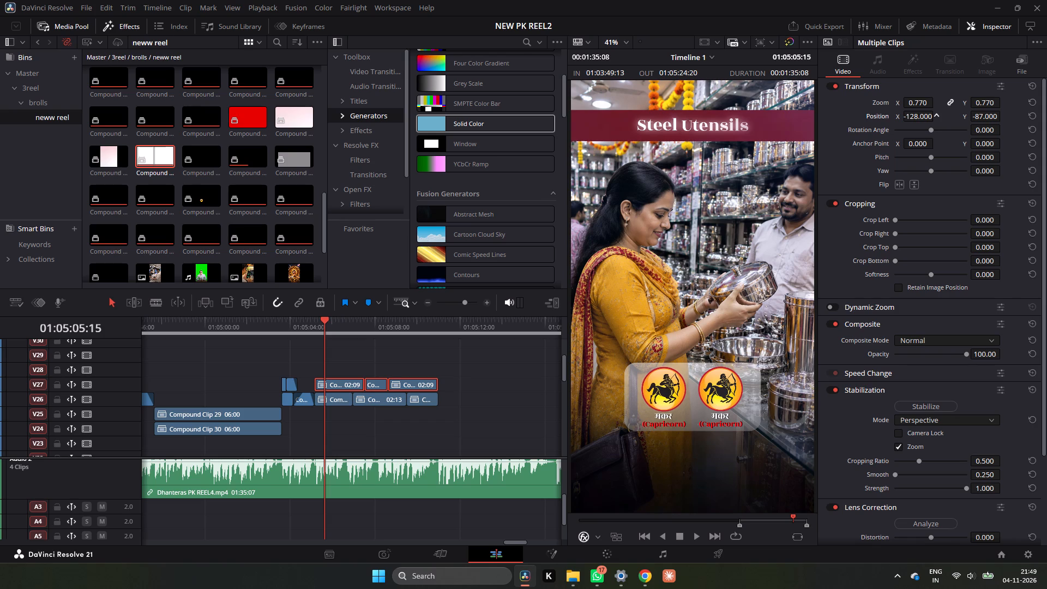
{"action": "left_click_drag", "start_coordinate": [922, 121], "coordinate": [920, 122]}
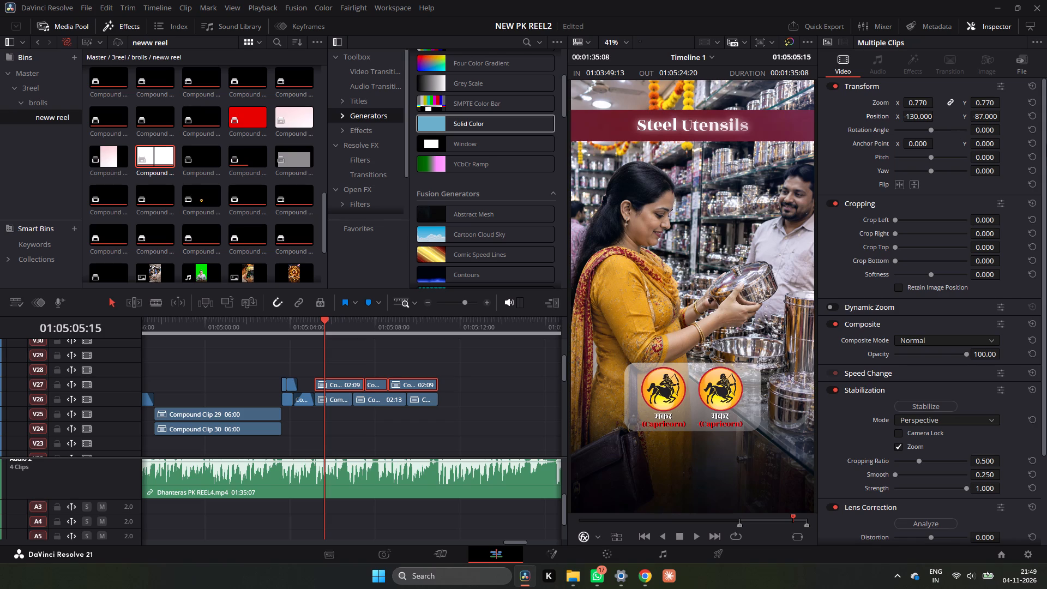
Play back the Steel Utensils, Locker and SIP Investment shots to check the two zodiac graphics in the translucent box.
{"action": "left_click", "coordinate": [431, 299]}
{"action": "left_click", "coordinate": [328, 313]}
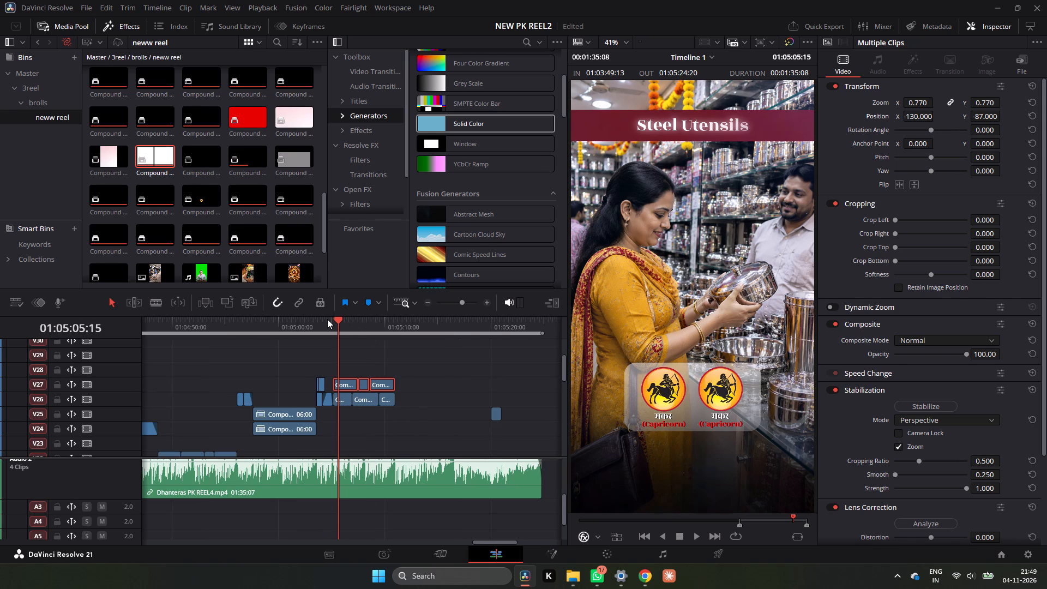
{"action": "left_click", "coordinate": [327, 319]}
{"action": "key", "text": "space"}
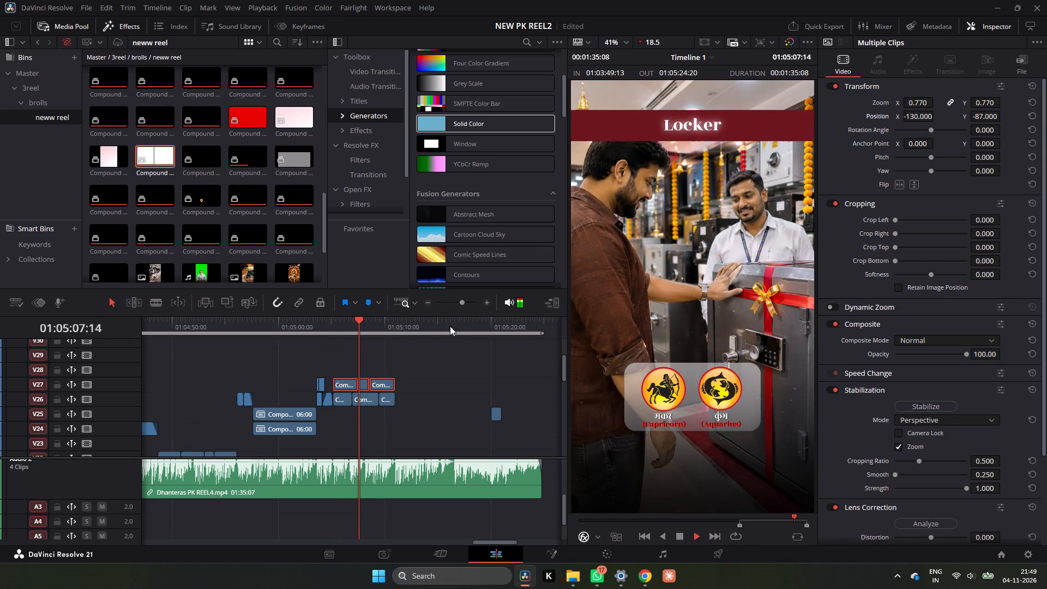
{"action": "key", "text": "space"}
{"action": "key", "text": "space"}
{"action": "key", "text": "space"}
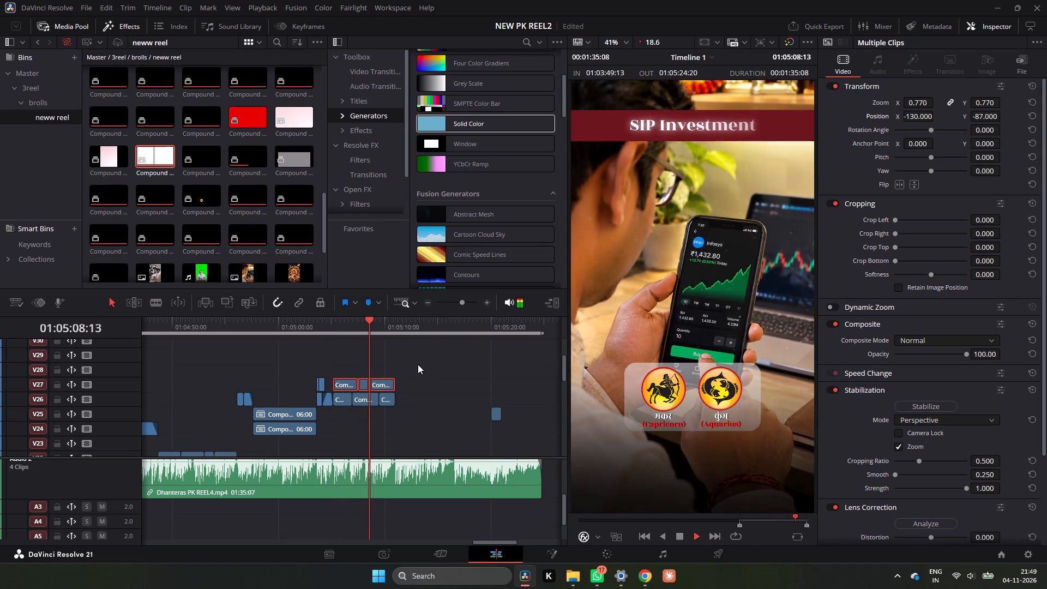
{"action": "left_click", "coordinate": [333, 322]}
{"action": "key", "text": "space"}
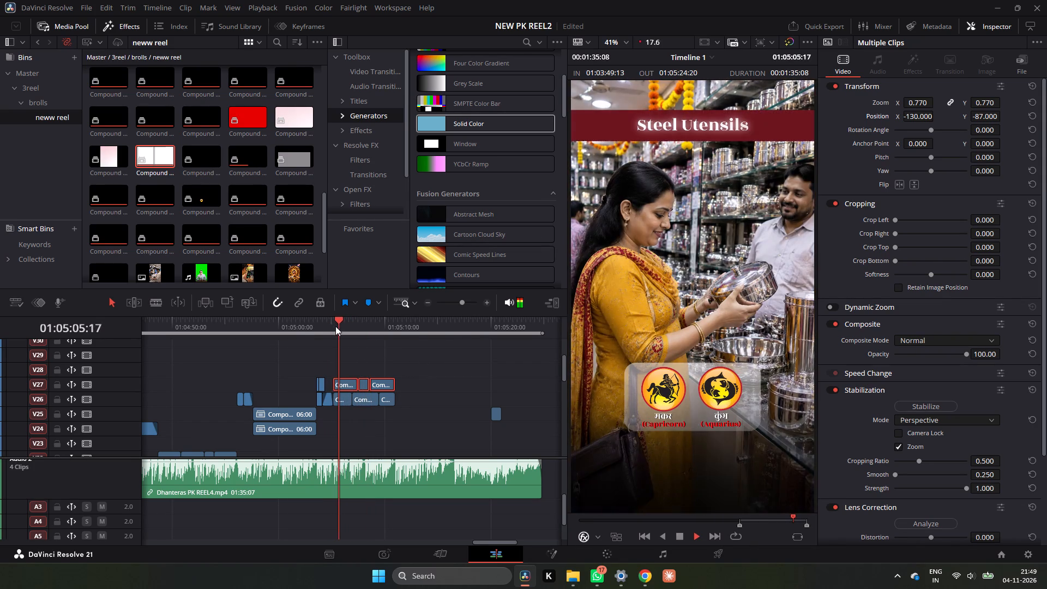
{"action": "key", "text": "space"}
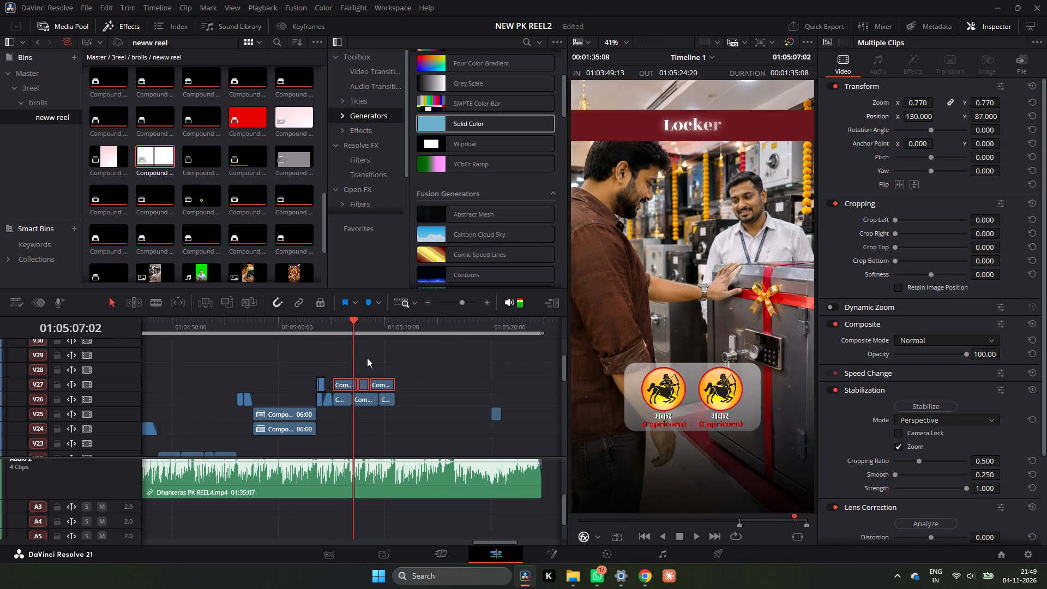
Replay from about 01:05:03:16 into the Locker shot, toggling the V27 clips off and on, to check which zodiac signs appear.
{"action": "left_click", "coordinate": [314, 334]}
{"action": "key", "text": "space"}
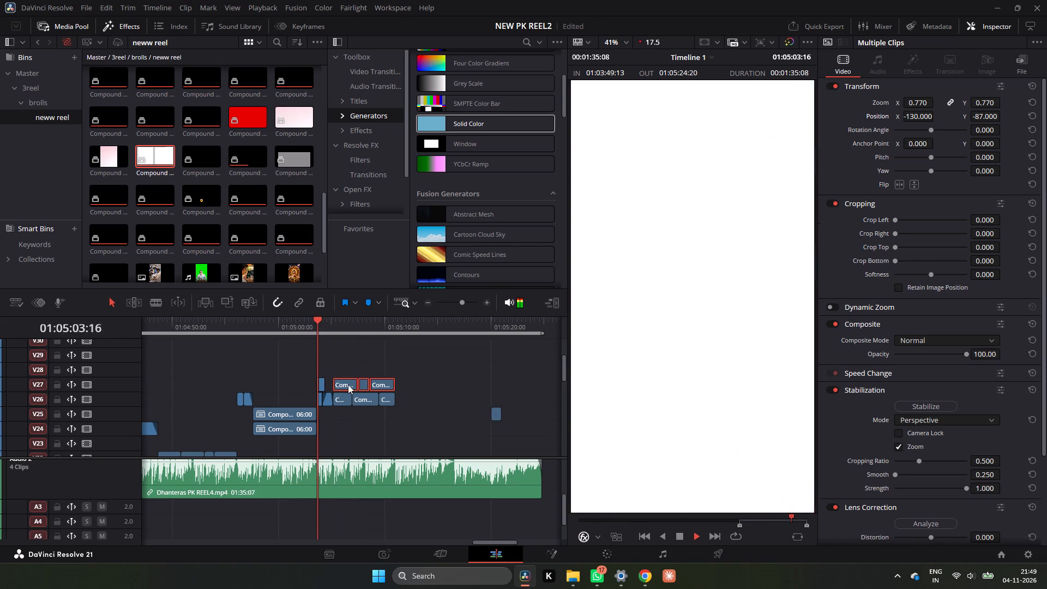
{"action": "key", "text": "space"}
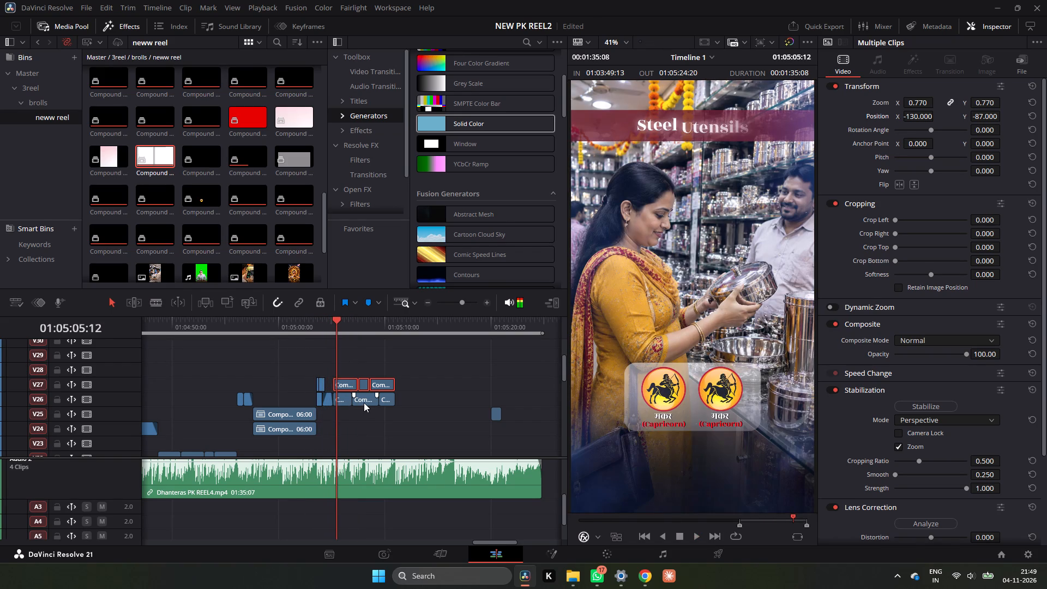
{"action": "key", "text": "space"}
{"action": "key", "text": "space"}
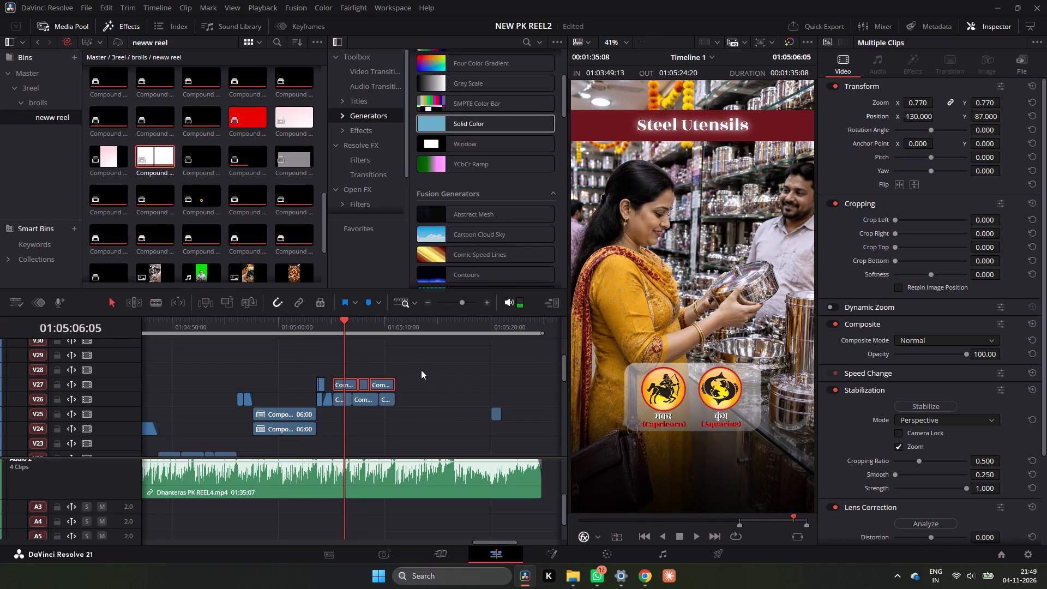
{"action": "key", "text": "space"}
{"action": "key", "text": "space"}
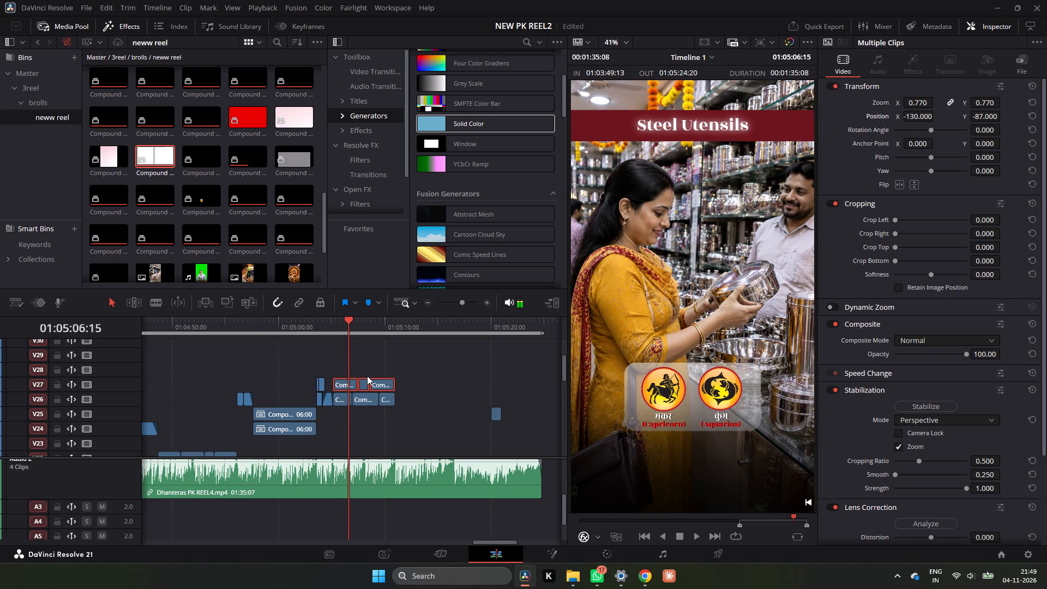
{"action": "type", "text": "dd"}
{"action": "left_click", "coordinate": [415, 395]}
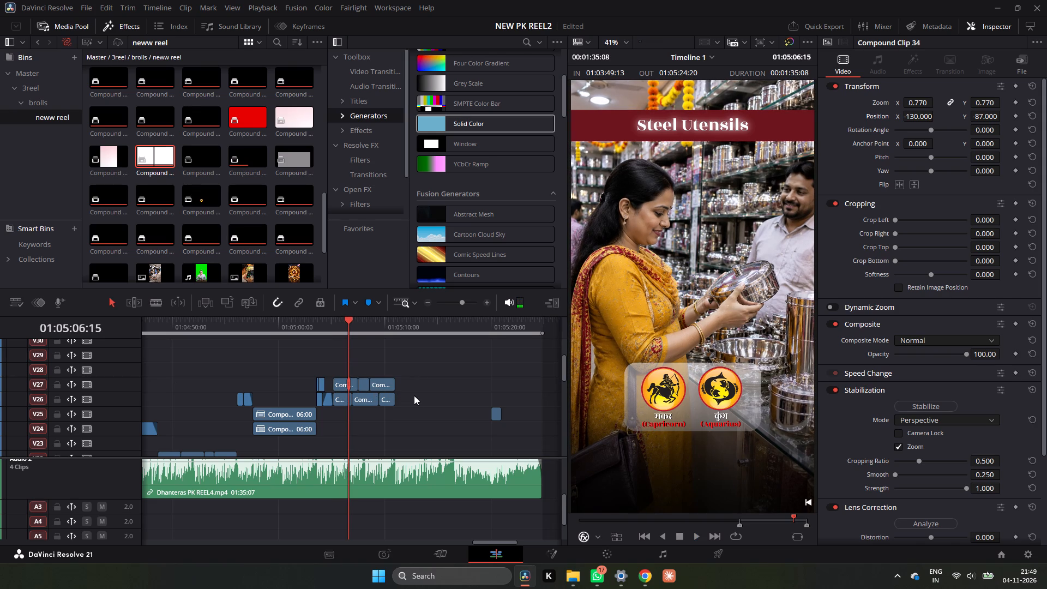
{"action": "left_click_drag", "start_coordinate": [352, 332], "coordinate": [341, 334]}
{"action": "key", "text": "space"}
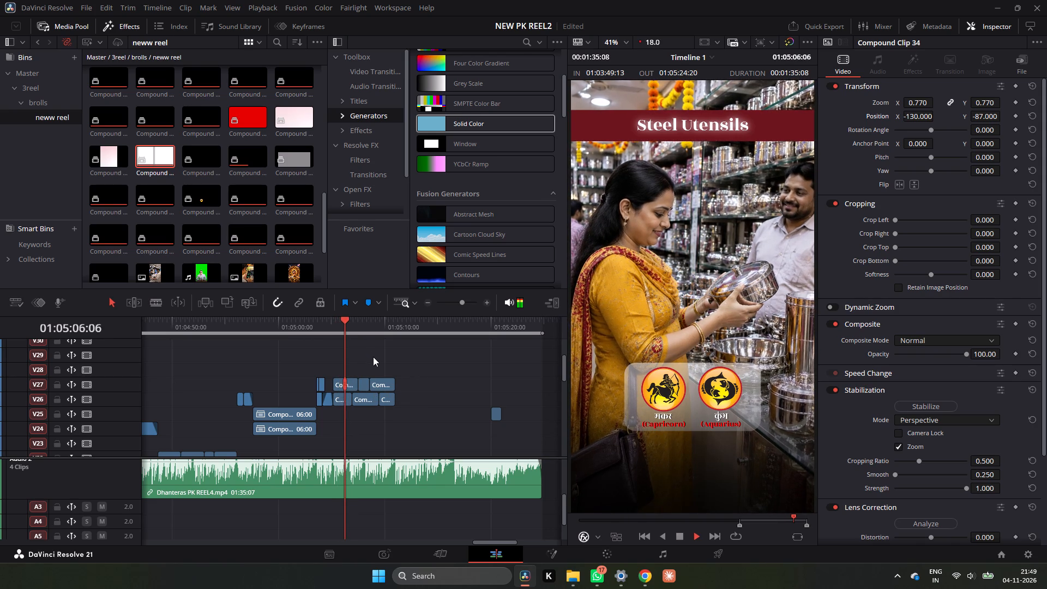
{"action": "key", "text": "space"}
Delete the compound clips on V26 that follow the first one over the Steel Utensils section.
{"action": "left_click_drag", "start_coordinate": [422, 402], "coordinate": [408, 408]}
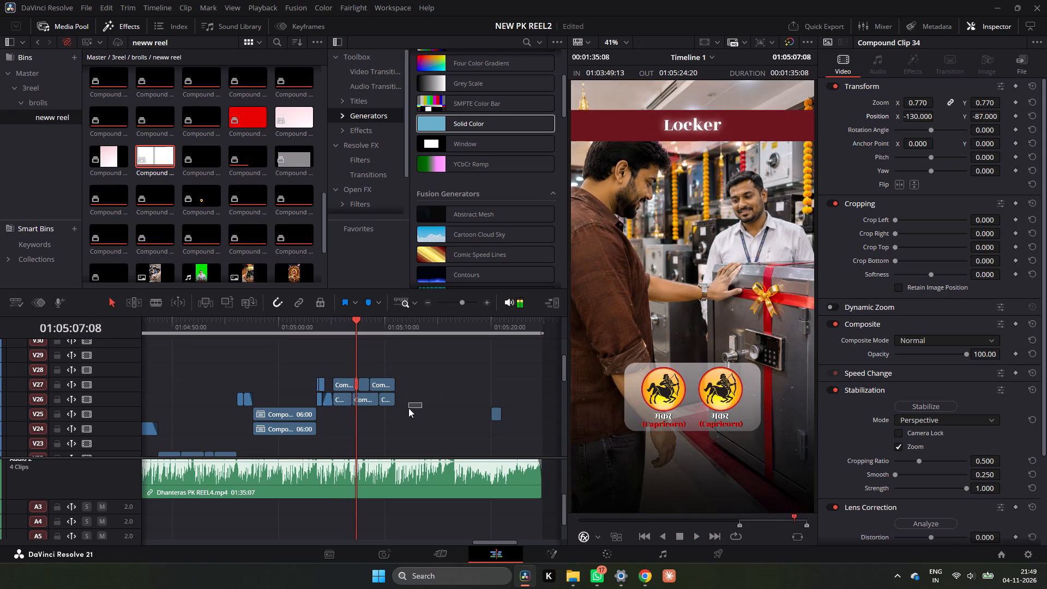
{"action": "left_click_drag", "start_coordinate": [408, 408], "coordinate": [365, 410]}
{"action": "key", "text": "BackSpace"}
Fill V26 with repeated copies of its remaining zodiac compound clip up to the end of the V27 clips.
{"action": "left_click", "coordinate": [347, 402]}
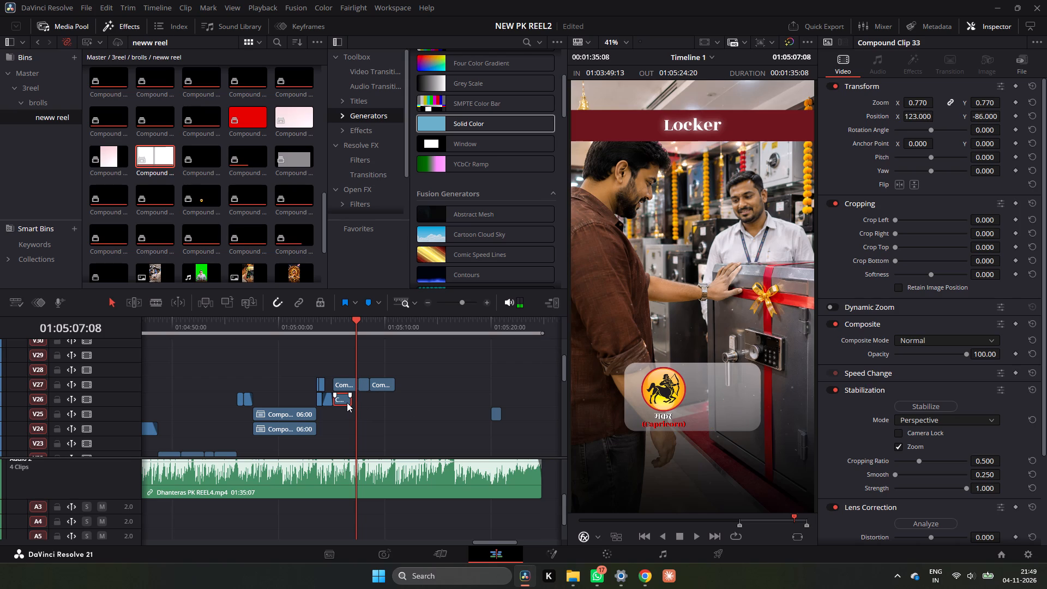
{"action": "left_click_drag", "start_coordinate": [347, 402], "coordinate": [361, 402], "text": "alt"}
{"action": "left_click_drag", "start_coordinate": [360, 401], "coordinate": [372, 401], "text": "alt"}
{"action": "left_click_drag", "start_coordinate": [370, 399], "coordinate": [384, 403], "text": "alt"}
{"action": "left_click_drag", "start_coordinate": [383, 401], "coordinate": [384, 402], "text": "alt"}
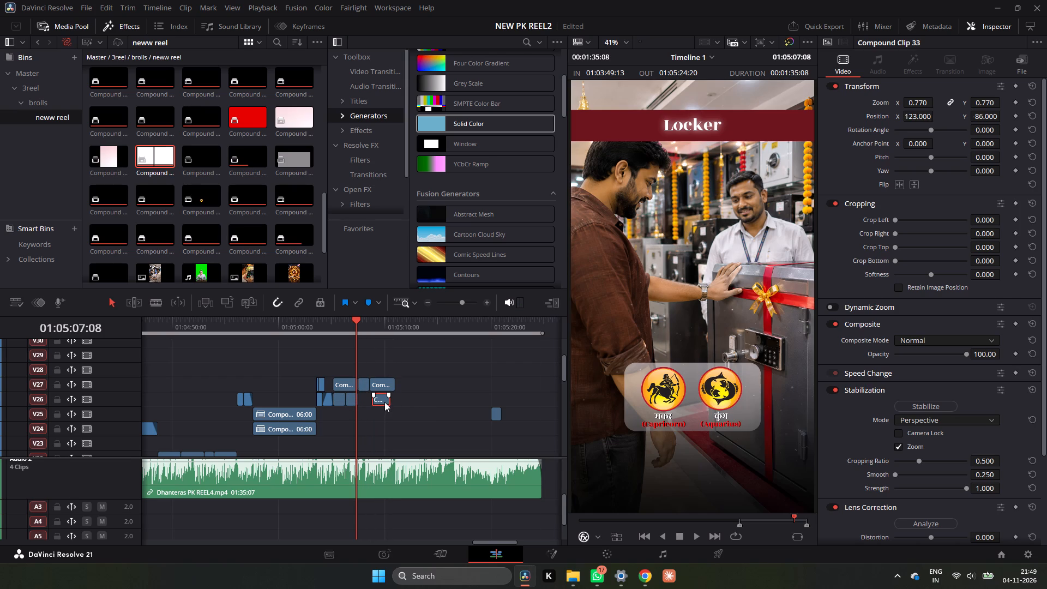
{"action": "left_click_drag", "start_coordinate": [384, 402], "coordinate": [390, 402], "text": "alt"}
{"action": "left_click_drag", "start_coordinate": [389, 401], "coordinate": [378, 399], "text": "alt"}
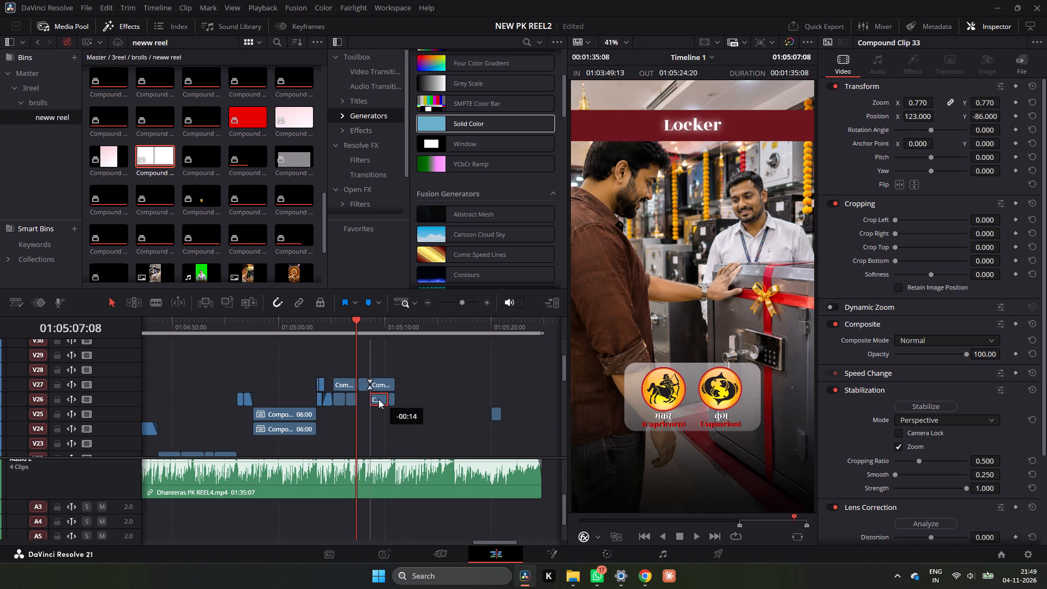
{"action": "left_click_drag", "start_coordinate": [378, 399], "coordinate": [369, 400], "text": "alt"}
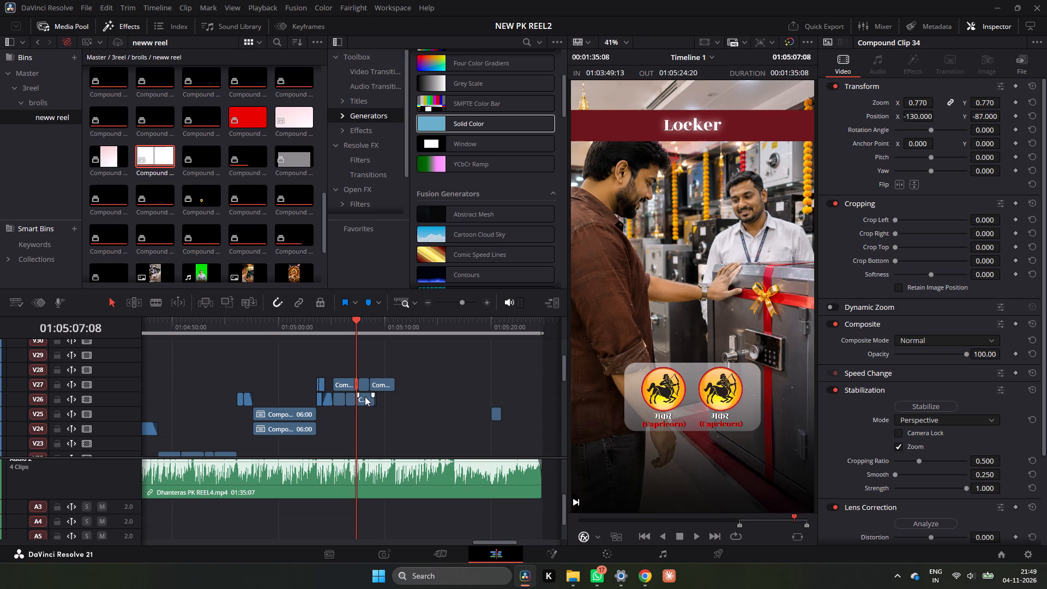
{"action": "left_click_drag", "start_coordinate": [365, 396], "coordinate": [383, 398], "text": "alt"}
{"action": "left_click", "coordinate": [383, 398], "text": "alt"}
Play back the Steel Utensils shot from 01:05:05:04 to check the repeated V26 zodiac graphic.
{"action": "left_click", "coordinate": [333, 333]}
{"action": "key", "text": "space"}
{"action": "key", "text": "space"}
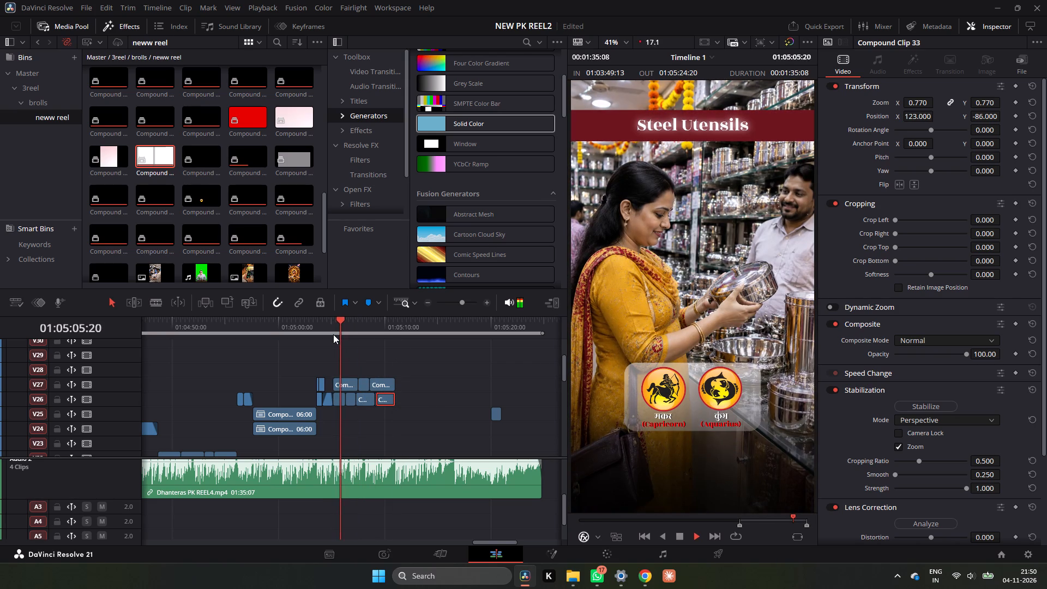
{"action": "left_click", "coordinate": [335, 334]}
{"action": "key", "text": "space"}
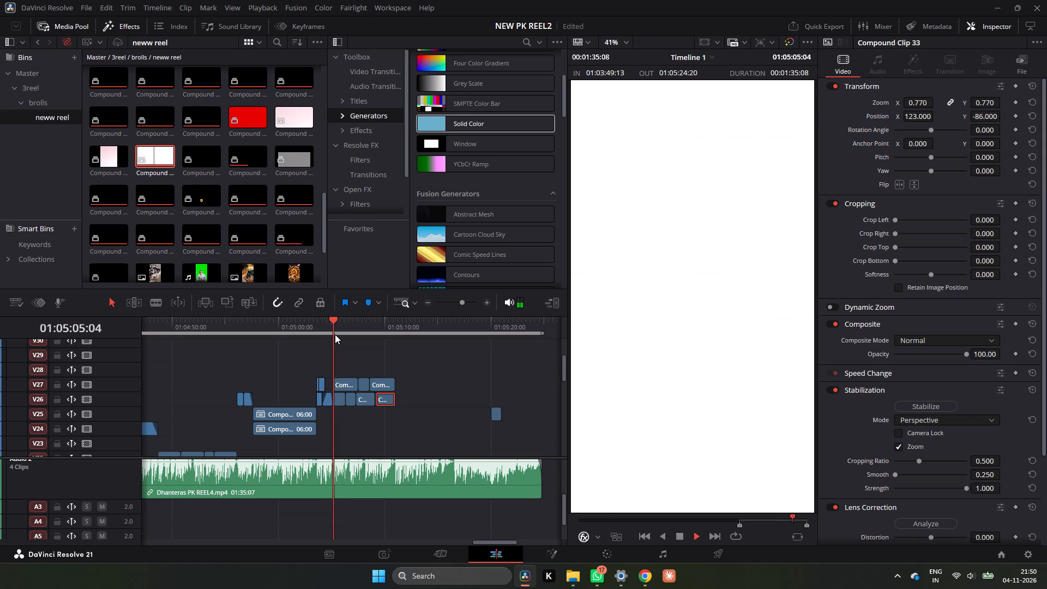
{"action": "key", "text": "space"}
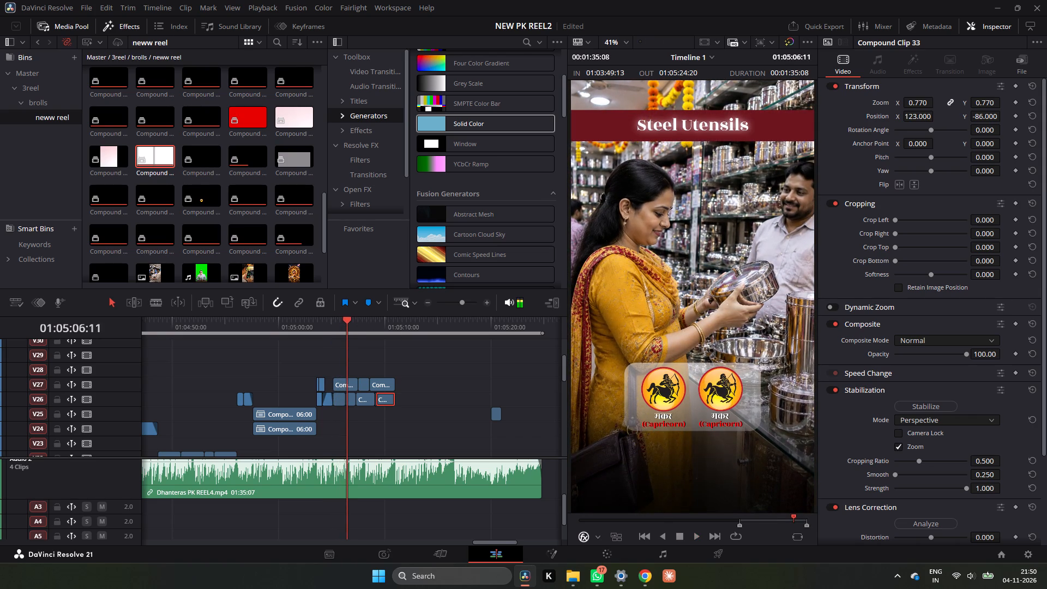
Delete all the zodiac compound clips on V26 that lie below the three V27 clips.
{"action": "left_click", "coordinate": [487, 299]}
{"action": "left_click_drag", "start_coordinate": [489, 390], "coordinate": [370, 418]}
{"action": "left_click", "coordinate": [477, 399]}
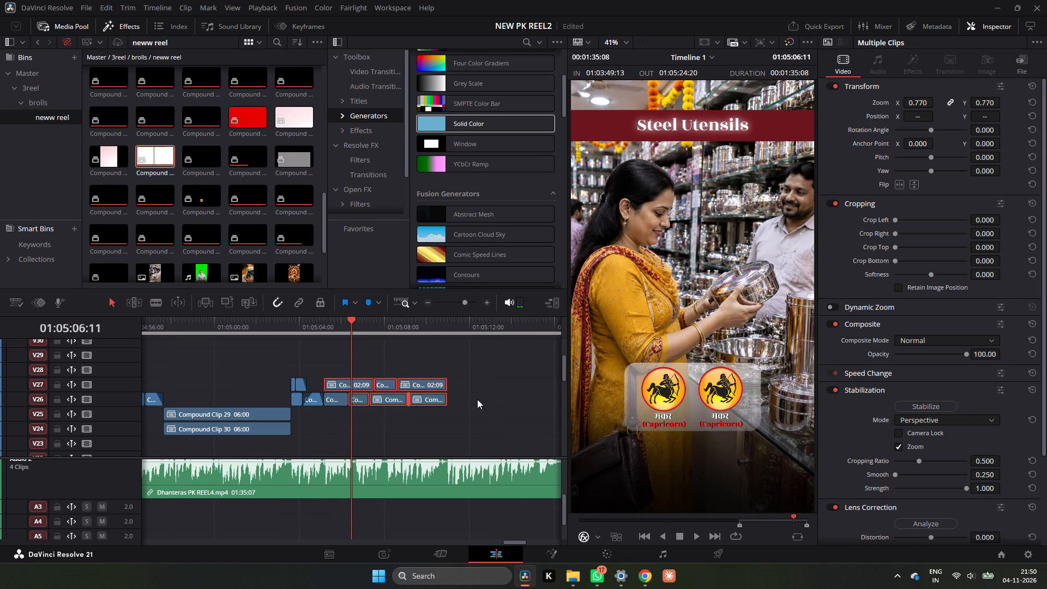
{"action": "left_click_drag", "start_coordinate": [431, 405], "coordinate": [364, 405]}
{"action": "left_click_drag", "start_coordinate": [459, 392], "coordinate": [329, 404]}
{"action": "key", "text": "BackSpace"}
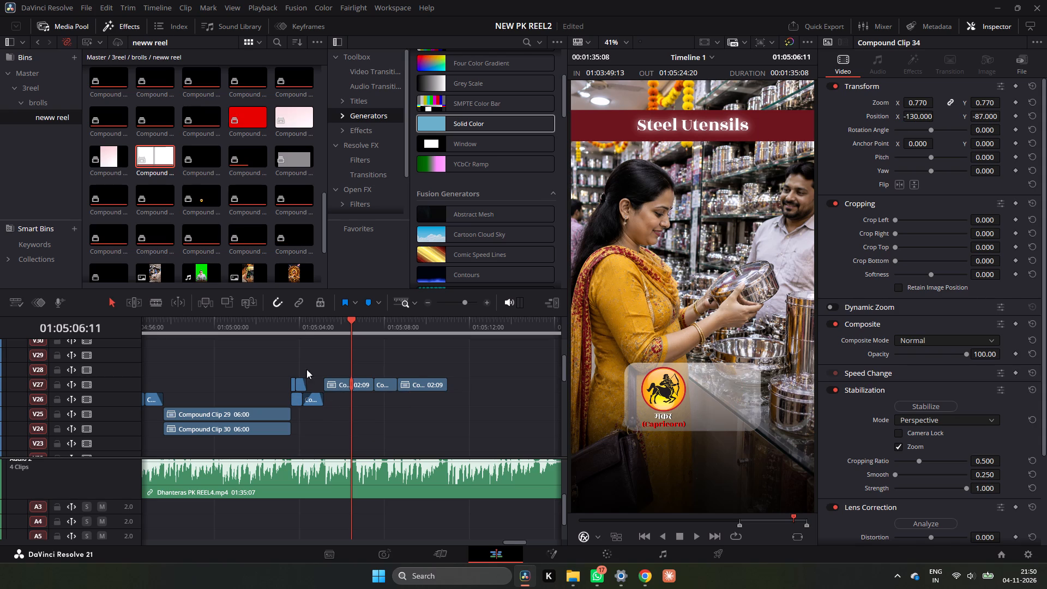
Play back from about 01:05:03:20 to identify which V26 compound clip holds the Aquarius graphic.
{"action": "left_click", "coordinate": [298, 321]}
{"action": "key", "text": "space"}
{"action": "key", "text": "space"}
{"action": "left_click", "coordinate": [297, 322]}
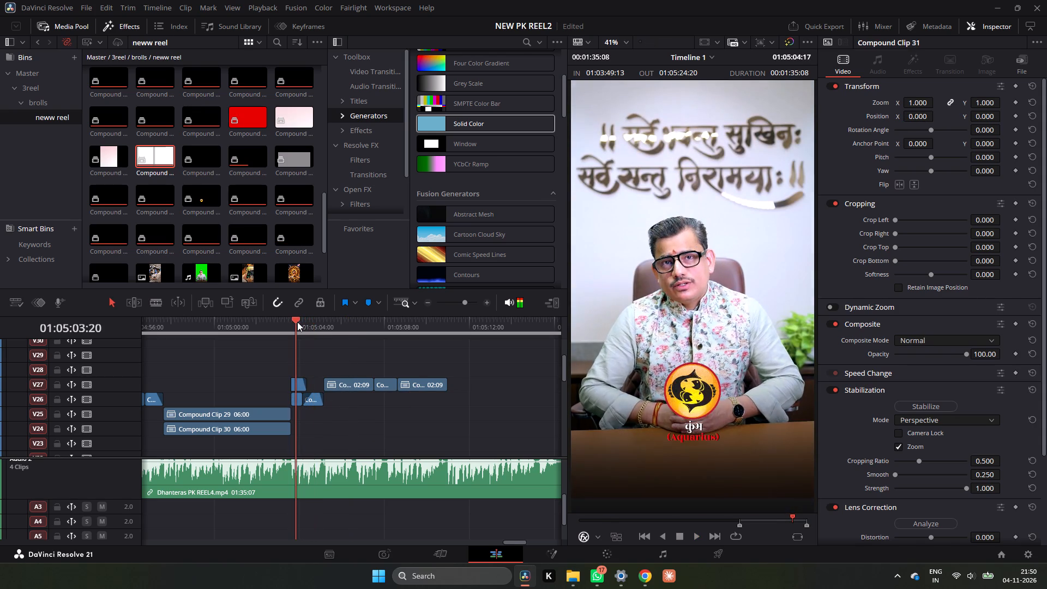
{"action": "key", "text": "space"}
{"action": "key", "text": "space"}
{"action": "key", "text": "space"}
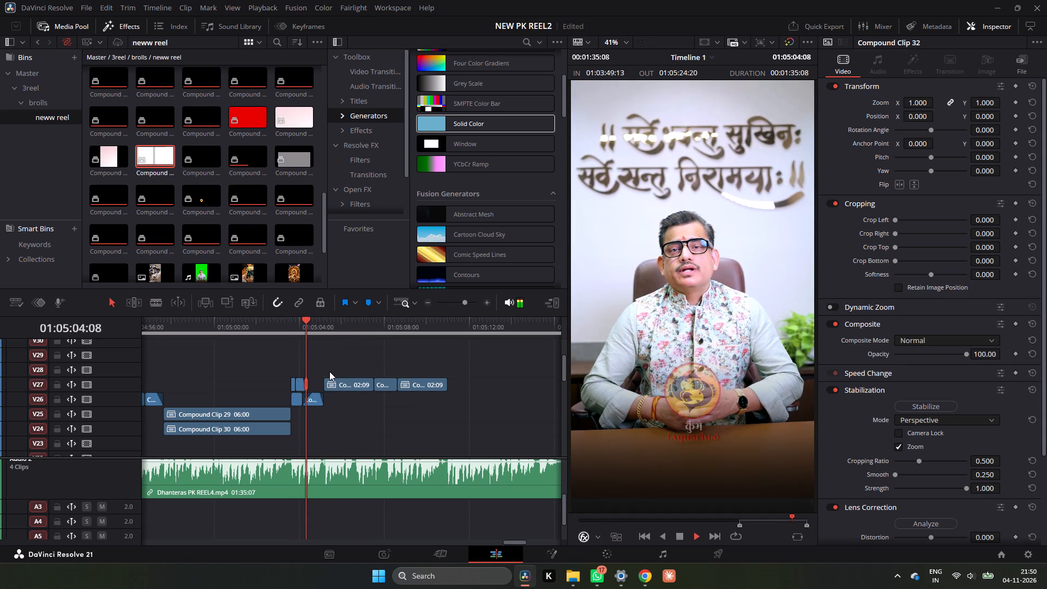
{"action": "key", "text": "space"}
Copy the Aquarius Compound Clip 31 along V26 to the start of the first V27 clip and remove its end fade.
{"action": "left_click", "coordinate": [314, 401]}
{"action": "left_click_drag", "start_coordinate": [314, 401], "coordinate": [337, 401], "text": "alt"}
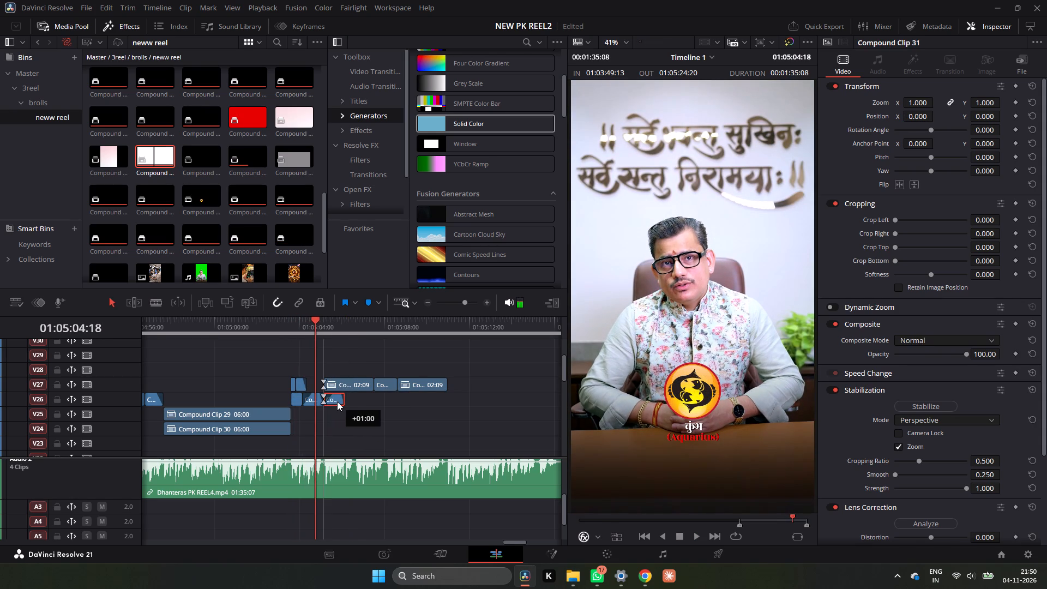
{"action": "left_click_drag", "start_coordinate": [337, 401], "coordinate": [337, 402], "text": "alt"}
{"action": "left_click_drag", "start_coordinate": [334, 396], "coordinate": [324, 396]}
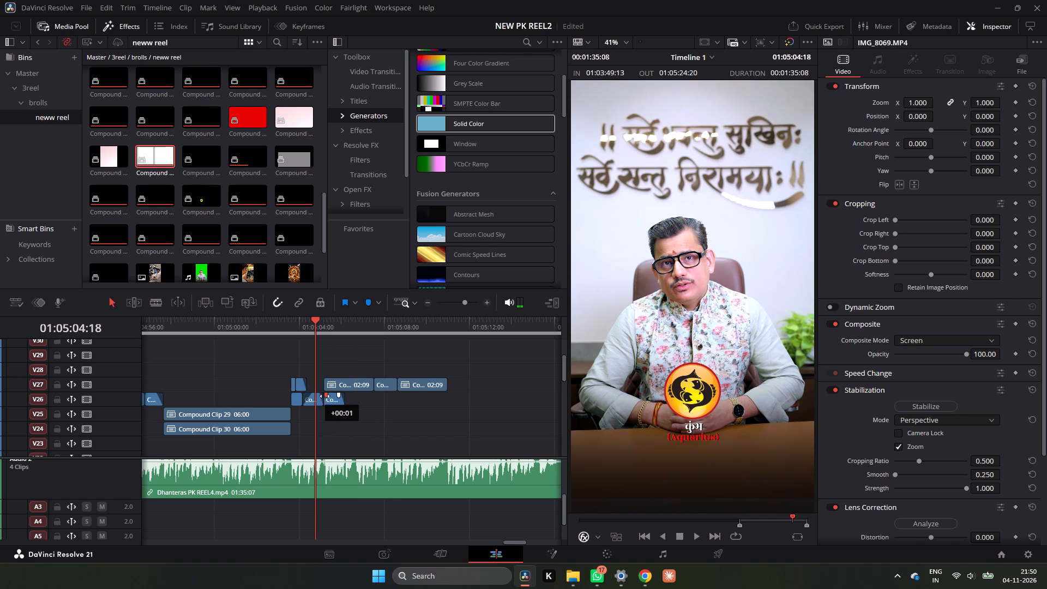
{"action": "left_click_drag", "start_coordinate": [324, 396], "coordinate": [323, 396]}
{"action": "left_click_drag", "start_coordinate": [340, 398], "coordinate": [347, 398]}
{"action": "left_click", "coordinate": [334, 398]}
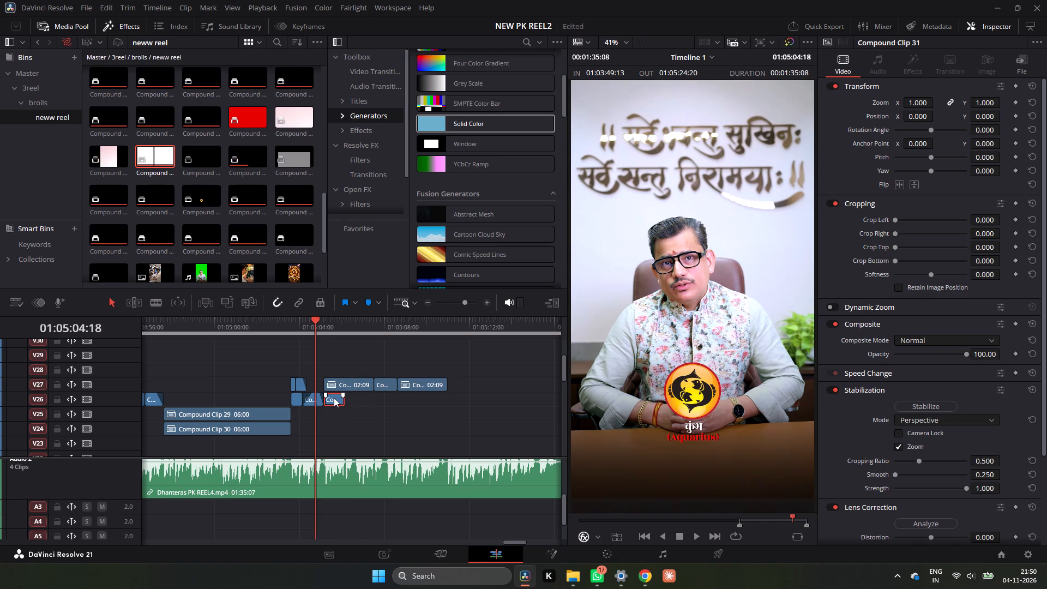
Repeat the Aquarius compound clip back to back along V26 until the copies reach the end of the V27 clips.
{"action": "left_click_drag", "start_coordinate": [334, 398], "coordinate": [351, 399], "text": "alt"}
{"action": "left_click_drag", "start_coordinate": [351, 398], "coordinate": [369, 402], "text": "alt"}
{"action": "left_click_drag", "start_coordinate": [374, 401], "coordinate": [400, 403], "text": "alt"}
{"action": "left_click_drag", "start_coordinate": [398, 402], "coordinate": [410, 402], "text": "alt"}
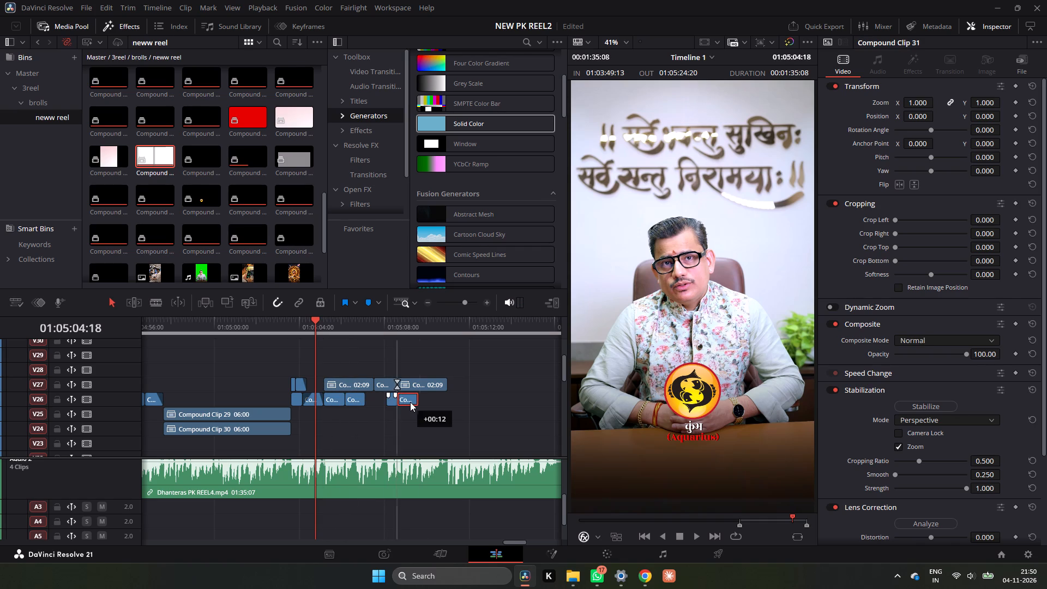
{"action": "left_click_drag", "start_coordinate": [410, 402], "coordinate": [414, 402], "text": "alt"}
{"action": "left_click_drag", "start_coordinate": [412, 401], "coordinate": [429, 402], "text": "alt"}
{"action": "left_click_drag", "start_coordinate": [429, 402], "coordinate": [440, 402], "text": "alt"}
{"action": "left_click_drag", "start_coordinate": [436, 401], "coordinate": [374, 406]}
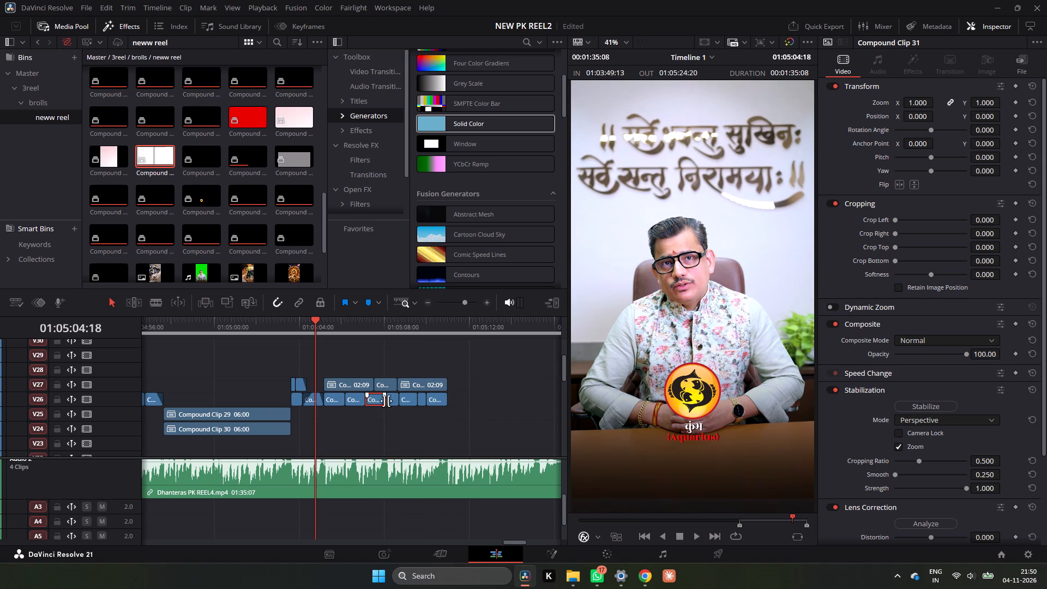
Scale all the Aquarius copies on V26 below the V27 clips to 0.770 and position them at X 130, Y -85, beside the Capricorn graphic.
{"action": "left_click", "coordinate": [462, 400]}
{"action": "left_click_drag", "start_coordinate": [461, 400], "coordinate": [364, 404]}
{"action": "left_click_drag", "start_coordinate": [458, 400], "coordinate": [369, 406]}
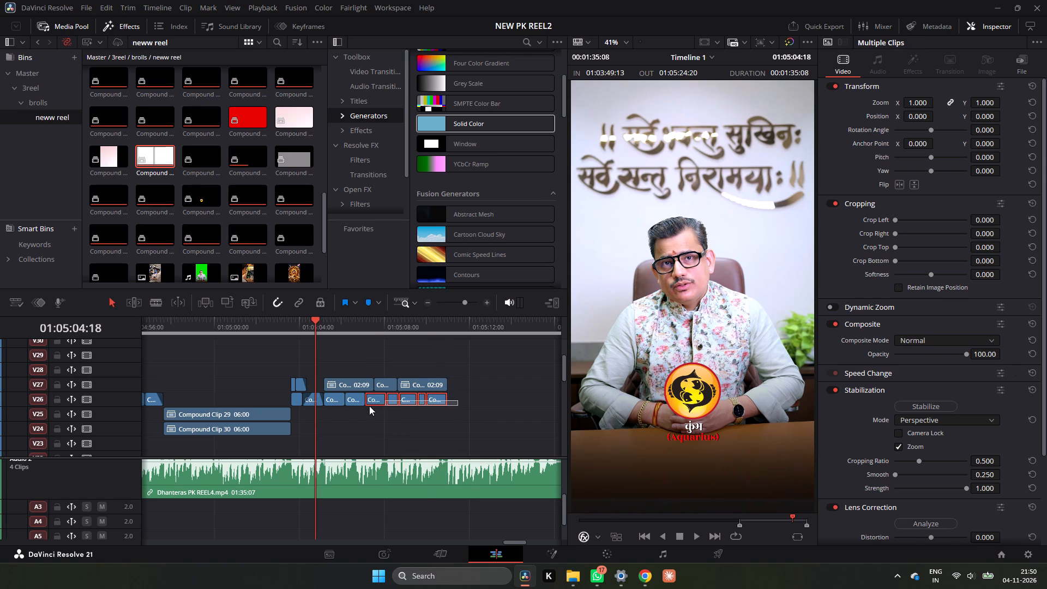
{"action": "left_click_drag", "start_coordinate": [369, 406], "coordinate": [332, 406]}
{"action": "left_click_drag", "start_coordinate": [334, 327], "coordinate": [341, 327]}
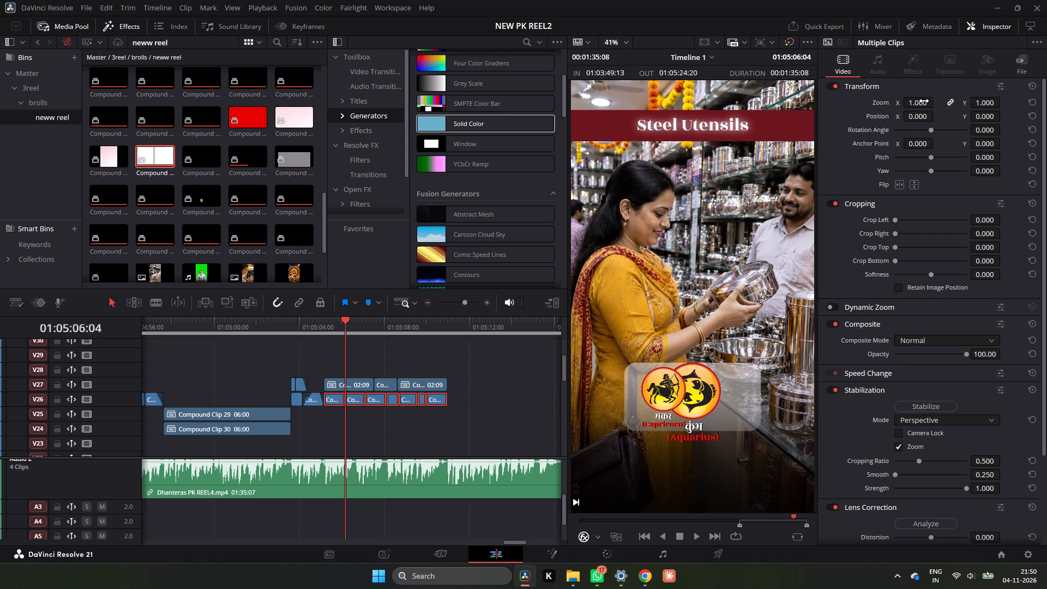
{"action": "left_click_drag", "start_coordinate": [923, 101], "coordinate": [907, 118]}
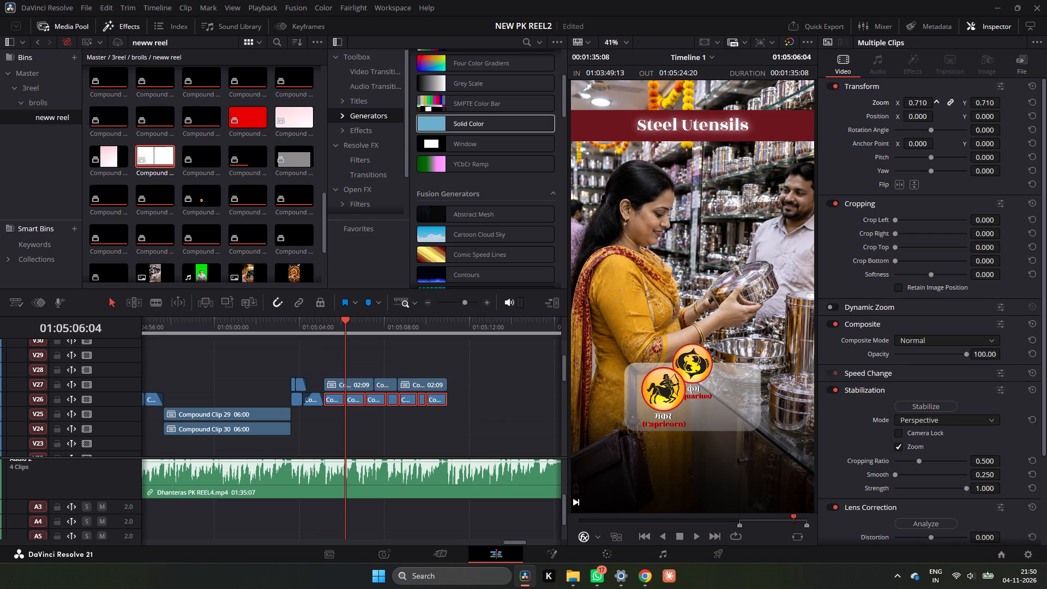
{"action": "left_click_drag", "start_coordinate": [907, 118], "coordinate": [911, 120]}
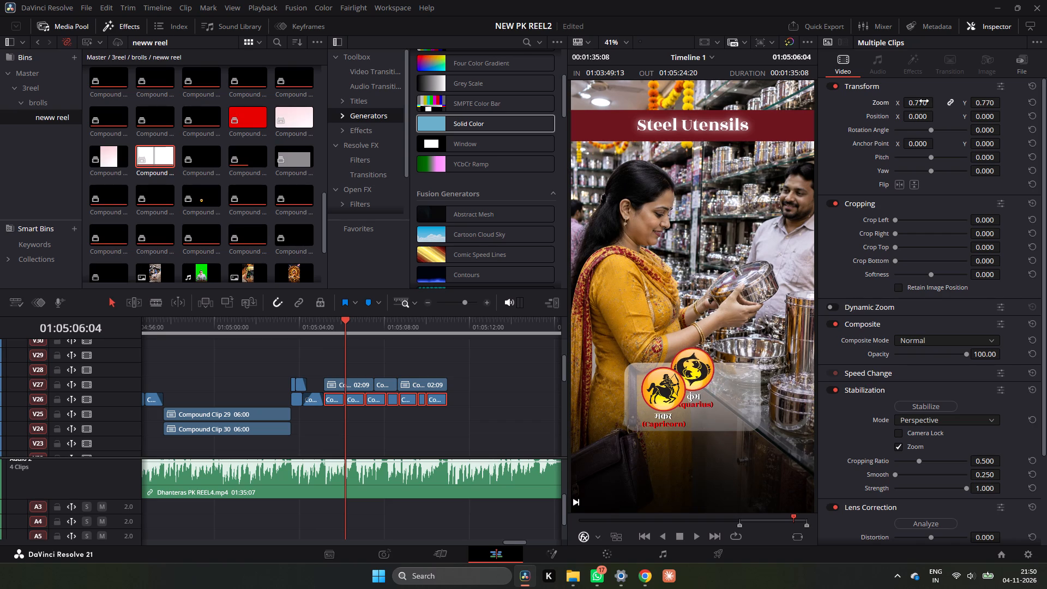
{"action": "left_click_drag", "start_coordinate": [907, 118], "coordinate": [960, 123]}
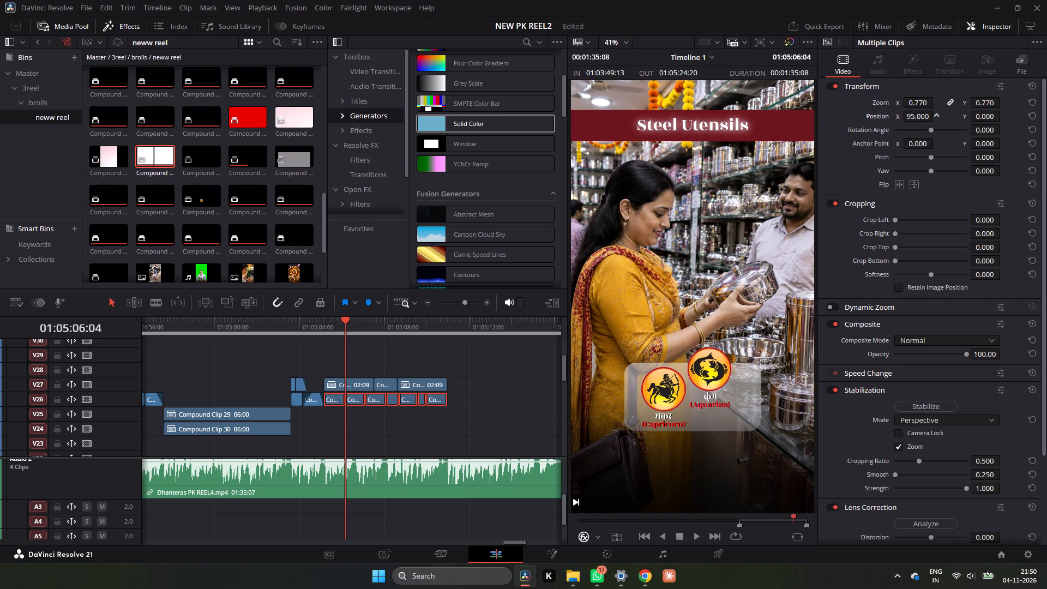
{"action": "left_click_drag", "start_coordinate": [960, 123], "coordinate": [978, 130]}
{"action": "left_click_drag", "start_coordinate": [985, 119], "coordinate": [950, 149]}
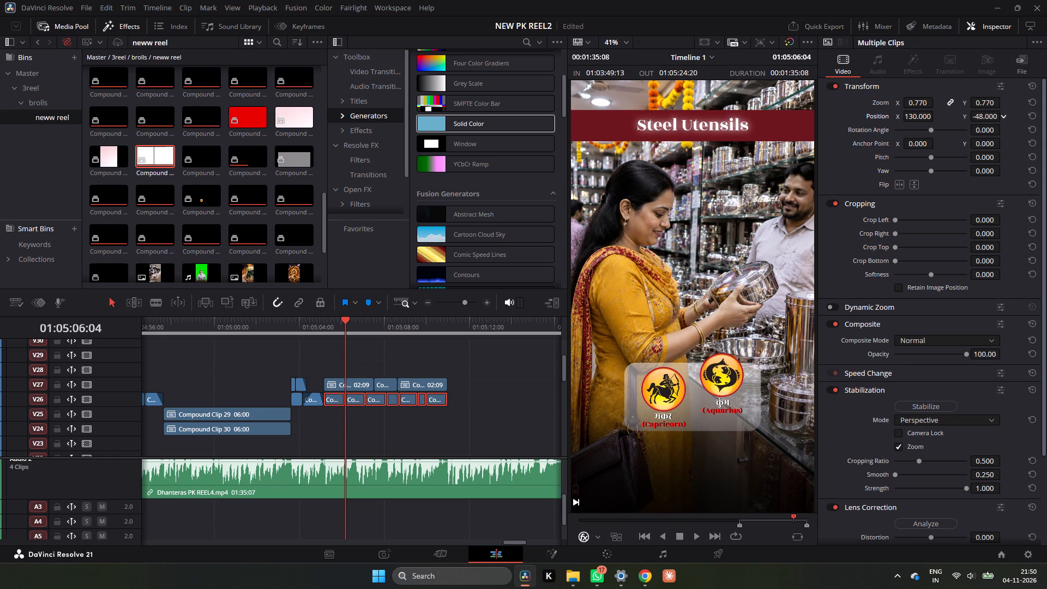
{"action": "left_click_drag", "start_coordinate": [950, 149], "coordinate": [938, 165]}
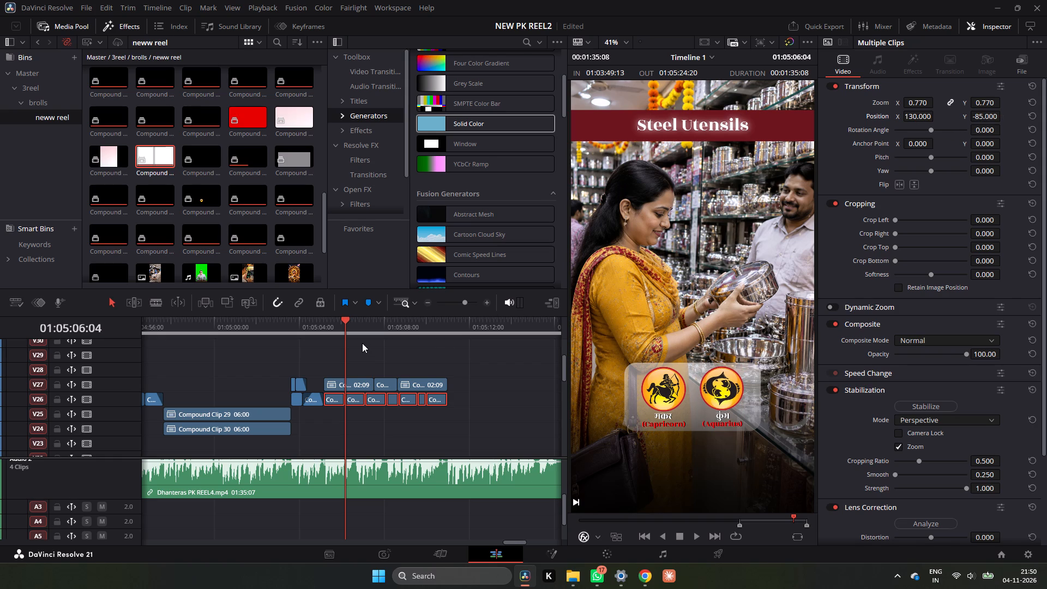
Shorten the end of the lone Aquarius clip on V26 before the Steel Utensils section to 14 frames and play back the cut.
{"action": "left_click", "coordinate": [311, 319]}
{"action": "key", "text": "space"}
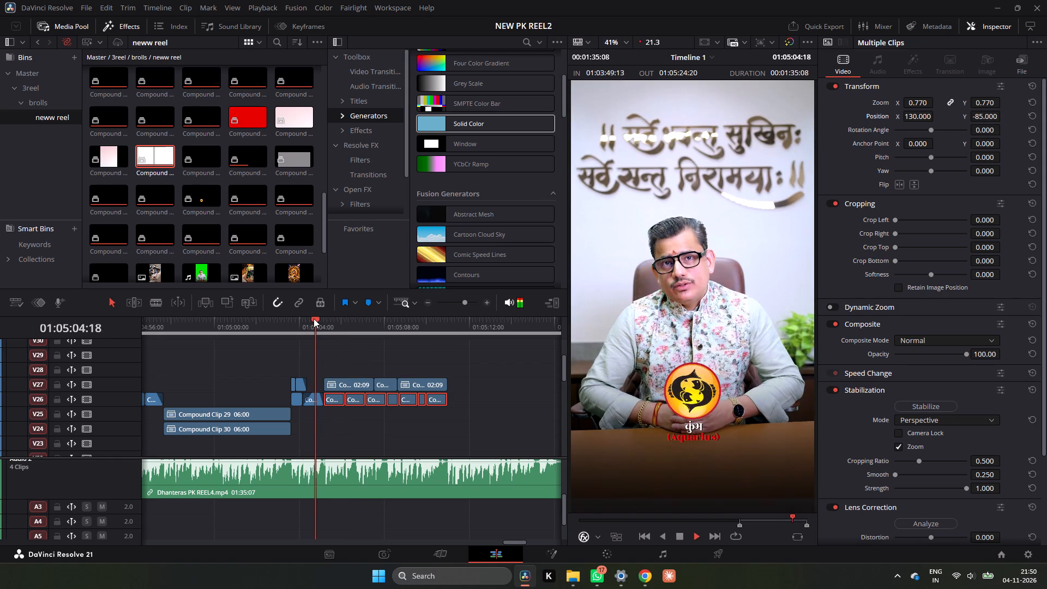
{"action": "key", "text": "space"}
{"action": "left_click", "coordinate": [306, 323]}
{"action": "key", "text": "space"}
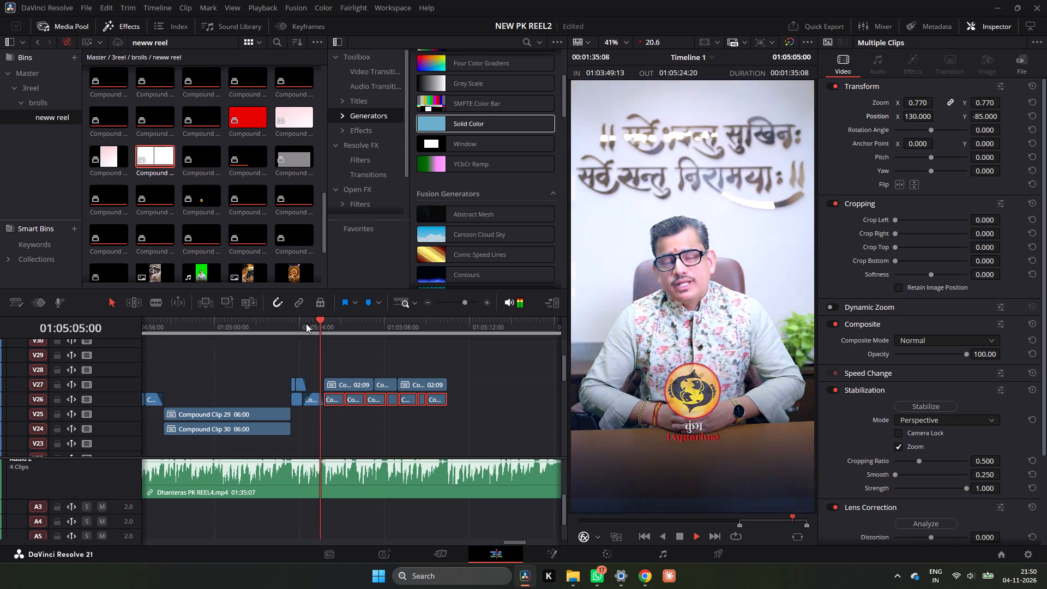
{"action": "key", "text": "space"}
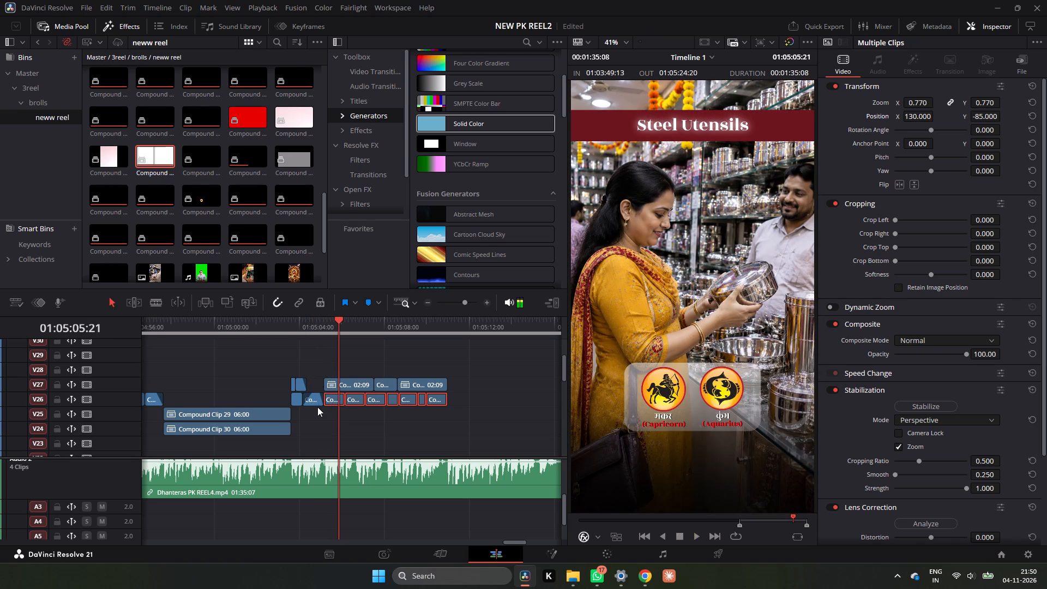
{"action": "left_click_drag", "start_coordinate": [321, 402], "coordinate": [316, 404]}
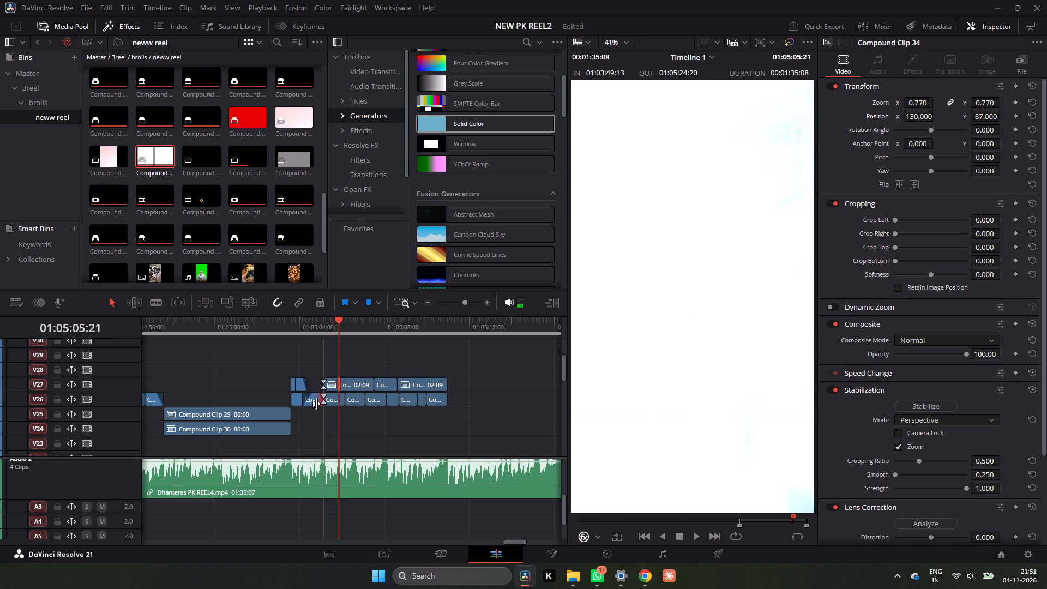
{"action": "left_click_drag", "start_coordinate": [316, 404], "coordinate": [313, 405]}
{"action": "left_click", "coordinate": [292, 329]}
{"action": "key", "text": "space"}
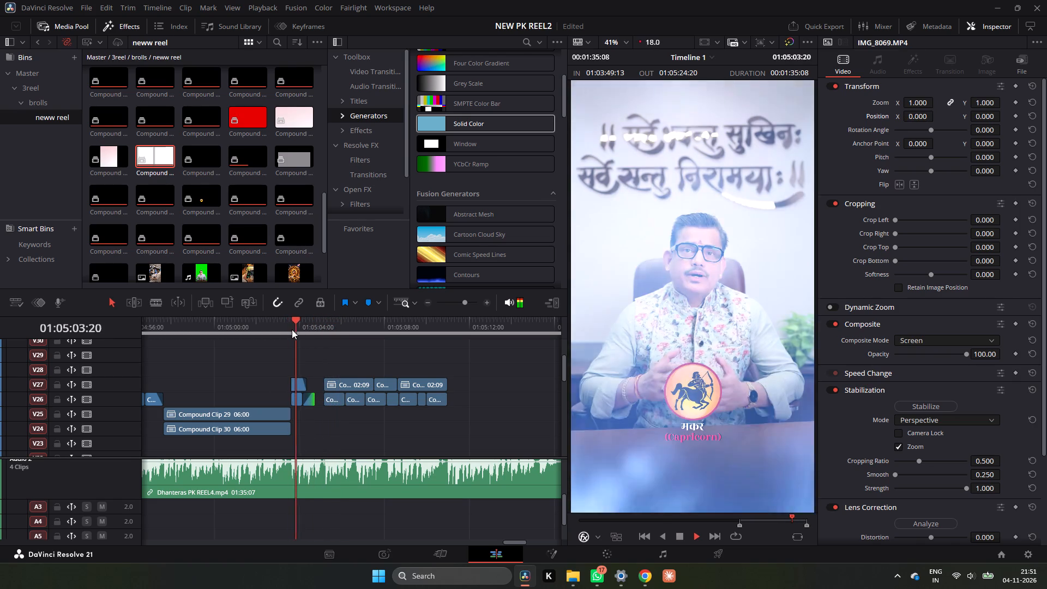
{"action": "key", "text": "space"}
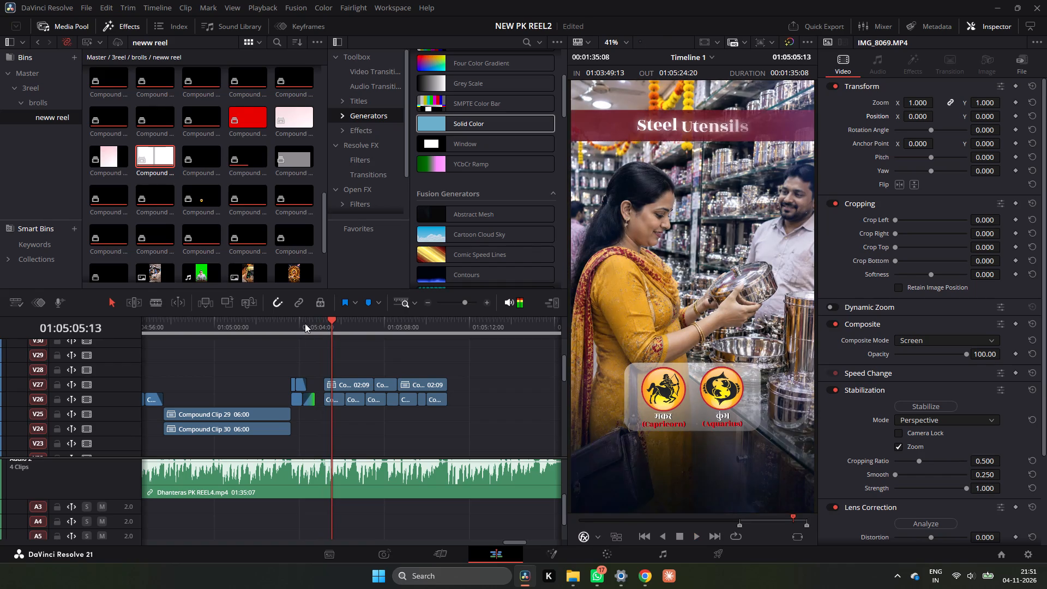
Extend that Aquarius clip to about 17 frames, shorten its fade-in and add a short fade-out.
{"action": "left_click", "coordinate": [305, 323]}
{"action": "double_click", "coordinate": [488, 302]}
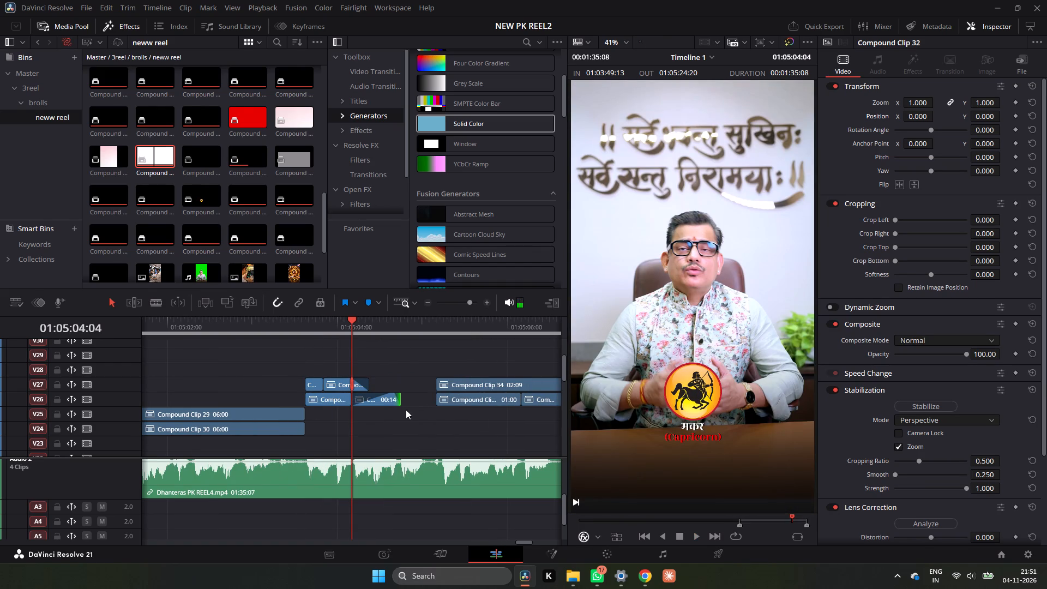
{"action": "left_click_drag", "start_coordinate": [400, 402], "coordinate": [413, 401]}
{"action": "left_click_drag", "start_coordinate": [394, 395], "coordinate": [376, 394]}
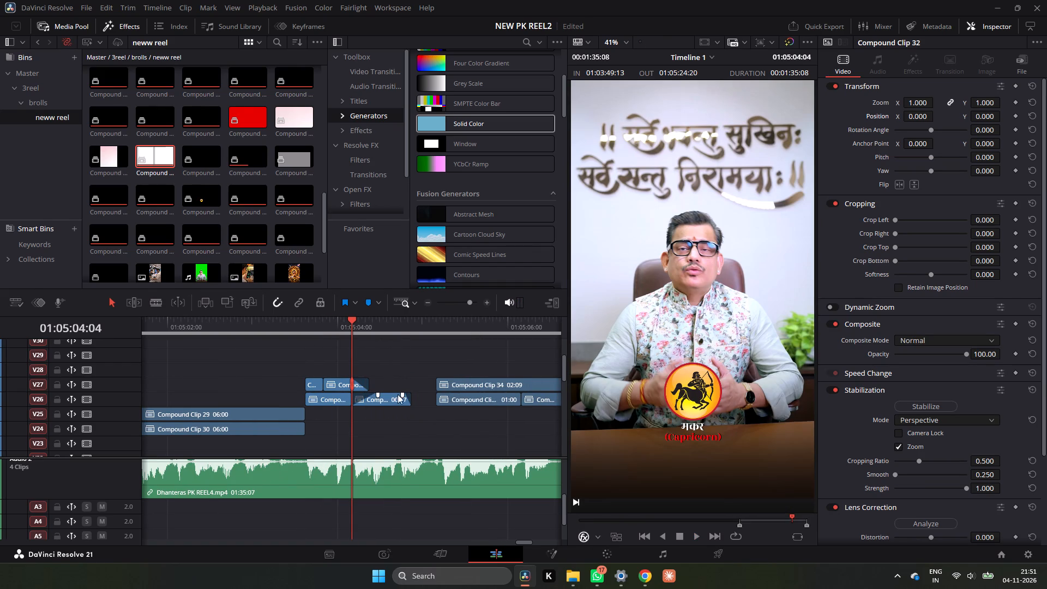
{"action": "left_click_drag", "start_coordinate": [402, 394], "coordinate": [390, 394]}
Review the reel from about 01:05:04:00 through its end at 01:05:24:20, and return to its start at 01:03:49:13.
{"action": "key", "text": "space"}
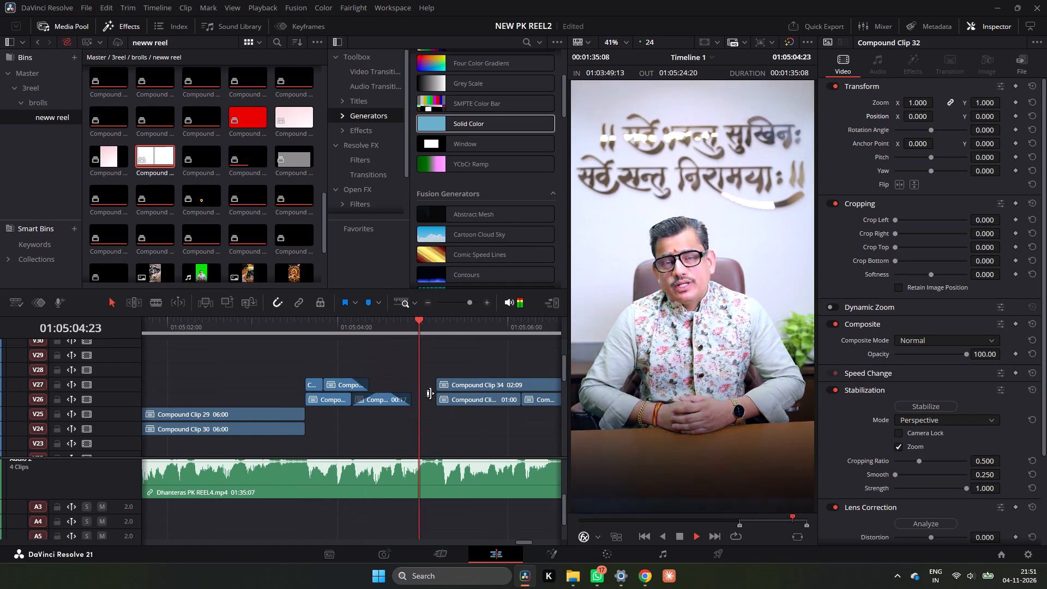
{"action": "key", "text": "space"}
{"action": "left_click", "coordinate": [342, 325]}
{"action": "key", "text": "space"}
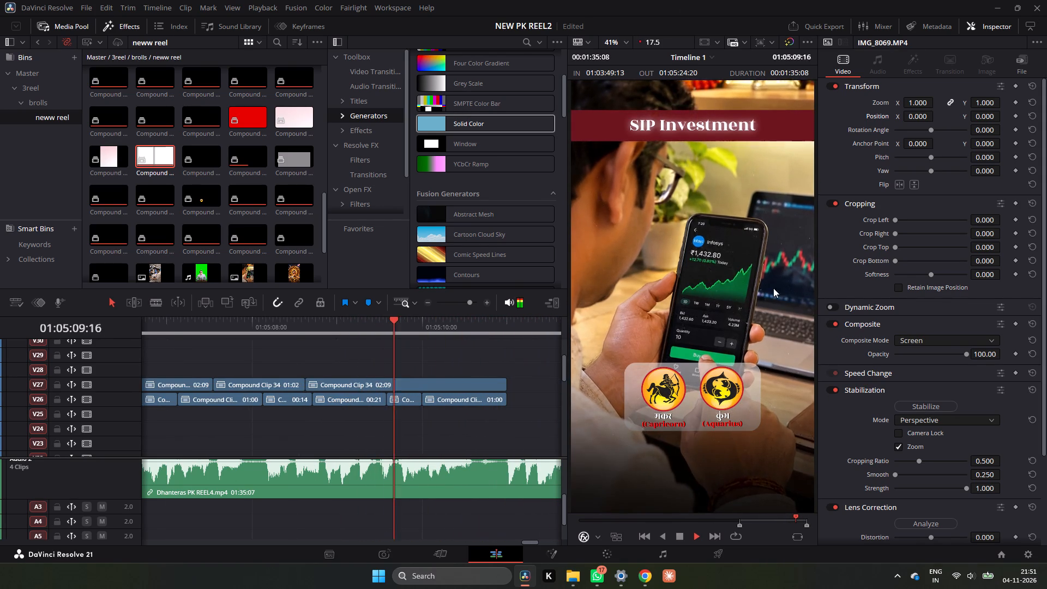
{"action": "left_click", "coordinate": [431, 300]}
{"action": "left_click", "coordinate": [431, 302]}
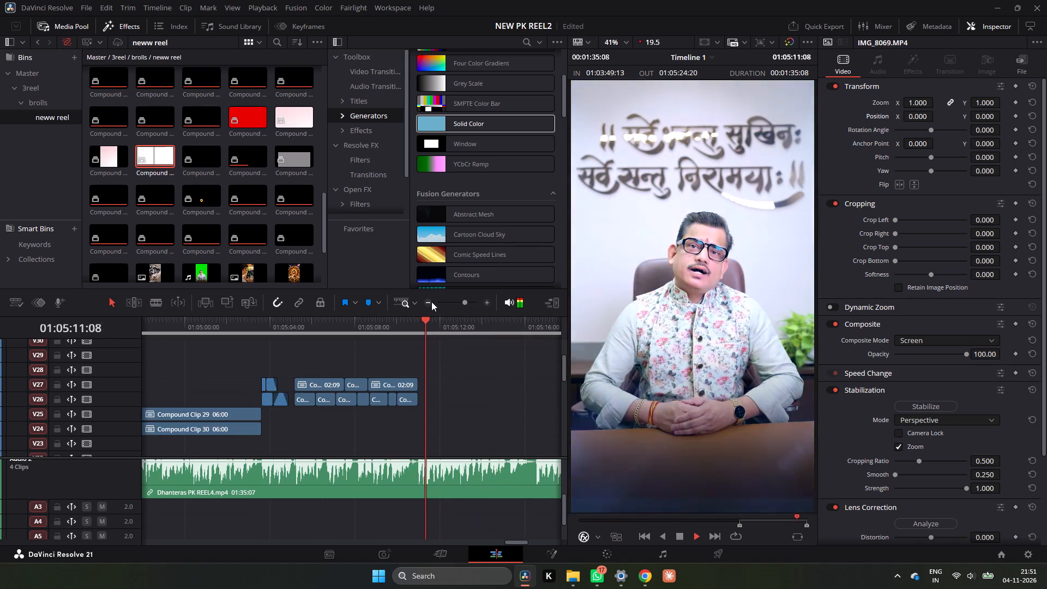
{"action": "left_click", "coordinate": [431, 302]}
{"action": "triple_click", "coordinate": [431, 302]}
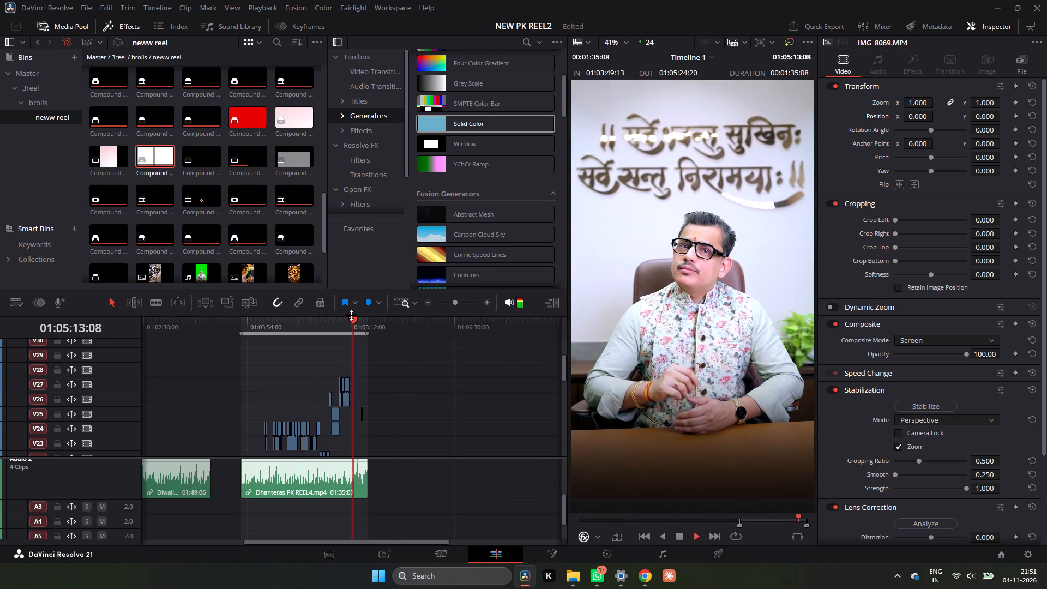
{"action": "left_click_drag", "start_coordinate": [357, 322], "coordinate": [368, 329]}
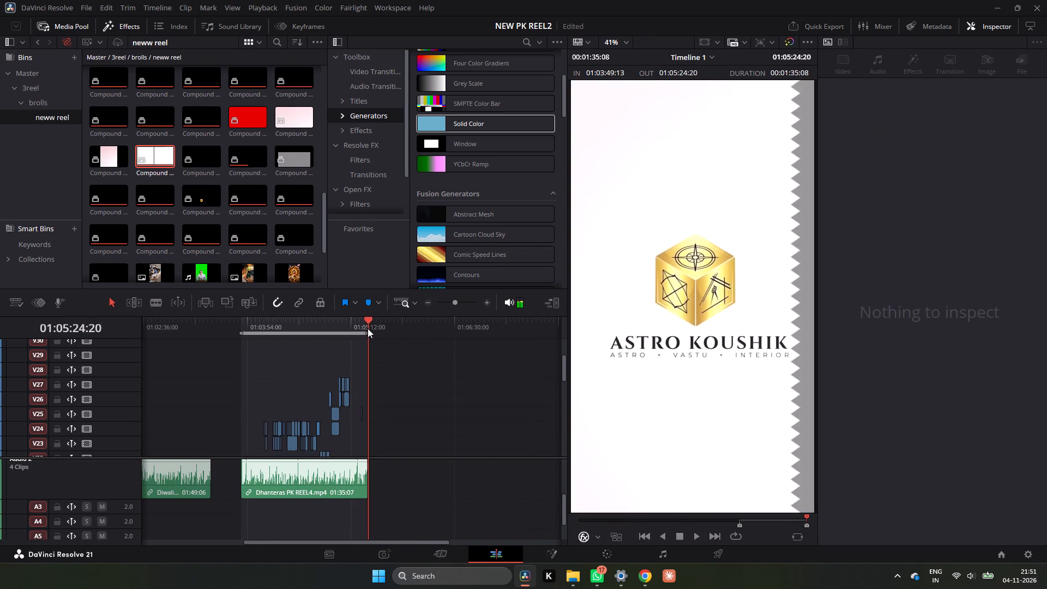
{"action": "key", "text": "space"}
{"action": "left_click_drag", "start_coordinate": [368, 323], "coordinate": [237, 344]}
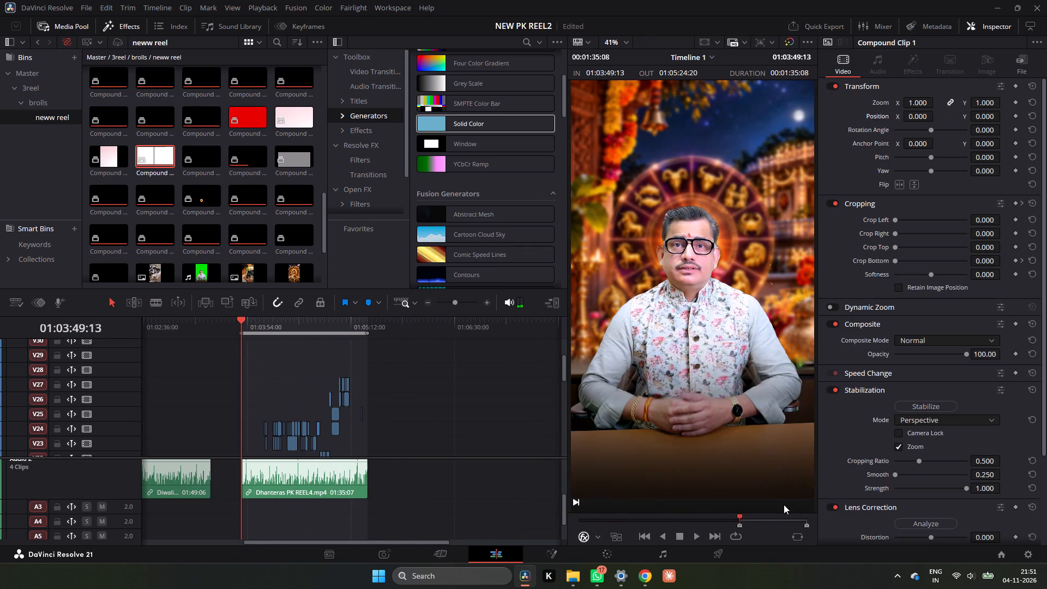
Go to the Deliver page and set the render file name to "Dhanteras 12 Zodiac Signs Reel5".
{"action": "left_click", "coordinate": [721, 550]}
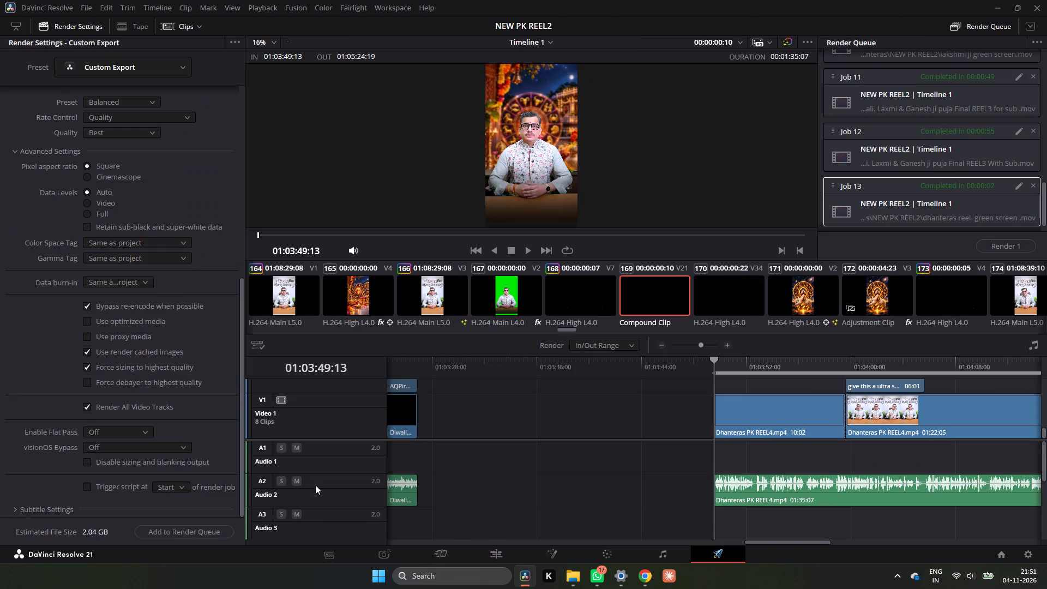
{"action": "scroll", "coordinate": [121, 121], "scroll_direction": "up", "scroll_amount": 17}
{"action": "left_click", "coordinate": [160, 99]}
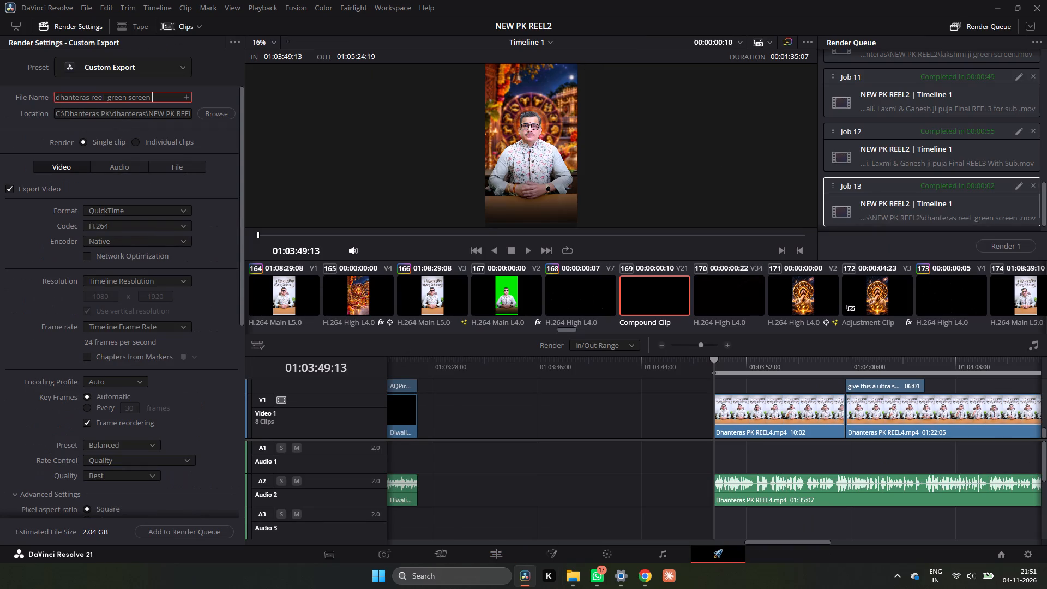
{"action": "key", "text": "BackSpace"}
{"action": "key", "text": "BackSpace"}
{"action": "key", "text": "BackSpace"}
{"action": "key", "text": "BackSpace"}
{"action": "key", "text": "BackSpace"}
{"action": "key", "text": "BackSpace"}
{"action": "key", "text": "BackSpace"}
{"action": "key", "text": "BackSpace"}
{"action": "key", "text": "BackSpace"}
{"action": "key", "text": "BackSpace"}
{"action": "key", "text": "BackSpace"}
{"action": "key", "text": "BackSpace"}
{"action": "key", "text": "BackSpace"}
{"action": "key", "text": "BackSpace"}
{"action": "key", "text": "BackSpace"}
{"action": "key", "text": "BackSpace"}
{"action": "key", "text": "BackSpace"}
{"action": "key", "text": "BackSpace"}
{"action": "key", "text": "BackSpace"}
{"action": "key", "text": "BackSpace"}
{"action": "key", "text": "shift+d"}
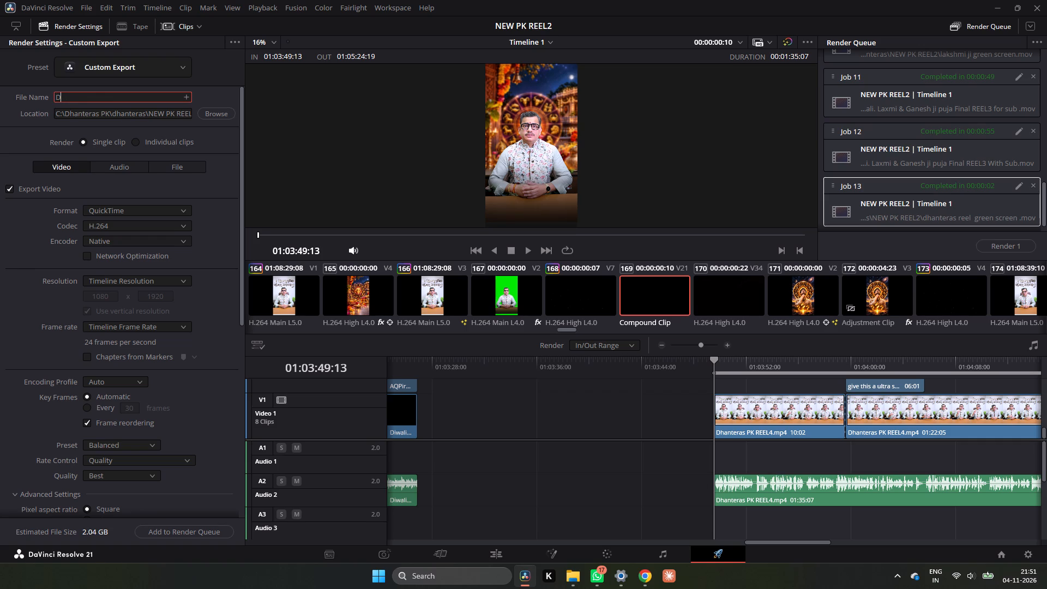
{"action": "type", "text": "han"}
{"action": "type", "text": "teras"}
{"action": "key", "text": "space"}
{"action": "key", "text": "shift+End"}
{"action": "key", "text": "shift+Down"}
{"action": "type", "text": "12 Zodiac"}
{"action": "key", "text": "space"}
{"action": "type", "text": "Signz"}
{"action": "key", "text": "BackSpace"}
{"action": "key", "text": "s"}
{"action": "key", "text": "space"}
{"action": "type", "text": "Ree"}
{"action": "key", "text": "l"}
{"action": "key", "text": "5"}
Check the video export settings and add the "Dhanteras 12 Zodiac Signs Reel5" job to the render queue.
{"action": "scroll", "coordinate": [199, 243], "scroll_direction": "down", "scroll_amount": 7}
{"action": "scroll", "coordinate": [182, 307], "scroll_direction": "down", "scroll_amount": 7}
{"action": "scroll", "coordinate": [142, 371], "scroll_direction": "down", "scroll_amount": 5}
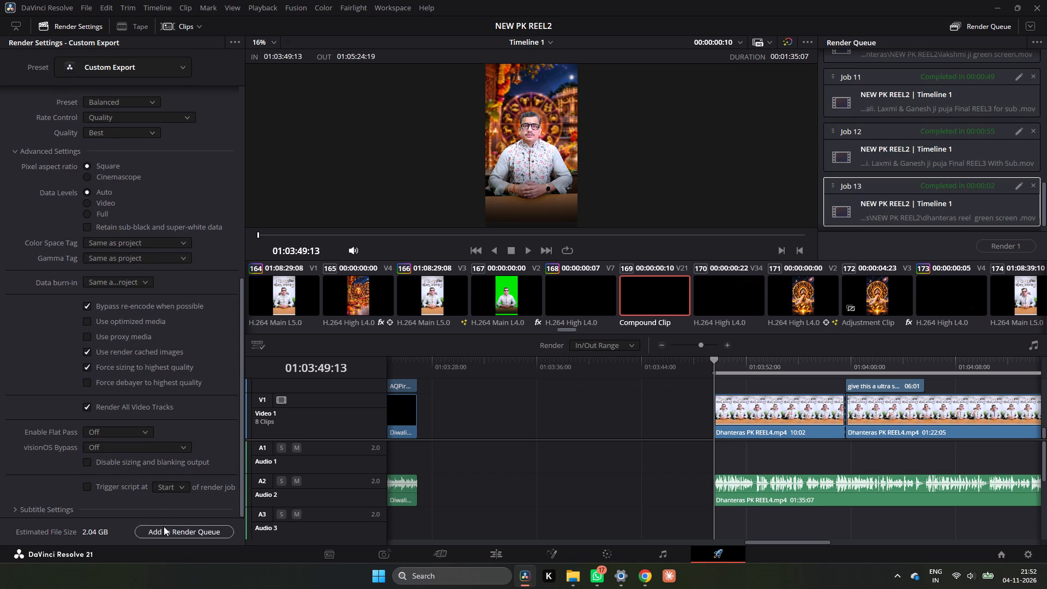
{"action": "scroll", "coordinate": [157, 286], "scroll_direction": "up", "scroll_amount": 8}
{"action": "scroll", "coordinate": [160, 210], "scroll_direction": "up", "scroll_amount": 7}
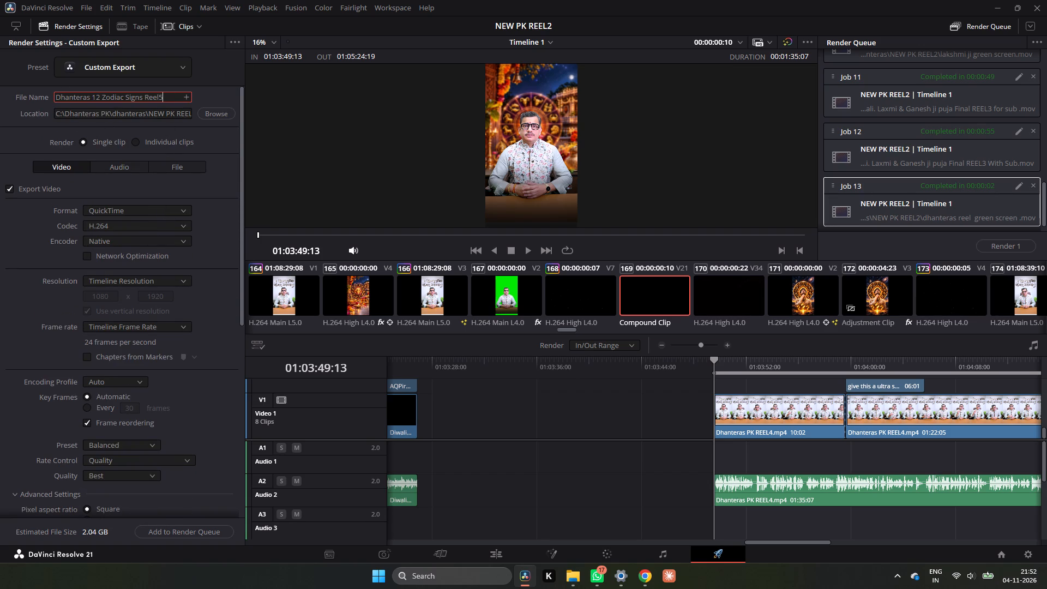
{"action": "scroll", "coordinate": [174, 255], "scroll_direction": "down", "scroll_amount": 17}
{"action": "scroll", "coordinate": [194, 393], "scroll_direction": "down", "scroll_amount": 5}
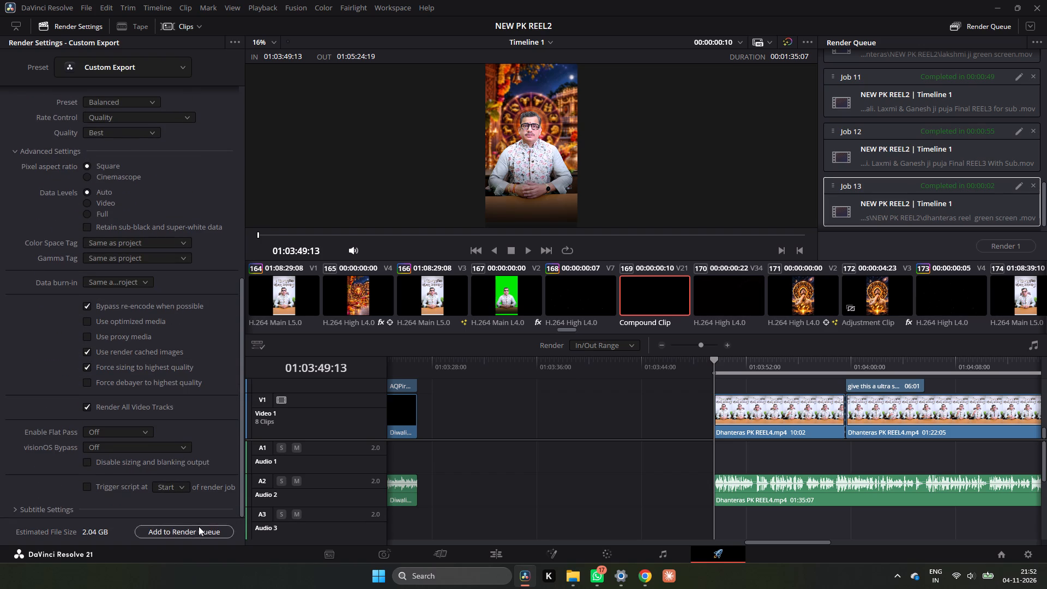
{"action": "left_click", "coordinate": [196, 532]}
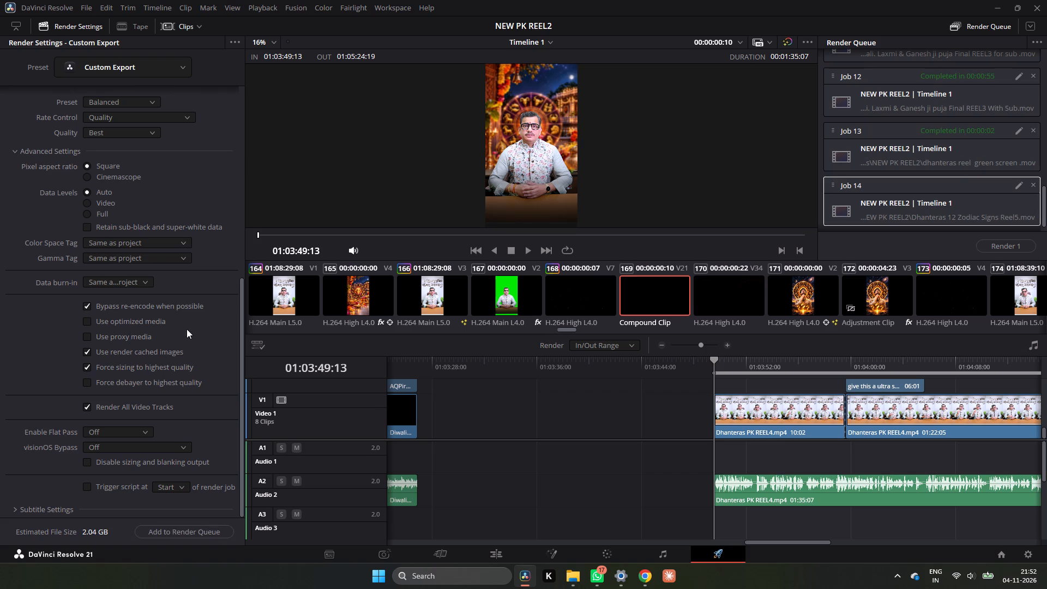
Queue the "Dhanteras 12 Zodiac Signs Reel5" export once more with the same settings and start rendering that newest job.
{"action": "scroll", "coordinate": [136, 203], "scroll_direction": "up", "scroll_amount": 15}
{"action": "scroll", "coordinate": [172, 182], "scroll_direction": "down", "scroll_amount": 4}
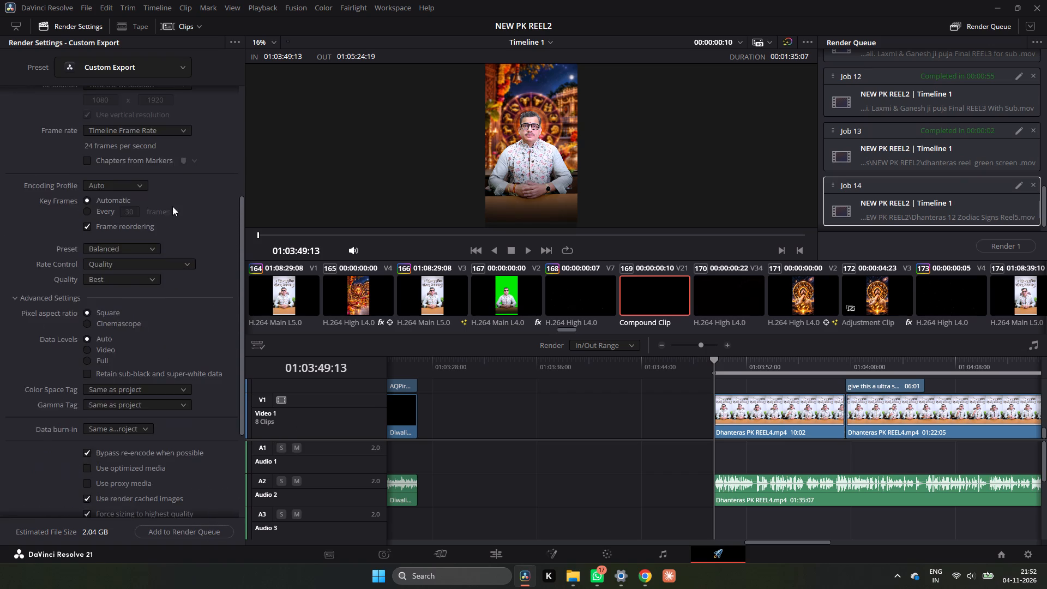
{"action": "scroll", "coordinate": [172, 206], "scroll_direction": "down", "scroll_amount": 13}
{"action": "left_click", "coordinate": [185, 530]}
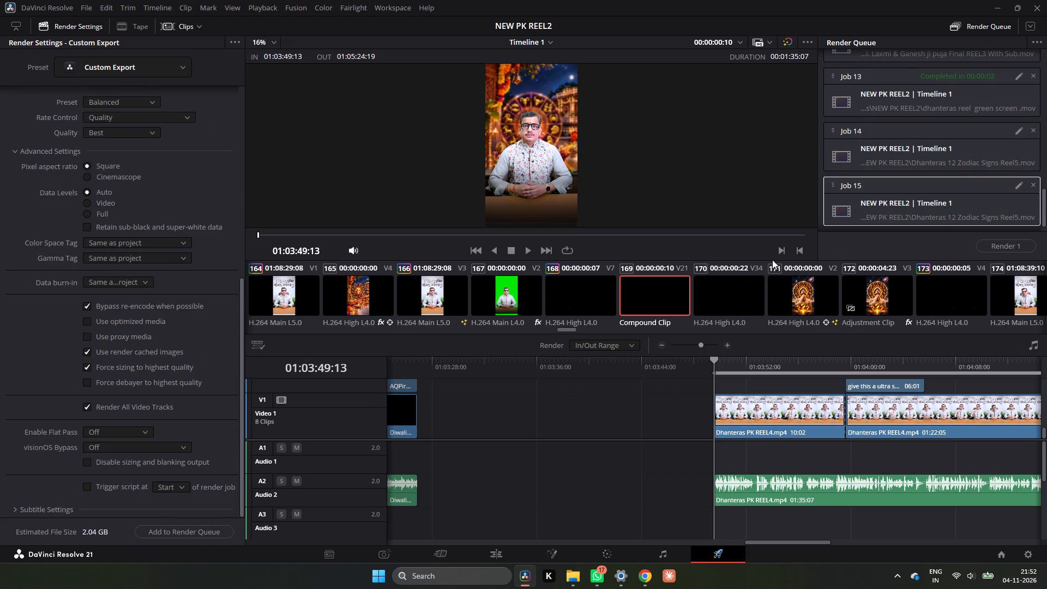
{"action": "left_click", "coordinate": [993, 242]}
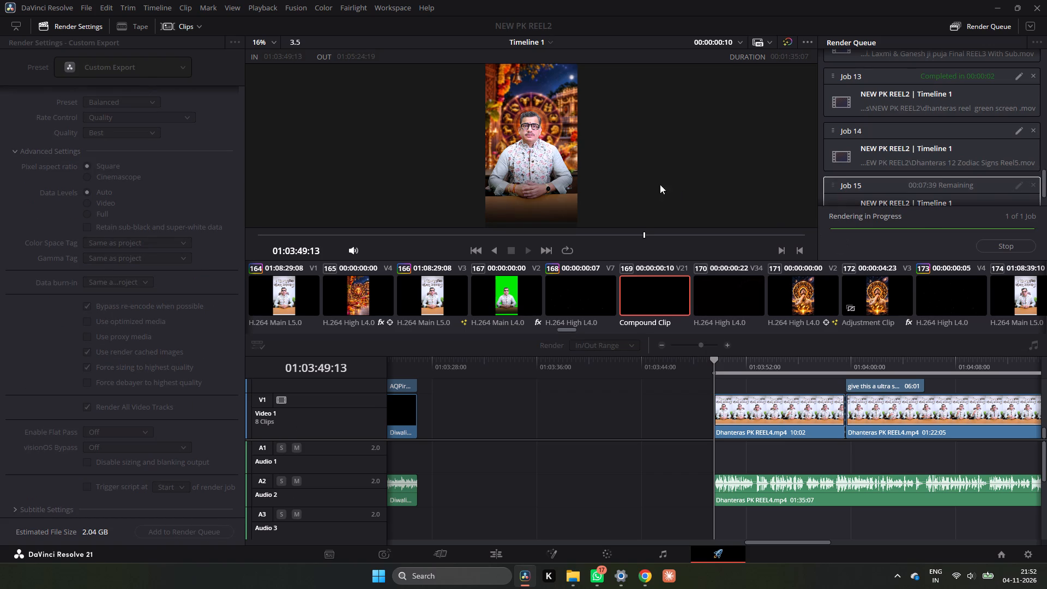
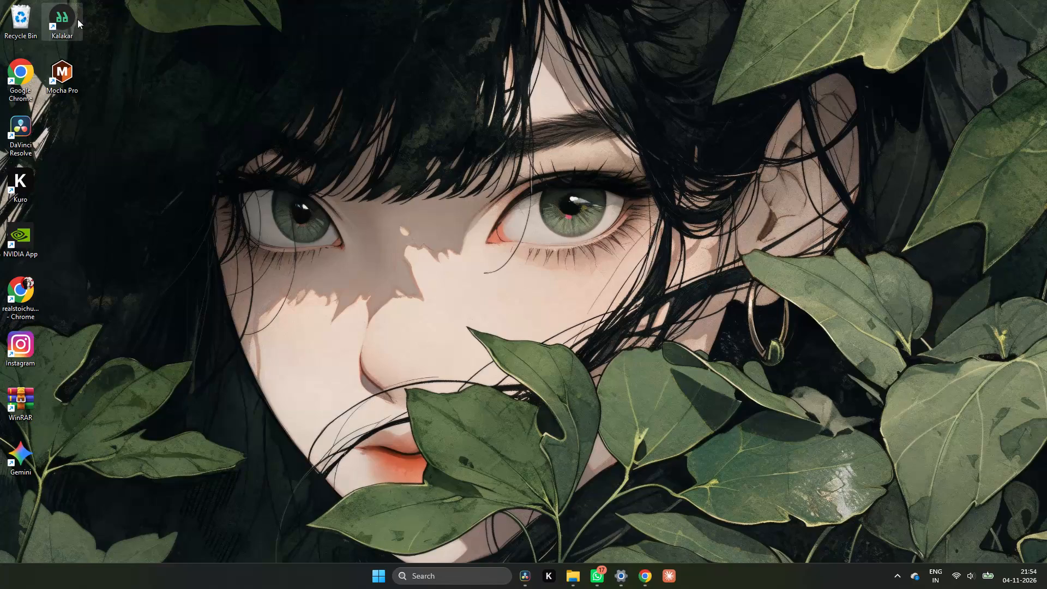
Open the Kalakar app from the desktop.
{"action": "double_click", "coordinate": [77, 19]}
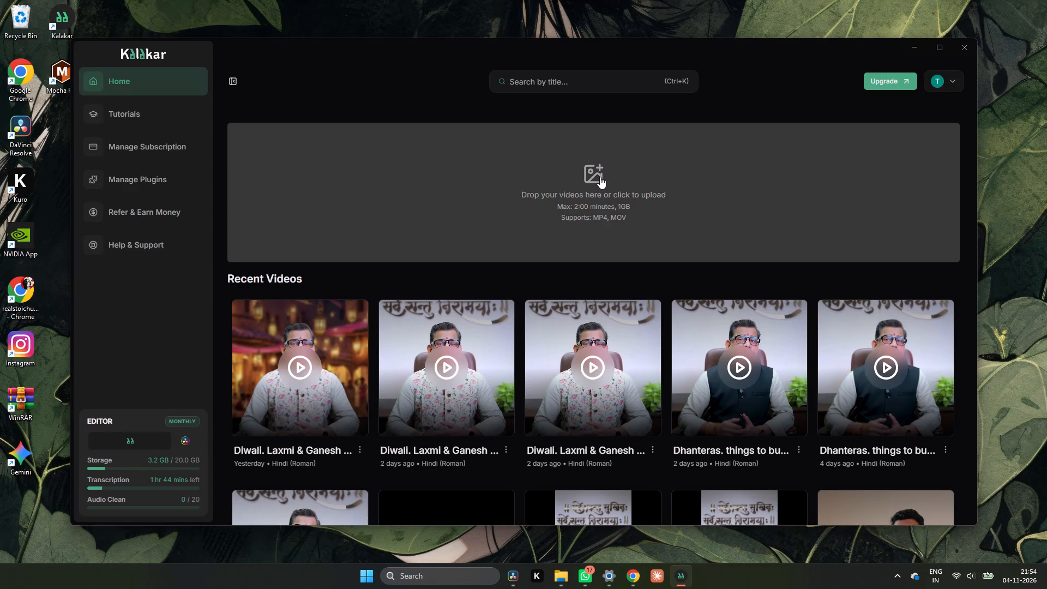
Load the video "Dhanteras 12 Zodiac Signs Reel5" from the NEW PK REEL2 folder for captioning.
{"action": "left_click", "coordinate": [597, 173]}
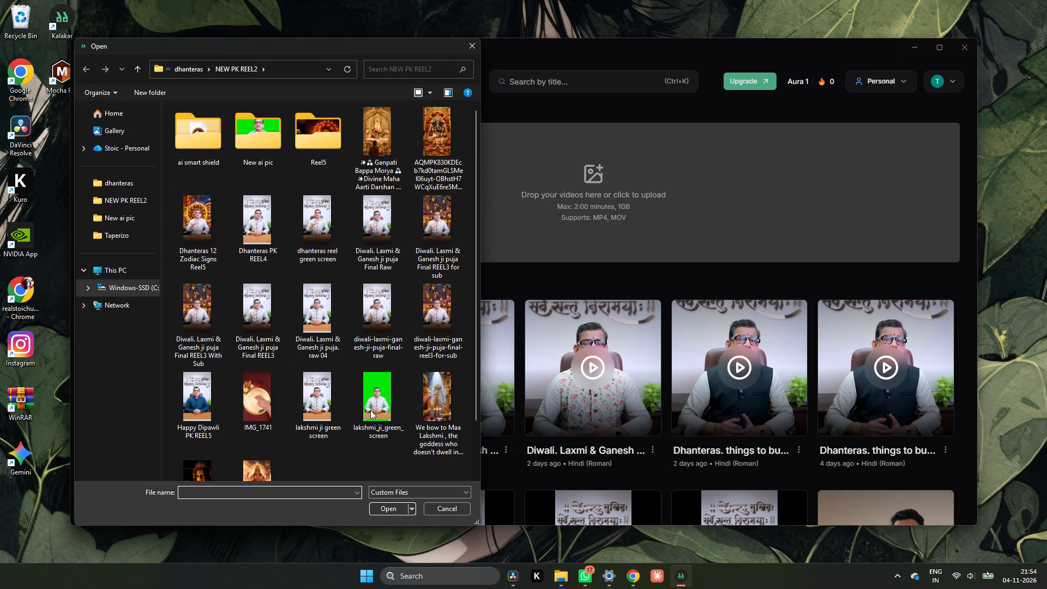
{"action": "scroll", "coordinate": [370, 411], "scroll_direction": "down", "scroll_amount": 3}
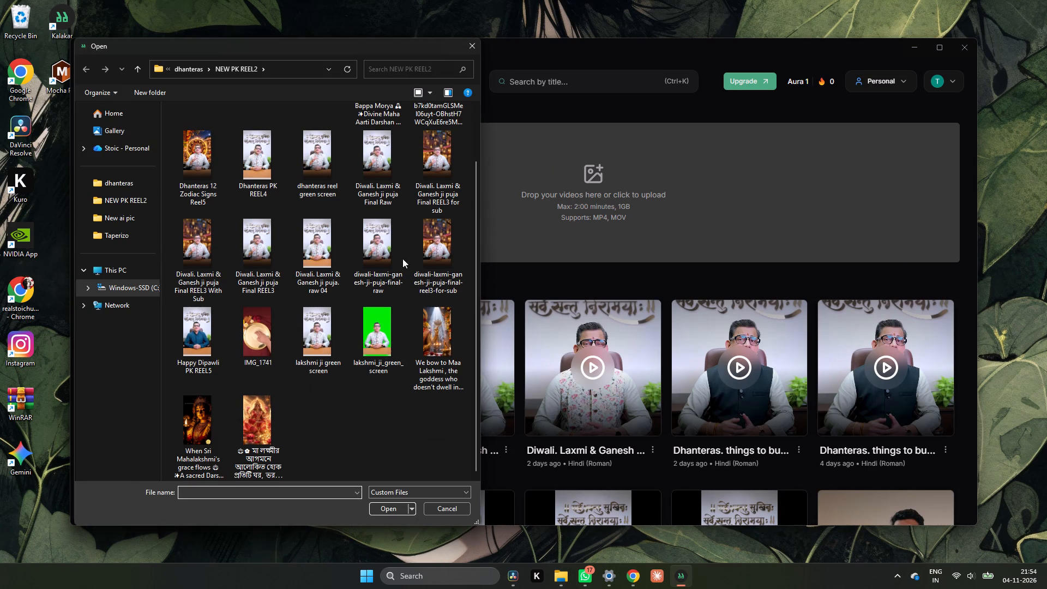
{"action": "left_click", "coordinate": [206, 148]}
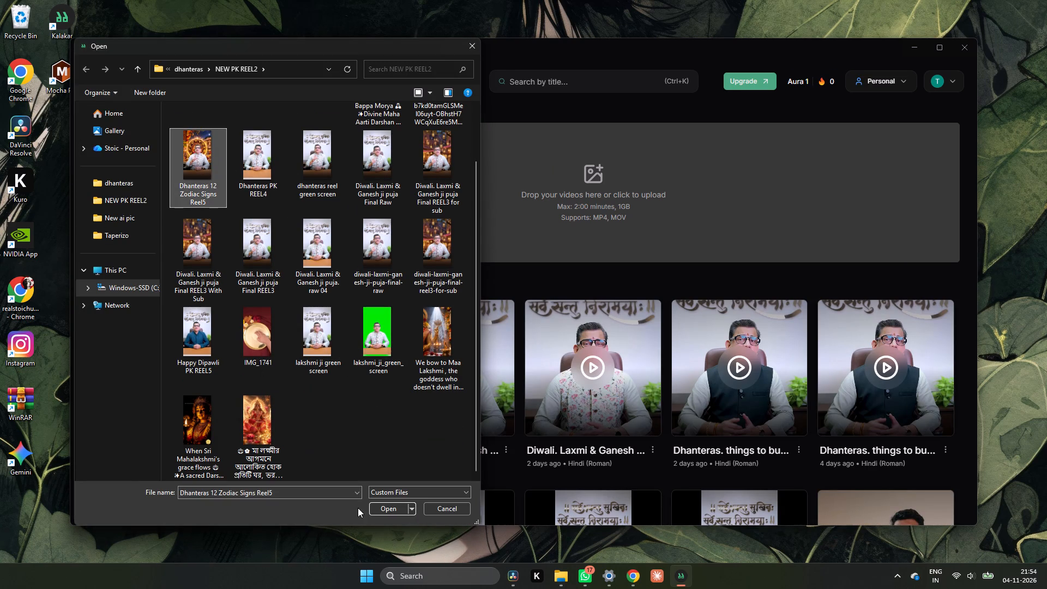
{"action": "left_click", "coordinate": [368, 506]}
{"action": "left_click", "coordinate": [378, 506]}
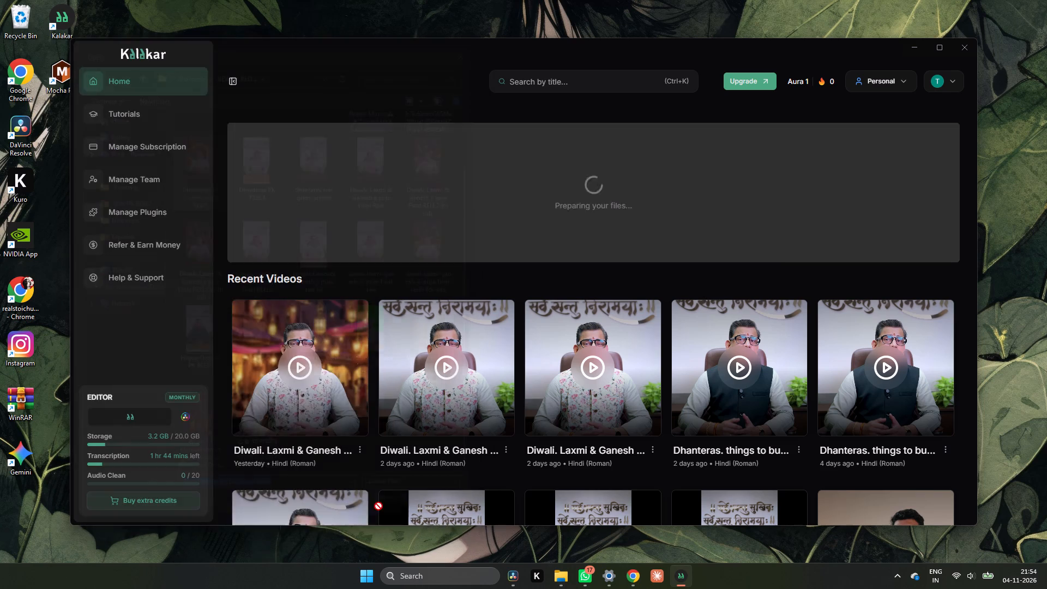
Set the spoken language to Hinglish and generate the video's transcription.
{"action": "left_click", "coordinate": [480, 273]}
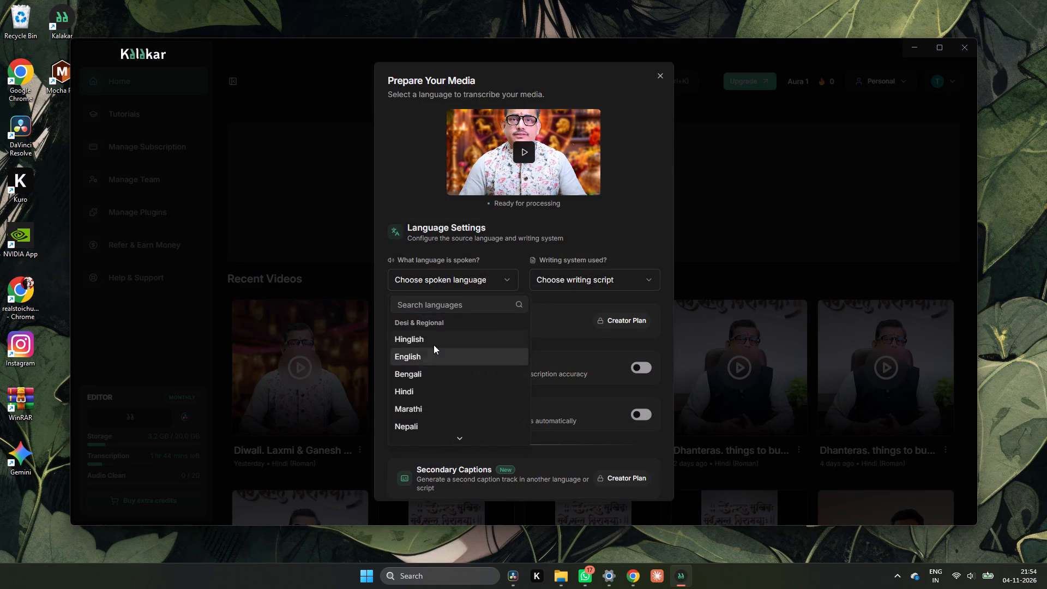
{"action": "left_click", "coordinate": [434, 345]}
{"action": "scroll", "coordinate": [546, 387], "scroll_direction": "down", "scroll_amount": 7}
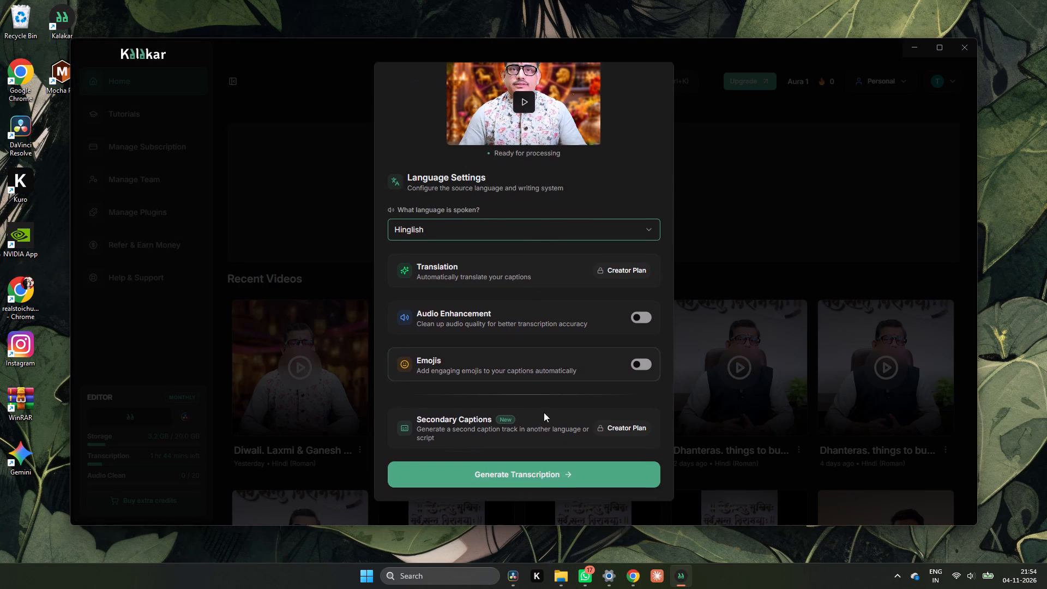
{"action": "left_click", "coordinate": [539, 475]}
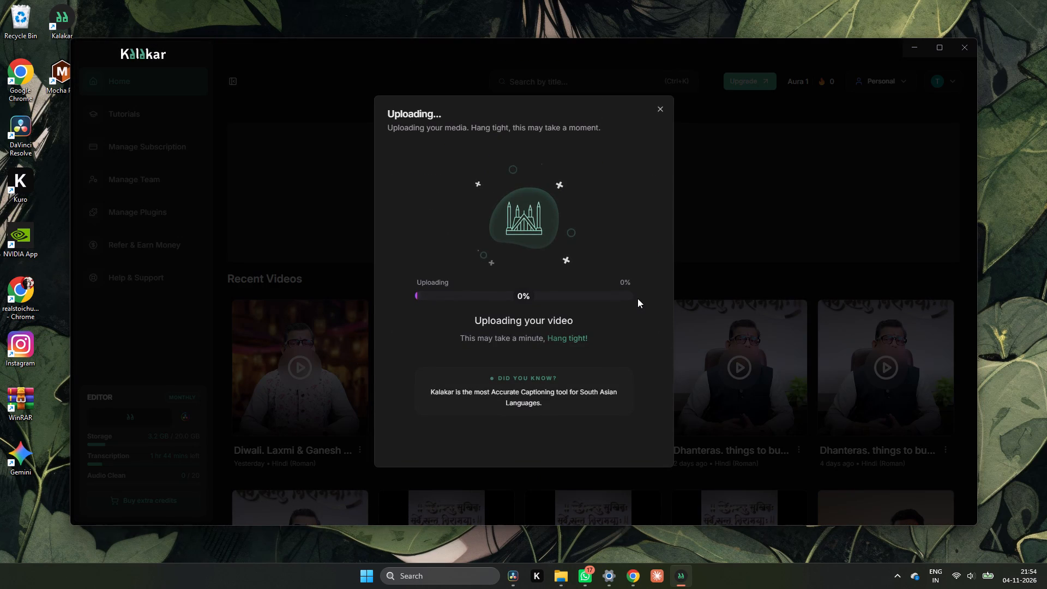
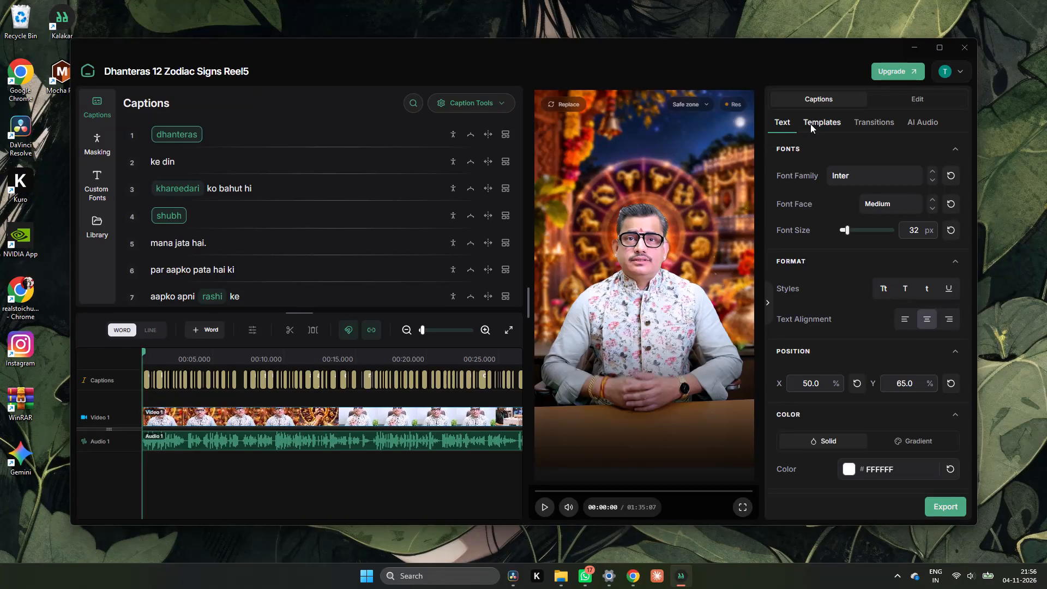
Browse the built-in caption templates and apply the Kalakar Word template to the captions.
{"action": "left_click", "coordinate": [810, 124]}
{"action": "scroll", "coordinate": [858, 291], "scroll_direction": "down", "scroll_amount": 11}
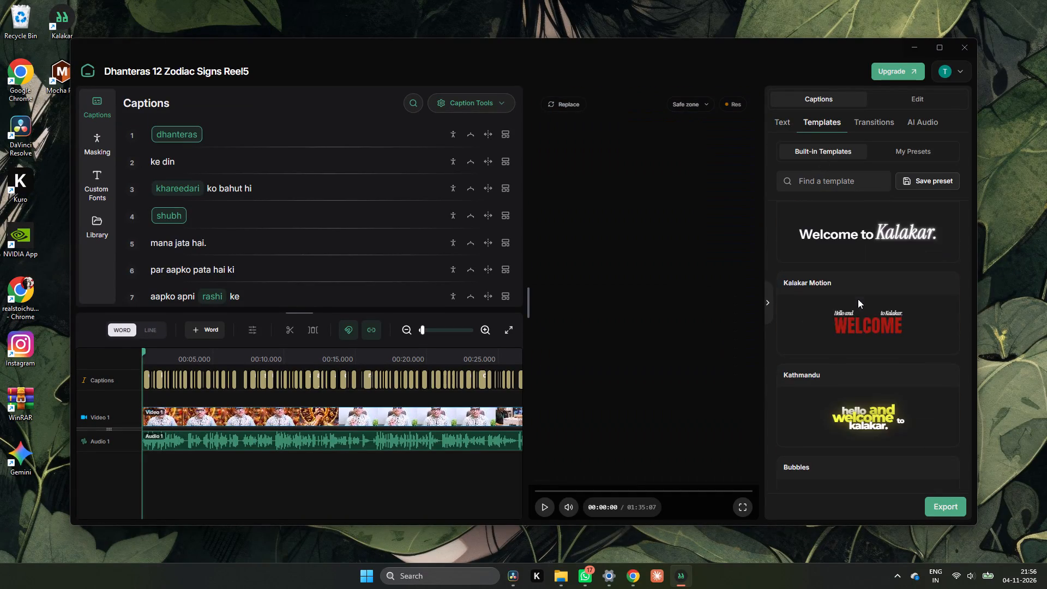
{"action": "scroll", "coordinate": [858, 299], "scroll_direction": "down", "scroll_amount": 20}
{"action": "scroll", "coordinate": [858, 323], "scroll_direction": "up", "scroll_amount": 1}
{"action": "scroll", "coordinate": [858, 323], "scroll_direction": "down", "scroll_amount": 17}
{"action": "scroll", "coordinate": [857, 328], "scroll_direction": "up", "scroll_amount": 1}
{"action": "scroll", "coordinate": [857, 328], "scroll_direction": "down", "scroll_amount": 15}
{"action": "scroll", "coordinate": [858, 330], "scroll_direction": "up", "scroll_amount": 1}
{"action": "scroll", "coordinate": [858, 330], "scroll_direction": "down", "scroll_amount": 13}
{"action": "scroll", "coordinate": [858, 332], "scroll_direction": "up", "scroll_amount": 1}
{"action": "scroll", "coordinate": [858, 332], "scroll_direction": "down", "scroll_amount": 18}
{"action": "middle_click", "coordinate": [859, 330]}
{"action": "scroll", "coordinate": [860, 332], "scroll_direction": "up", "scroll_amount": 1}
{"action": "scroll", "coordinate": [860, 332], "scroll_direction": "down", "scroll_amount": 7}
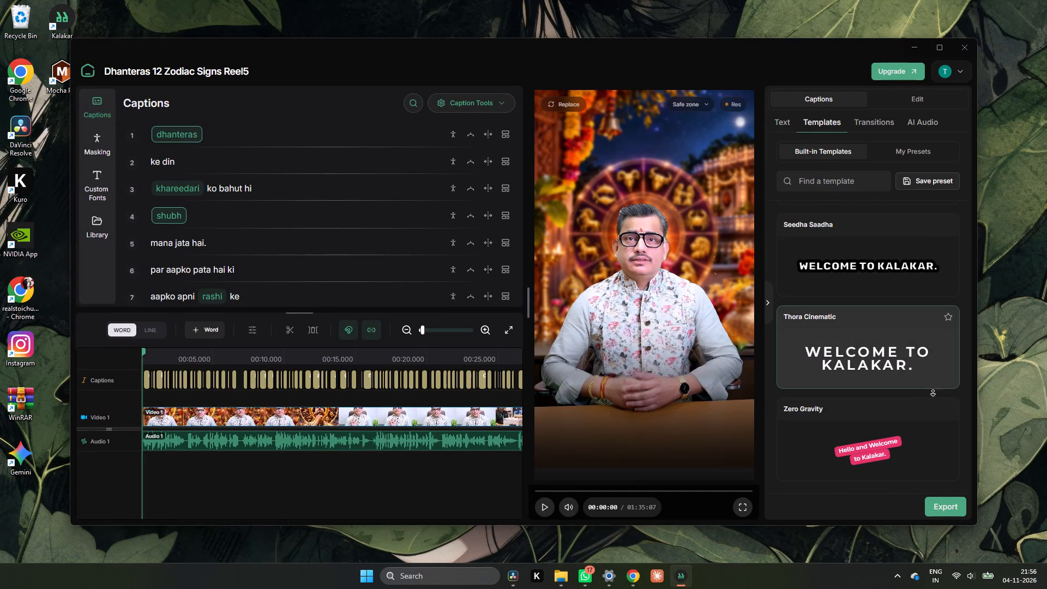
{"action": "scroll", "coordinate": [936, 395], "scroll_direction": "down", "scroll_amount": 8}
{"action": "left_click", "coordinate": [976, 391]}
{"action": "scroll", "coordinate": [968, 396], "scroll_direction": "down", "scroll_amount": 6}
{"action": "scroll", "coordinate": [927, 413], "scroll_direction": "down", "scroll_amount": 1}
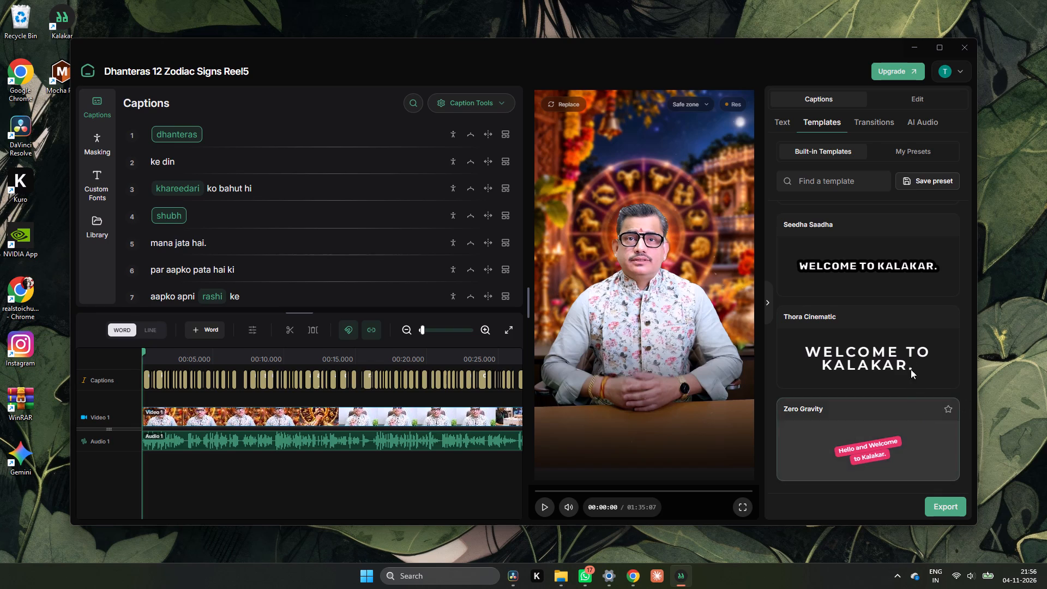
{"action": "scroll", "coordinate": [904, 331], "scroll_direction": "up", "scroll_amount": 10}
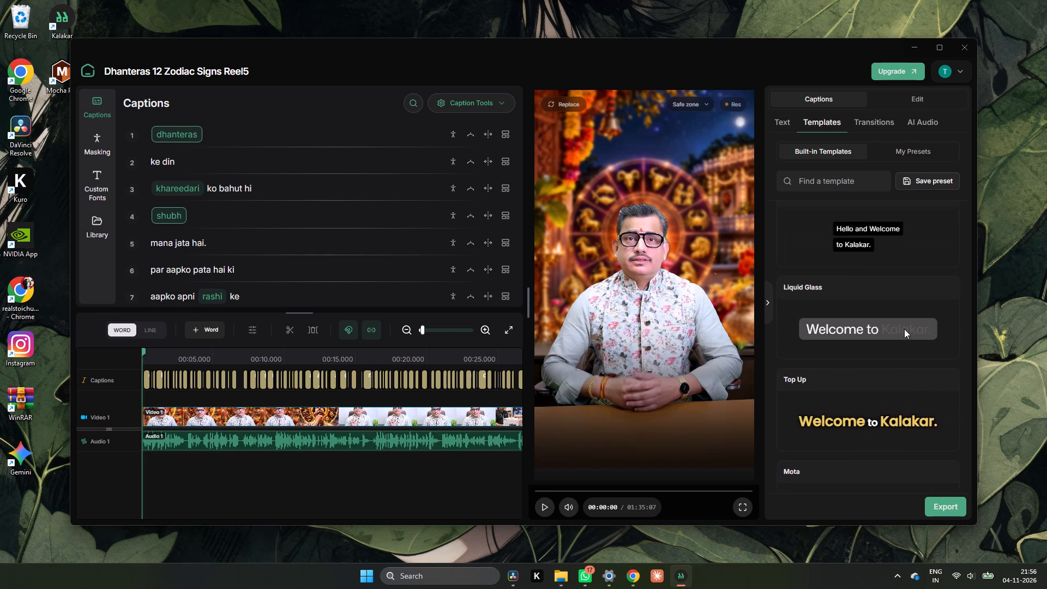
{"action": "scroll", "coordinate": [903, 328], "scroll_direction": "up", "scroll_amount": 3}
{"action": "scroll", "coordinate": [879, 266], "scroll_direction": "up", "scroll_amount": 1}
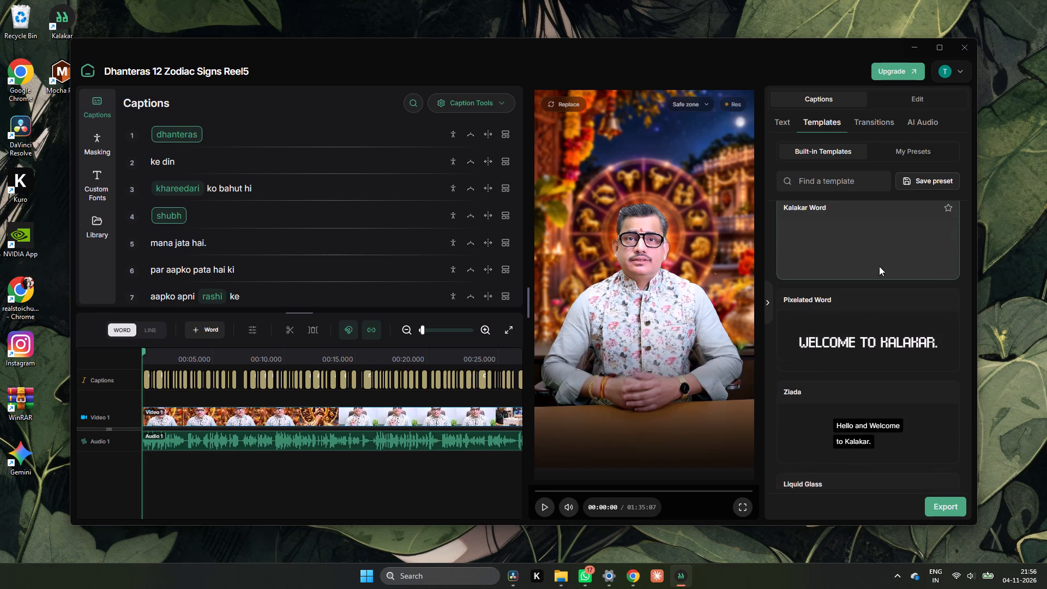
{"action": "left_click", "coordinate": [872, 284]}
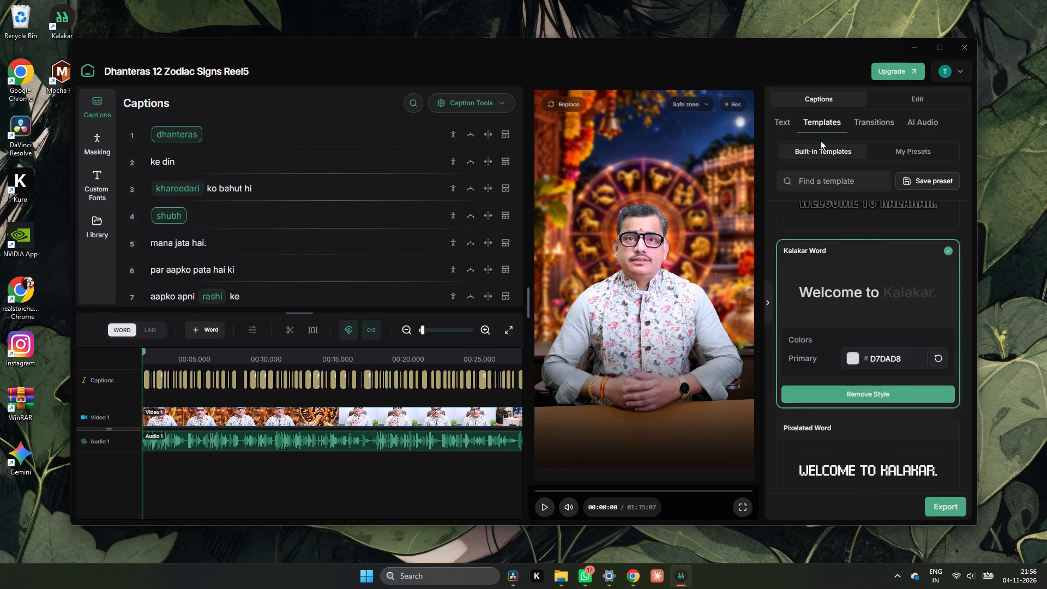
Set the caption font to Poppins with the Light face at a size of 17 px.
{"action": "left_click", "coordinate": [789, 128]}
{"action": "left_click", "coordinate": [846, 174]}
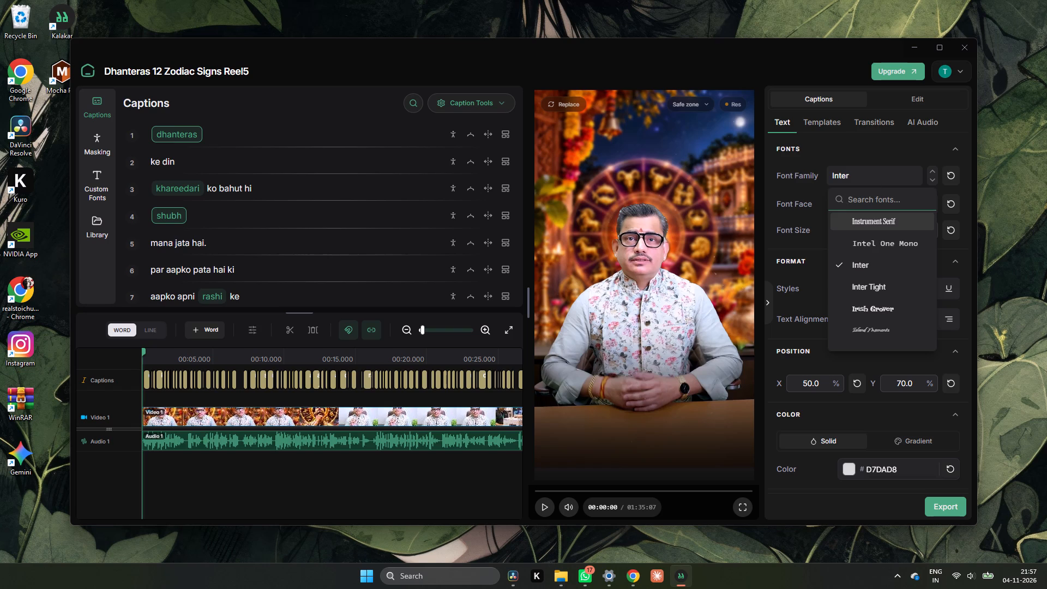
{"action": "type", "text": "po"}
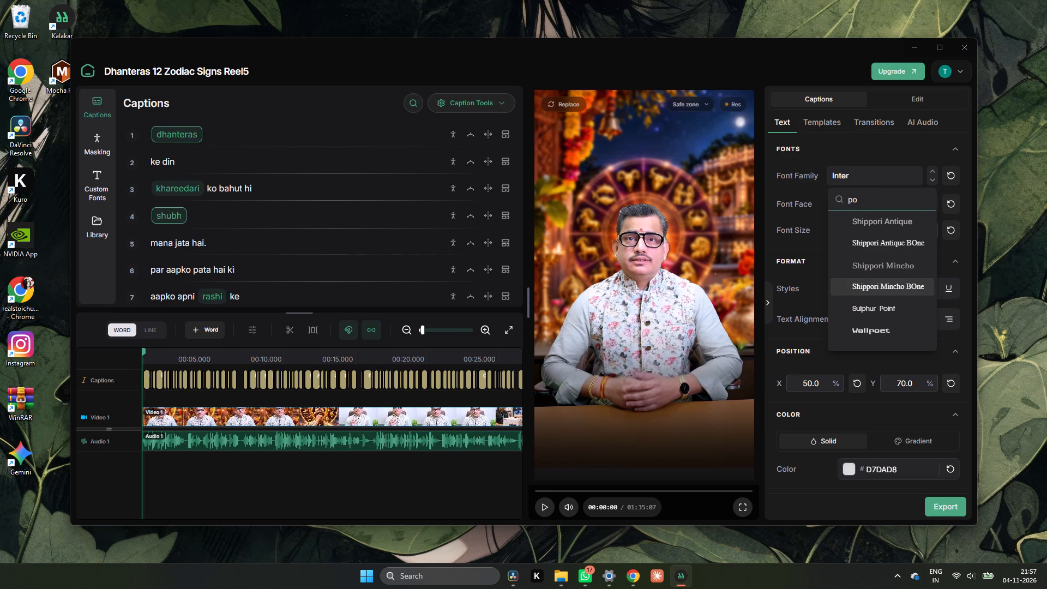
{"action": "type", "text": "ppi"}
{"action": "type", "text": "ns"}
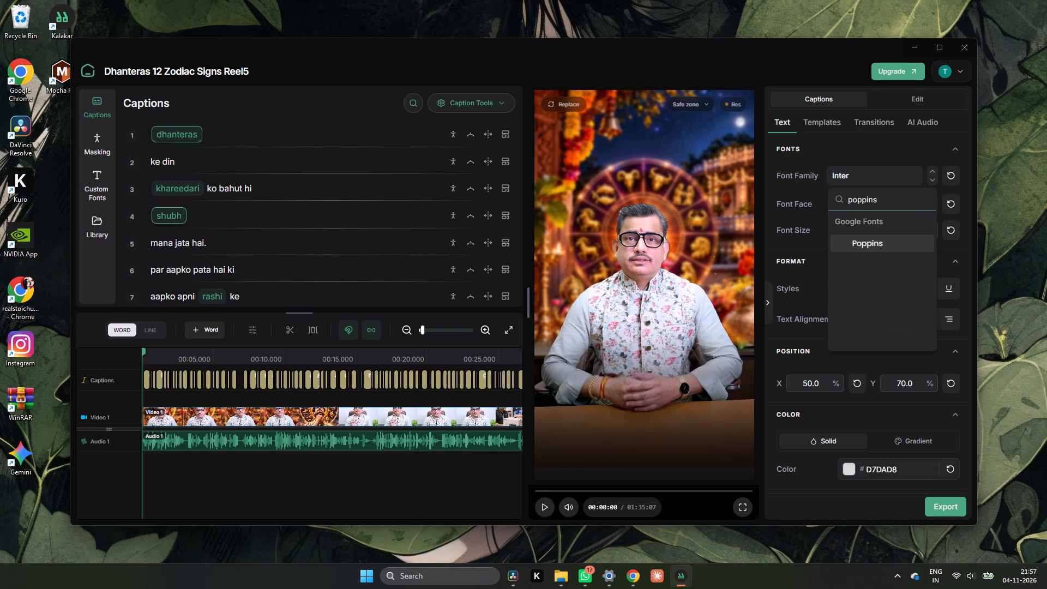
{"action": "left_click", "coordinate": [873, 237]}
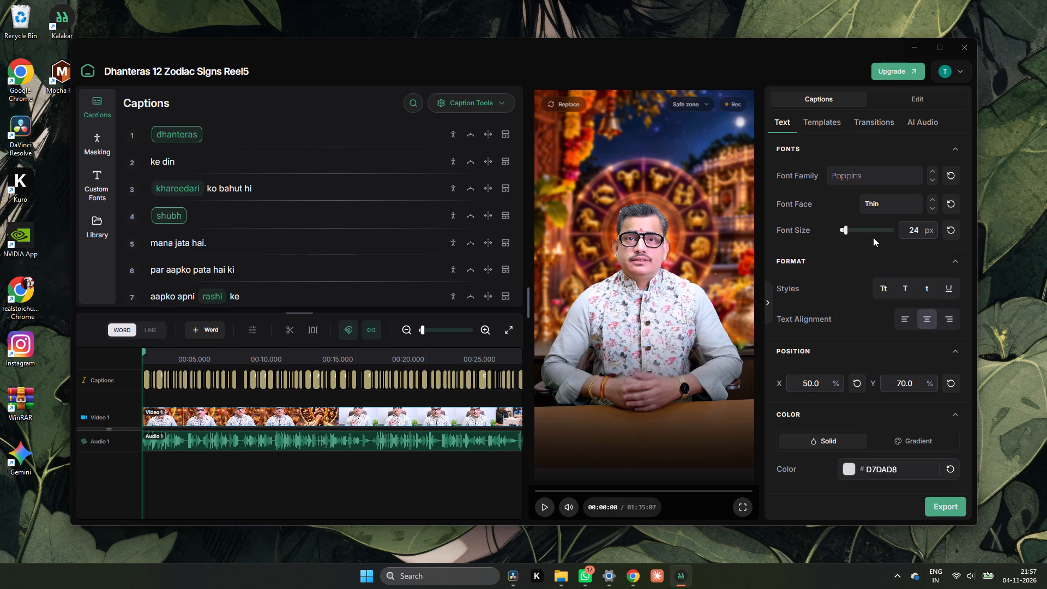
{"action": "left_click", "coordinate": [899, 201]}
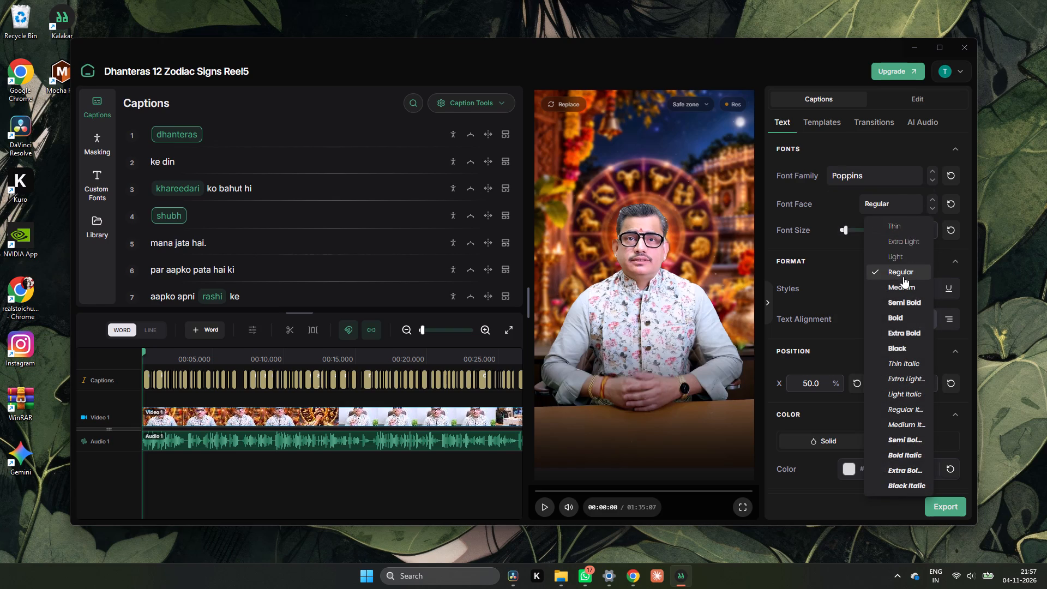
{"action": "left_click", "coordinate": [905, 275]}
{"action": "left_click_drag", "start_coordinate": [918, 229], "coordinate": [908, 230]}
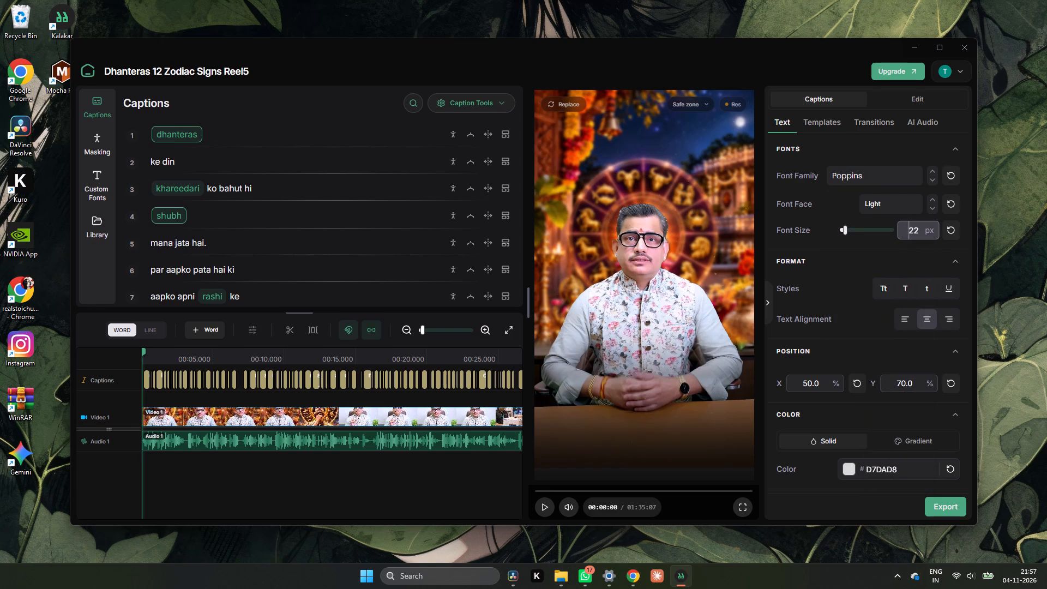
{"action": "left_click_drag", "start_coordinate": [908, 230], "coordinate": [900, 228]}
{"action": "left_click_drag", "start_coordinate": [900, 228], "coordinate": [899, 229]}
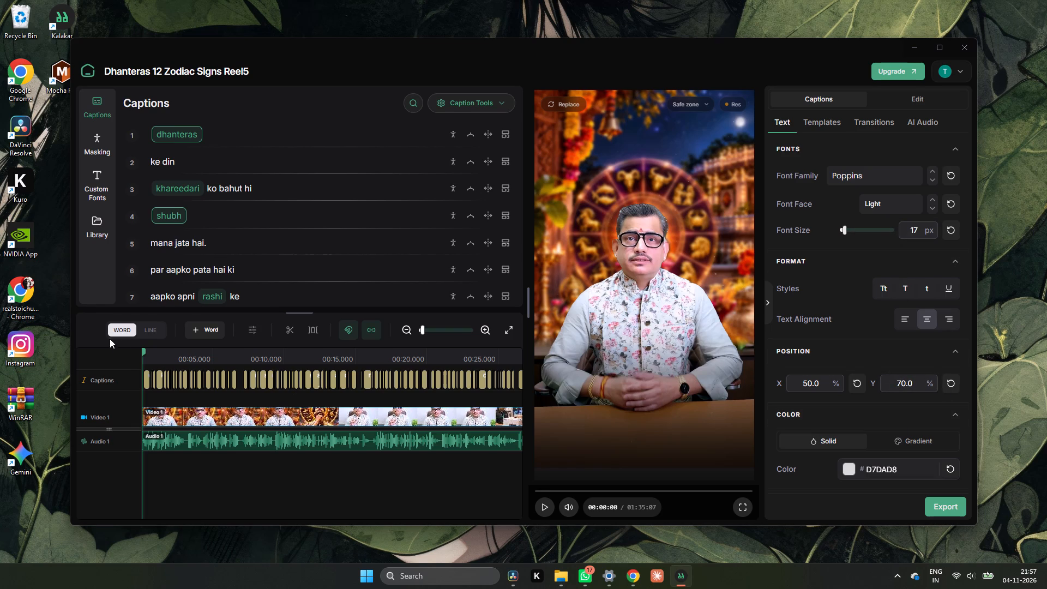
Show a frame with a visible caption near the reel's start and set the captions' vertical position to 71%.
{"action": "left_click", "coordinate": [164, 352]}
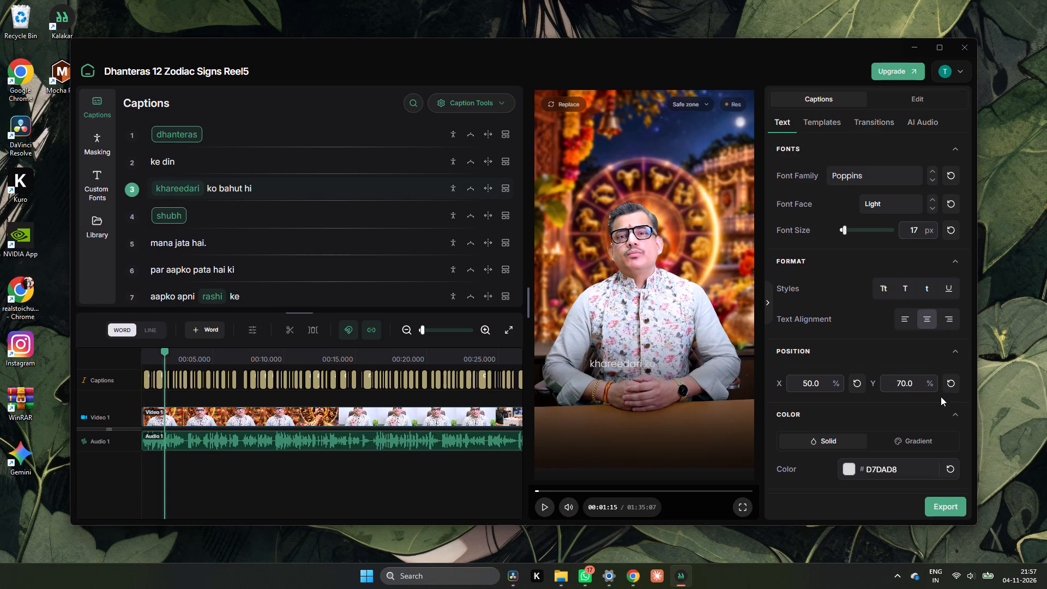
{"action": "left_click_drag", "start_coordinate": [923, 387], "coordinate": [912, 392]}
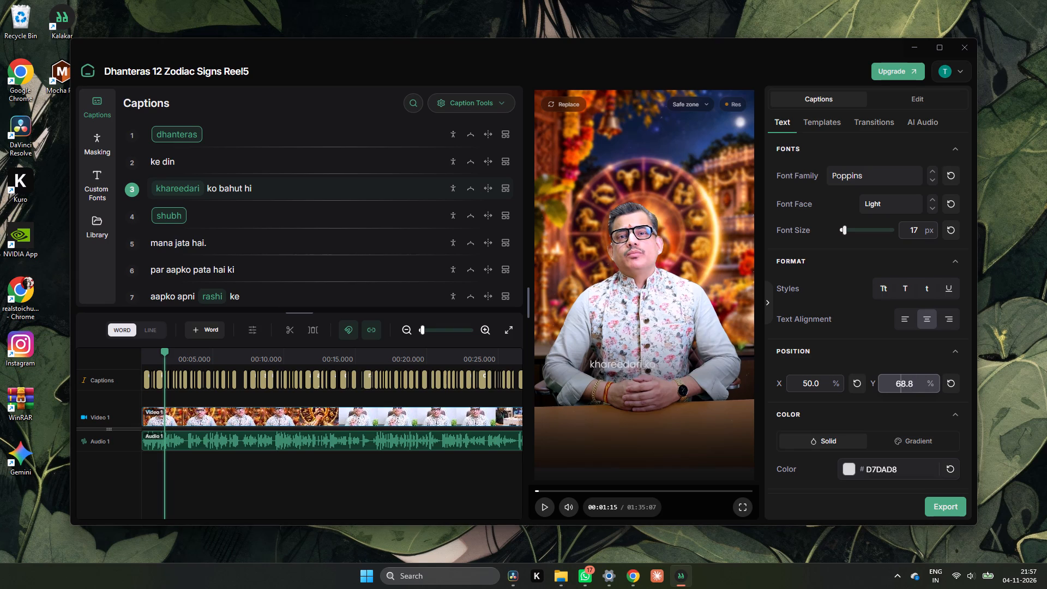
{"action": "left_click_drag", "start_coordinate": [912, 392], "coordinate": [924, 394]}
{"action": "left_click_drag", "start_coordinate": [924, 394], "coordinate": [931, 395]}
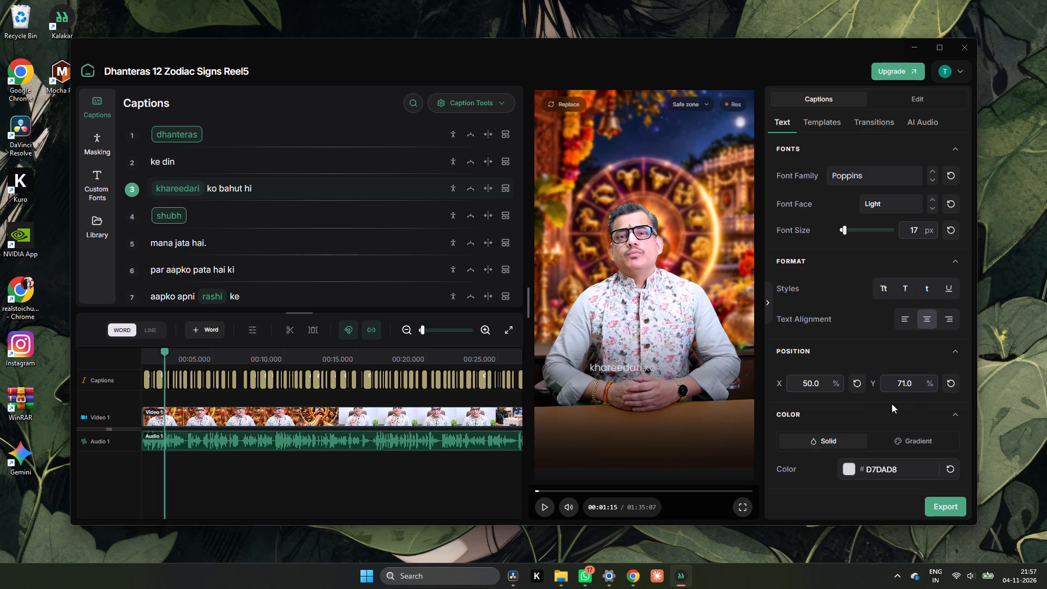
Play back part of the captioned reel and read through the transcribed caption lines to the end of the list.
{"action": "key", "text": "space"}
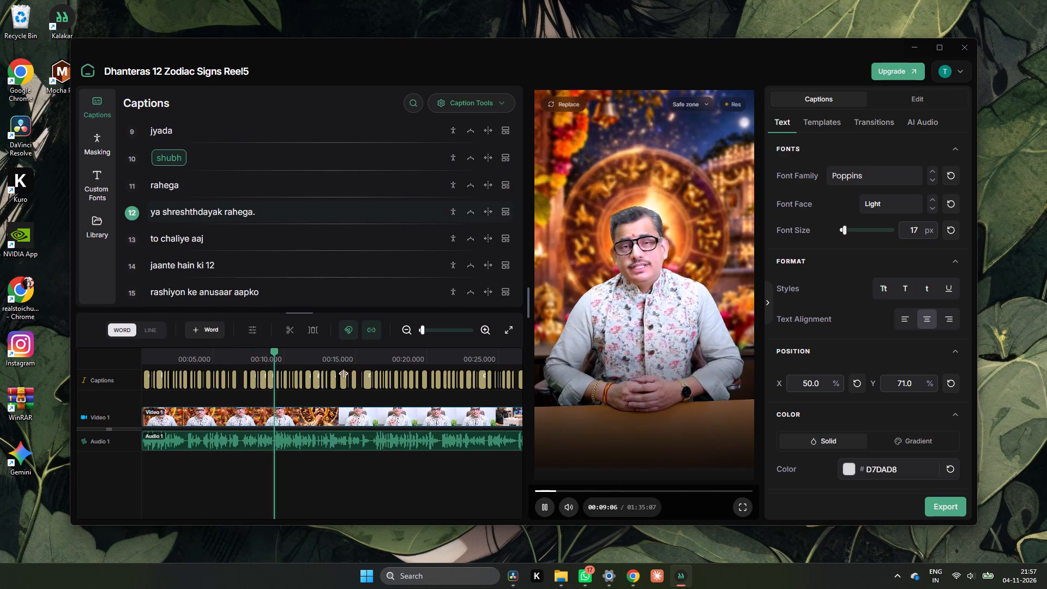
{"action": "key", "text": "space"}
{"action": "scroll", "coordinate": [358, 269], "scroll_direction": "up", "scroll_amount": 13}
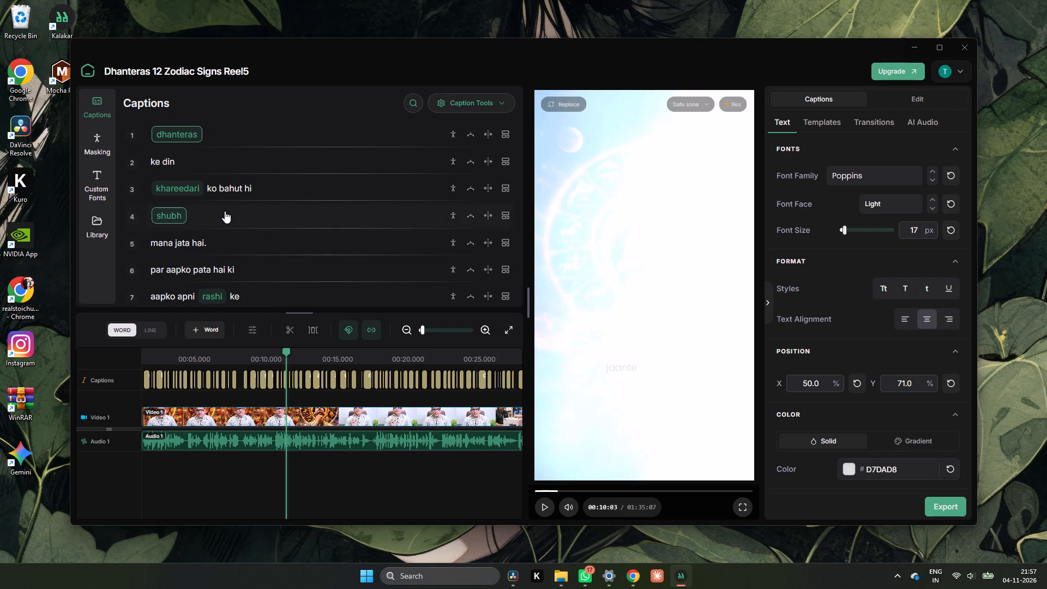
{"action": "scroll", "coordinate": [224, 211], "scroll_direction": "down", "scroll_amount": 1}
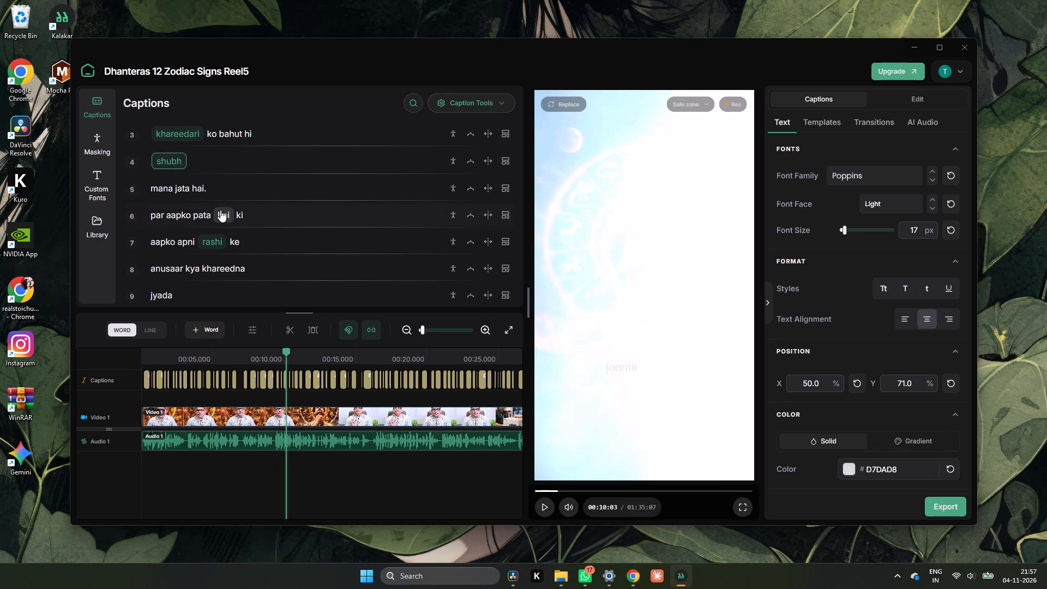
{"action": "scroll", "coordinate": [220, 210], "scroll_direction": "down", "scroll_amount": 1}
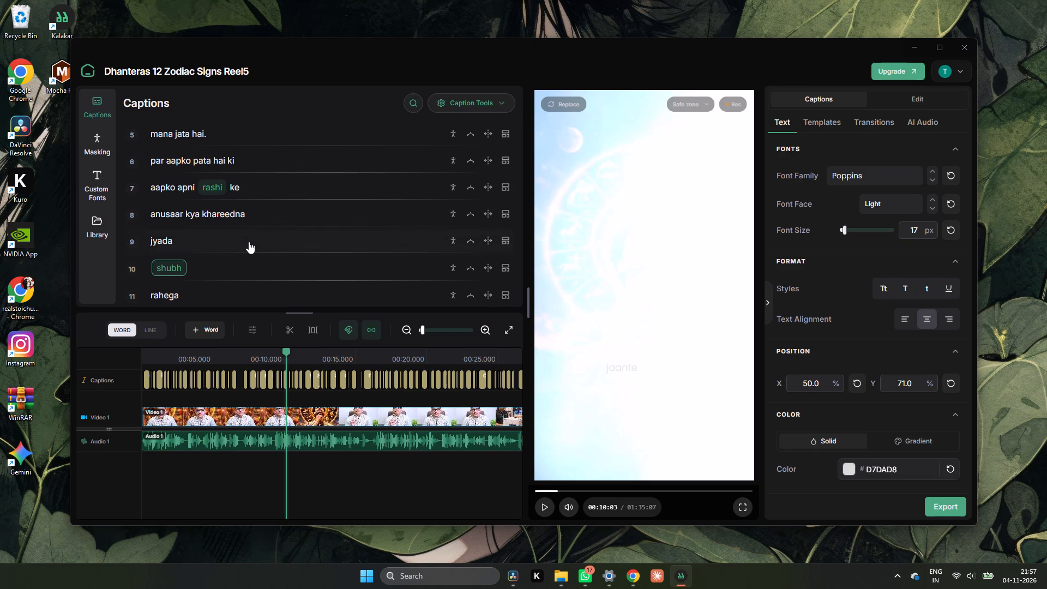
{"action": "scroll", "coordinate": [249, 242], "scroll_direction": "down", "scroll_amount": 2}
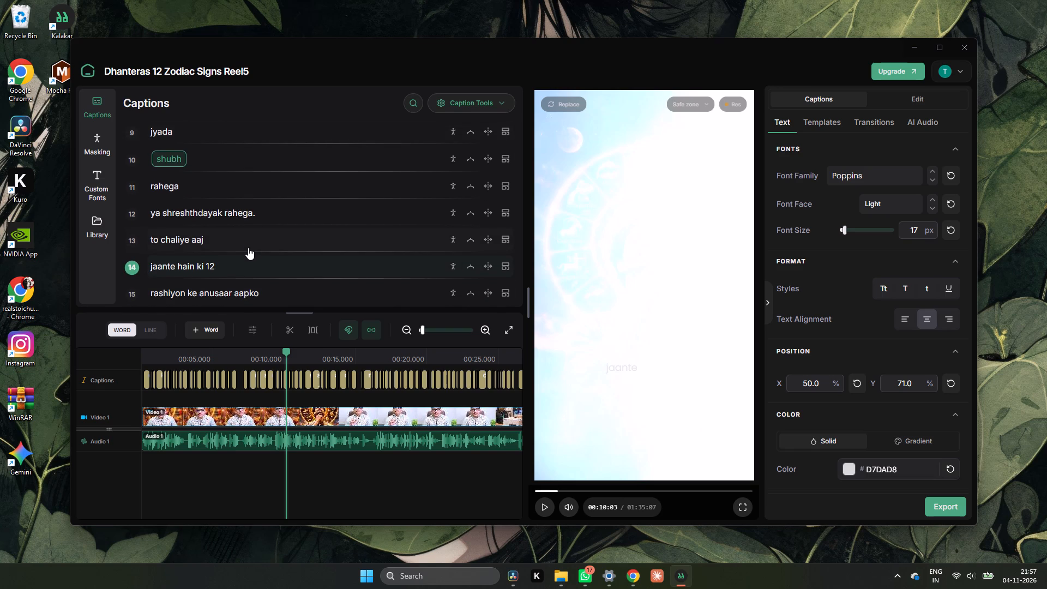
{"action": "scroll", "coordinate": [248, 249], "scroll_direction": "down", "scroll_amount": 1}
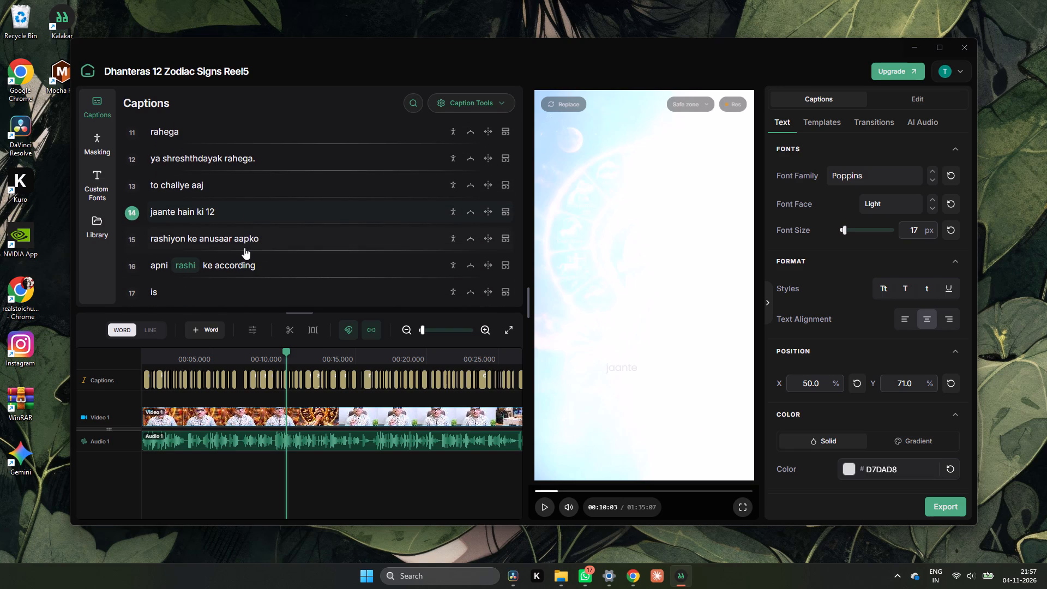
{"action": "scroll", "coordinate": [244, 247], "scroll_direction": "down", "scroll_amount": 2}
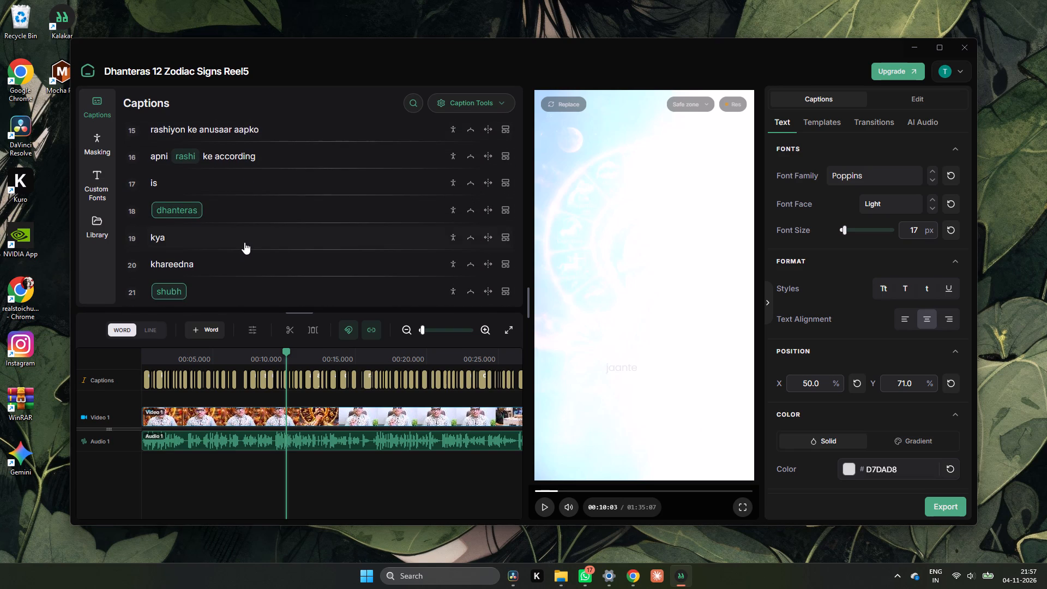
{"action": "scroll", "coordinate": [244, 242], "scroll_direction": "down", "scroll_amount": 3}
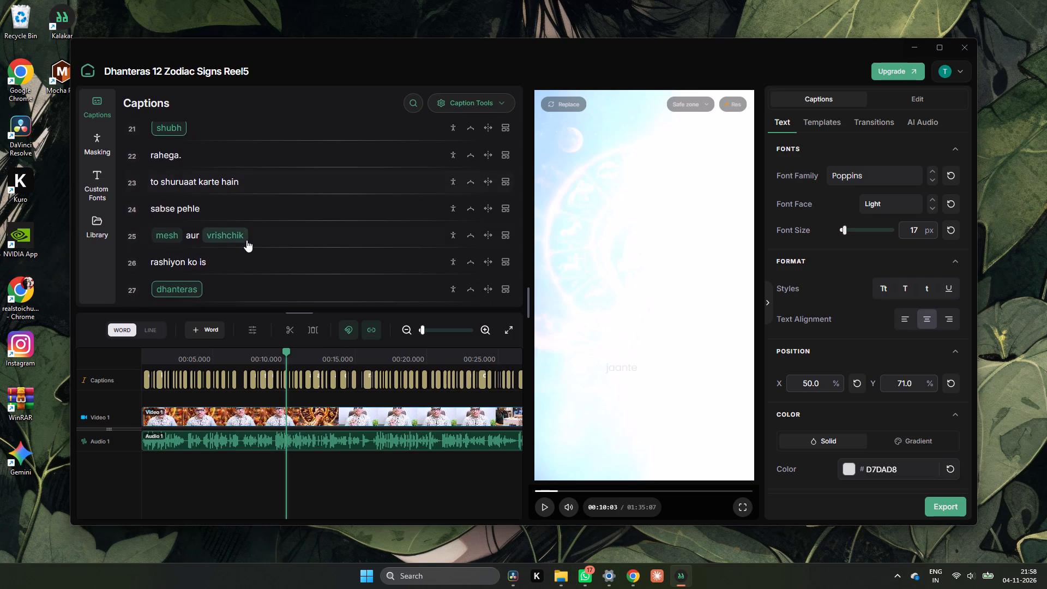
{"action": "scroll", "coordinate": [246, 240], "scroll_direction": "down", "scroll_amount": 3}
{"action": "scroll", "coordinate": [247, 240], "scroll_direction": "up", "scroll_amount": 1}
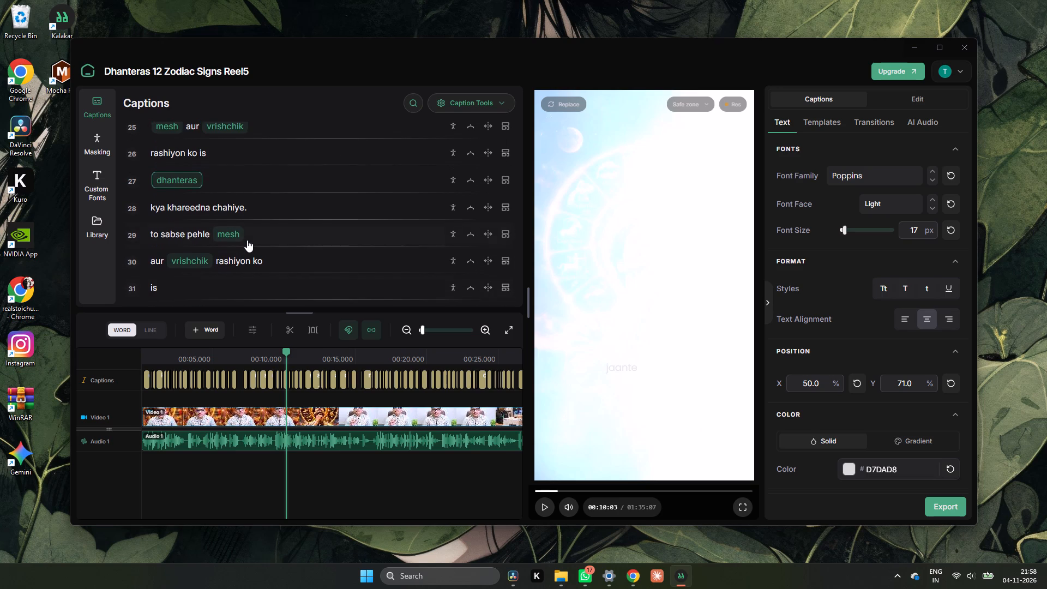
{"action": "scroll", "coordinate": [247, 240], "scroll_direction": "down", "scroll_amount": 12}
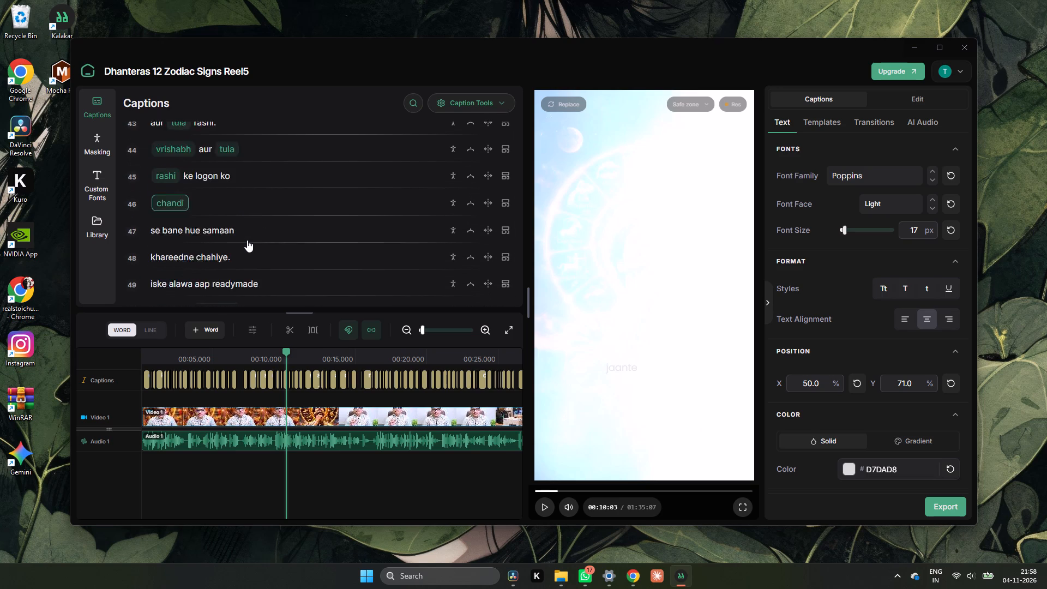
{"action": "scroll", "coordinate": [247, 240], "scroll_direction": "down", "scroll_amount": 13}
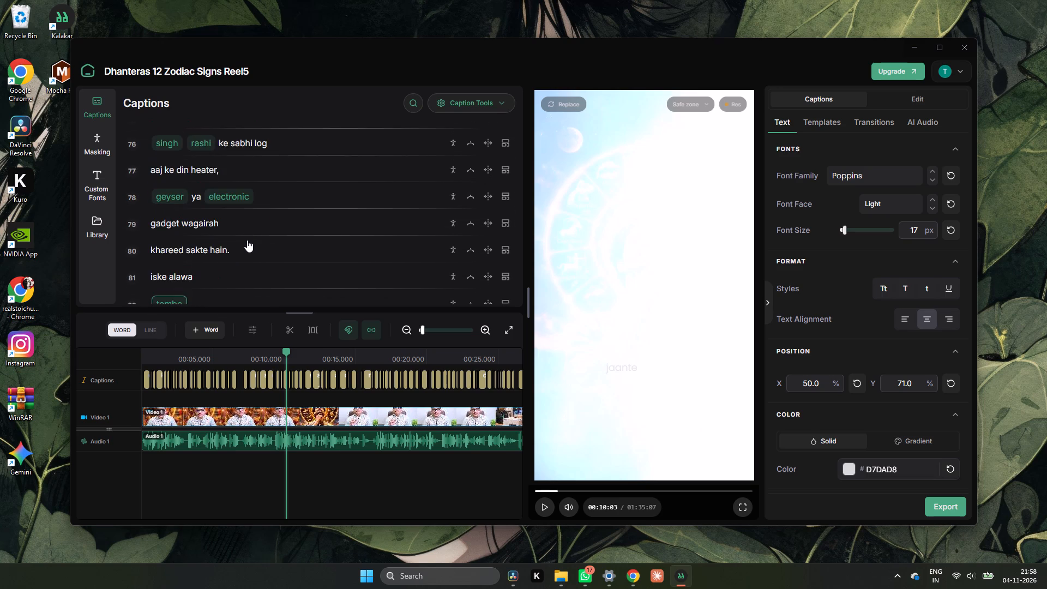
{"action": "scroll", "coordinate": [247, 240], "scroll_direction": "down", "scroll_amount": 15}
{"action": "scroll", "coordinate": [247, 241], "scroll_direction": "up", "scroll_amount": 7}
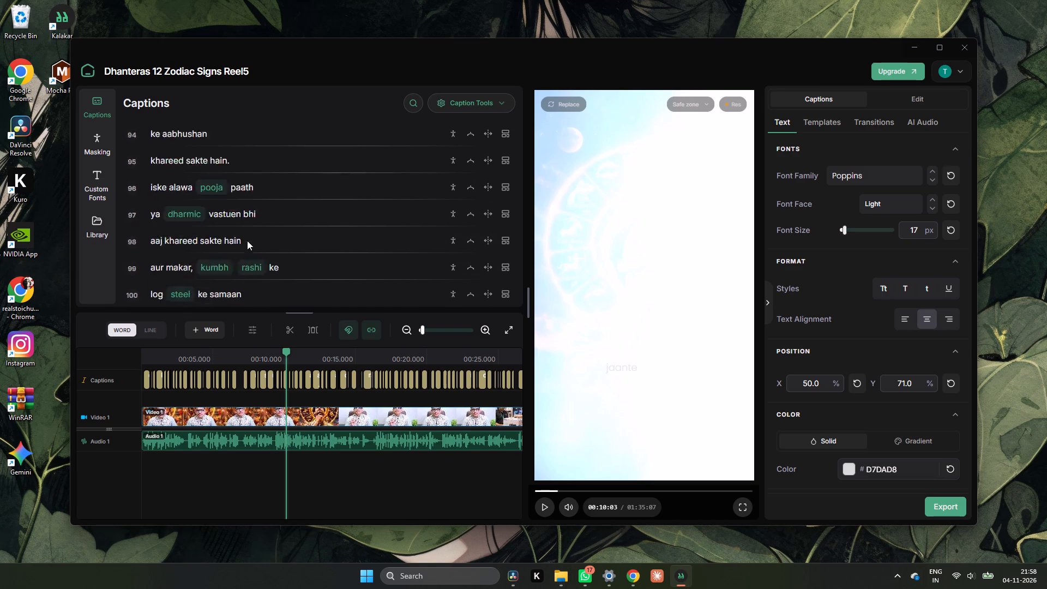
{"action": "scroll", "coordinate": [247, 241], "scroll_direction": "up", "scroll_amount": 2}
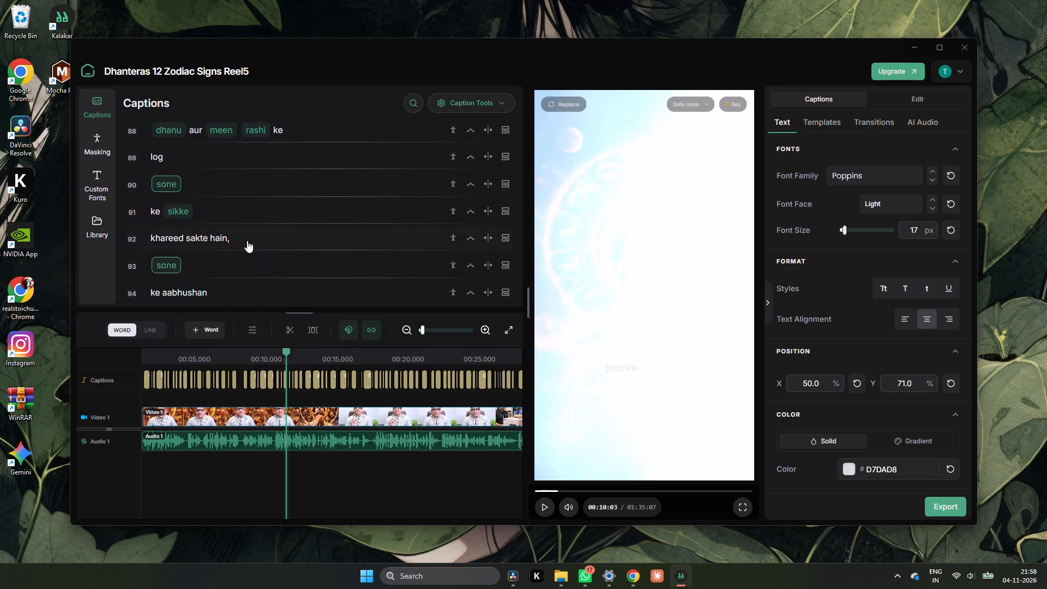
{"action": "scroll", "coordinate": [247, 241], "scroll_direction": "up", "scroll_amount": 4}
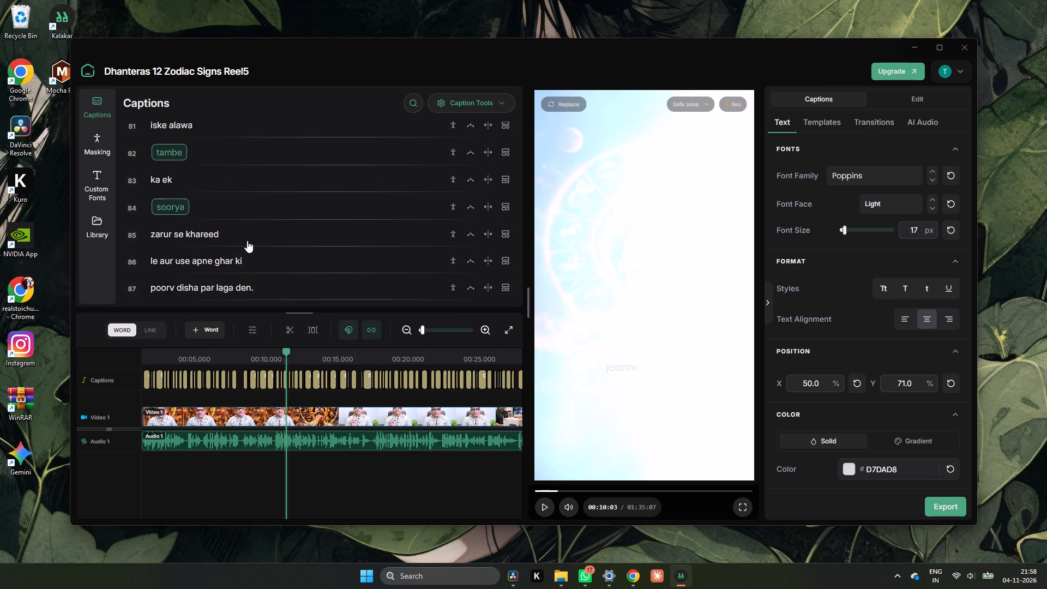
{"action": "scroll", "coordinate": [247, 241], "scroll_direction": "down", "scroll_amount": 4}
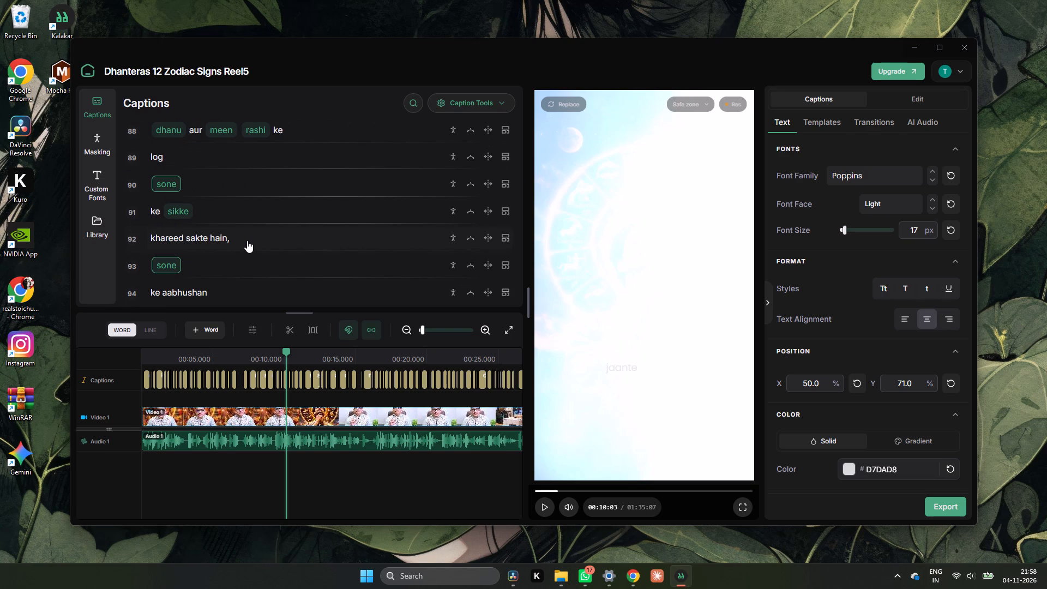
{"action": "scroll", "coordinate": [247, 241], "scroll_direction": "down", "scroll_amount": 19}
{"action": "scroll", "coordinate": [247, 241], "scroll_direction": "down", "scroll_amount": 7}
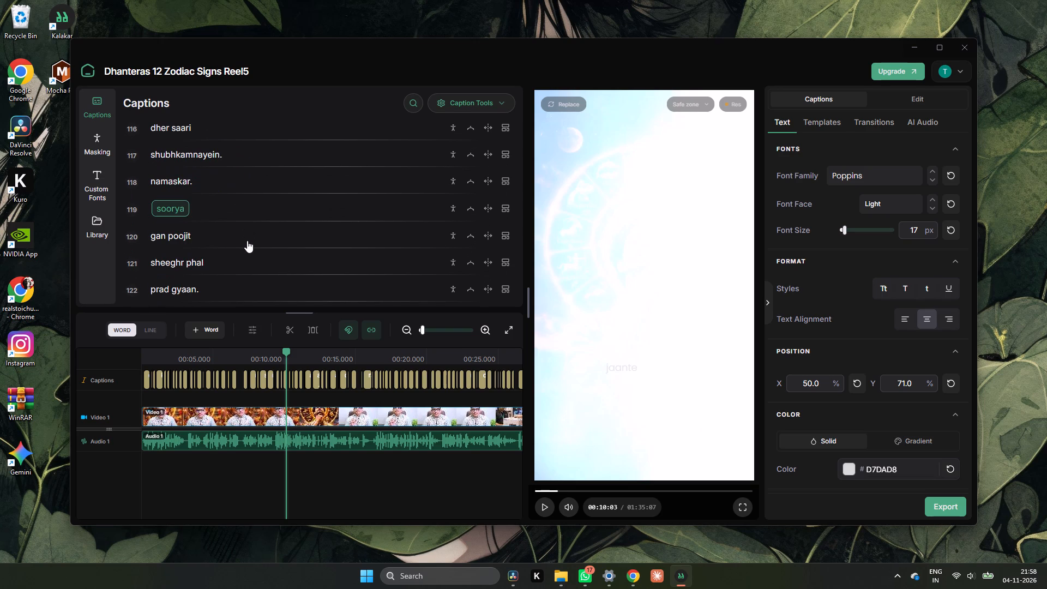
{"action": "scroll", "coordinate": [247, 241], "scroll_direction": "down", "scroll_amount": 8}
Fit the whole reel in the timeline and play back its closing section to check the captions there.
{"action": "scroll", "coordinate": [244, 305], "scroll_direction": "down", "scroll_amount": 4}
{"action": "scroll", "coordinate": [328, 285], "scroll_direction": "down", "scroll_amount": 7}
{"action": "scroll", "coordinate": [454, 350], "scroll_direction": "down", "scroll_amount": 13, "text": "ctrl"}
{"action": "left_click_drag", "start_coordinate": [423, 329], "coordinate": [400, 336]}
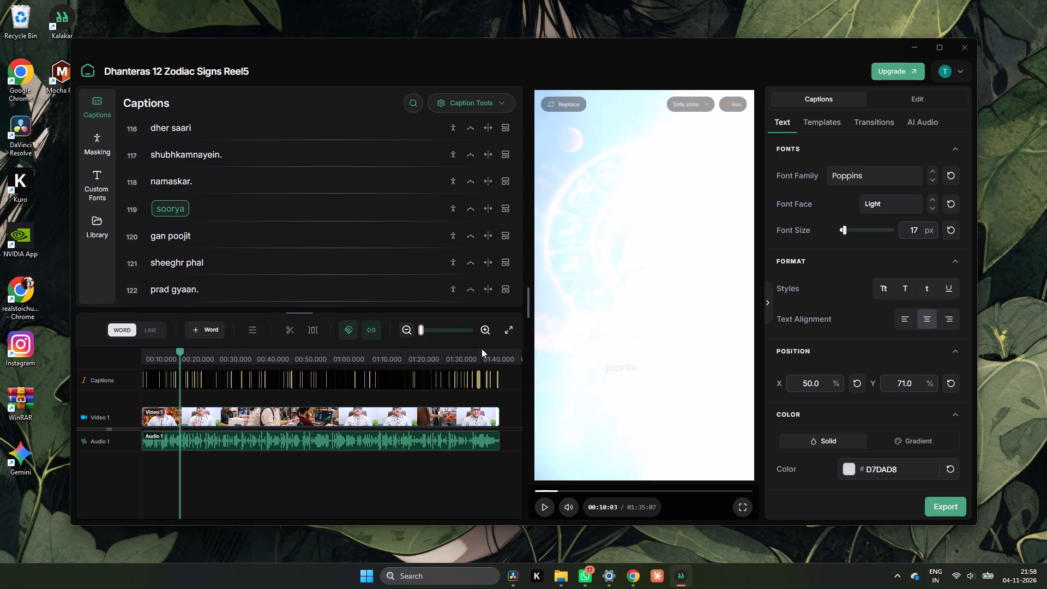
{"action": "left_click", "coordinate": [482, 348]}
{"action": "key", "text": "space"}
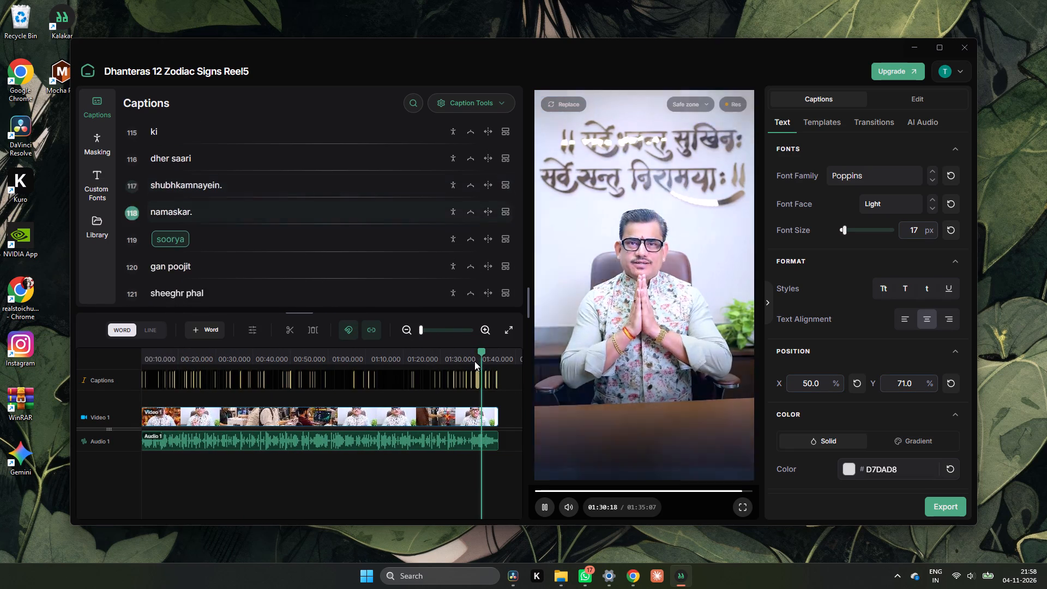
{"action": "key", "text": "space"}
{"action": "left_click", "coordinate": [472, 358]}
{"action": "left_click", "coordinate": [468, 355]}
{"action": "key", "text": "space"}
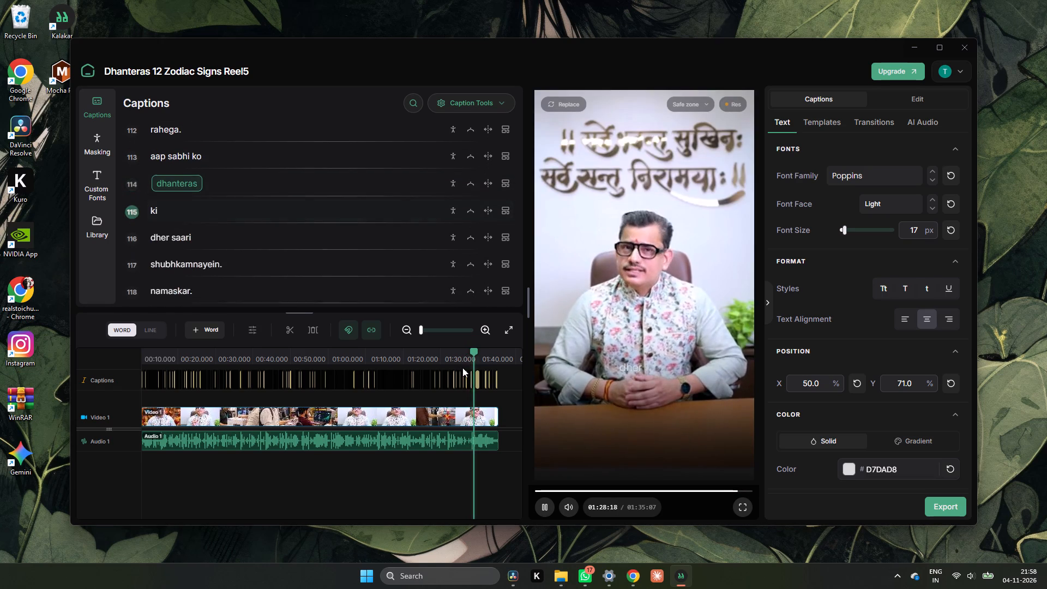
{"action": "key", "text": "space"}
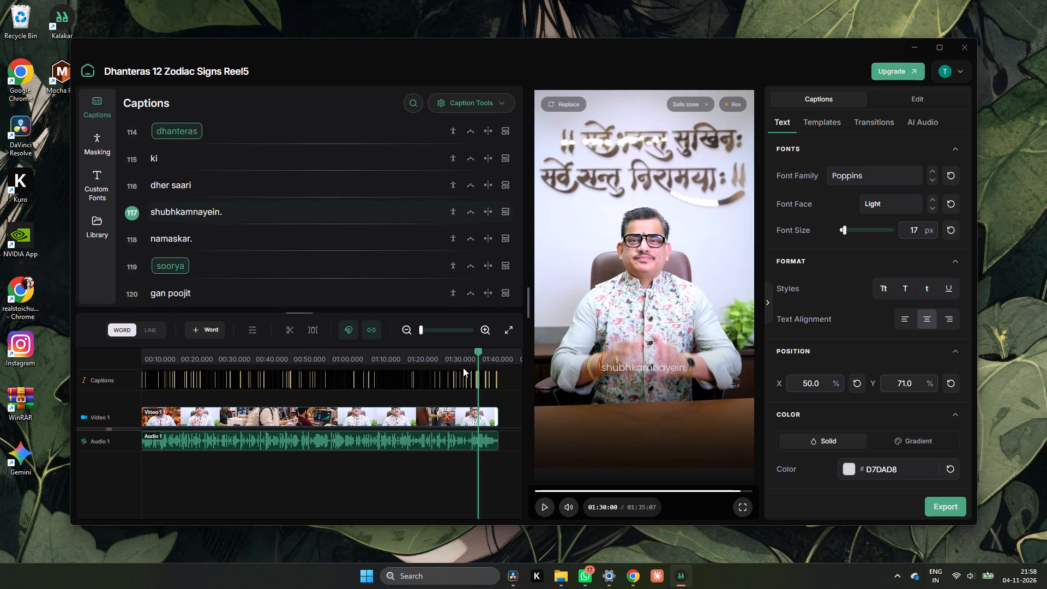
{"action": "key", "text": "space"}
{"action": "key", "text": "space"}
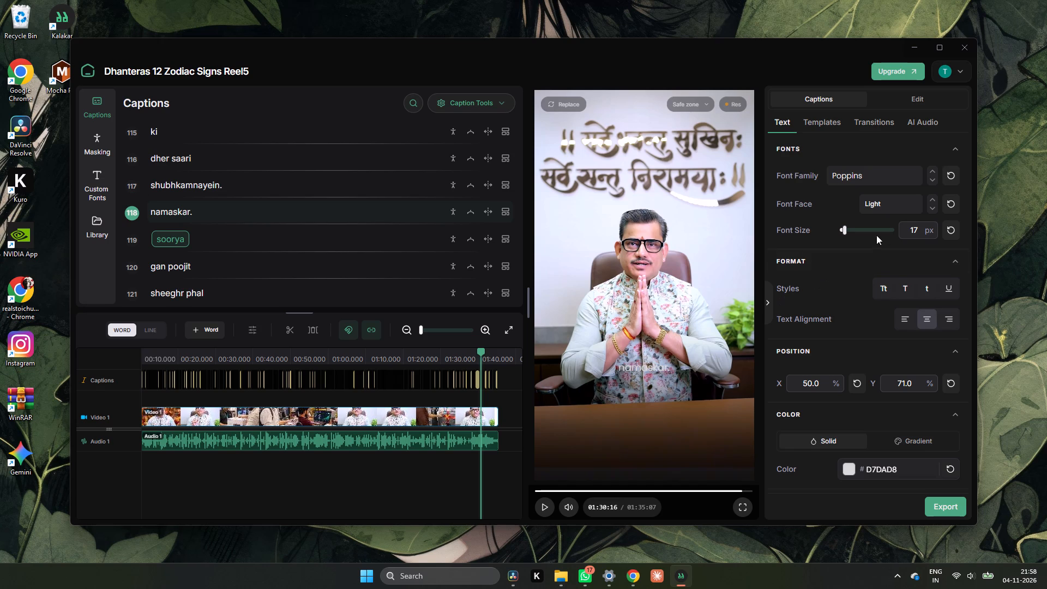
Change the caption font face to Regular.
{"action": "left_click", "coordinate": [906, 205]}
{"action": "left_click", "coordinate": [898, 267]}
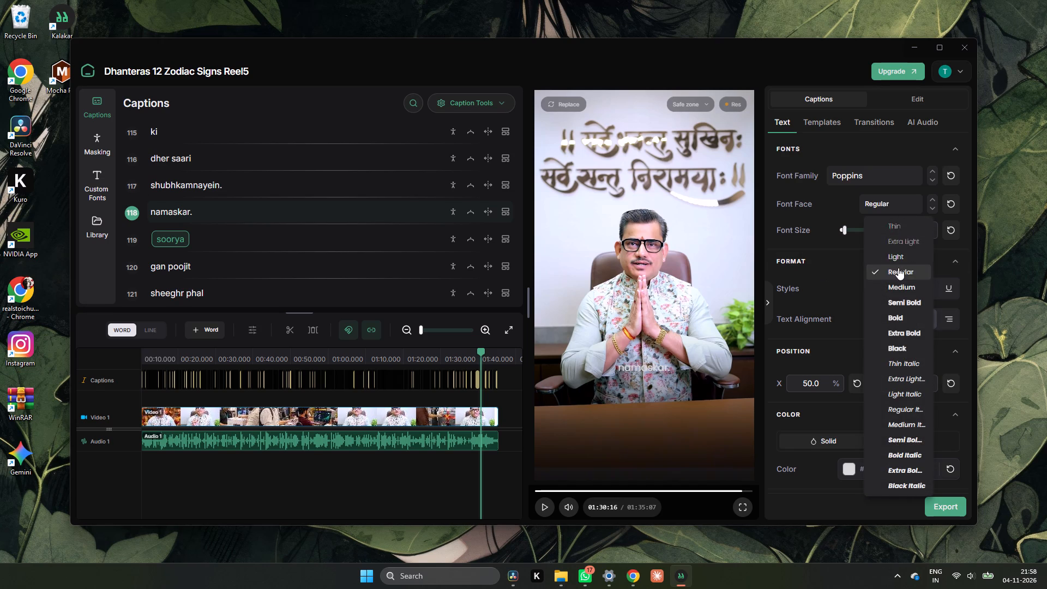
Play back the closing part of the reel to check how the Regular captions read over the footage.
{"action": "key", "text": "space"}
{"action": "key", "text": "space"}
{"action": "left_click", "coordinate": [466, 350]}
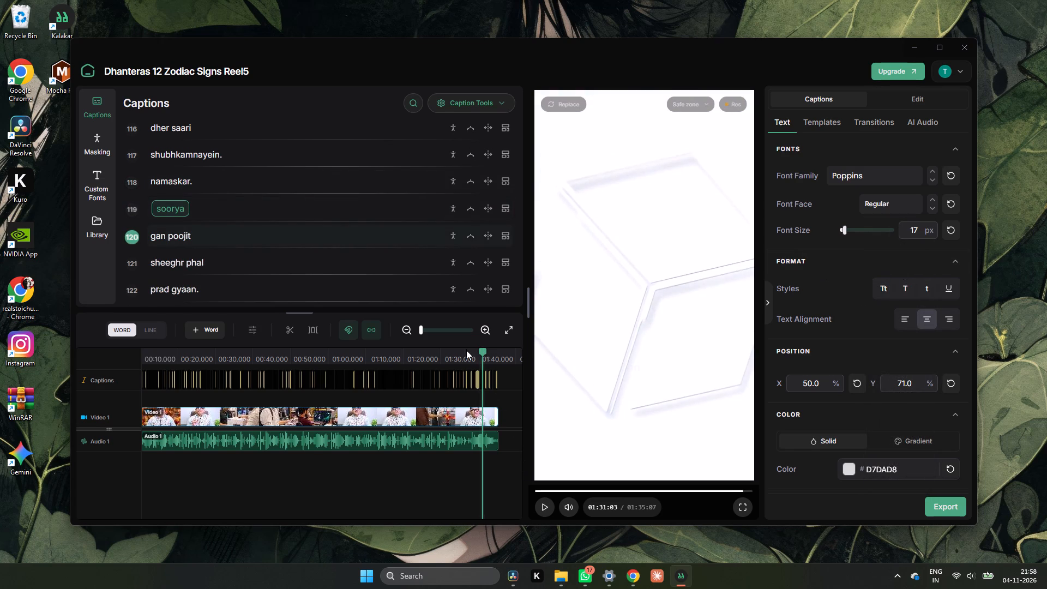
{"action": "key", "text": "space"}
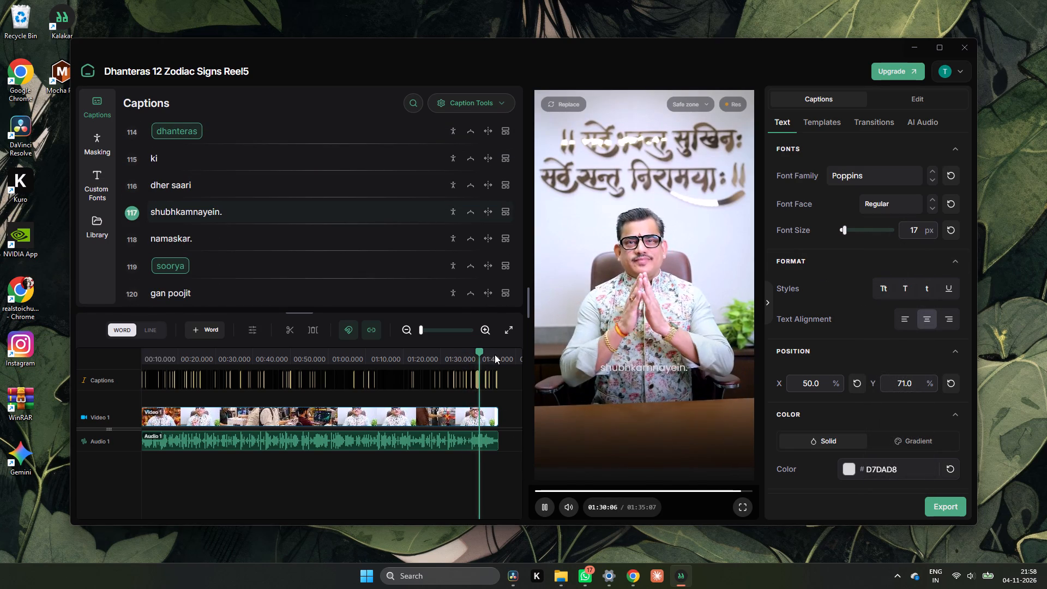
{"action": "key", "text": "space"}
{"action": "left_click", "coordinate": [468, 348]}
{"action": "key", "text": "space"}
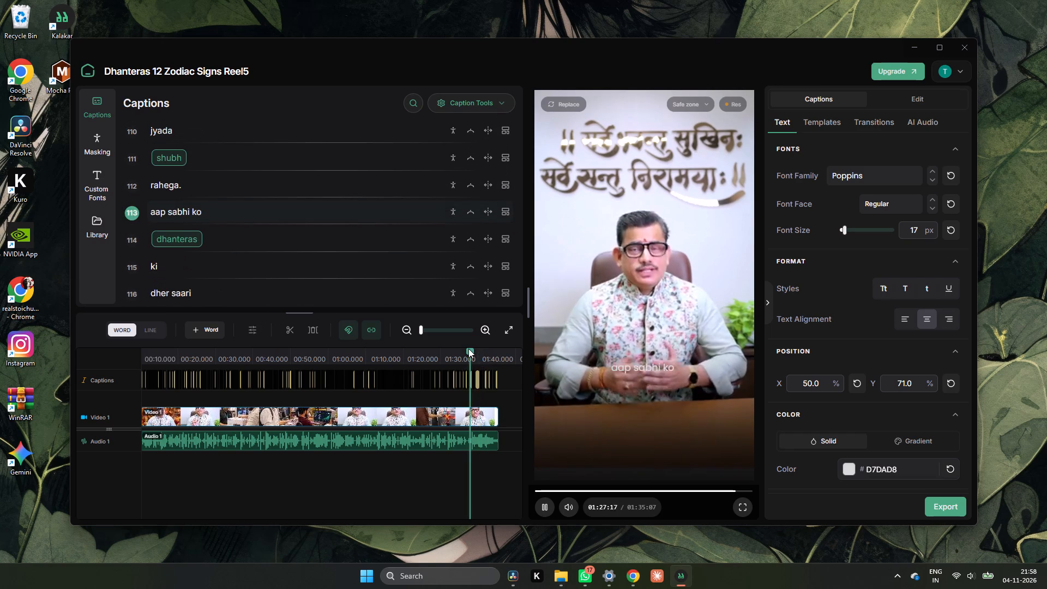
{"action": "key", "text": "space"}
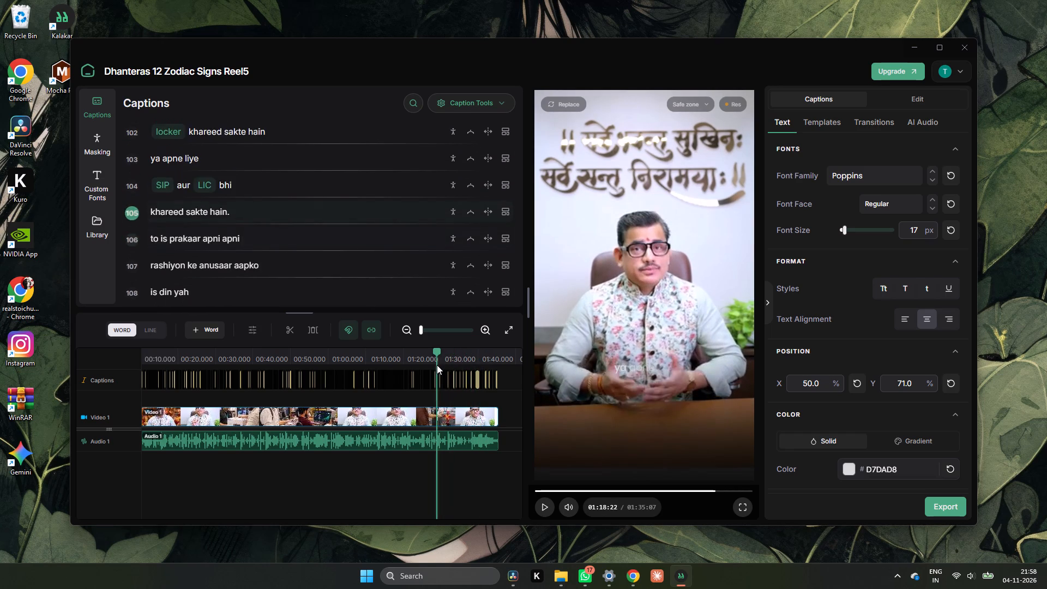
{"action": "key", "text": "space"}
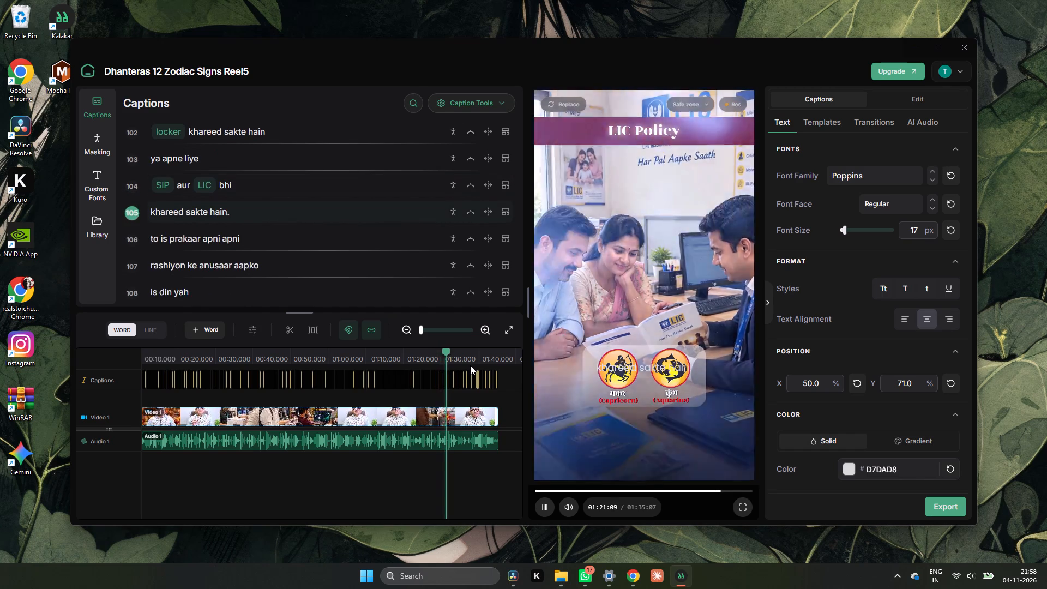
{"action": "key", "text": "space"}
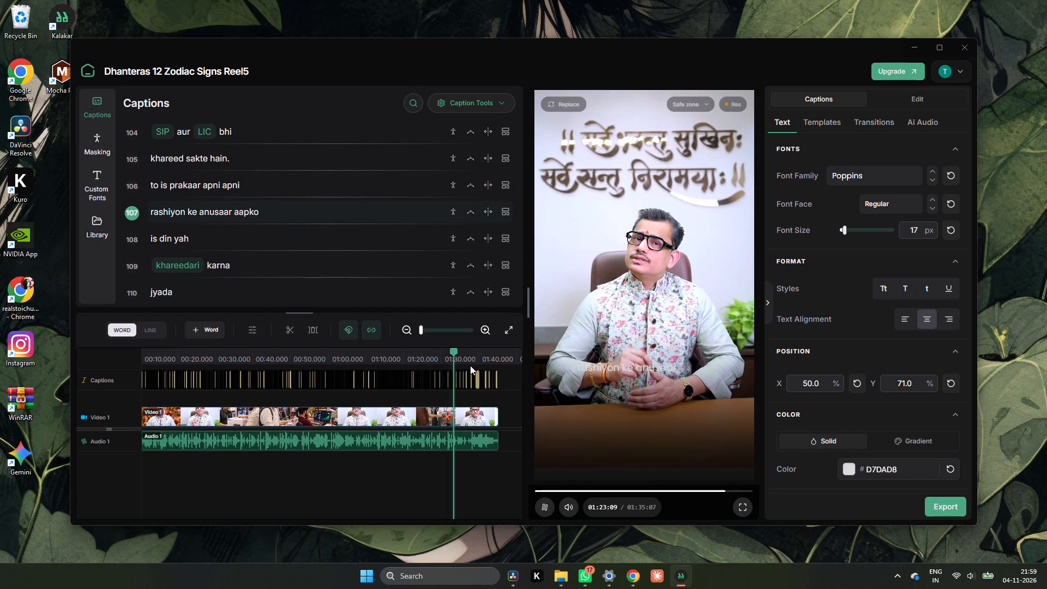
Show the LIC frame with the Capricorn and Aquarius badges and set the captions' vertical position to 85.1%.
{"action": "left_click_drag", "start_coordinate": [456, 364], "coordinate": [439, 365]}
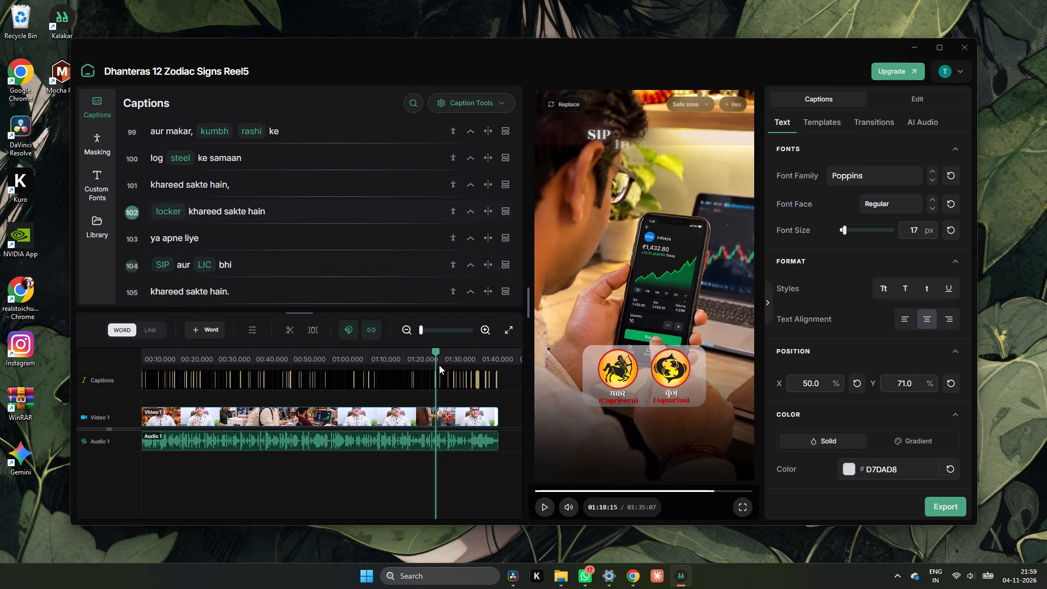
{"action": "left_click_drag", "start_coordinate": [439, 365], "coordinate": [448, 368]}
{"action": "left_click_drag", "start_coordinate": [453, 353], "coordinate": [447, 356]}
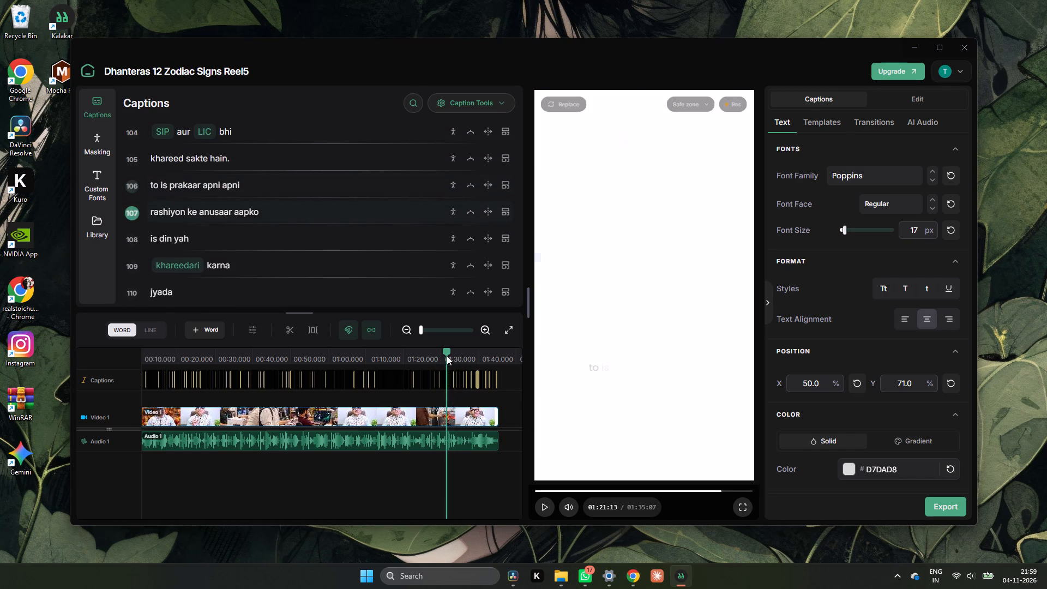
{"action": "left_click_drag", "start_coordinate": [447, 356], "coordinate": [450, 362]}
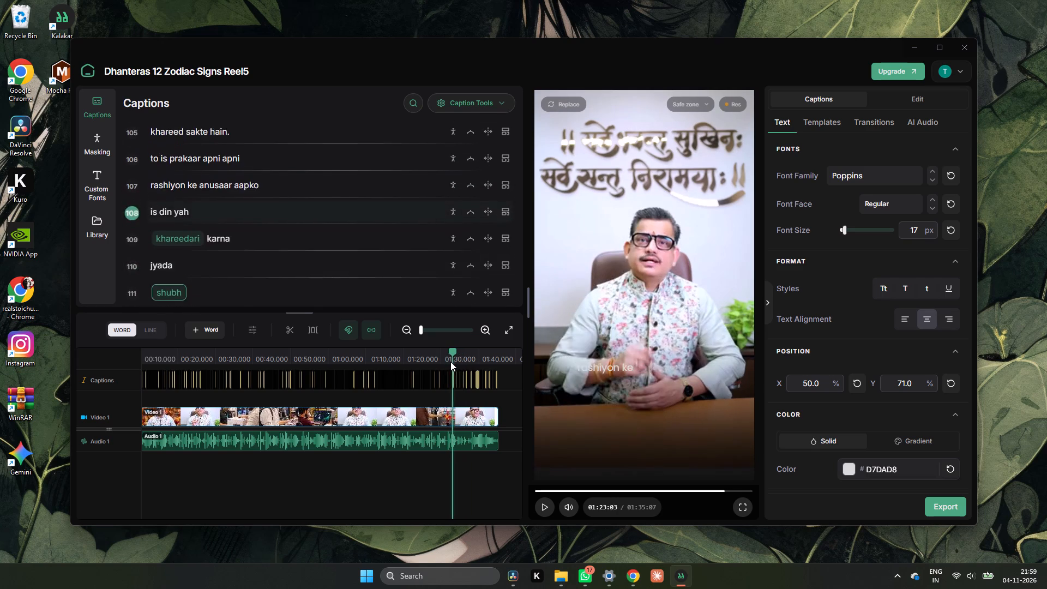
{"action": "left_click_drag", "start_coordinate": [450, 362], "coordinate": [442, 360]}
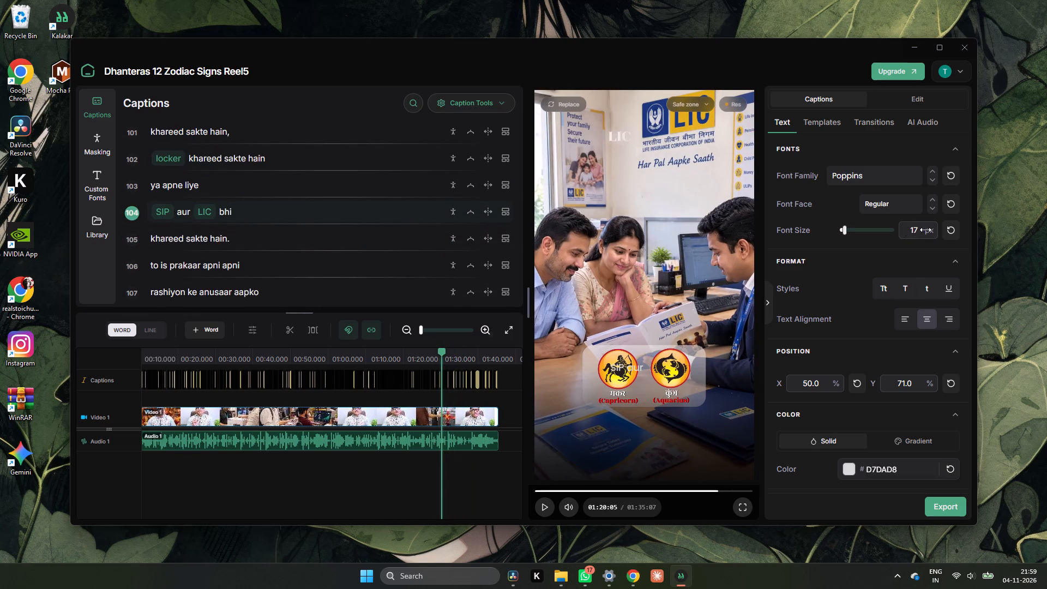
{"action": "left_click_drag", "start_coordinate": [924, 230], "coordinate": [898, 241]}
{"action": "key", "text": "ctrl+z"}
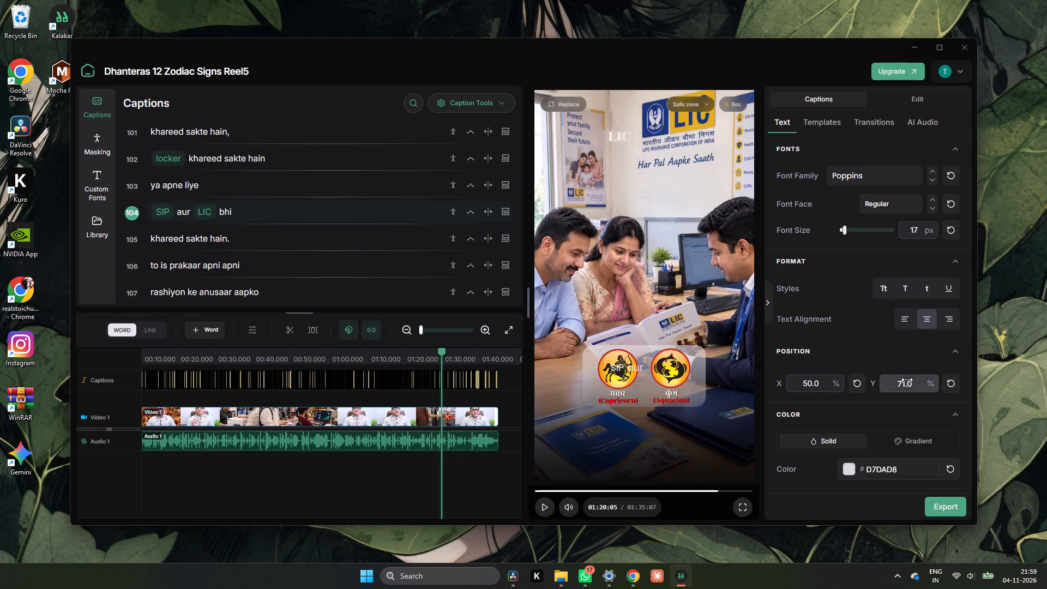
{"action": "left_click_drag", "start_coordinate": [907, 380], "coordinate": [919, 400]}
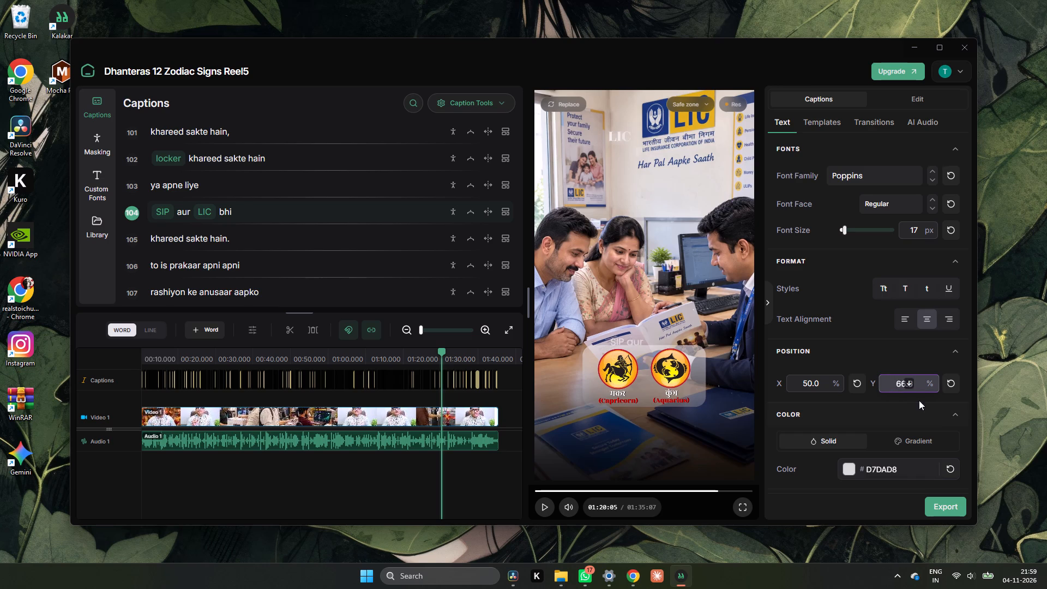
{"action": "left_click_drag", "start_coordinate": [919, 400], "coordinate": [956, 396]}
{"action": "left_click_drag", "start_coordinate": [911, 380], "coordinate": [950, 382]}
{"action": "left_click_drag", "start_coordinate": [894, 381], "coordinate": [920, 386]}
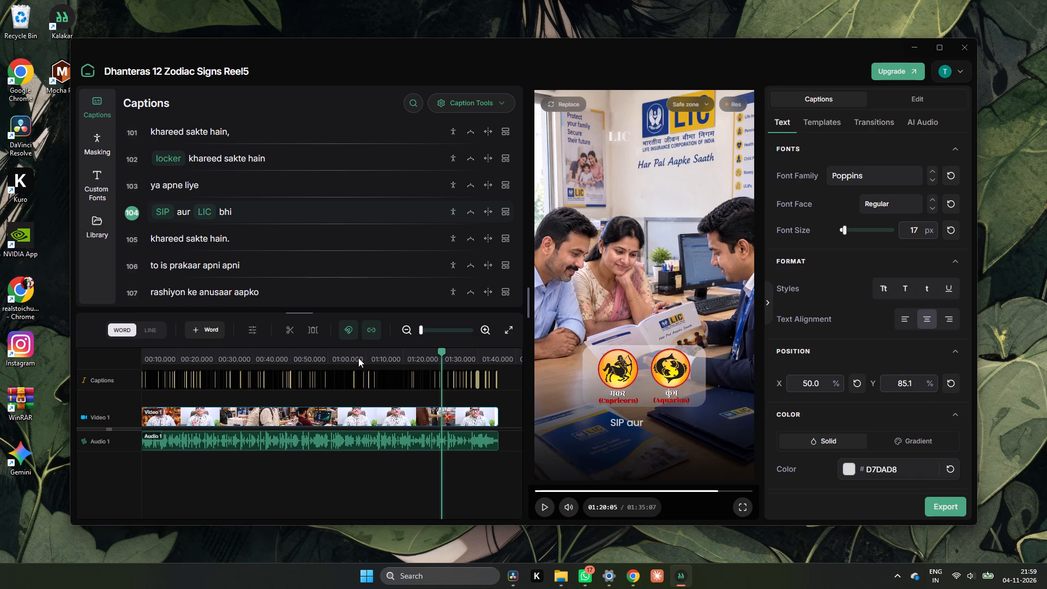
Play back the reel from about the one-minute mark to the outro, then replay its closing words with the timeline enlarged.
{"action": "left_click", "coordinate": [358, 358]}
{"action": "key", "text": "space"}
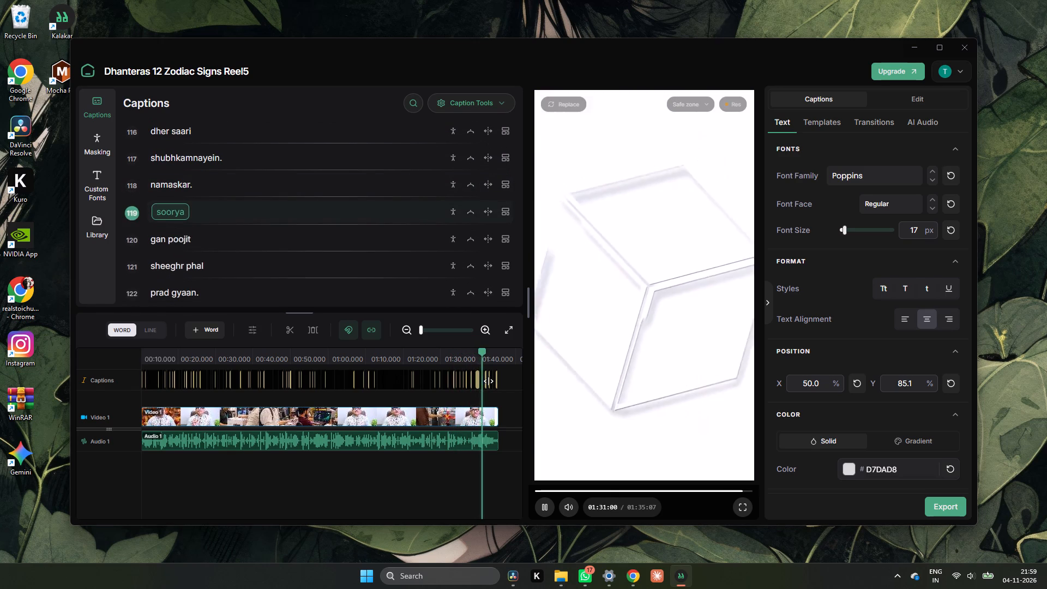
{"action": "key", "text": "space"}
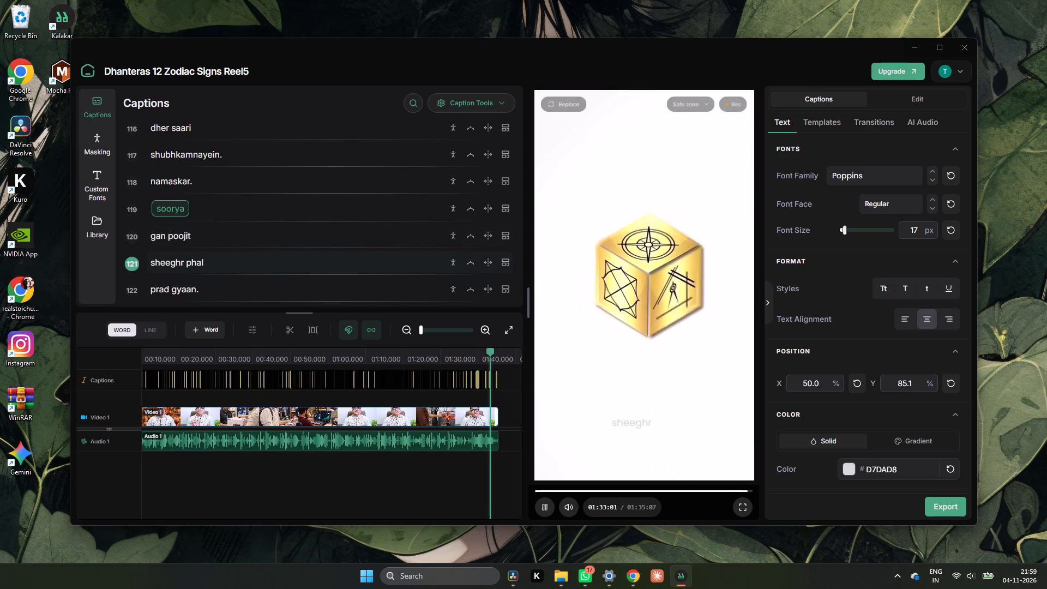
{"action": "left_click_drag", "start_coordinate": [486, 351], "coordinate": [474, 351]}
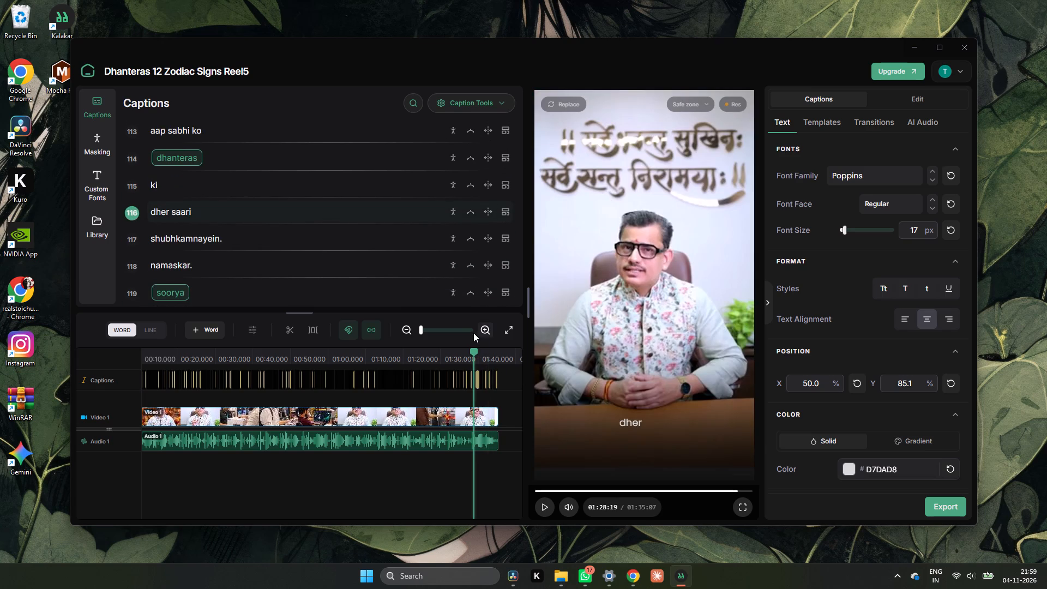
{"action": "double_click", "coordinate": [460, 327]}
{"action": "left_click", "coordinate": [441, 326]}
{"action": "left_click", "coordinate": [439, 330]}
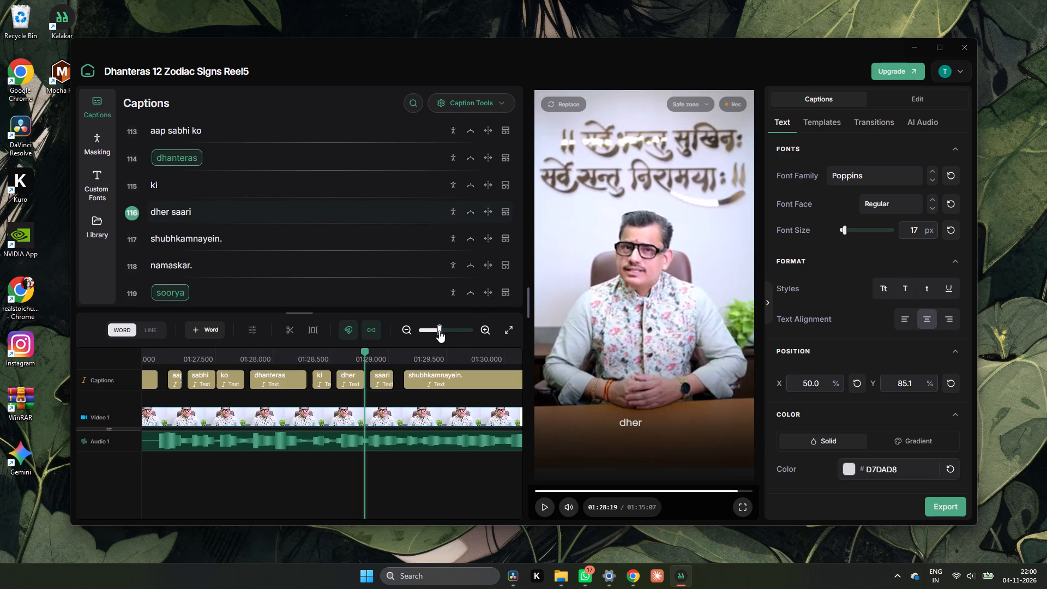
{"action": "key", "text": "space"}
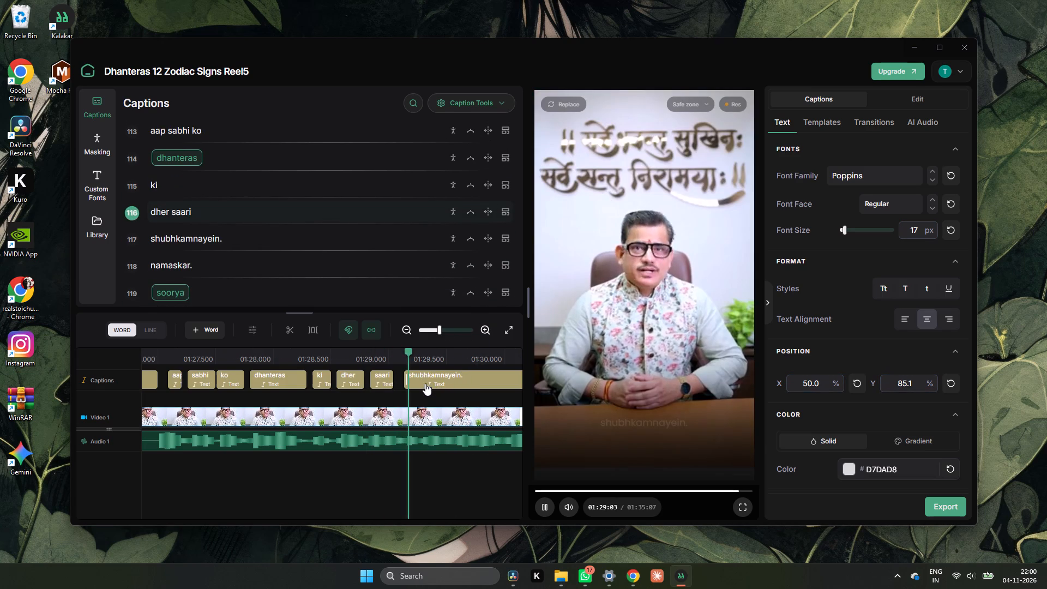
{"action": "key", "text": "space"}
{"action": "key", "text": "space"}
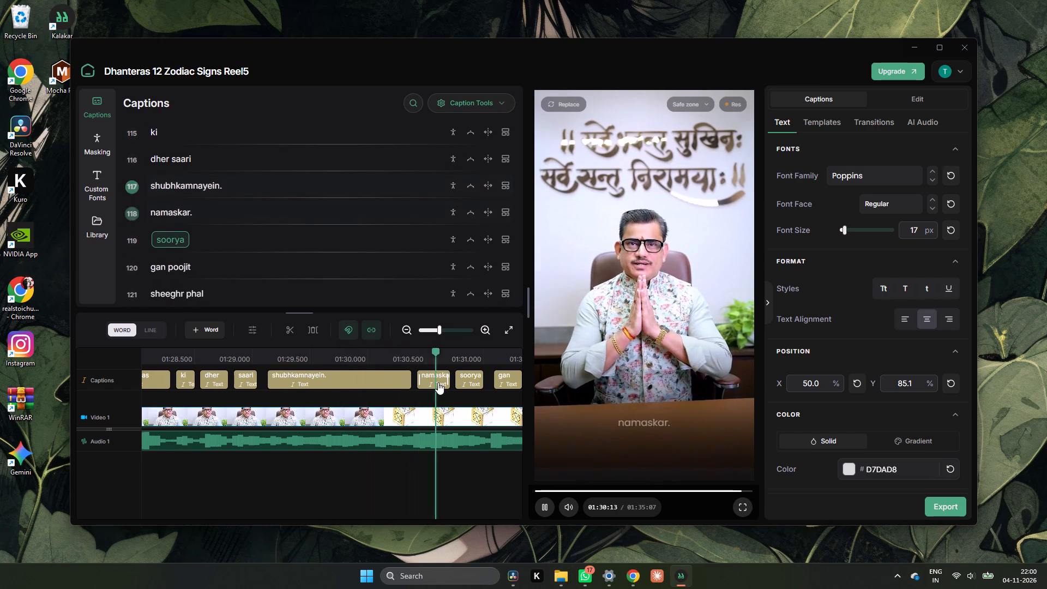
{"action": "key", "text": "space"}
Delete the outro caption words "soorya", "gan" and "poojit" that follow "namaskar." in the timeline.
{"action": "left_click", "coordinate": [346, 383]}
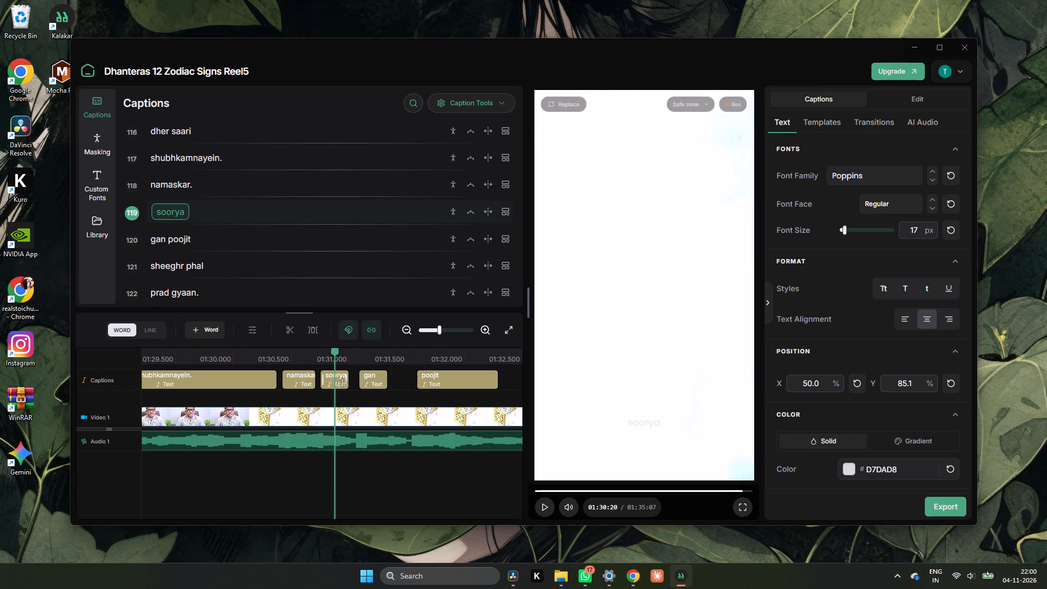
{"action": "left_click", "coordinate": [342, 383]}
{"action": "left_click", "coordinate": [480, 332]}
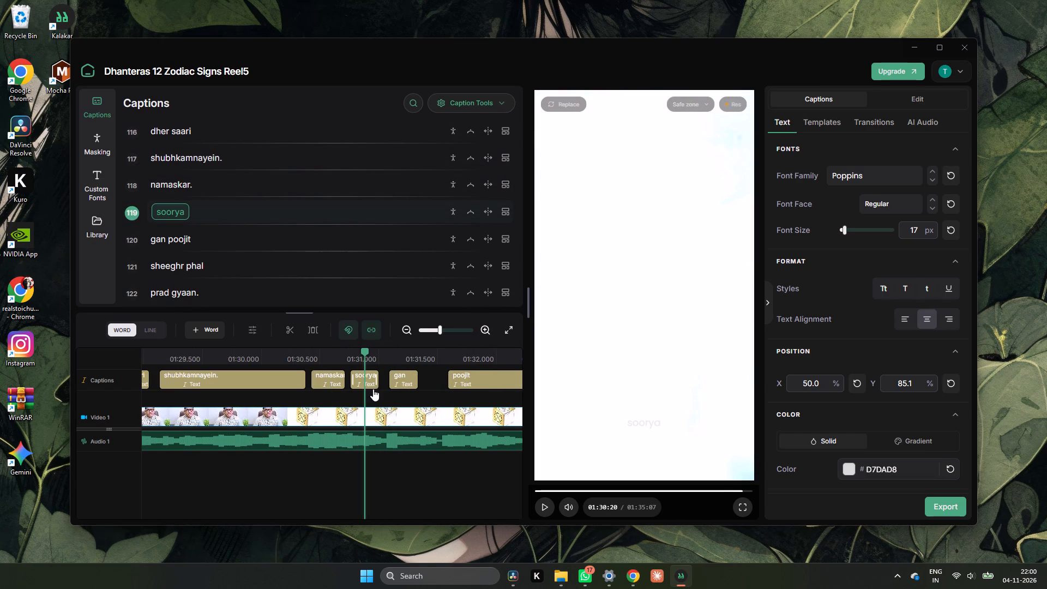
{"action": "left_click", "coordinate": [491, 331]}
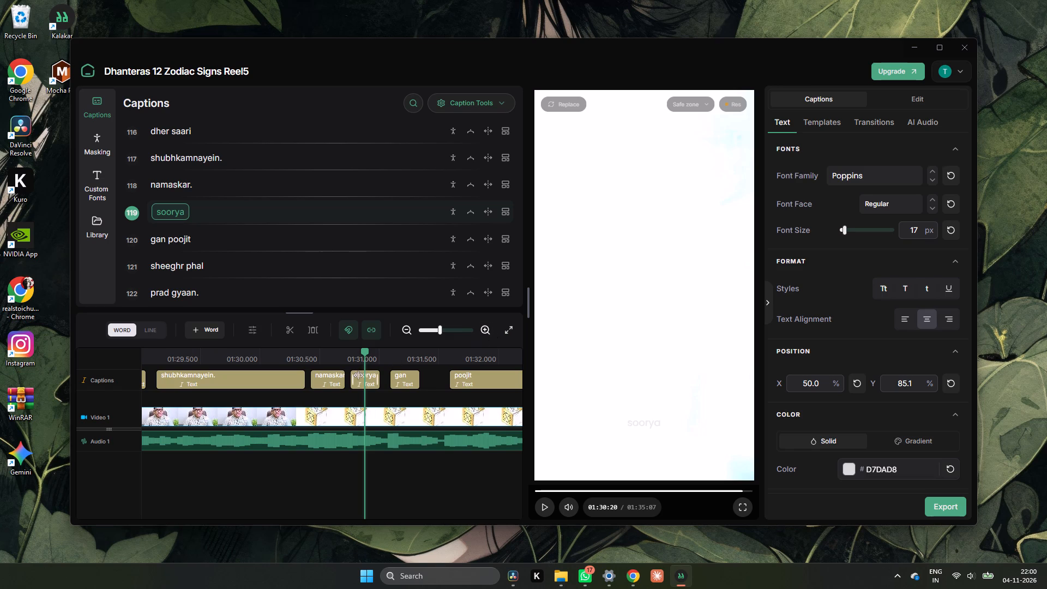
{"action": "left_click", "coordinate": [366, 383]}
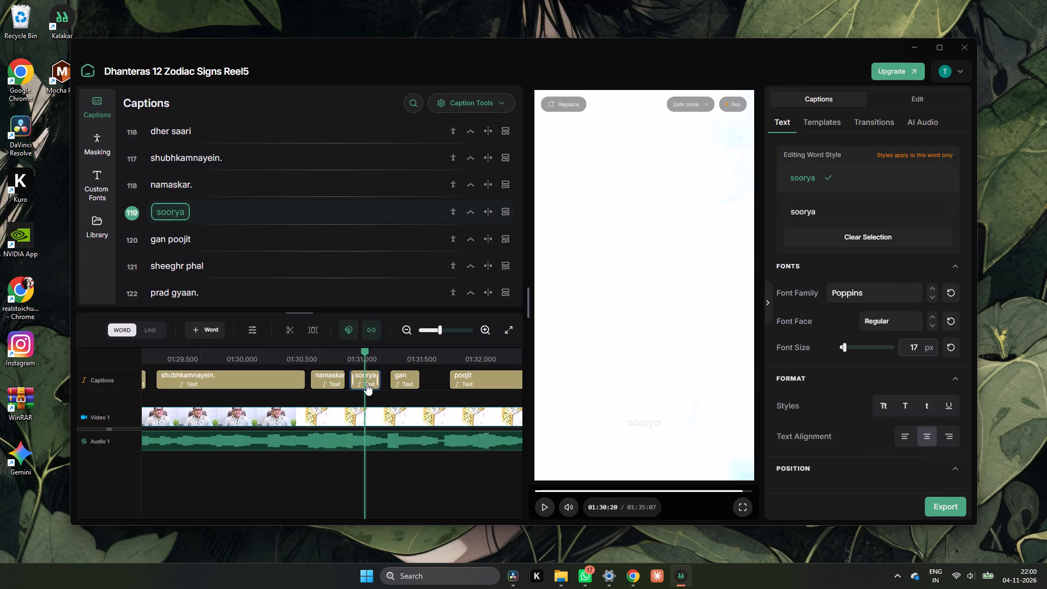
{"action": "key", "text": "BackSpace"}
{"action": "left_click", "coordinate": [401, 382]}
{"action": "key", "text": "BackSpace"}
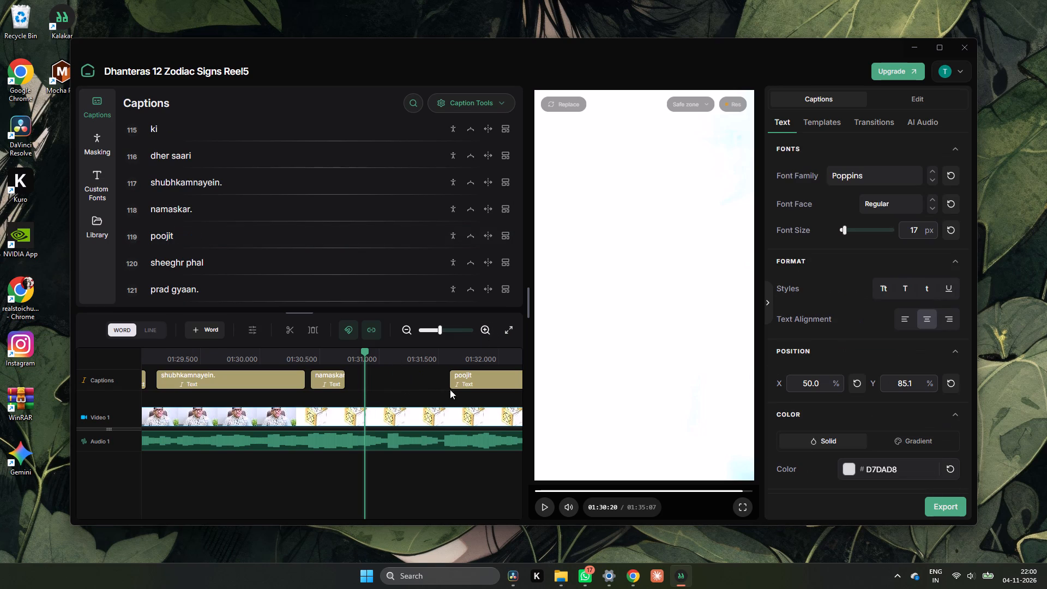
{"action": "left_click", "coordinate": [466, 388]}
{"action": "key", "text": "BackSpace"}
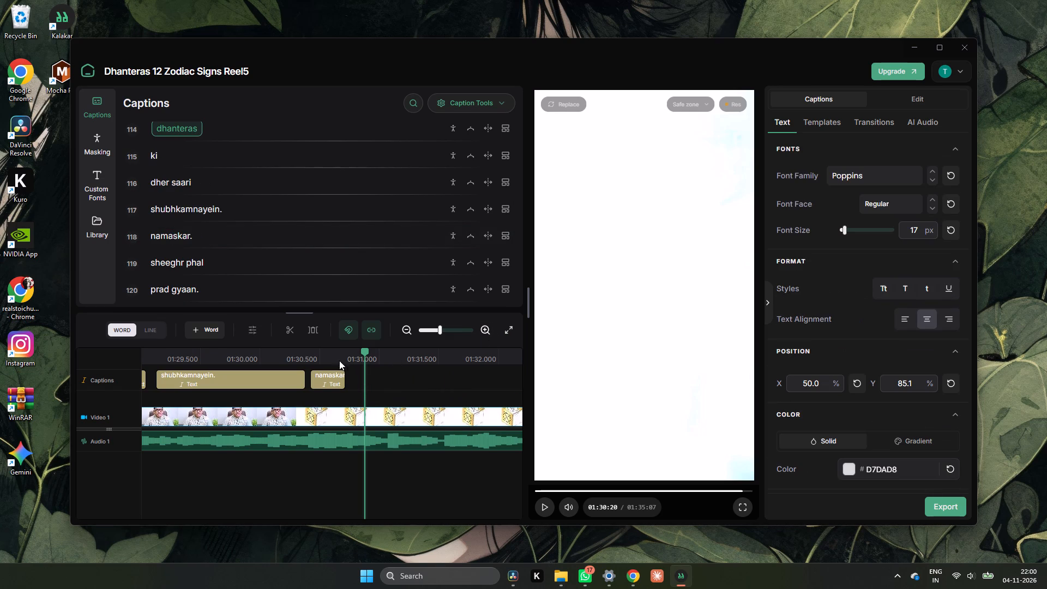
Replay the closing words and capitalise the final greeting caption as "Namaskar.".
{"action": "left_click", "coordinate": [322, 354]}
{"action": "key", "text": "space"}
{"action": "key", "text": "space"}
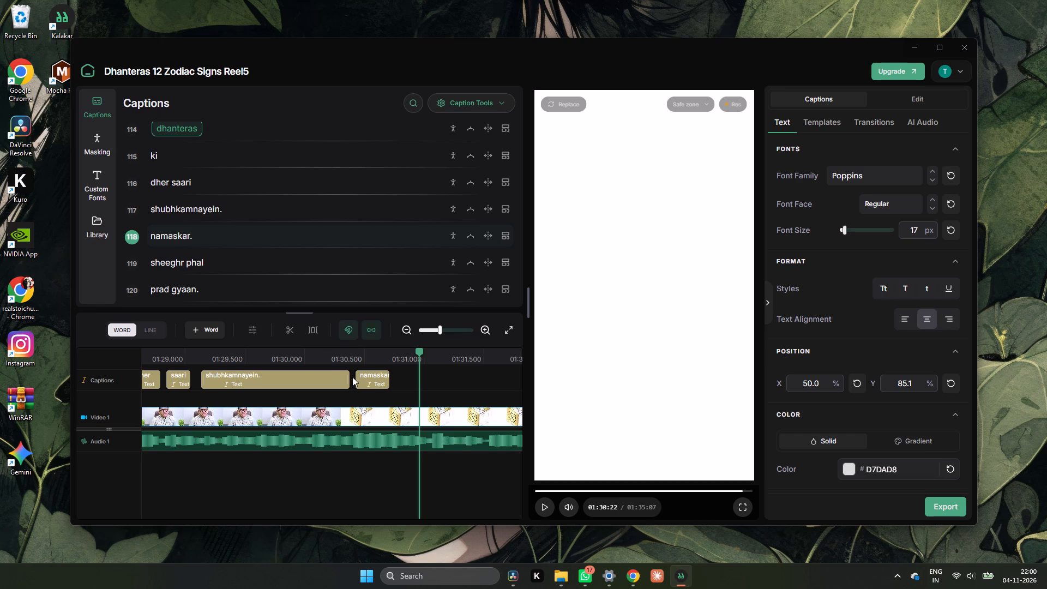
{"action": "scroll", "coordinate": [270, 261], "scroll_direction": "down", "scroll_amount": 7}
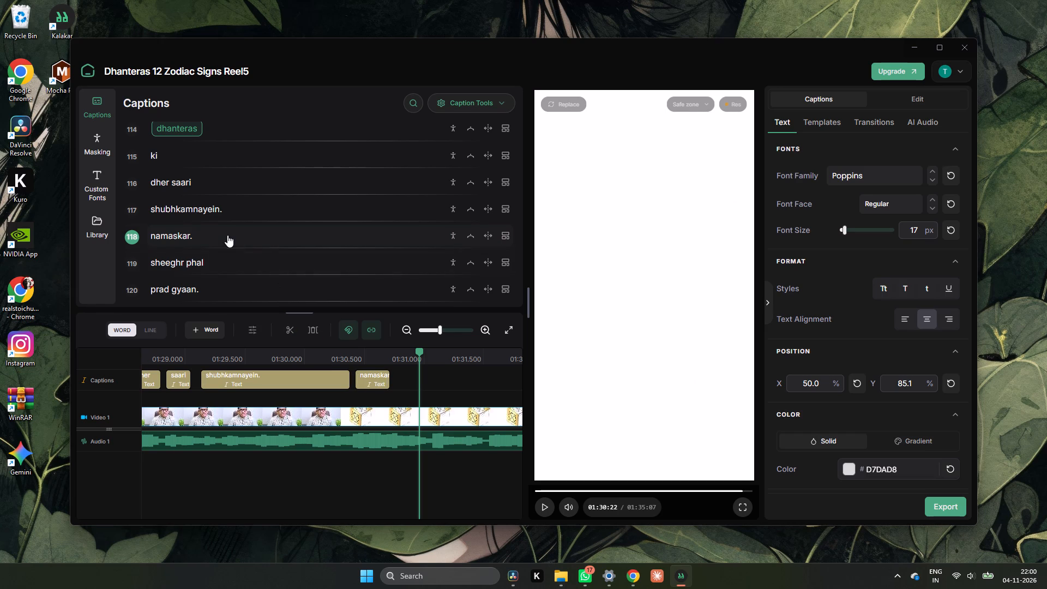
{"action": "right_click", "coordinate": [218, 234]}
{"action": "left_click", "coordinate": [190, 237]}
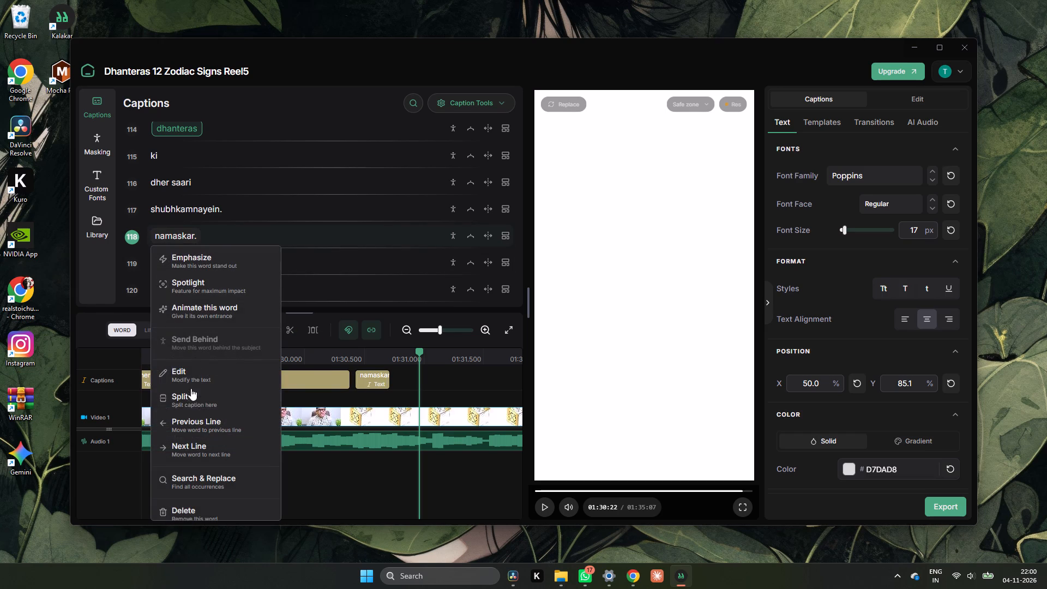
{"action": "left_click", "coordinate": [201, 374]}
{"action": "left_click", "coordinate": [198, 241]}
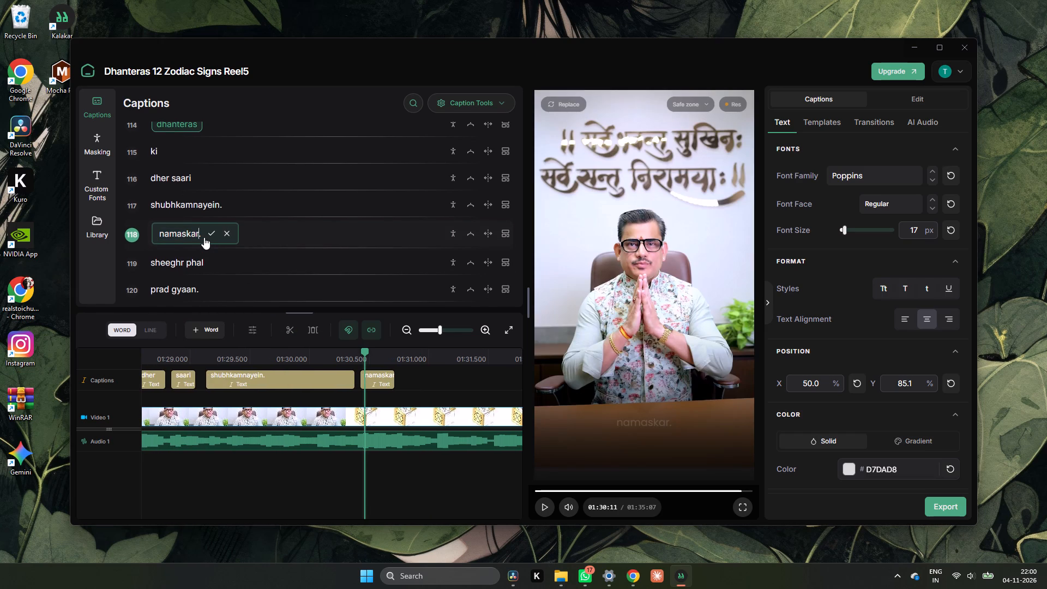
{"action": "key", "text": "Left"}
{"action": "key", "text": "Left"}
{"action": "key", "text": "Left"}
{"action": "key", "text": "Left"}
{"action": "key", "text": "Left"}
{"action": "key", "text": "Left"}
{"action": "key", "text": "Left"}
{"action": "key", "text": "BackSpace"}
{"action": "key", "text": "shift+n"}
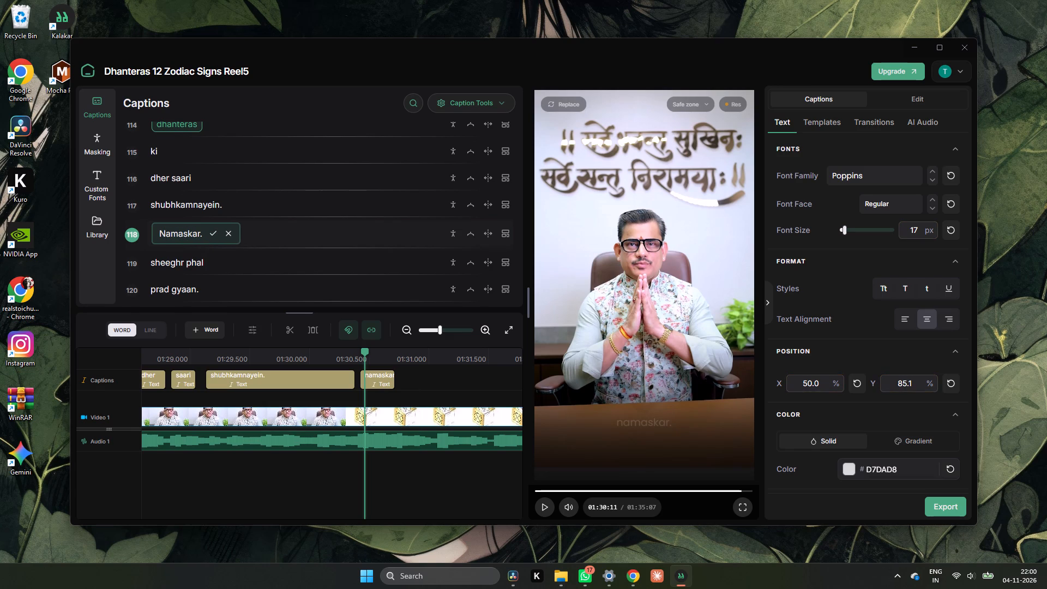
{"action": "left_click", "coordinate": [215, 232]}
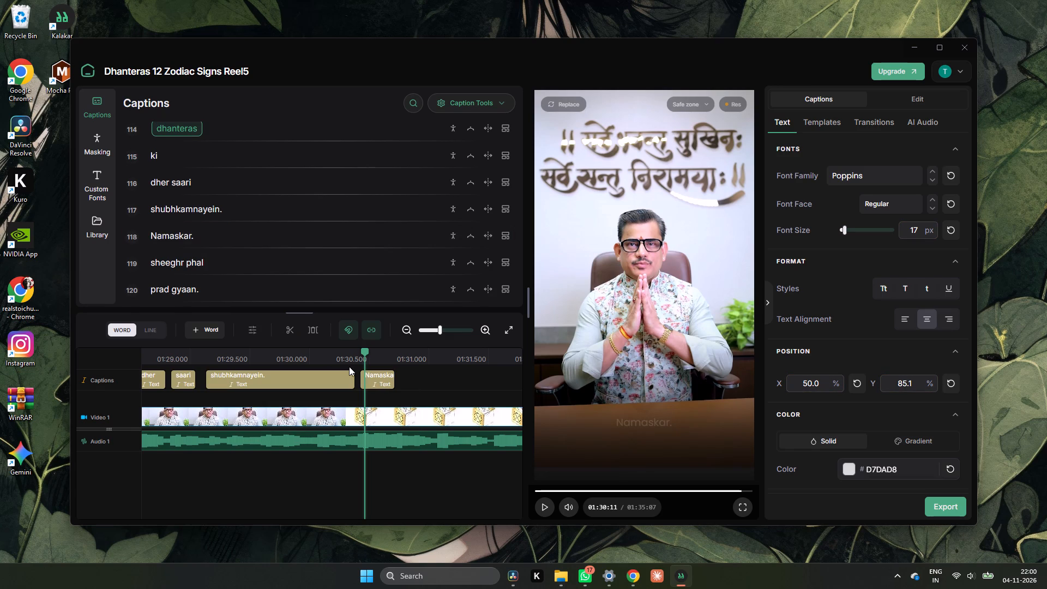
Play back the reel from the end of "shubhkamnayein." into the logo outro to check the closing captions.
{"action": "key", "text": "space"}
{"action": "key", "text": "space"}
{"action": "left_click", "coordinate": [357, 359]}
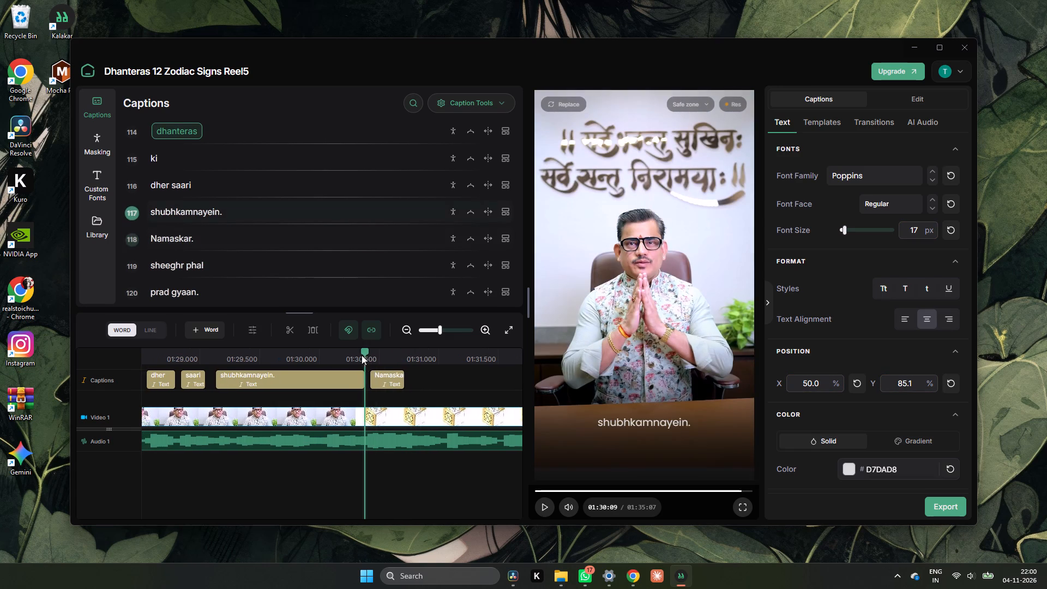
{"action": "key", "text": "space"}
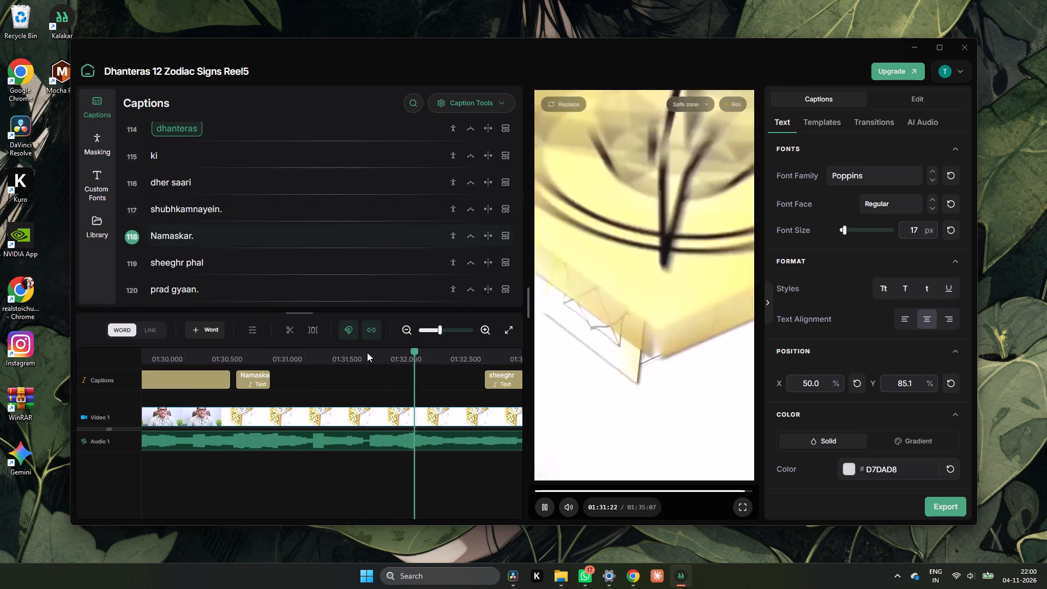
{"action": "left_click", "coordinate": [408, 332]}
{"action": "key", "text": "space"}
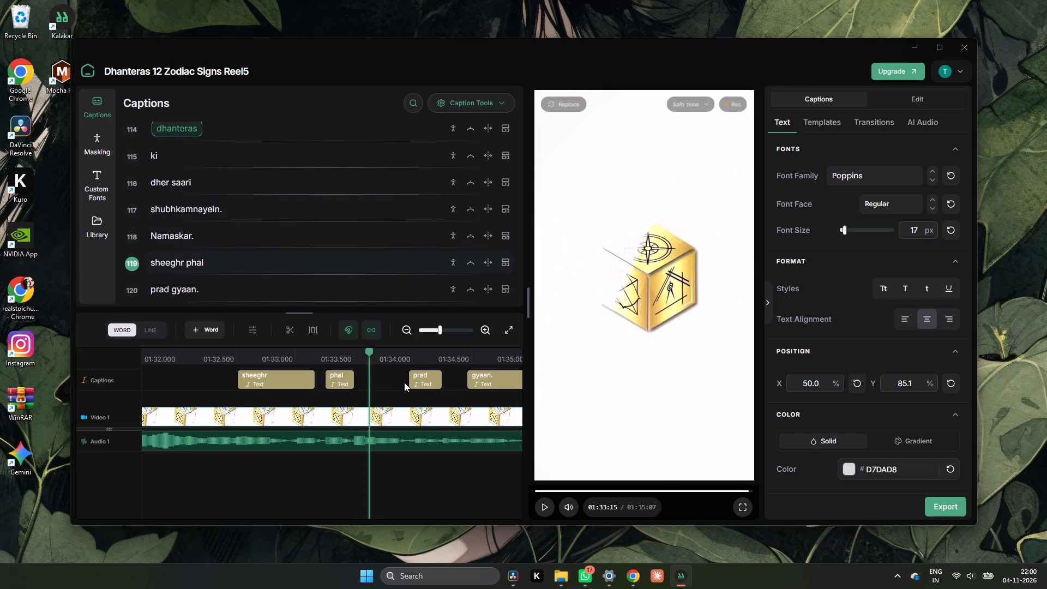
Delete the outro caption words "gyaan.", "prad", "phal" and "sheeghr" from the timeline.
{"action": "triple_click", "coordinate": [408, 327]}
{"action": "triple_click", "coordinate": [408, 327]}
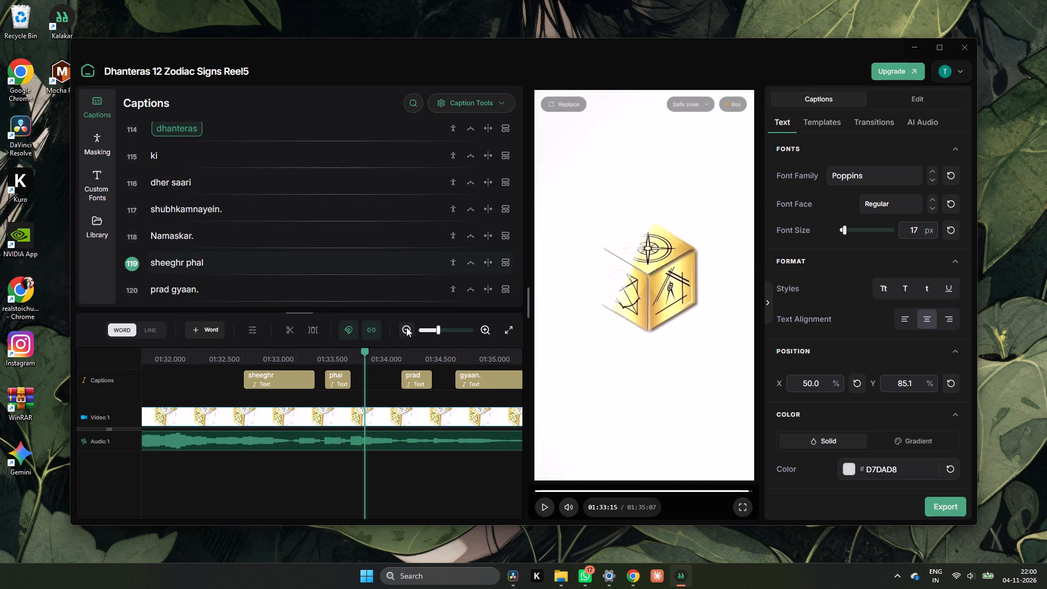
{"action": "left_click", "coordinate": [434, 328]}
{"action": "left_click", "coordinate": [470, 384]}
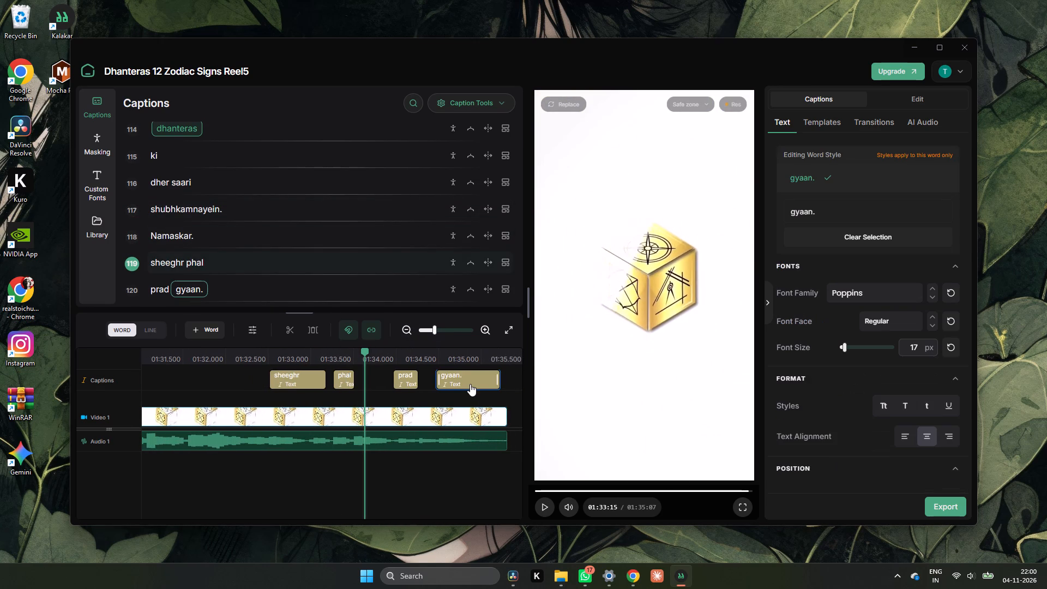
{"action": "key", "text": "BackSpace"}
{"action": "left_click", "coordinate": [400, 379]}
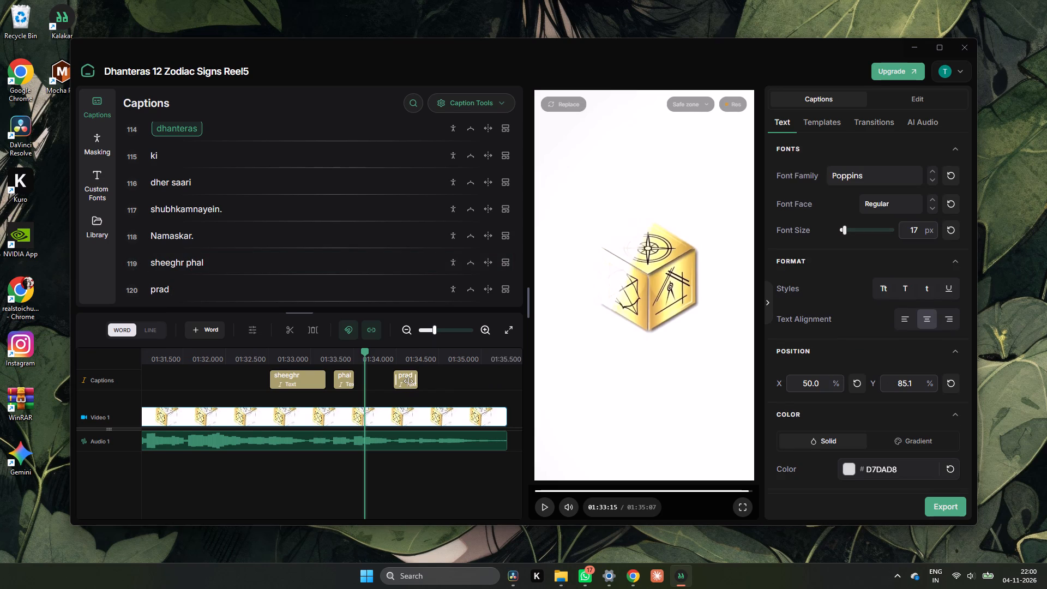
{"action": "left_click", "coordinate": [408, 381]}
{"action": "left_click", "coordinate": [444, 330]}
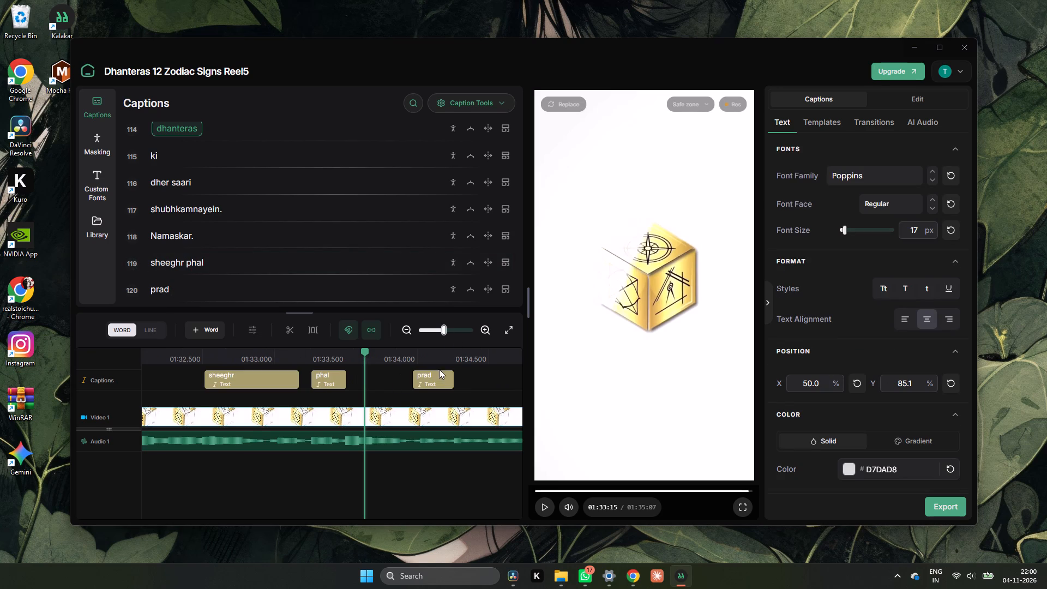
{"action": "left_click", "coordinate": [439, 378]}
{"action": "key", "text": "BackSpace"}
{"action": "left_click", "coordinate": [330, 382]}
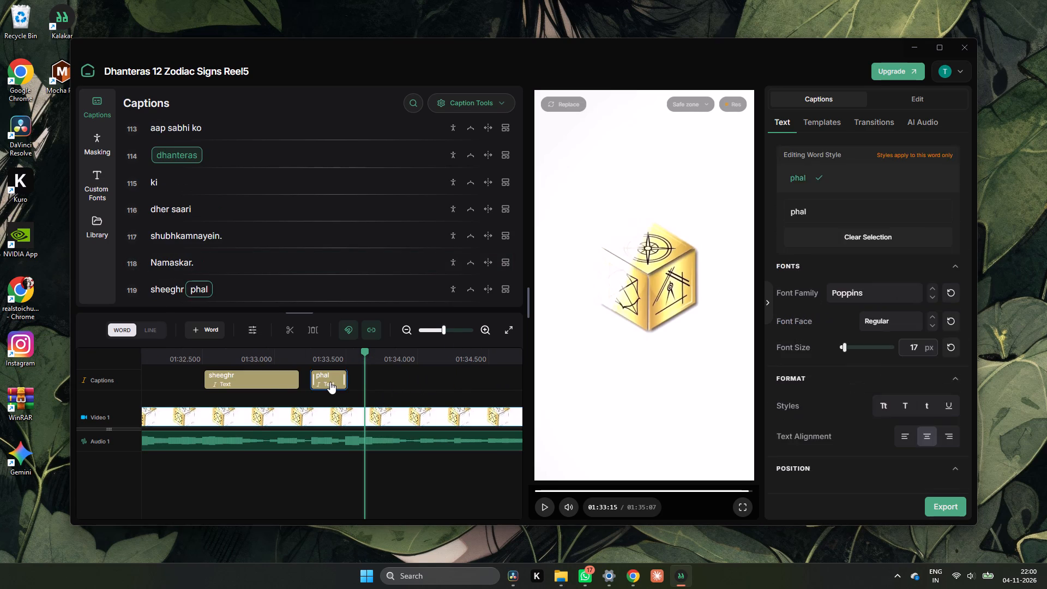
{"action": "key", "text": "BackSpace"}
{"action": "left_click", "coordinate": [257, 380]}
{"action": "key", "text": "BackSpace"}
Show the reel's last frame with the whole ending in view, and set the captions' solid text colour to white, FFFFFF.
{"action": "triple_click", "coordinate": [410, 327]}
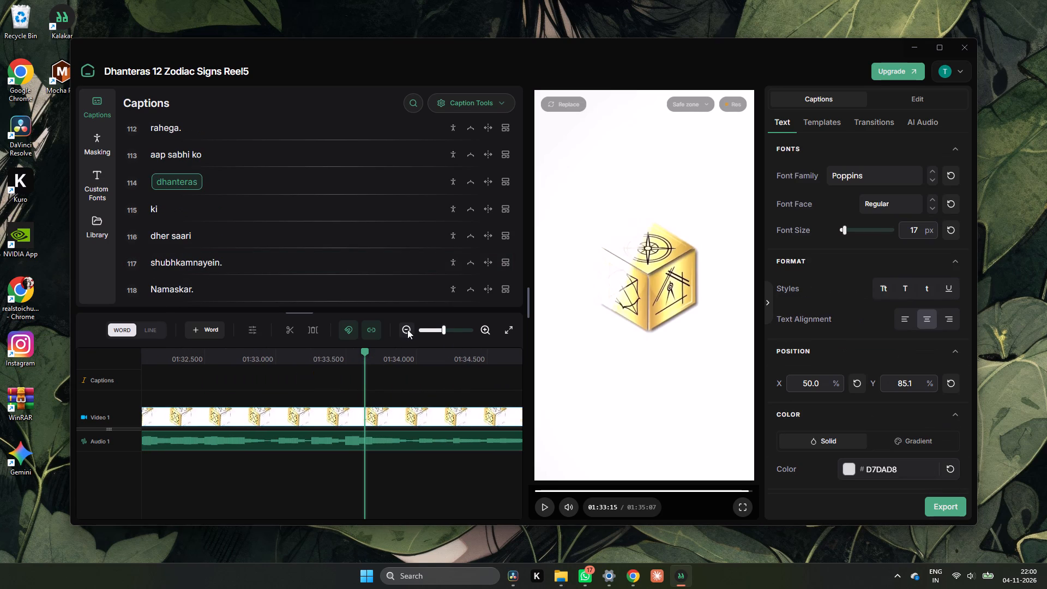
{"action": "triple_click", "coordinate": [407, 329]}
{"action": "left_click_drag", "start_coordinate": [440, 329], "coordinate": [421, 335]}
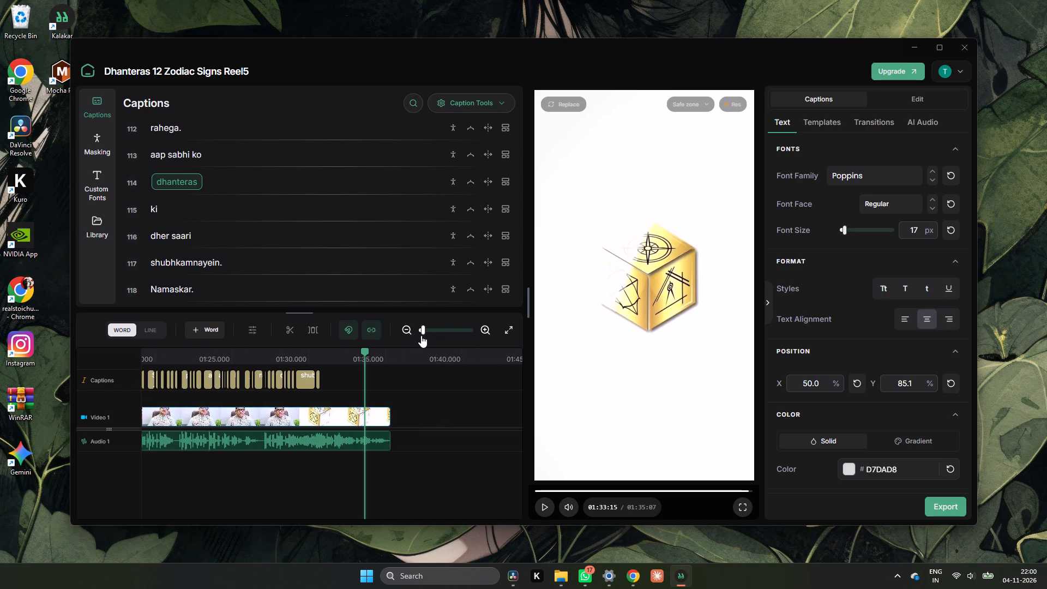
{"action": "left_click_drag", "start_coordinate": [421, 335], "coordinate": [420, 336]}
{"action": "left_click_drag", "start_coordinate": [372, 352], "coordinate": [393, 357]}
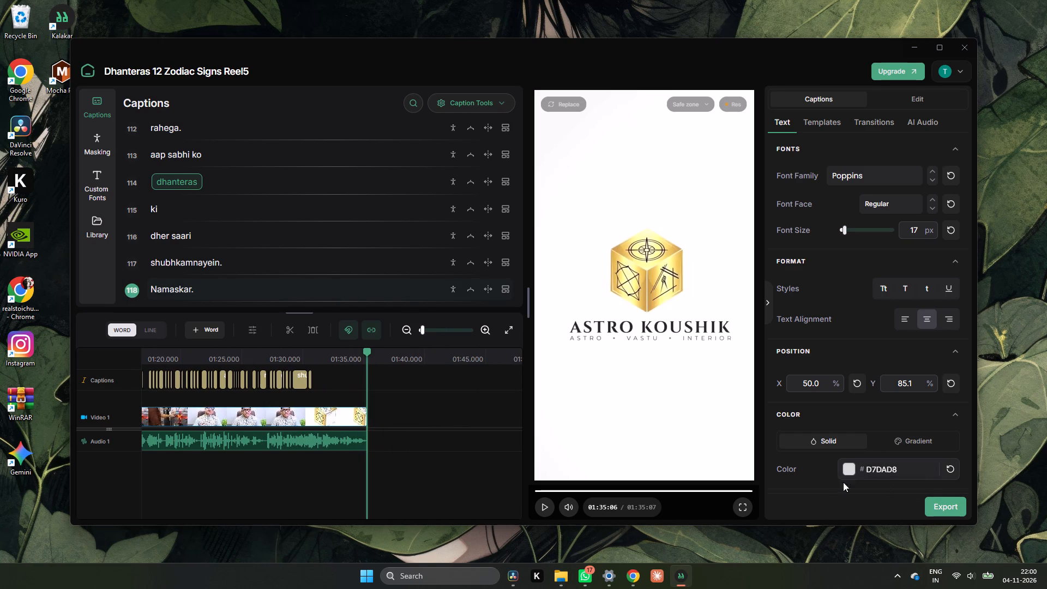
{"action": "left_click", "coordinate": [856, 469]}
{"action": "left_click_drag", "start_coordinate": [851, 354], "coordinate": [840, 312]}
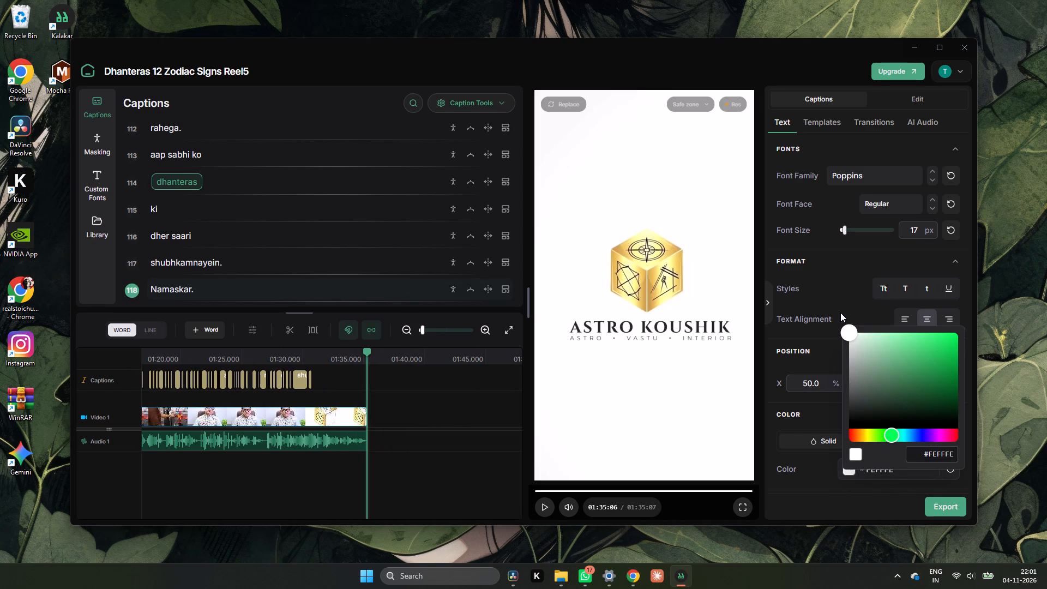
{"action": "left_click_drag", "start_coordinate": [840, 312], "coordinate": [833, 310]}
{"action": "left_click", "coordinate": [859, 502]}
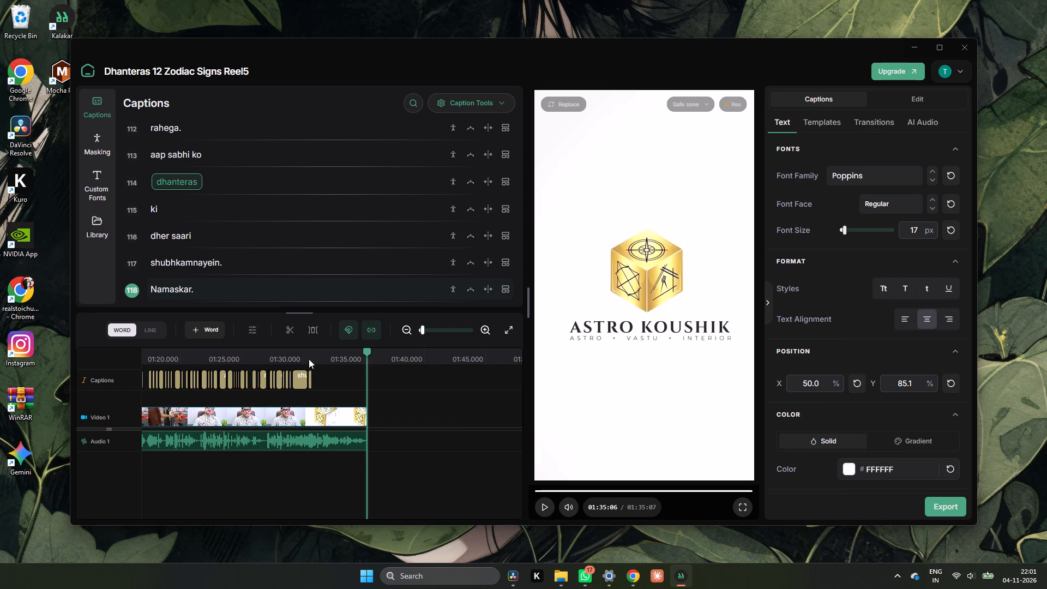
Scrub back through the reel to its start and play the opening to check the white captions over the footage.
{"action": "left_click_drag", "start_coordinate": [366, 356], "coordinate": [112, 382]}
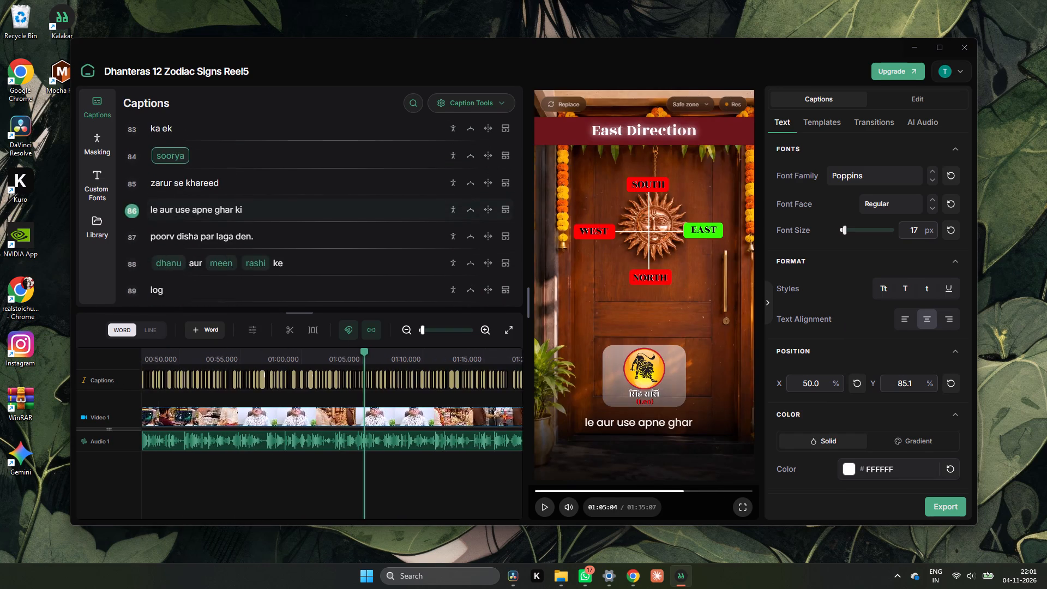
{"action": "left_click_drag", "start_coordinate": [112, 382], "coordinate": [89, 385]}
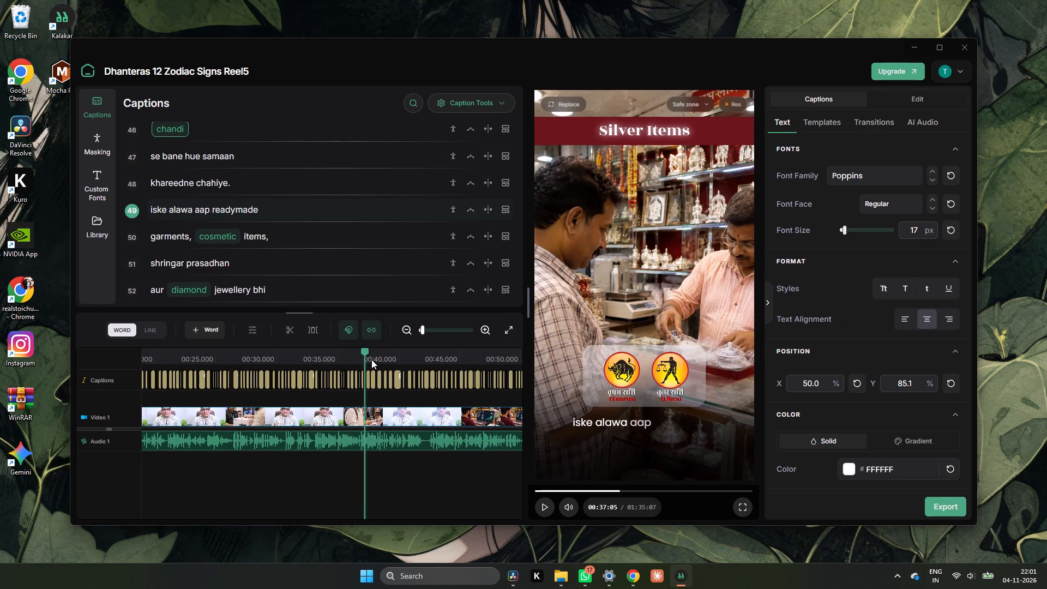
{"action": "left_click_drag", "start_coordinate": [367, 354], "coordinate": [140, 367]}
{"action": "key", "text": "space"}
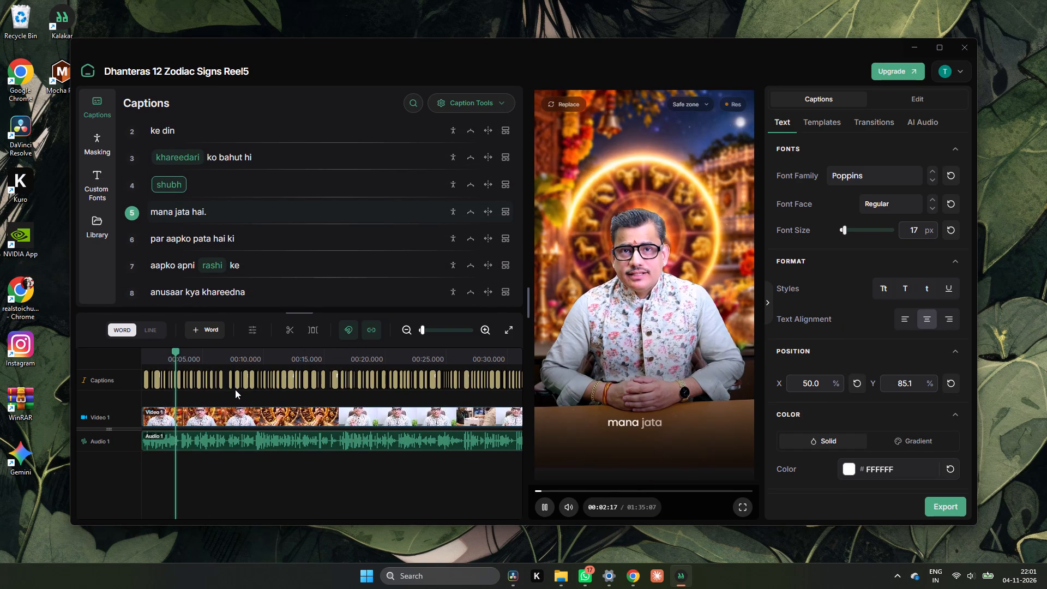
Export the captioned reel as a video at 1080P resolution and start the render.
{"action": "left_click", "coordinate": [943, 505]}
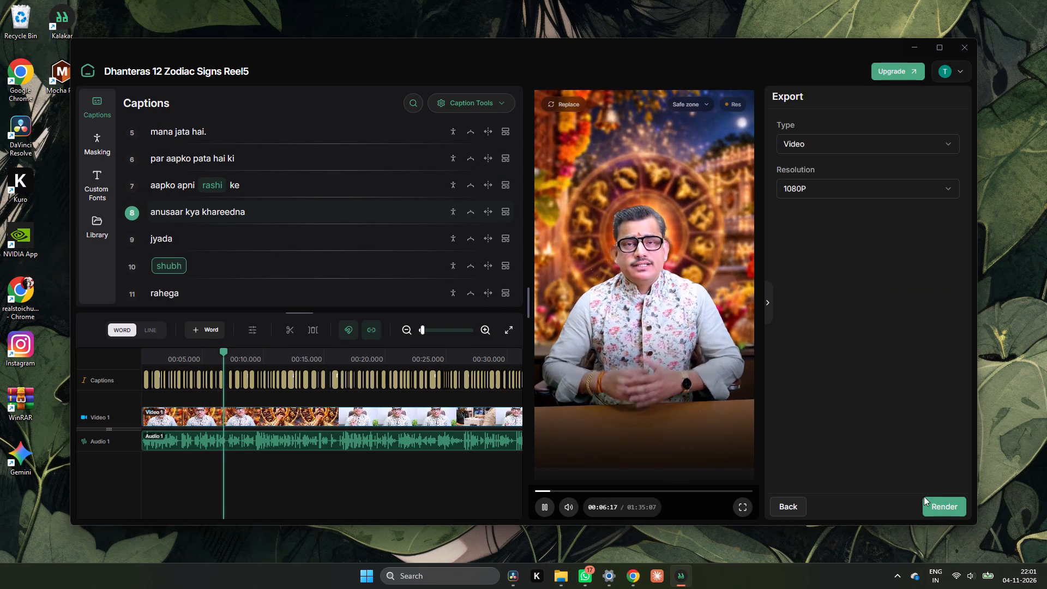
{"action": "left_click", "coordinate": [929, 501]}
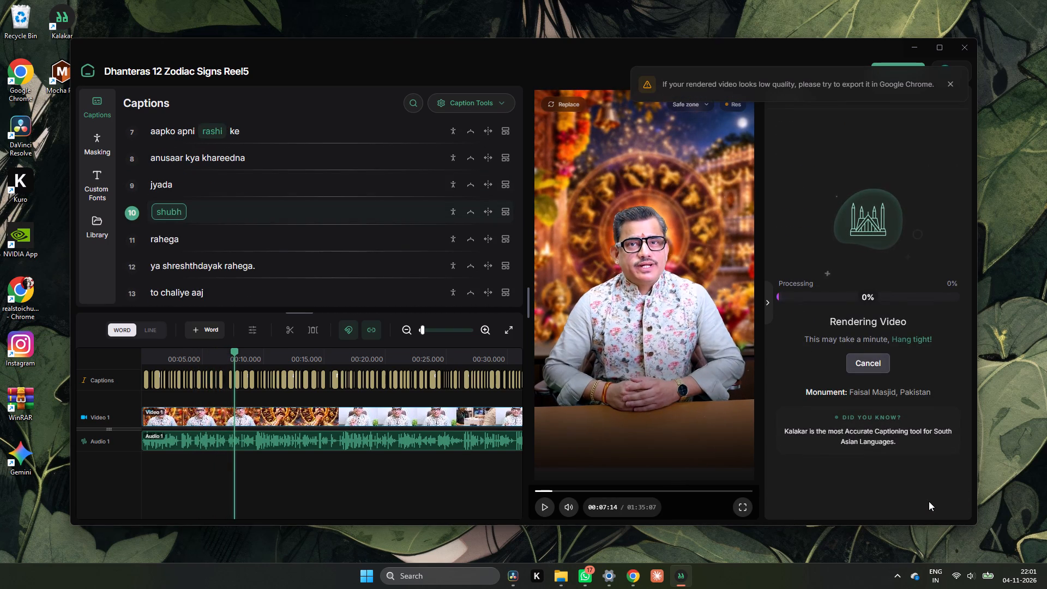
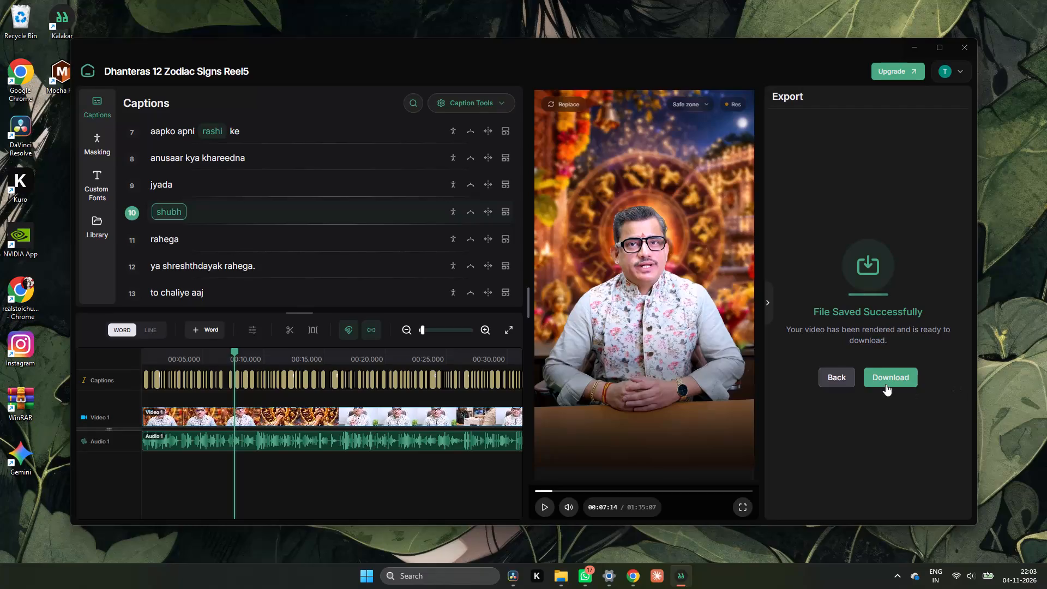
Download the rendered captioned reel into the New ai pic folder as dhanteras-12-zodiac-signs-reel5.
{"action": "left_click", "coordinate": [886, 383]}
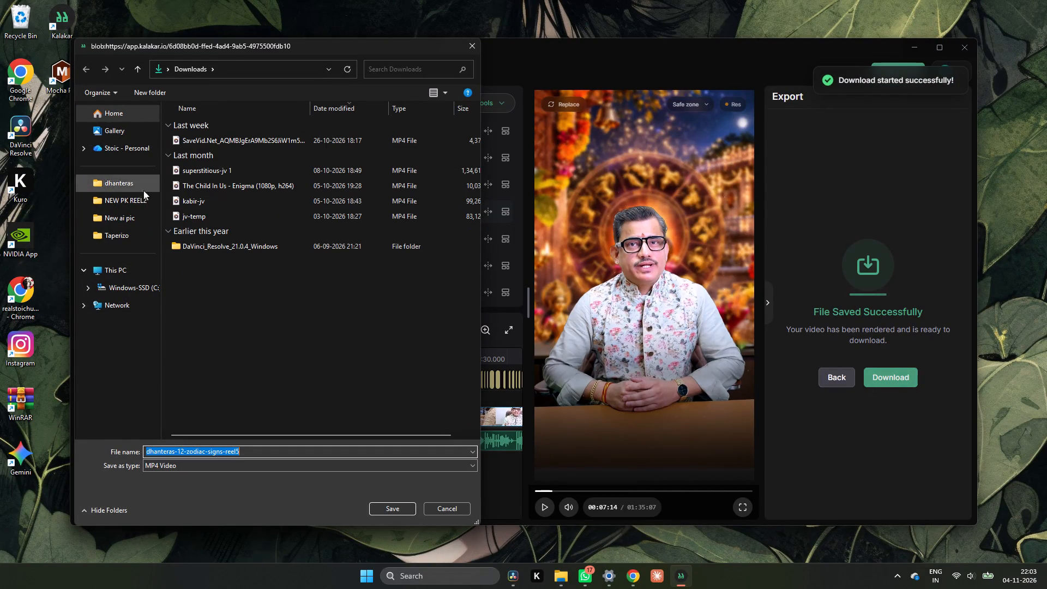
{"action": "left_click", "coordinate": [135, 223]}
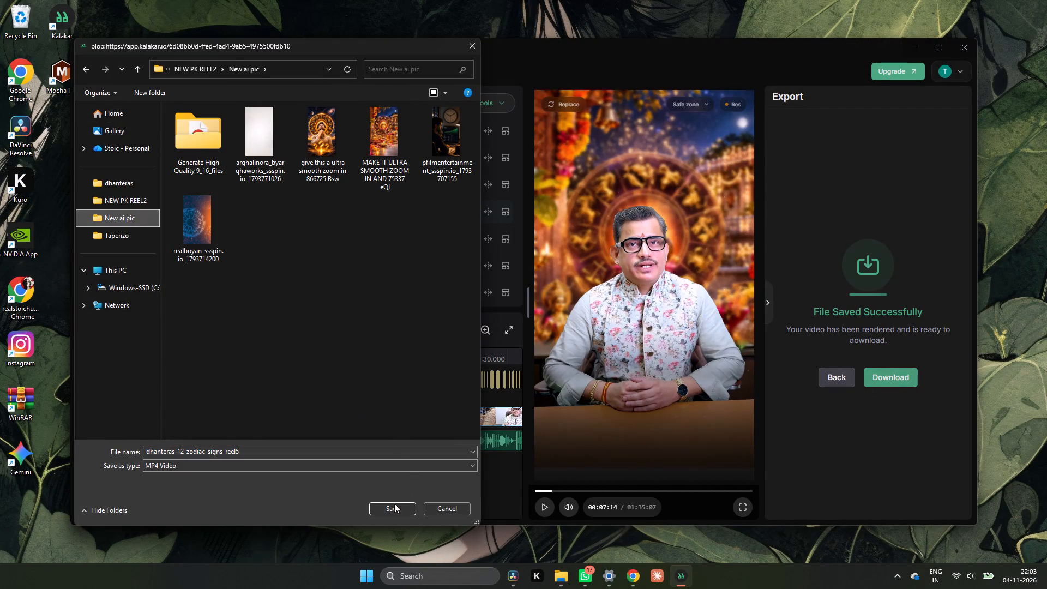
{"action": "left_click", "coordinate": [393, 506]}
Switch to DaVinci Resolve's edit page and import everything from the New ai pic folder into the neww reel bin.
{"action": "left_click", "coordinate": [518, 575]}
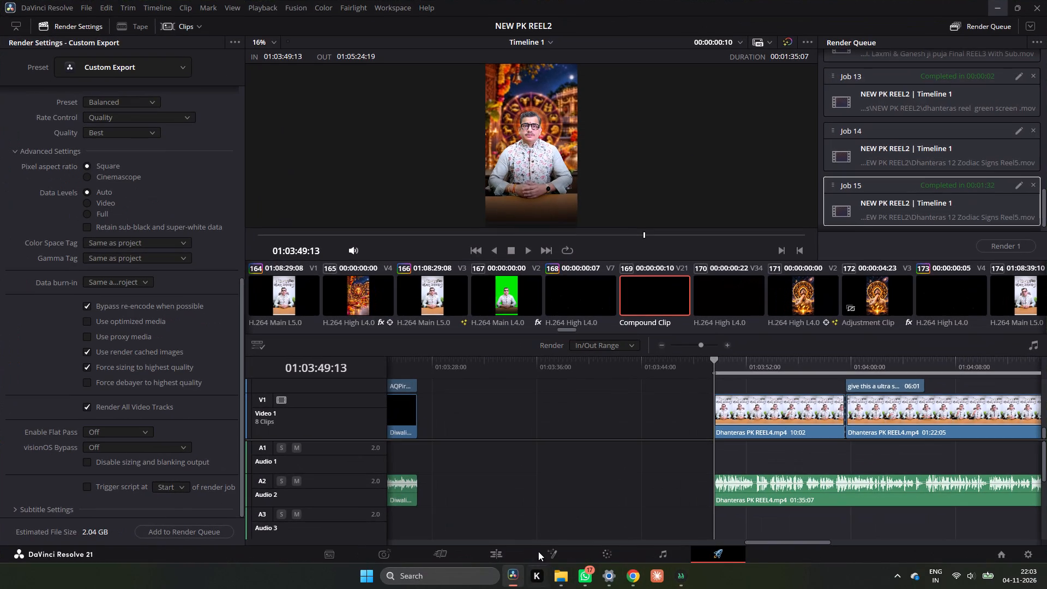
{"action": "left_click", "coordinate": [494, 546]}
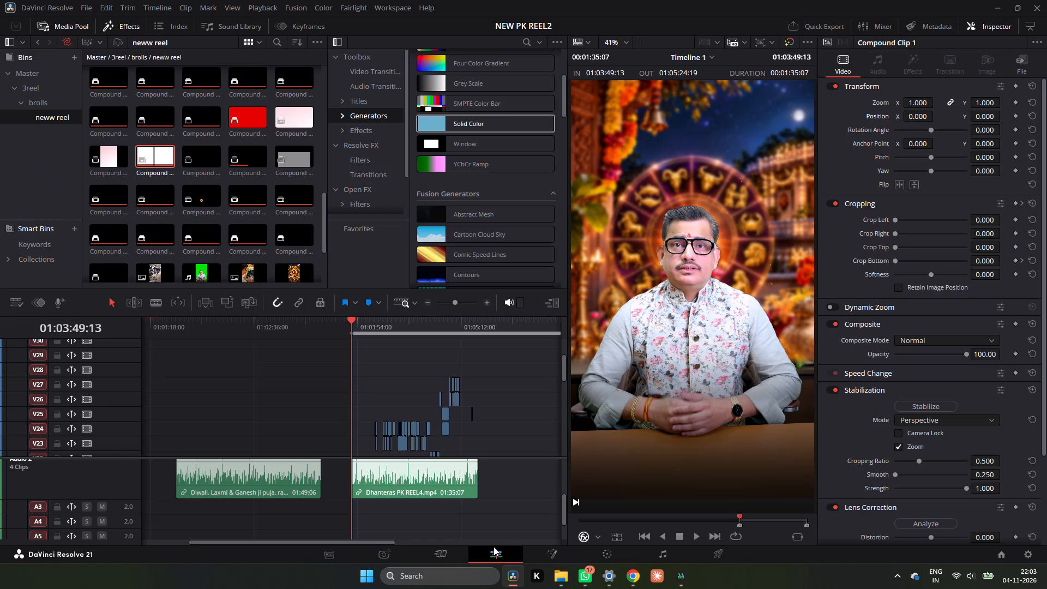
{"action": "triple_click", "coordinate": [426, 299]}
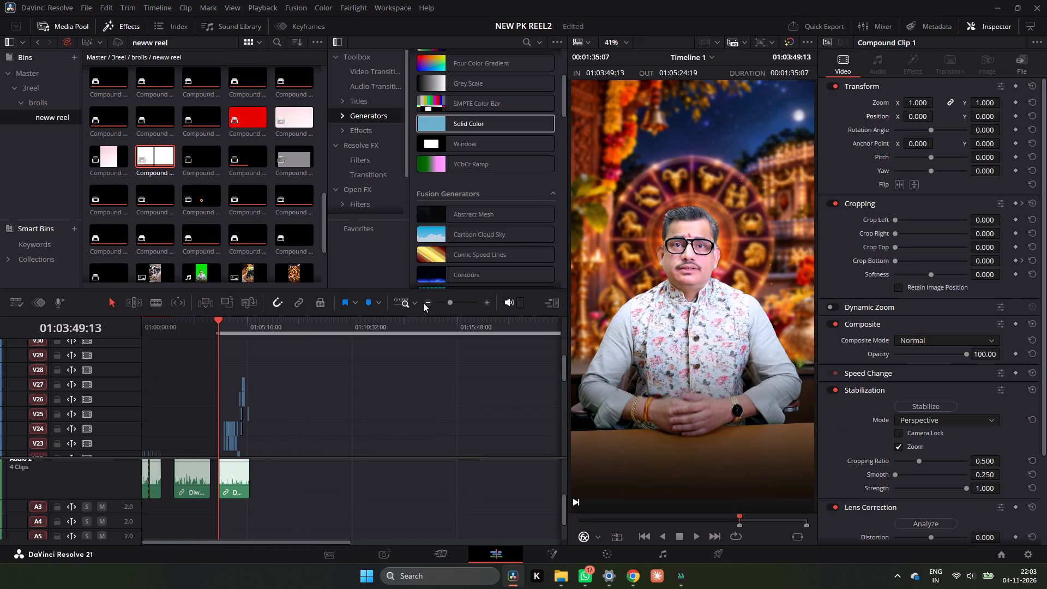
{"action": "scroll", "coordinate": [186, 180], "scroll_direction": "down", "scroll_amount": 10}
{"action": "right_click", "coordinate": [263, 255]}
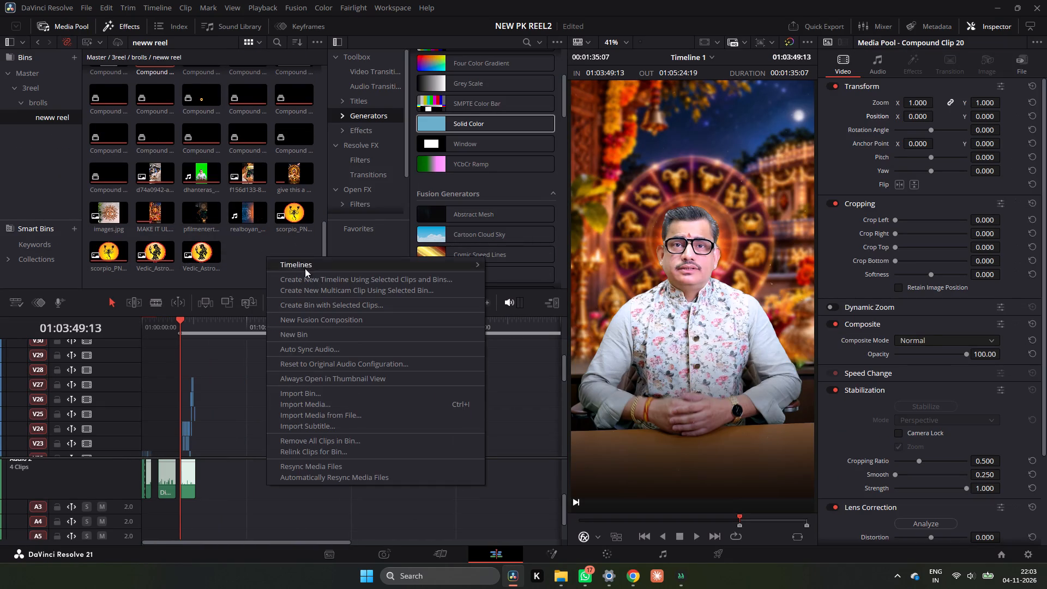
{"action": "left_click", "coordinate": [323, 404]}
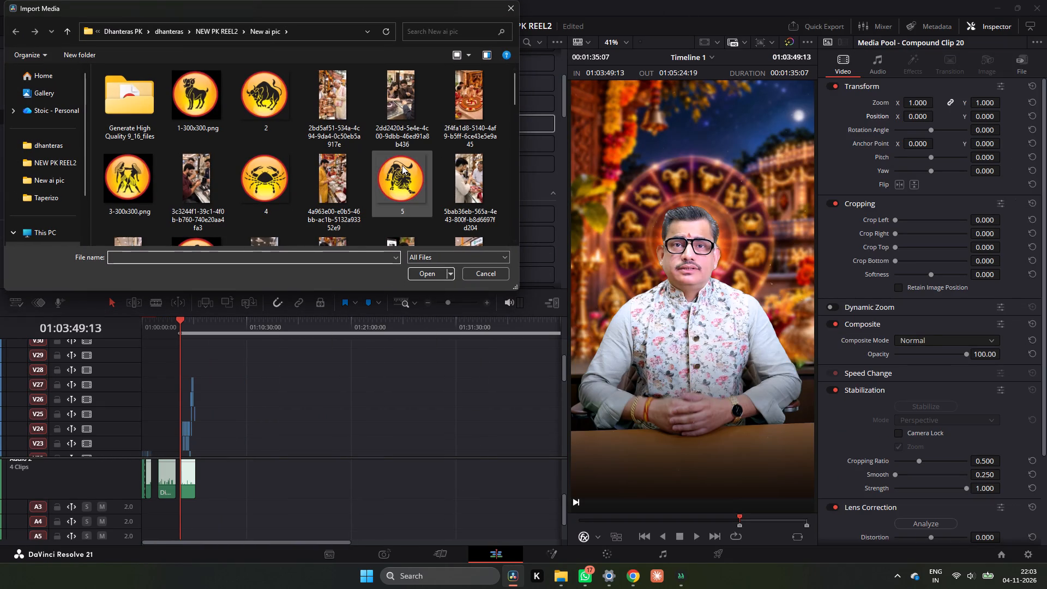
{"action": "left_click", "coordinate": [402, 165]}
{"action": "key", "text": "ctrl+a"}
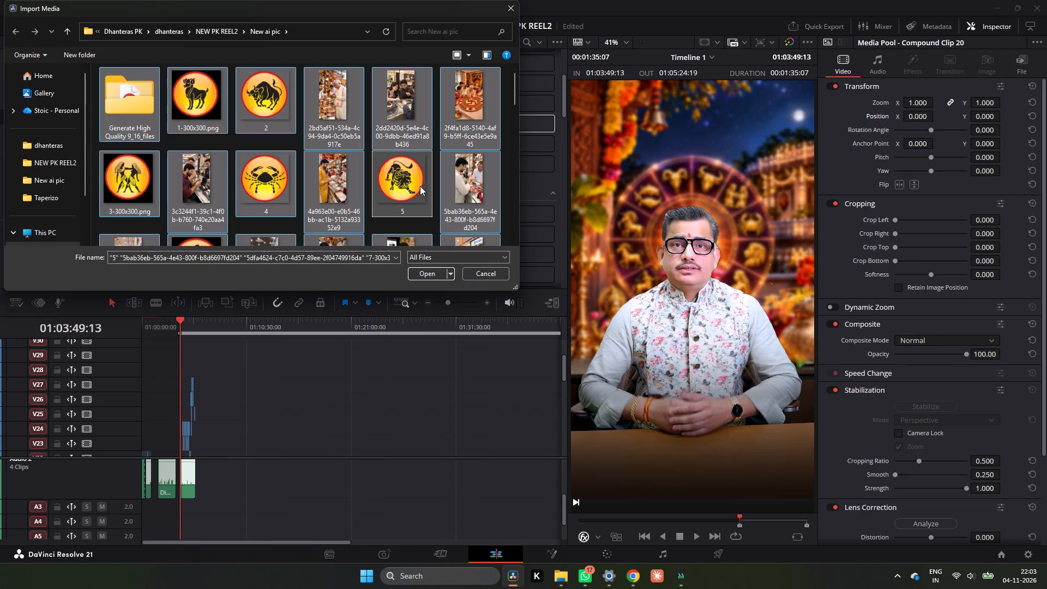
{"action": "left_click", "coordinate": [440, 278]}
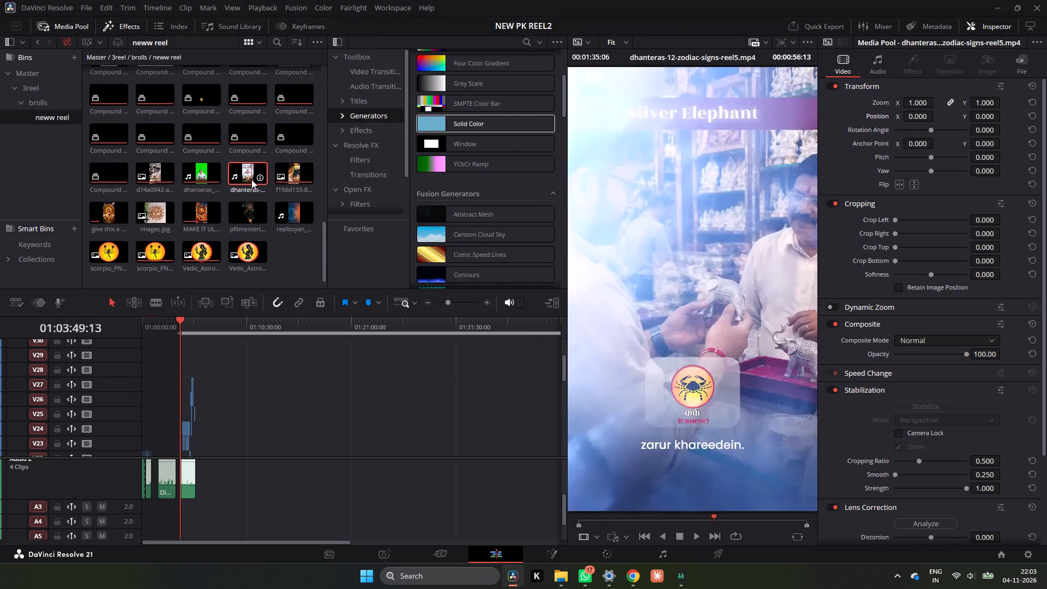
Place dhanteras-12-zodiac-signs-reel5.mp4 on empty timeline space after the existing clips and delete its audio part on track A8.
{"action": "left_click_drag", "start_coordinate": [251, 179], "coordinate": [280, 450]}
{"action": "scroll", "coordinate": [316, 441], "scroll_direction": "down", "scroll_amount": 4}
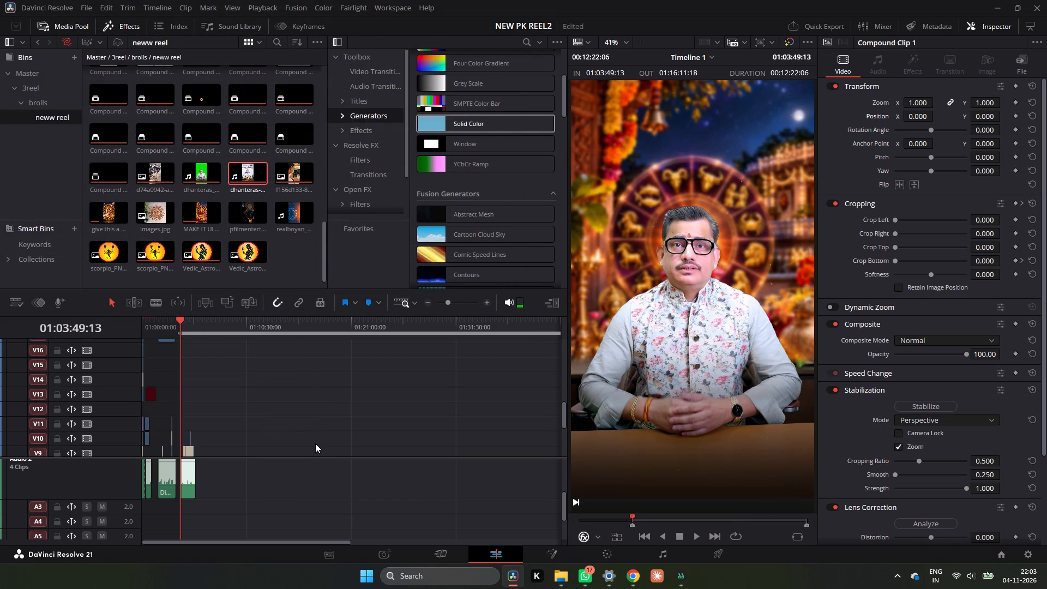
{"action": "scroll", "coordinate": [315, 443], "scroll_direction": "down", "scroll_amount": 9}
{"action": "scroll", "coordinate": [303, 483], "scroll_direction": "up", "scroll_amount": 6}
{"action": "scroll", "coordinate": [302, 486], "scroll_direction": "down", "scroll_amount": 8}
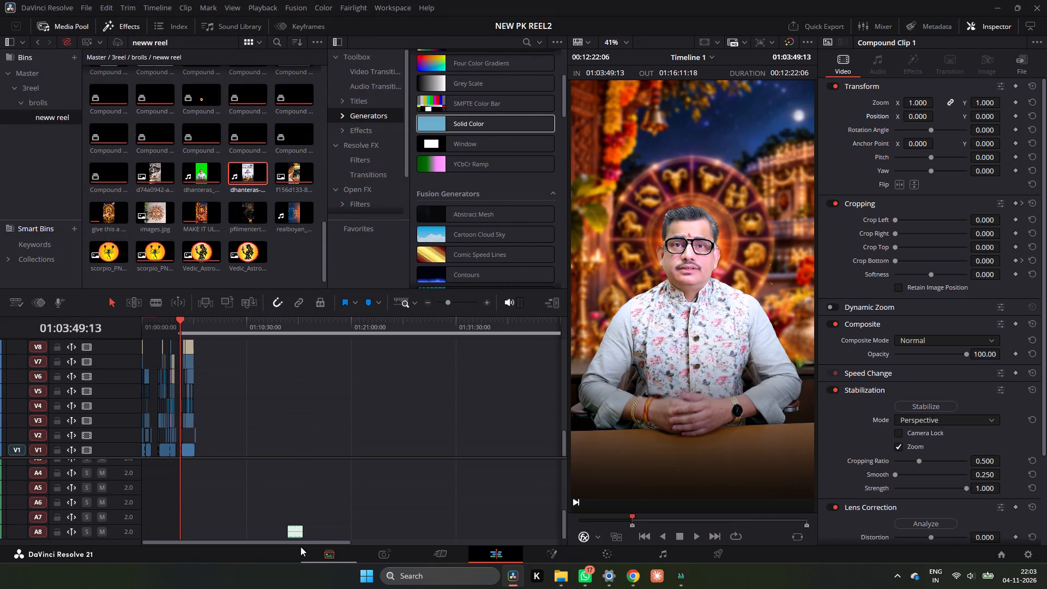
{"action": "left_click", "coordinate": [298, 535]}
{"action": "key", "text": "BackSpace"}
Raise the captioned reel clip from track V23 to video track V34.
{"action": "scroll", "coordinate": [289, 388], "scroll_direction": "up", "scroll_amount": 4}
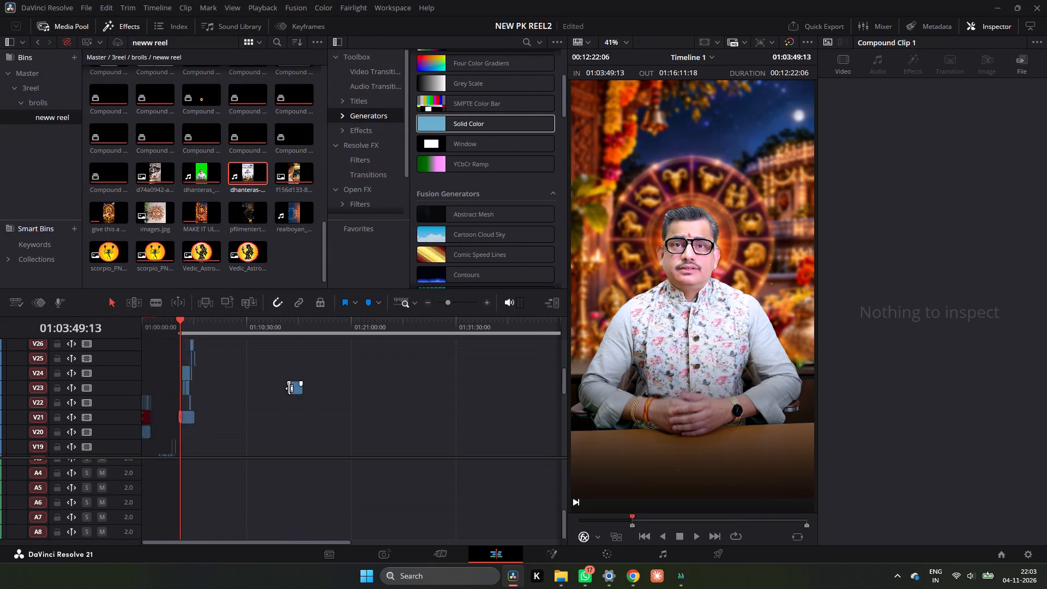
{"action": "scroll", "coordinate": [289, 388], "scroll_direction": "up", "scroll_amount": 2}
{"action": "scroll", "coordinate": [290, 390], "scroll_direction": "down", "scroll_amount": 2}
{"action": "scroll", "coordinate": [290, 387], "scroll_direction": "up", "scroll_amount": 2}
{"action": "scroll", "coordinate": [291, 393], "scroll_direction": "down", "scroll_amount": 1}
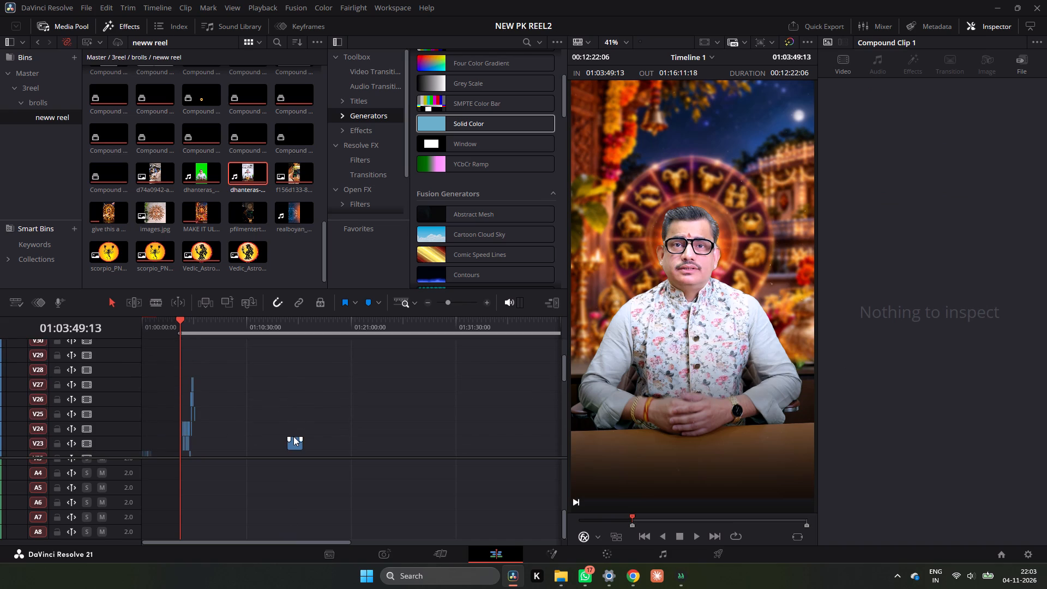
{"action": "left_click_drag", "start_coordinate": [293, 437], "coordinate": [244, 377]}
{"action": "scroll", "coordinate": [250, 371], "scroll_direction": "up", "scroll_amount": 5}
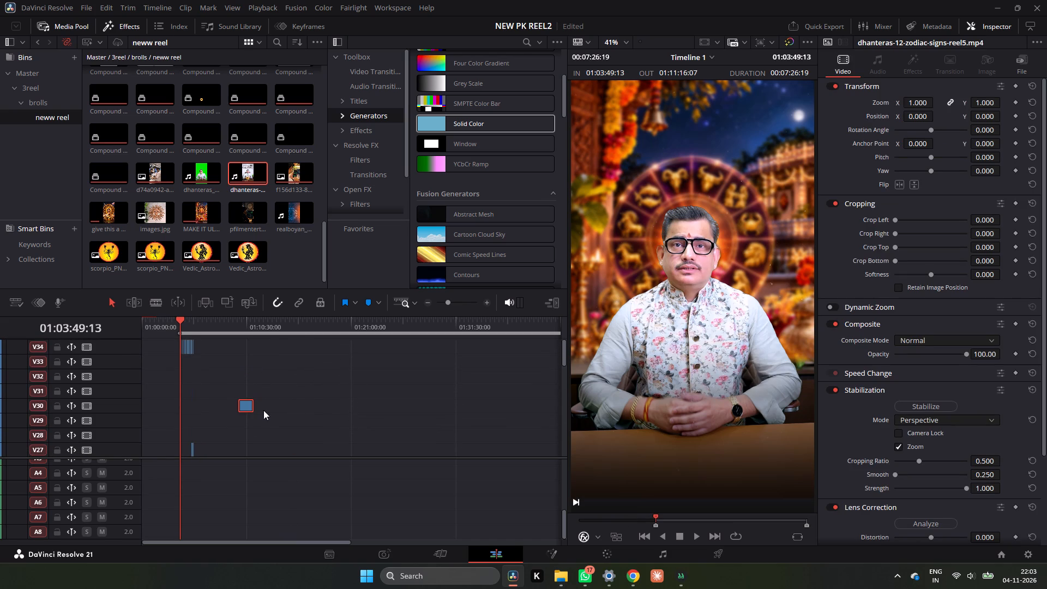
{"action": "left_click_drag", "start_coordinate": [245, 405], "coordinate": [244, 347]}
{"action": "scroll", "coordinate": [239, 351], "scroll_direction": "up", "scroll_amount": 1}
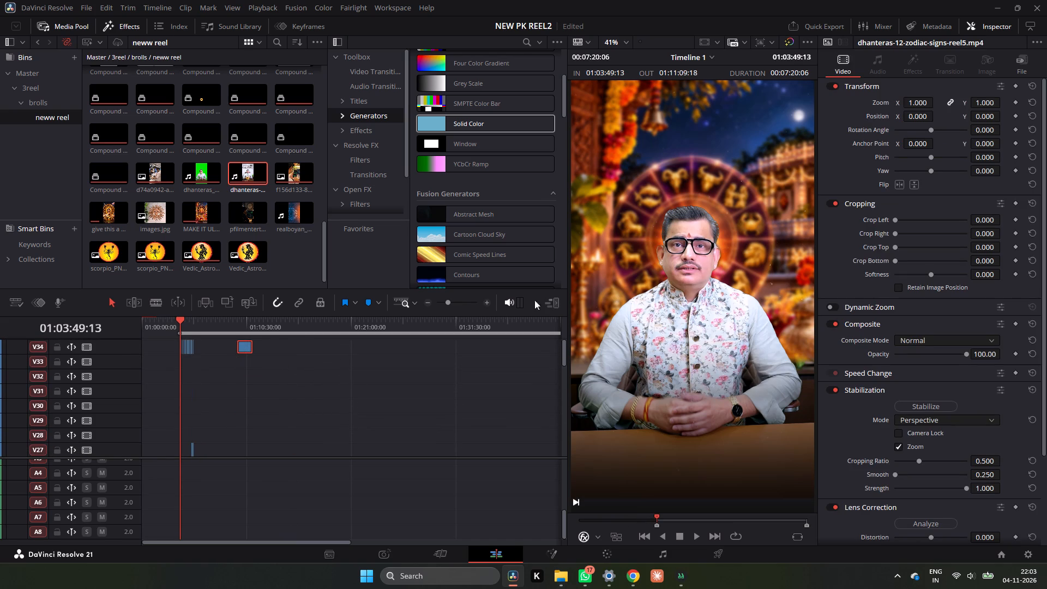
Shift the captioned reel clip about three minutes earlier on V34, closer to the Dhanteras reel's other clips.
{"action": "triple_click", "coordinate": [489, 302]}
{"action": "scroll", "coordinate": [476, 359], "scroll_direction": "down", "scroll_amount": 3, "text": "ctrl"}
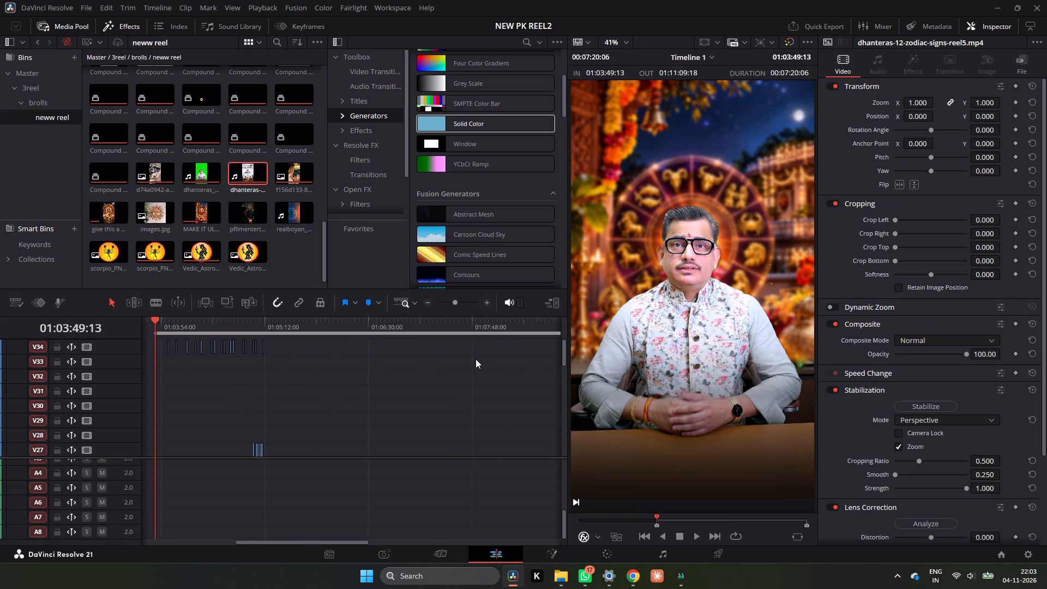
{"action": "scroll", "coordinate": [476, 359], "scroll_direction": "up", "scroll_amount": 2}
{"action": "scroll", "coordinate": [476, 359], "scroll_direction": "down", "scroll_amount": 5, "text": "ctrl"}
{"action": "scroll", "coordinate": [476, 359], "scroll_direction": "up", "scroll_amount": 3, "text": "ctrl"}
{"action": "left_click_drag", "start_coordinate": [512, 346], "coordinate": [377, 350]}
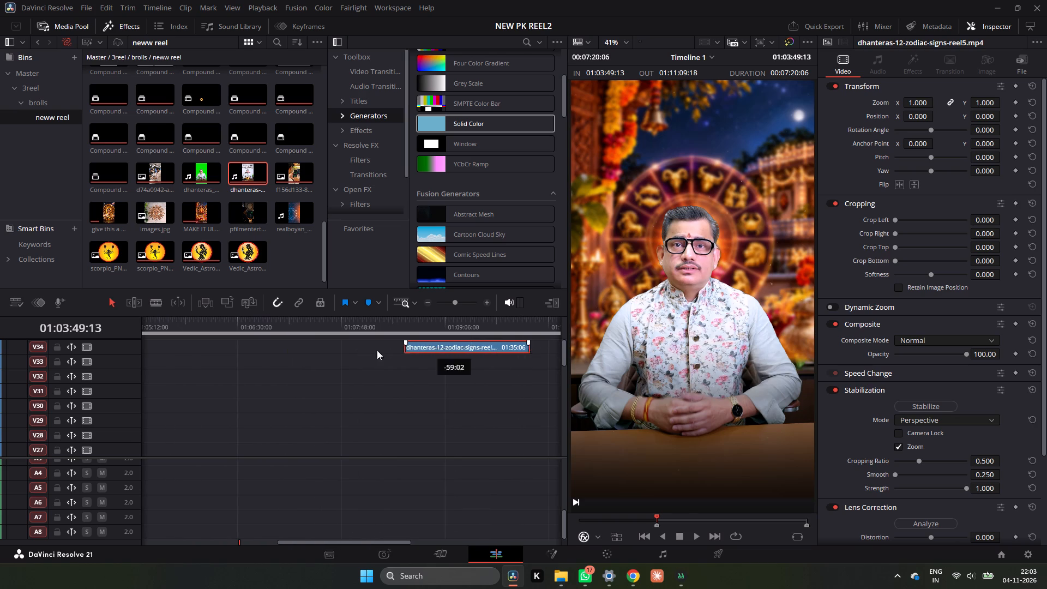
{"action": "left_click_drag", "start_coordinate": [377, 350], "coordinate": [273, 351]}
{"action": "scroll", "coordinate": [409, 365], "scroll_direction": "up", "scroll_amount": 2, "text": "ctrl"}
{"action": "scroll", "coordinate": [333, 377], "scroll_direction": "up", "scroll_amount": 3}
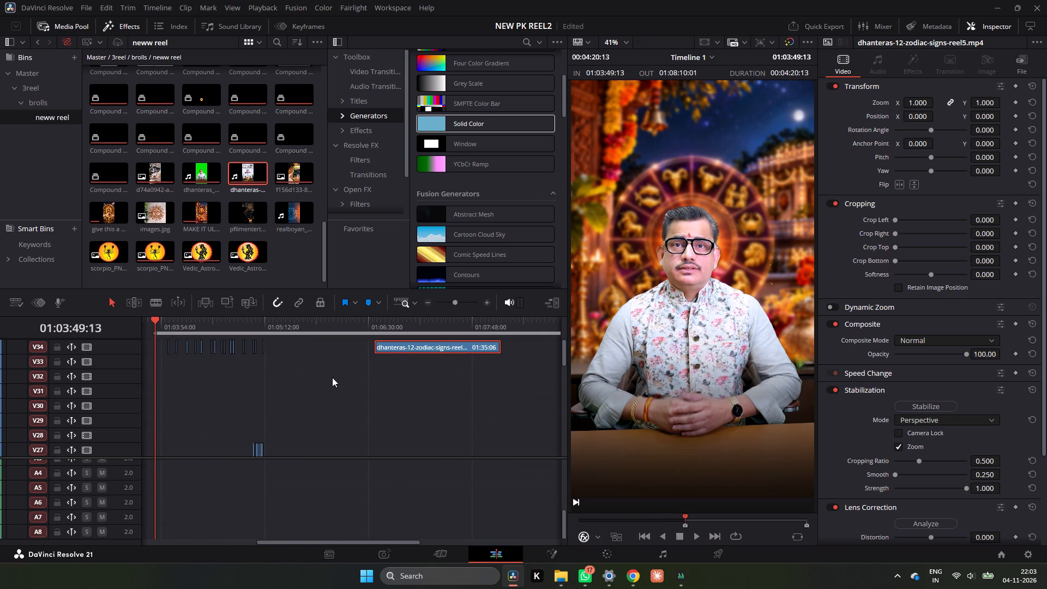
Select all the short Dhanteras overlay clips on V34 and move them down to V33, keeping their timing.
{"action": "scroll", "coordinate": [332, 377], "scroll_direction": "down", "scroll_amount": 4}
{"action": "scroll", "coordinate": [332, 377], "scroll_direction": "up", "scroll_amount": 5}
{"action": "left_click_drag", "start_coordinate": [275, 347], "coordinate": [186, 350]}
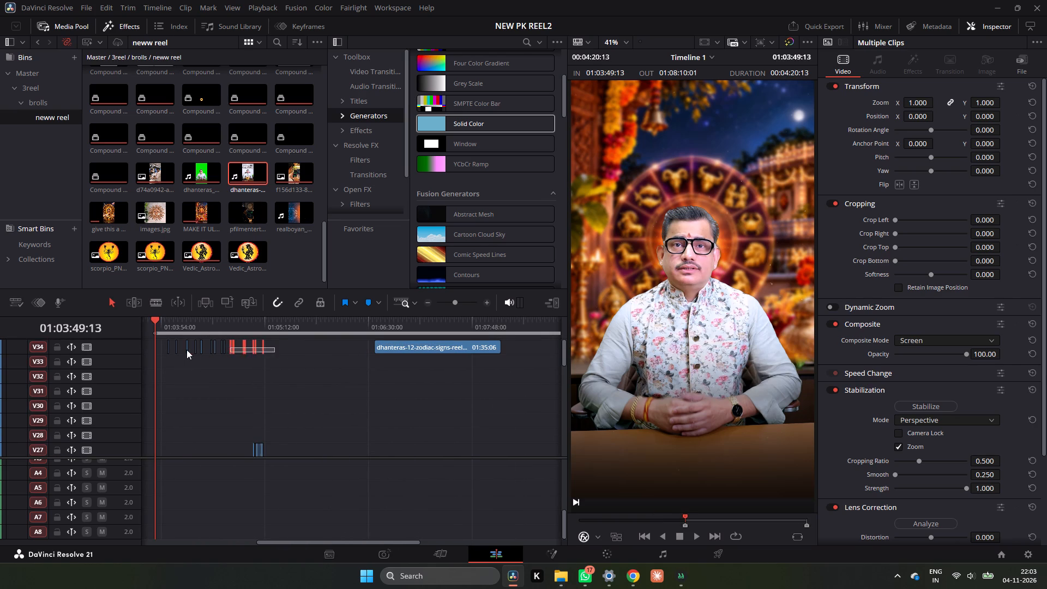
{"action": "left_click_drag", "start_coordinate": [186, 350], "coordinate": [162, 352]}
{"action": "left_click_drag", "start_coordinate": [281, 320], "coordinate": [267, 326]}
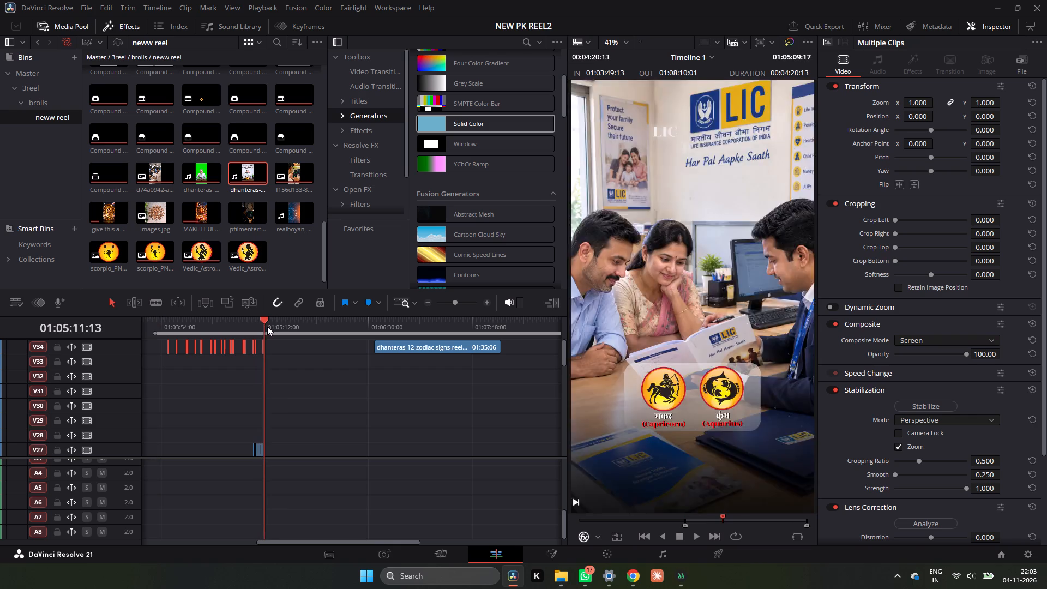
{"action": "left_click_drag", "start_coordinate": [267, 326], "coordinate": [264, 330]}
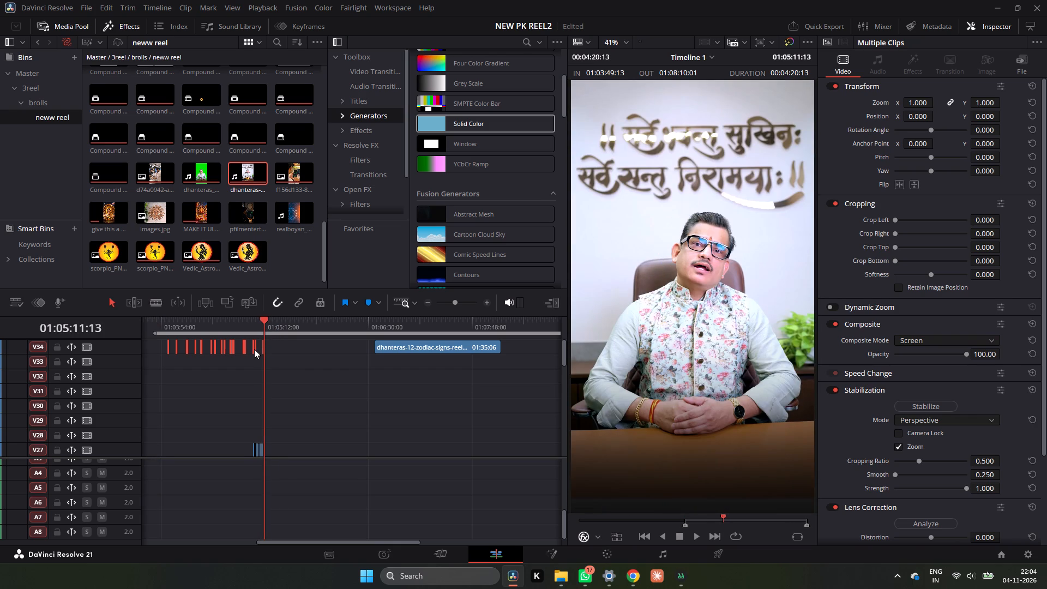
{"action": "left_click_drag", "start_coordinate": [254, 350], "coordinate": [253, 360]}
Move the captioned reel clip on V34 so it starts at the Dhanteras reel's beginning, 01:03:49:13.
{"action": "left_click_drag", "start_coordinate": [404, 347], "coordinate": [244, 347]}
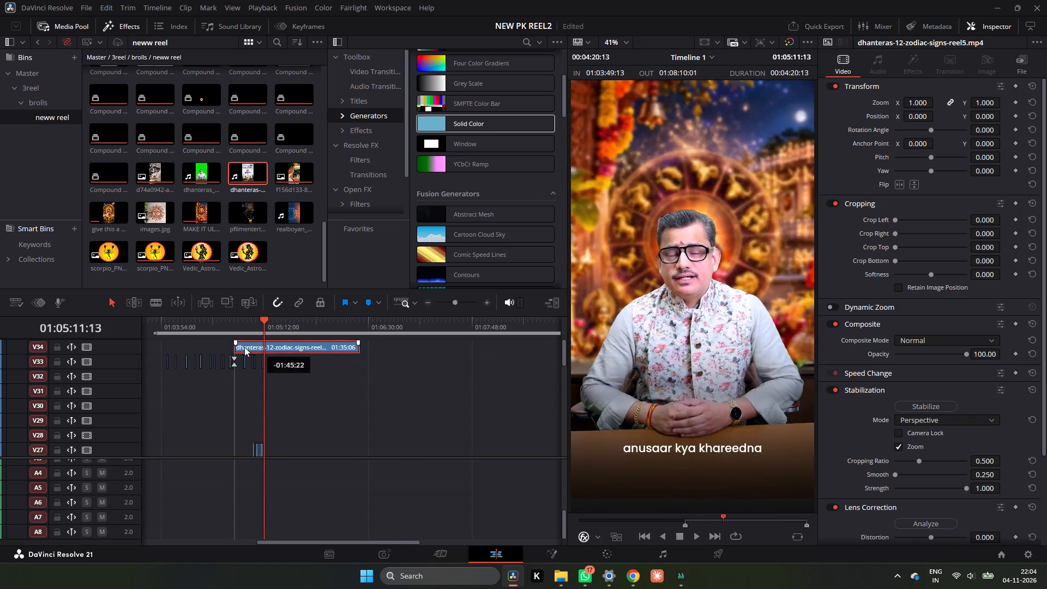
{"action": "left_click_drag", "start_coordinate": [244, 347], "coordinate": [198, 345]}
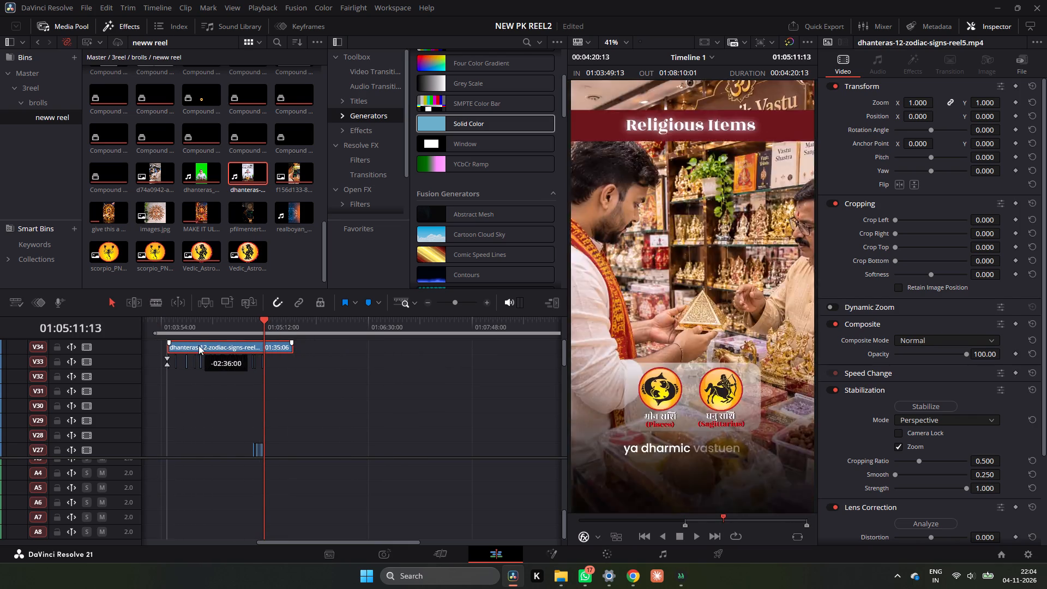
{"action": "left_click_drag", "start_coordinate": [198, 345], "coordinate": [186, 346]}
Open the captioned clip in Fusion and add a rectangle mask over the caption area, about 0.18 high.
{"action": "right_click", "coordinate": [191, 345]}
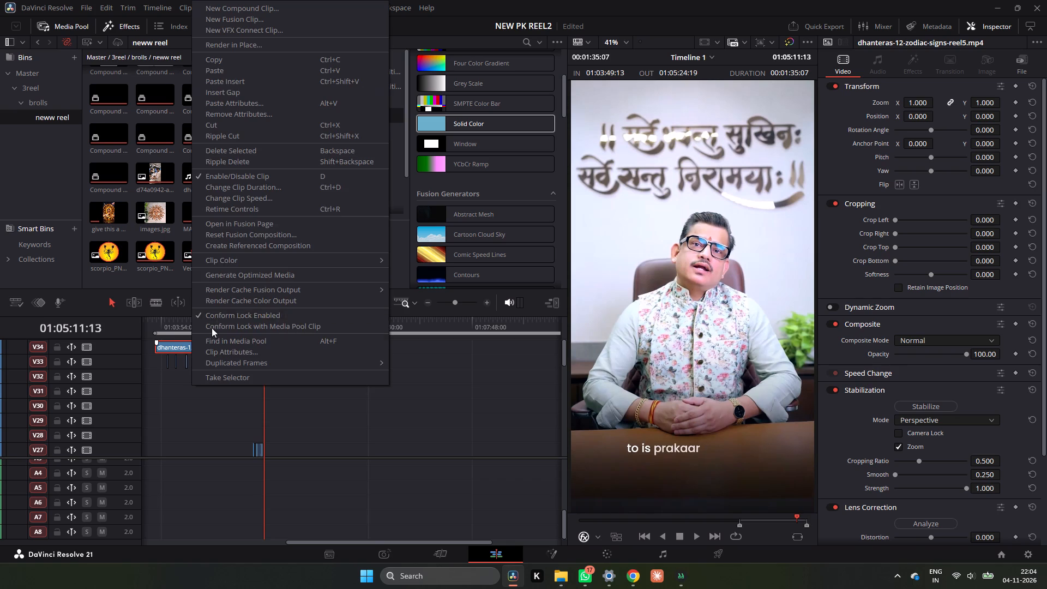
{"action": "left_click", "coordinate": [267, 220]}
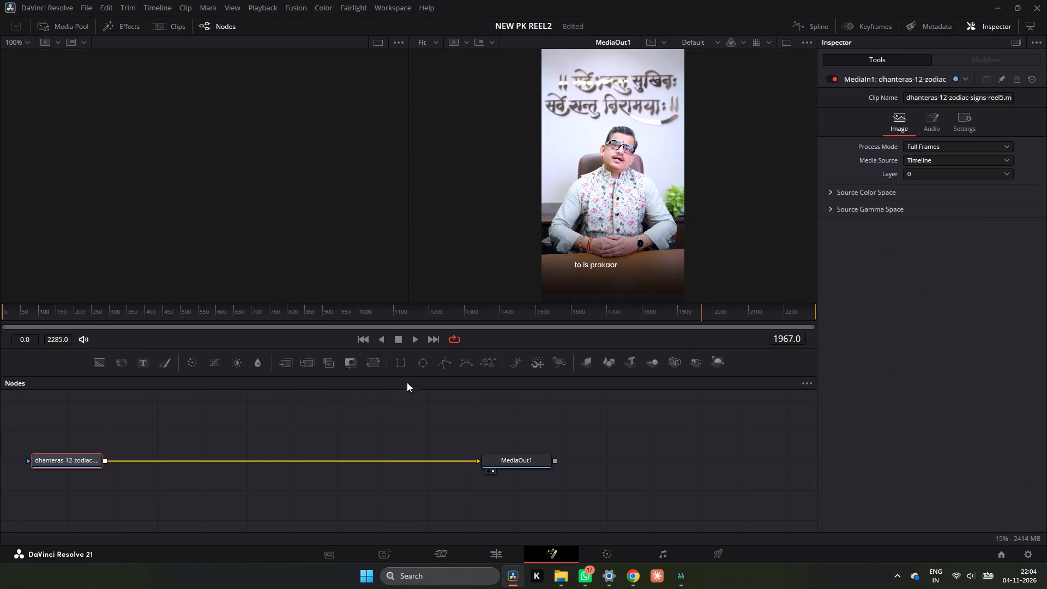
{"action": "left_click", "coordinate": [399, 364]}
{"action": "left_click_drag", "start_coordinate": [611, 175], "coordinate": [613, 267]}
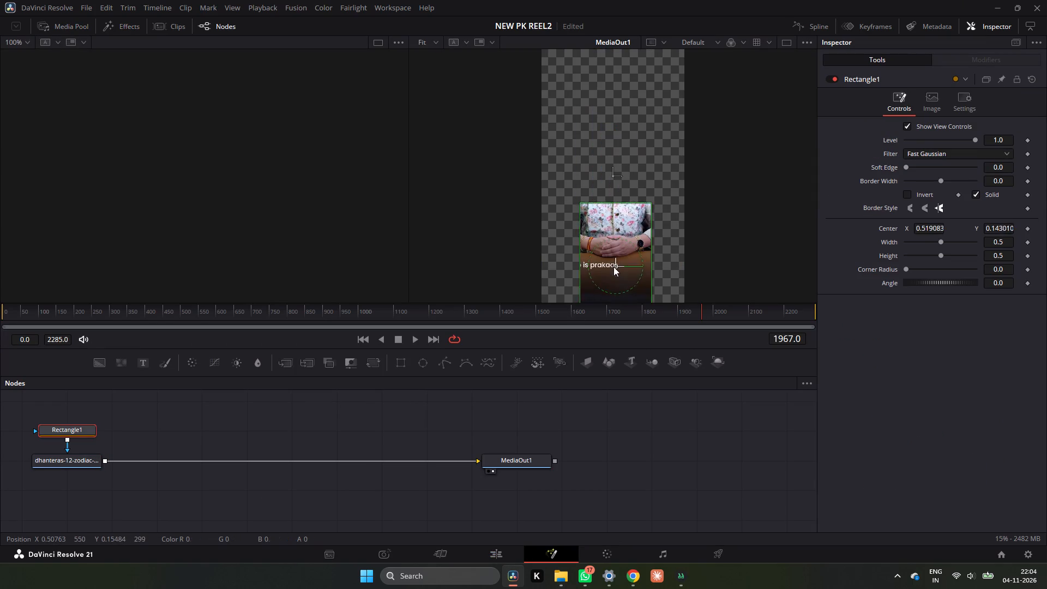
{"action": "left_click_drag", "start_coordinate": [613, 267], "coordinate": [591, 274]}
{"action": "left_click_drag", "start_coordinate": [627, 273], "coordinate": [697, 286]}
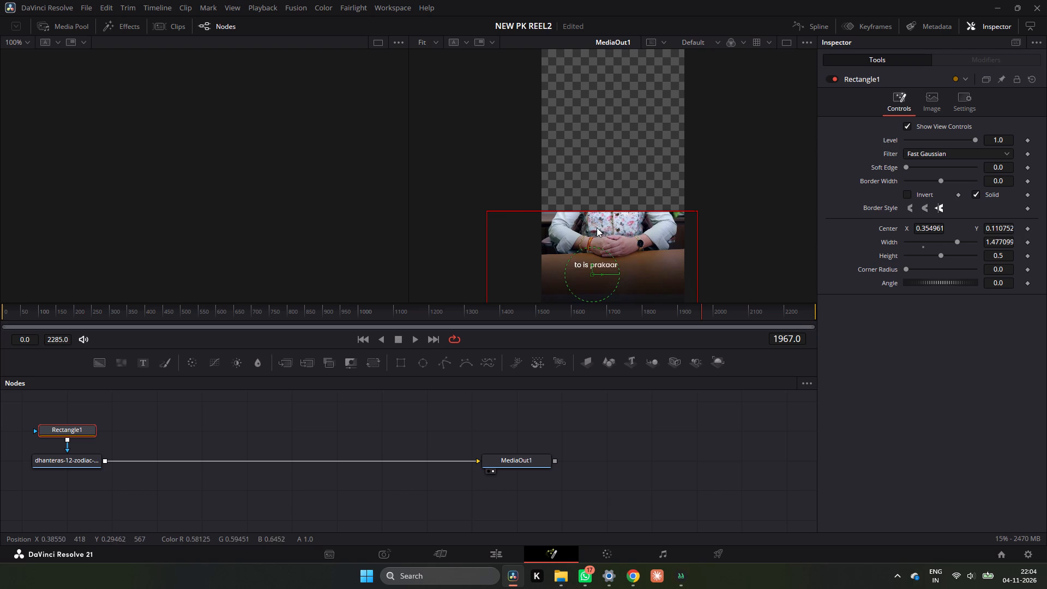
{"action": "left_click_drag", "start_coordinate": [601, 212], "coordinate": [602, 253]}
{"action": "left_click_drag", "start_coordinate": [592, 272], "coordinate": [601, 266]}
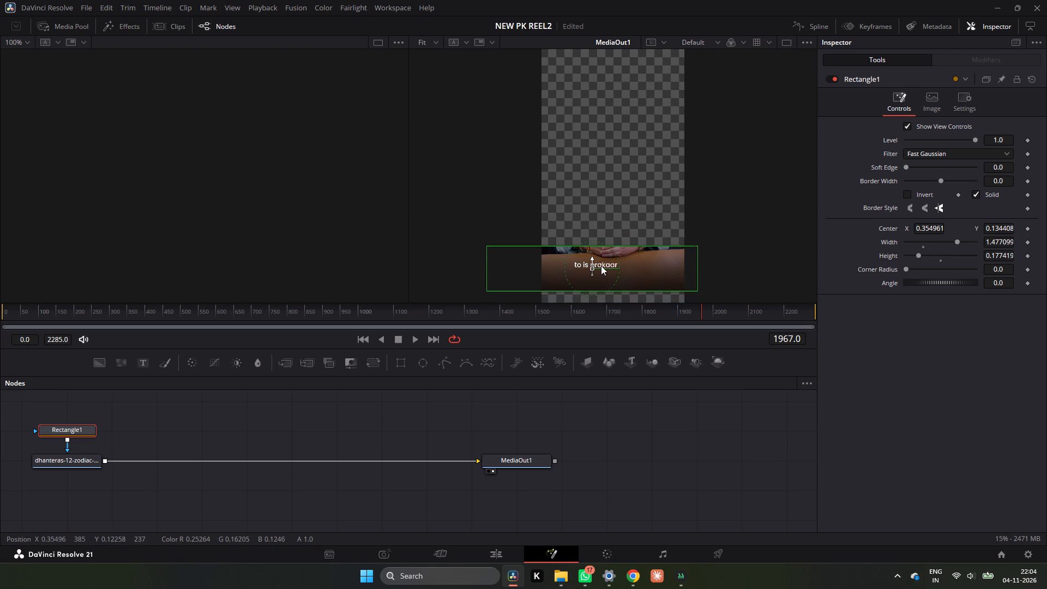
{"action": "left_click_drag", "start_coordinate": [601, 266], "coordinate": [603, 265]}
Tighten the rectangle mask around the caption line to about 0.83 wide and 0.10 high, centred near X 0.51, Y 0.14.
{"action": "left_click_drag", "start_coordinate": [489, 269], "coordinate": [559, 275]}
{"action": "left_click_drag", "start_coordinate": [624, 267], "coordinate": [648, 271]}
{"action": "left_click_drag", "start_coordinate": [627, 269], "coordinate": [643, 271]}
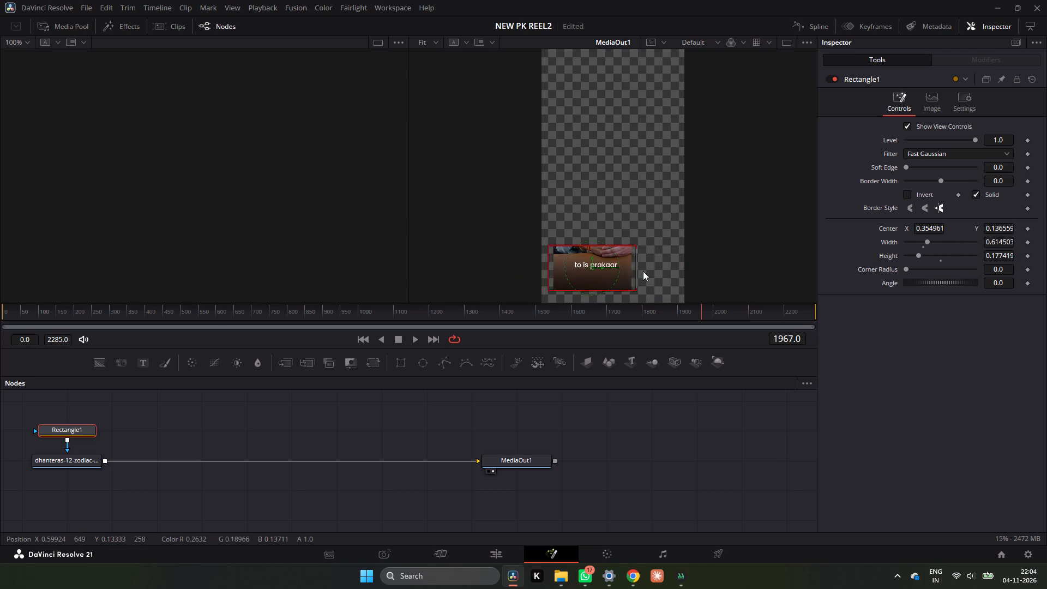
{"action": "left_click_drag", "start_coordinate": [643, 271], "coordinate": [651, 273]}
{"action": "left_click_drag", "start_coordinate": [592, 268], "coordinate": [614, 268]}
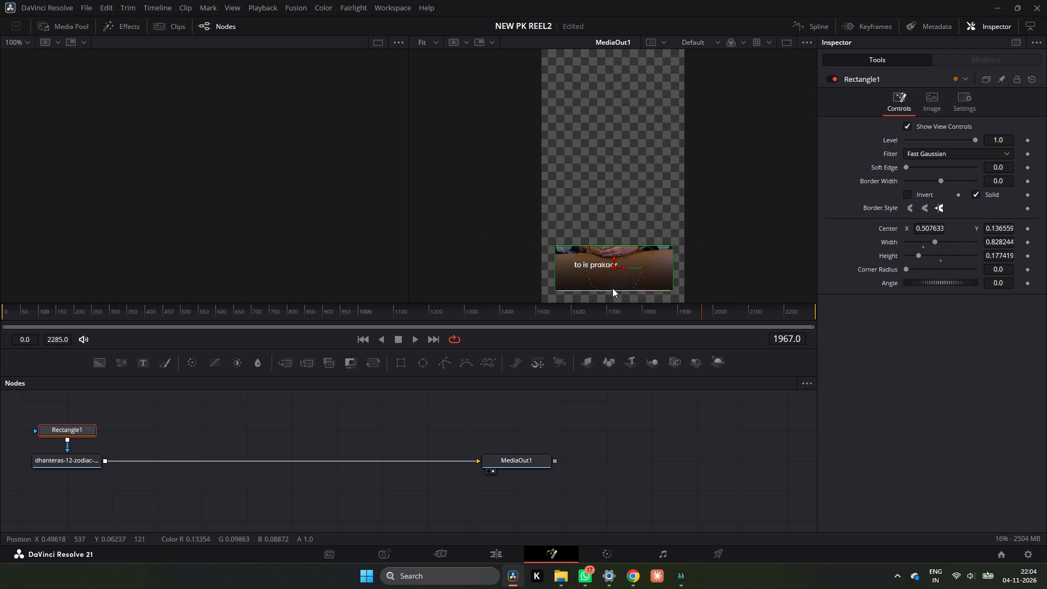
{"action": "left_click_drag", "start_coordinate": [612, 290], "coordinate": [613, 280]}
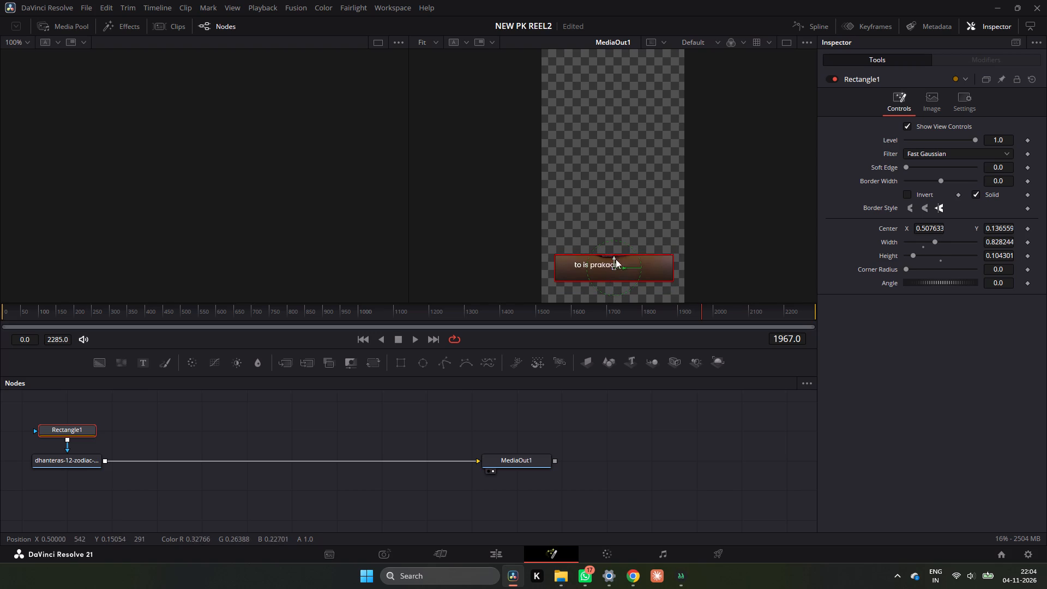
{"action": "left_click", "coordinate": [612, 268]}
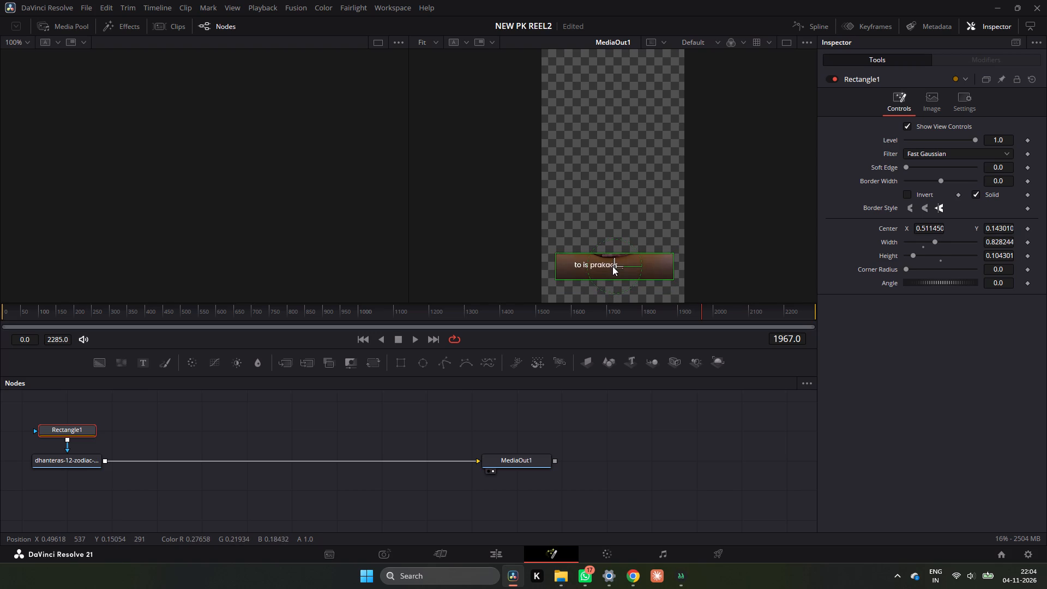
Return to the edit timeline and check the masked captions over the LIC Policy section around 01:05:10.
{"action": "left_click", "coordinate": [490, 550]}
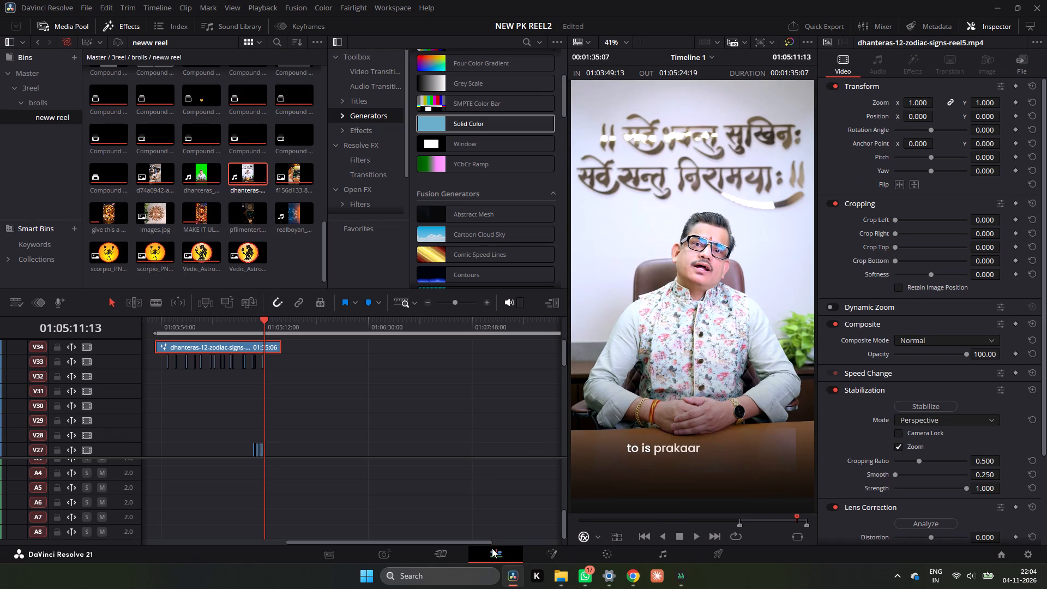
{"action": "double_click", "coordinate": [492, 305]}
{"action": "double_click", "coordinate": [487, 303]}
{"action": "double_click", "coordinate": [487, 302]}
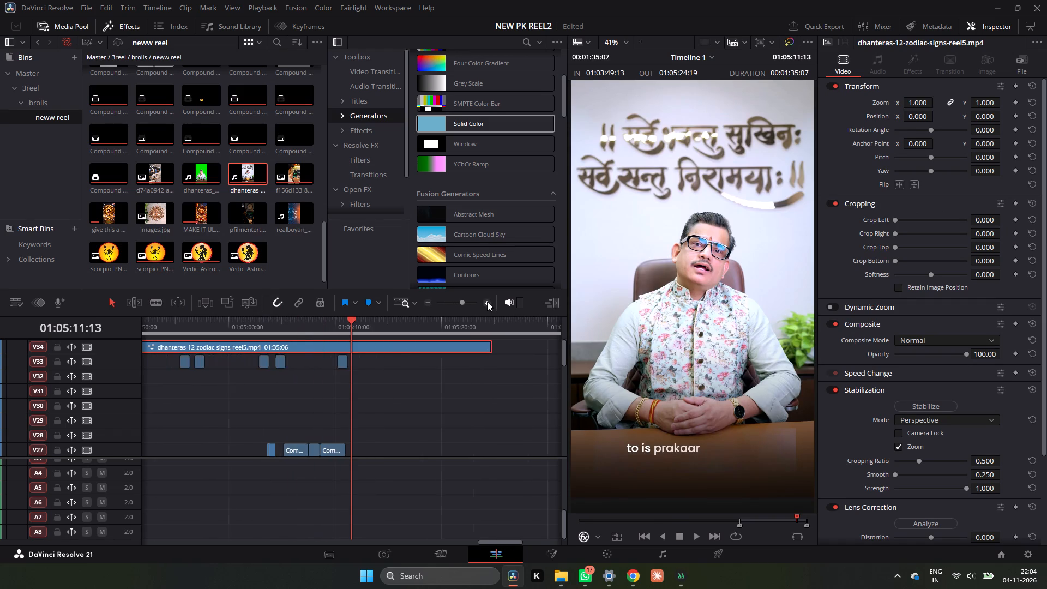
{"action": "left_click_drag", "start_coordinate": [348, 330], "coordinate": [346, 338]}
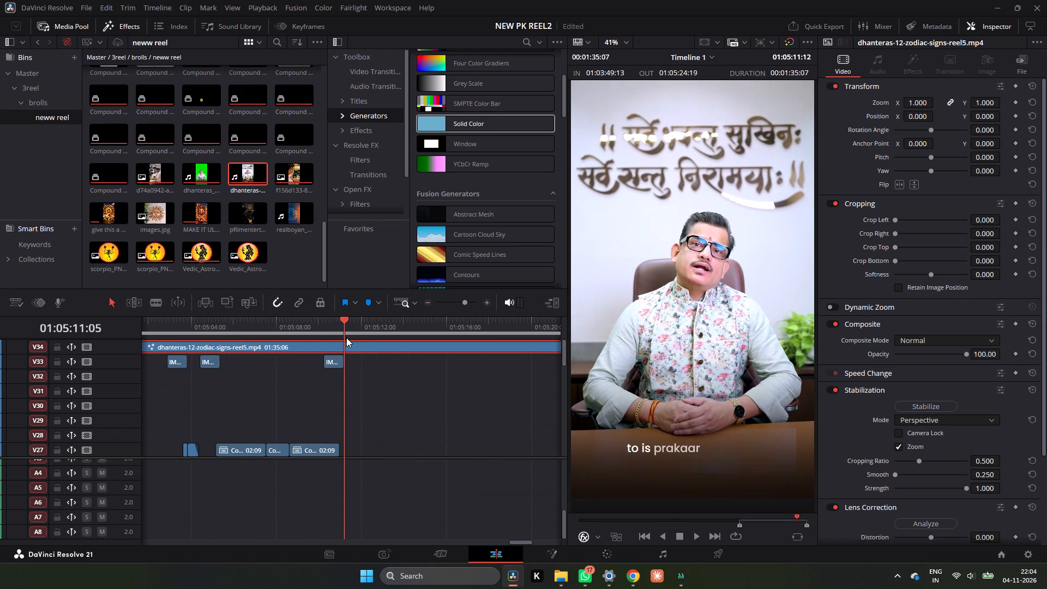
{"action": "left_click_drag", "start_coordinate": [346, 338], "coordinate": [318, 347]}
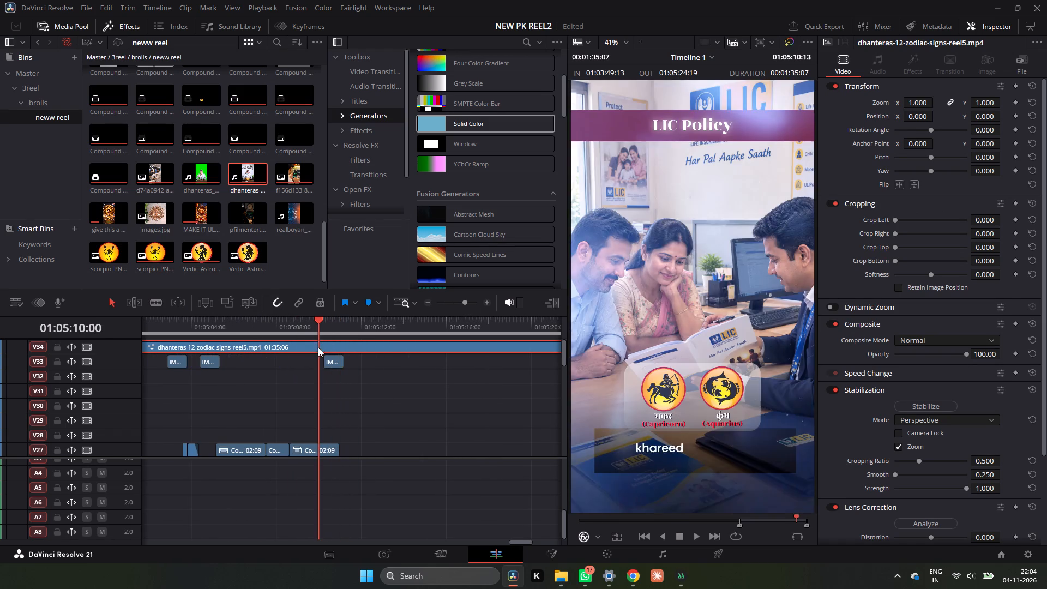
{"action": "left_click_drag", "start_coordinate": [318, 347], "coordinate": [320, 348]}
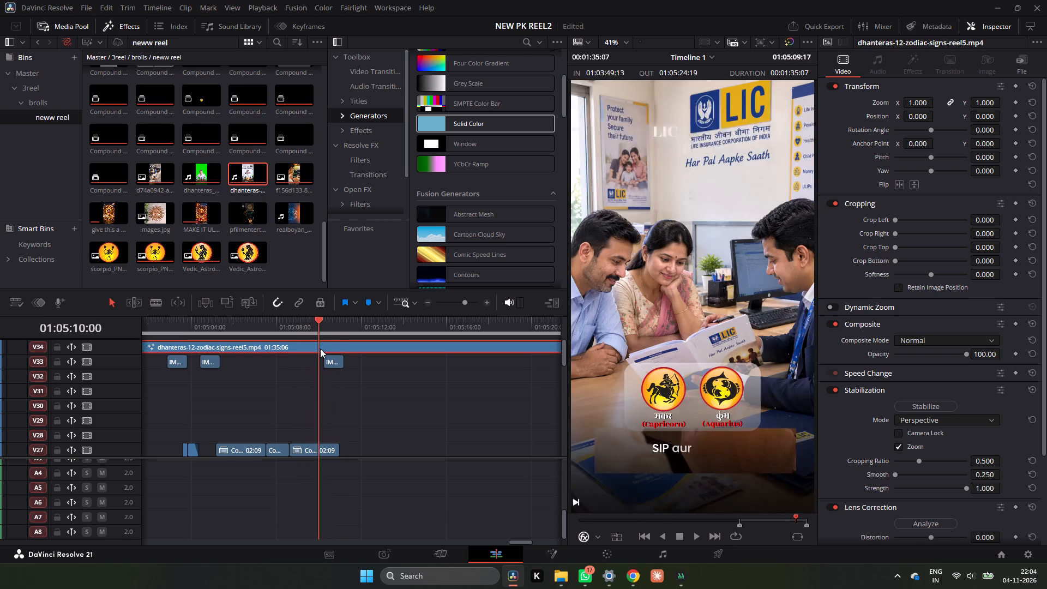
{"action": "left_click_drag", "start_coordinate": [320, 348], "coordinate": [330, 351]}
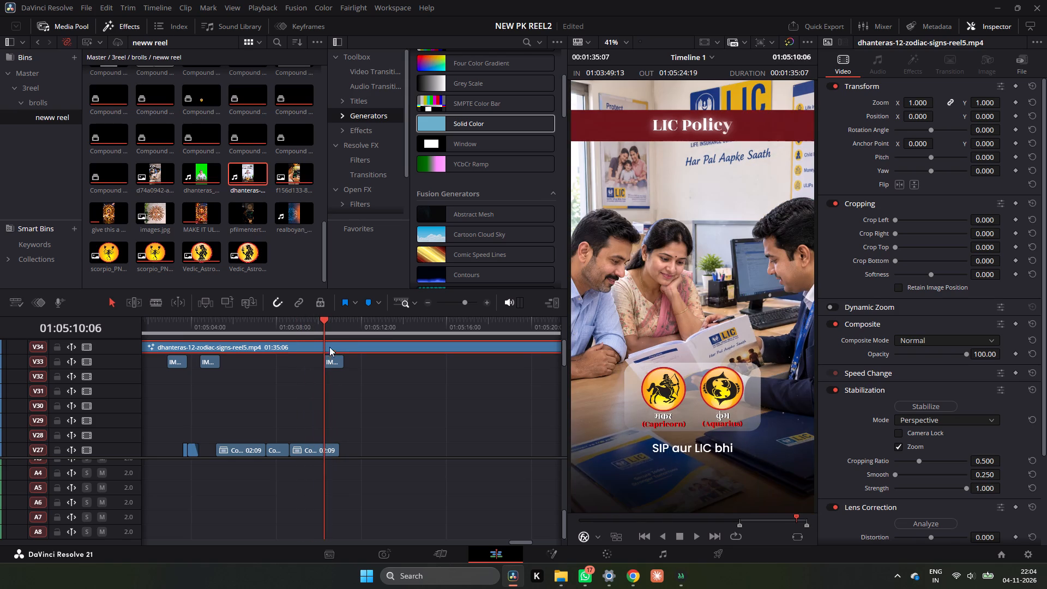
Play the Dhanteras reel from its start at 01:03:49:13 and check how the masked captions sit over the footage.
{"action": "triple_click", "coordinate": [428, 303]}
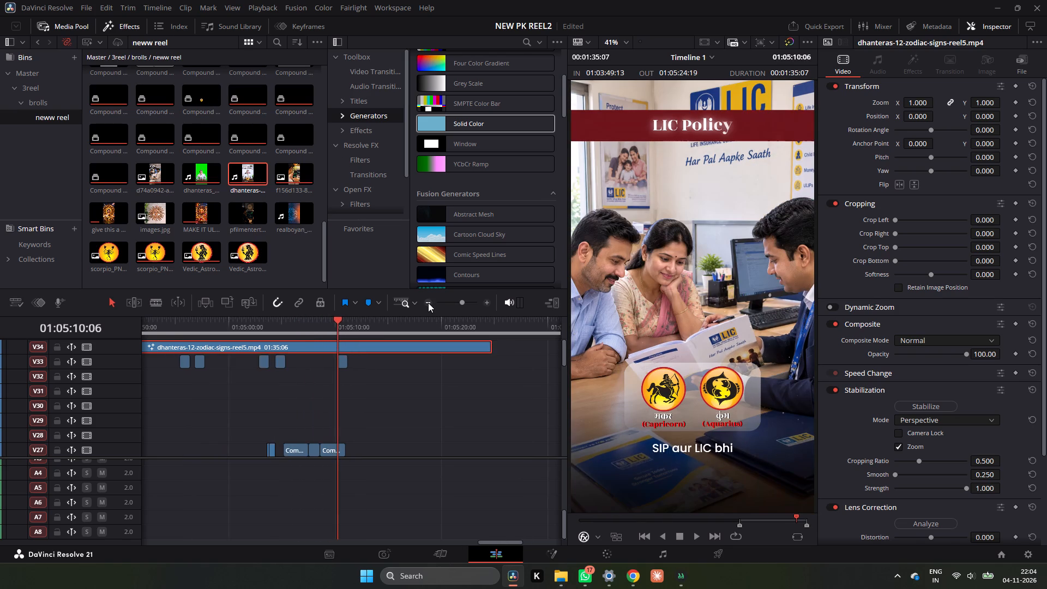
{"action": "scroll", "coordinate": [393, 377], "scroll_direction": "down", "scroll_amount": 5}
{"action": "scroll", "coordinate": [392, 377], "scroll_direction": "up", "scroll_amount": 3, "text": "ctrl"}
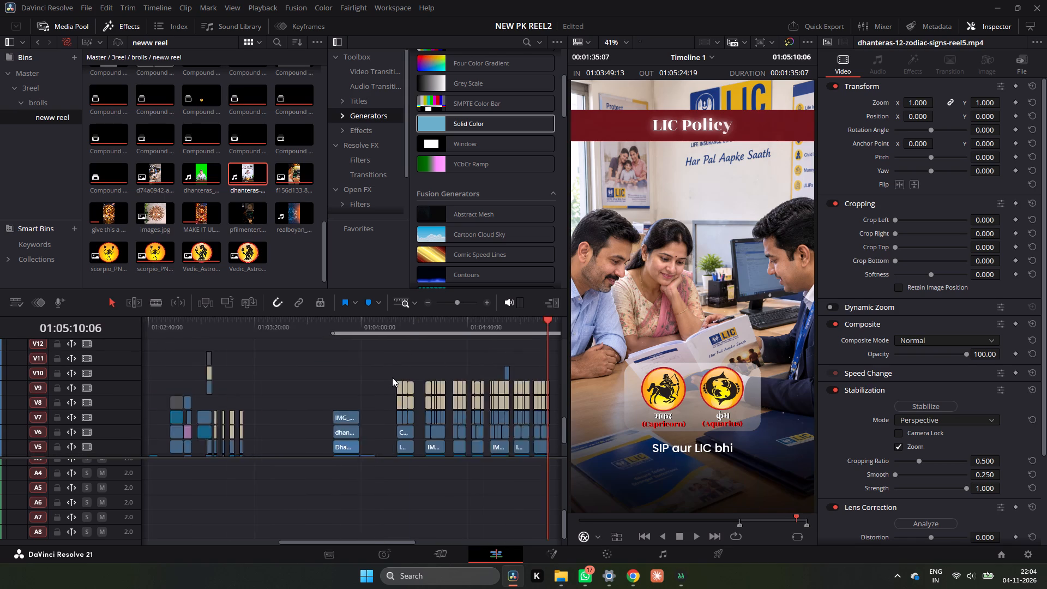
{"action": "scroll", "coordinate": [392, 377], "scroll_direction": "up", "scroll_amount": 3, "text": "ctrl"}
{"action": "scroll", "coordinate": [392, 377], "scroll_direction": "down", "scroll_amount": 3, "text": "ctrl"}
{"action": "left_click_drag", "start_coordinate": [351, 320], "coordinate": [331, 318]}
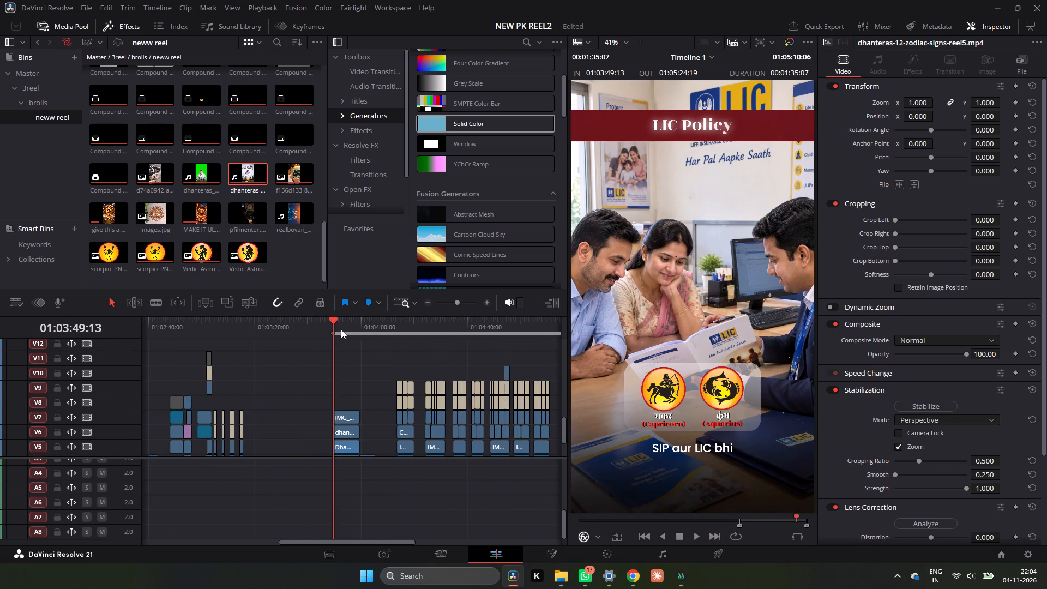
{"action": "scroll", "coordinate": [353, 346], "scroll_direction": "up", "scroll_amount": 5}
{"action": "scroll", "coordinate": [353, 346], "scroll_direction": "down", "scroll_amount": 1}
{"action": "scroll", "coordinate": [353, 346], "scroll_direction": "up", "scroll_amount": 1}
{"action": "key", "text": "space"}
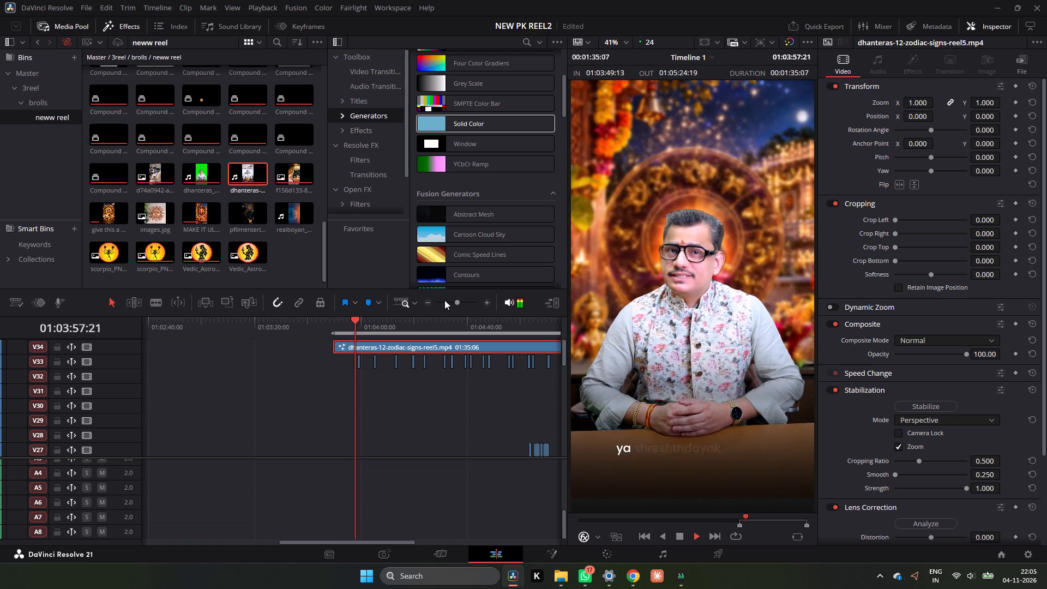
{"action": "left_click", "coordinate": [426, 300]}
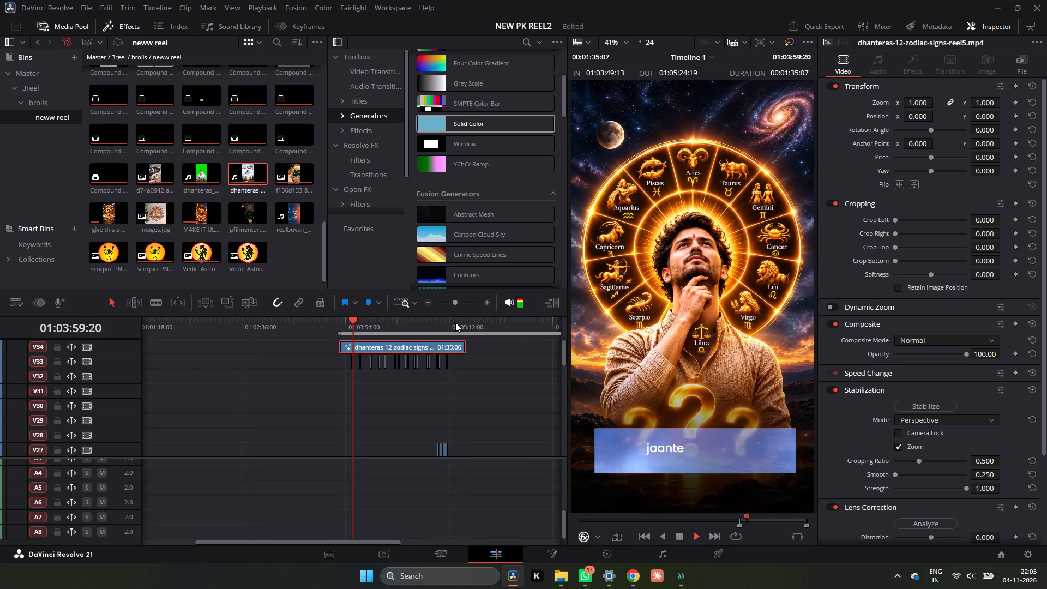
{"action": "key", "text": "space"}
{"action": "left_click_drag", "start_coordinate": [413, 323], "coordinate": [346, 334]}
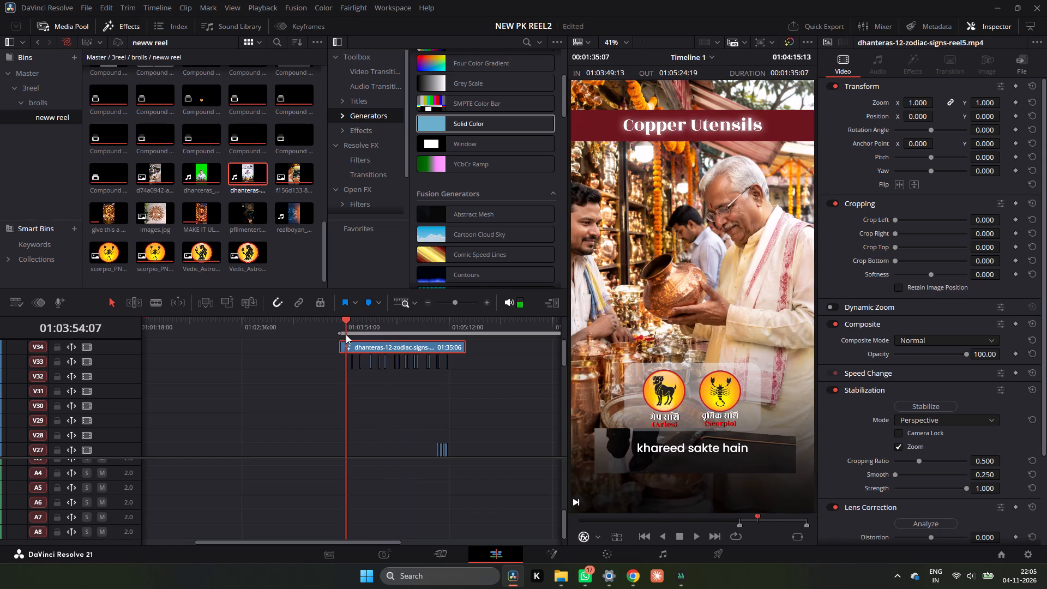
{"action": "left_click_drag", "start_coordinate": [346, 334], "coordinate": [351, 336]}
Move the captioned reel clip from V34 down to V32, beneath the short overlay clips, keeping its timing.
{"action": "left_click_drag", "start_coordinate": [386, 348], "coordinate": [388, 377]}
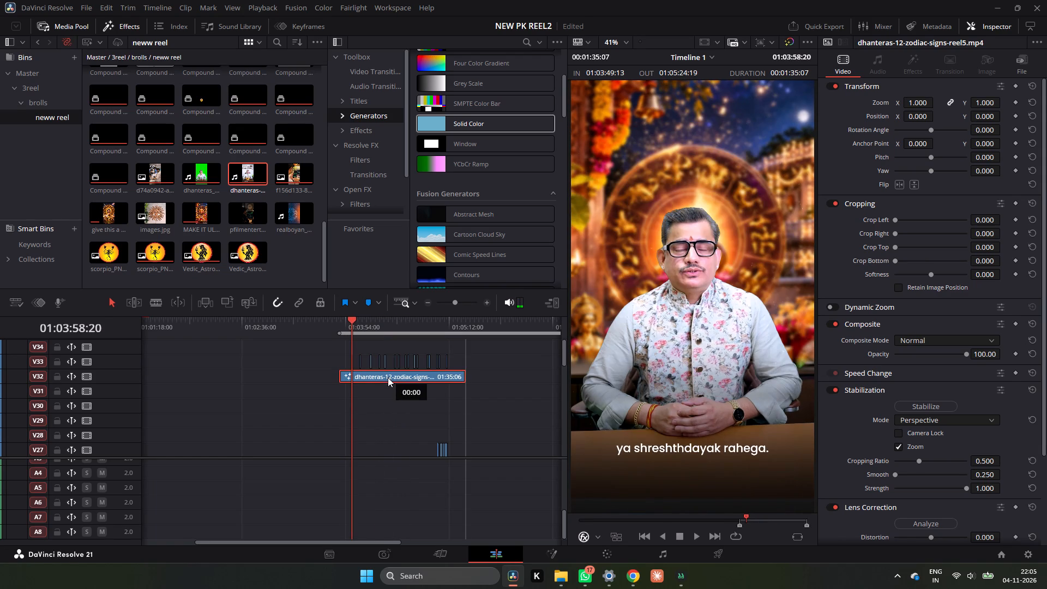
{"action": "left_click_drag", "start_coordinate": [388, 377], "coordinate": [388, 377]}
Replay the opening of the Dhanteras reel from 01:03:49:13 and inspect the clips stacked on the lower tracks.
{"action": "left_click_drag", "start_coordinate": [350, 323], "coordinate": [340, 327]}
{"action": "key", "text": "space"}
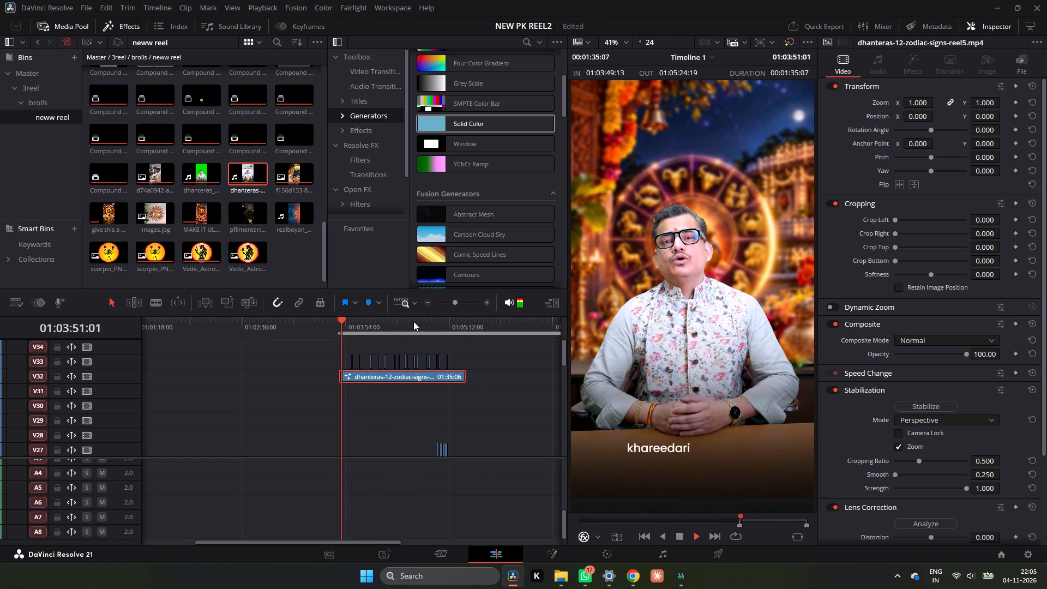
{"action": "double_click", "coordinate": [490, 303]}
{"action": "left_click", "coordinate": [487, 303]}
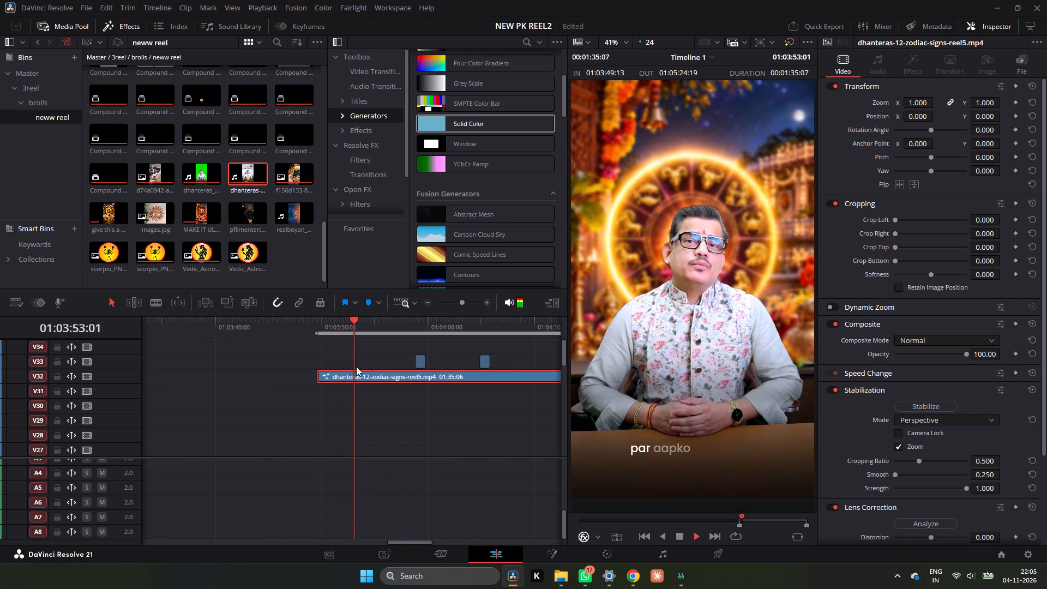
{"action": "left_click_drag", "start_coordinate": [348, 319], "coordinate": [315, 320]}
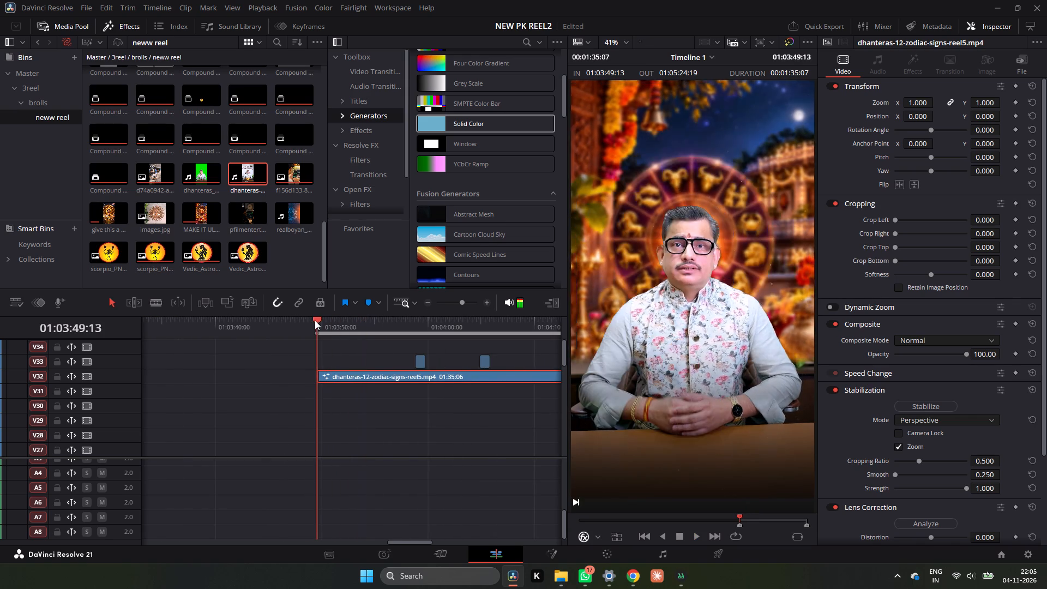
{"action": "left_click_drag", "start_coordinate": [315, 320], "coordinate": [315, 324]}
{"action": "scroll", "coordinate": [336, 386], "scroll_direction": "down", "scroll_amount": 6}
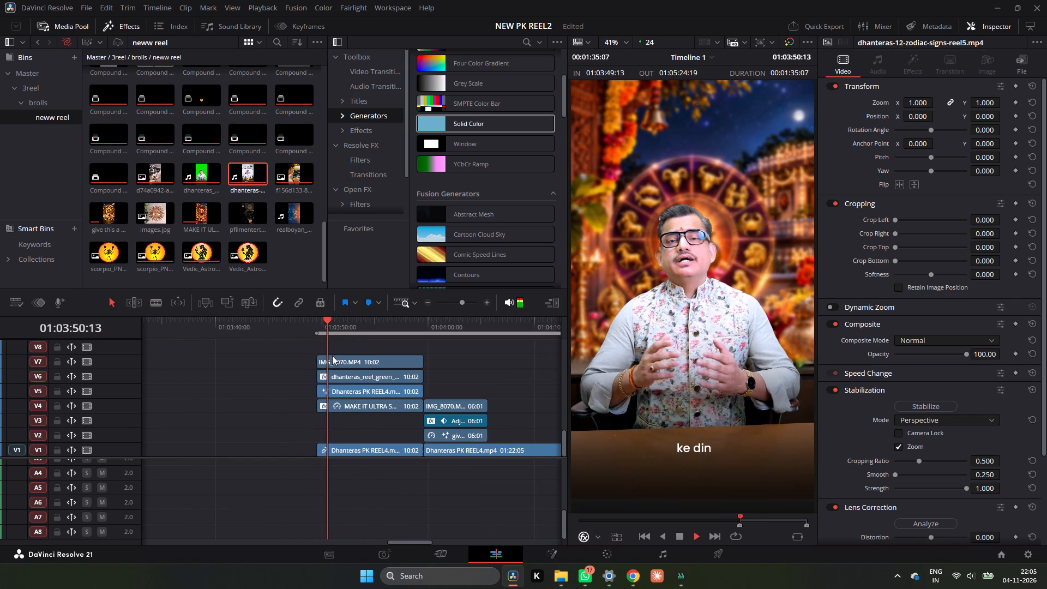
{"action": "key", "text": "space"}
{"action": "left_click_drag", "start_coordinate": [332, 320], "coordinate": [318, 326]}
{"action": "scroll", "coordinate": [366, 374], "scroll_direction": "up", "scroll_amount": 5}
{"action": "scroll", "coordinate": [366, 374], "scroll_direction": "down", "scroll_amount": 3}
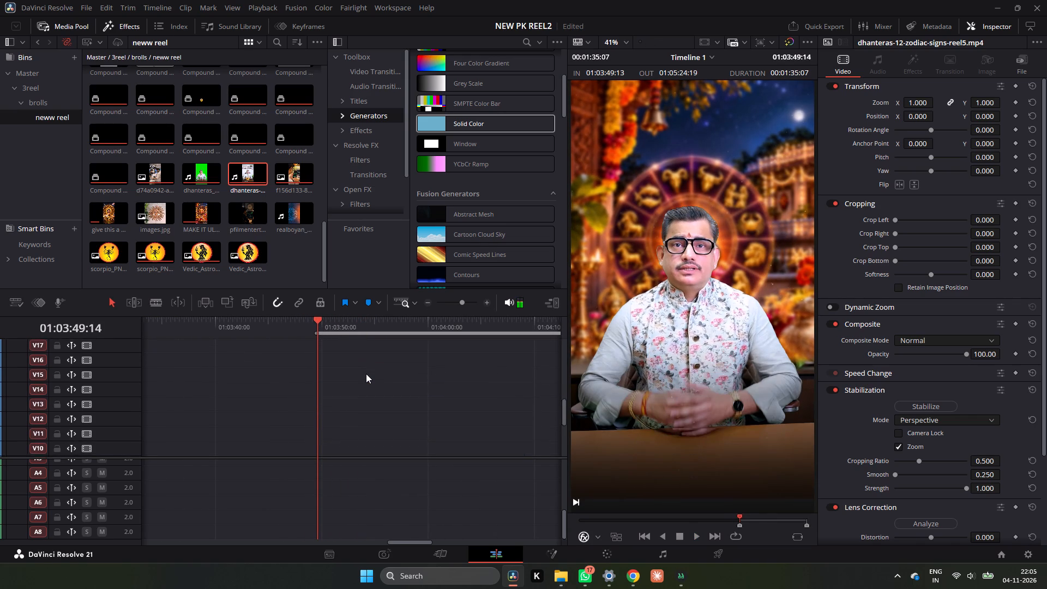
{"action": "scroll", "coordinate": [366, 374], "scroll_direction": "up", "scroll_amount": 7}
Replay the transition into the zodiac wheel shot around 01:03:59 and on to the first zodiac sign, checking the caption area.
{"action": "left_click", "coordinate": [418, 328]}
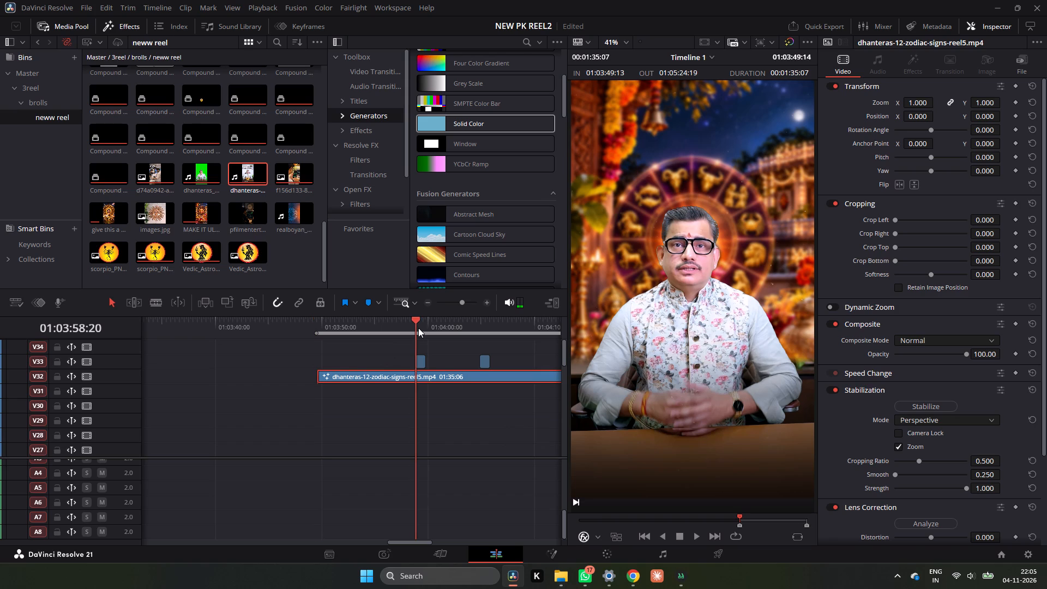
{"action": "key", "text": "space"}
{"action": "key", "text": "space"}
{"action": "left_click", "coordinate": [413, 324]}
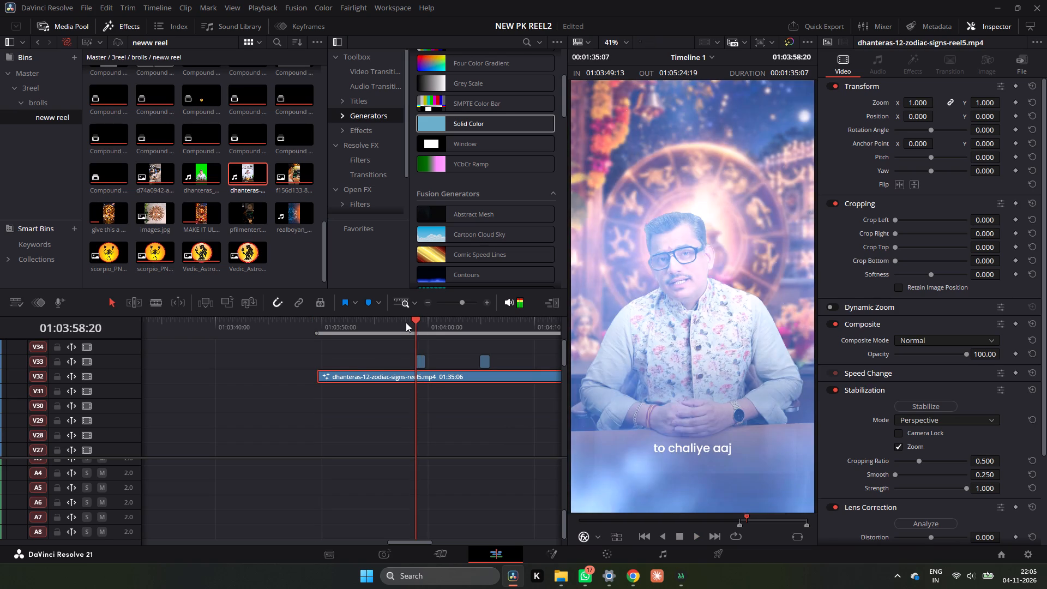
{"action": "left_click", "coordinate": [405, 322]}
{"action": "key", "text": "space"}
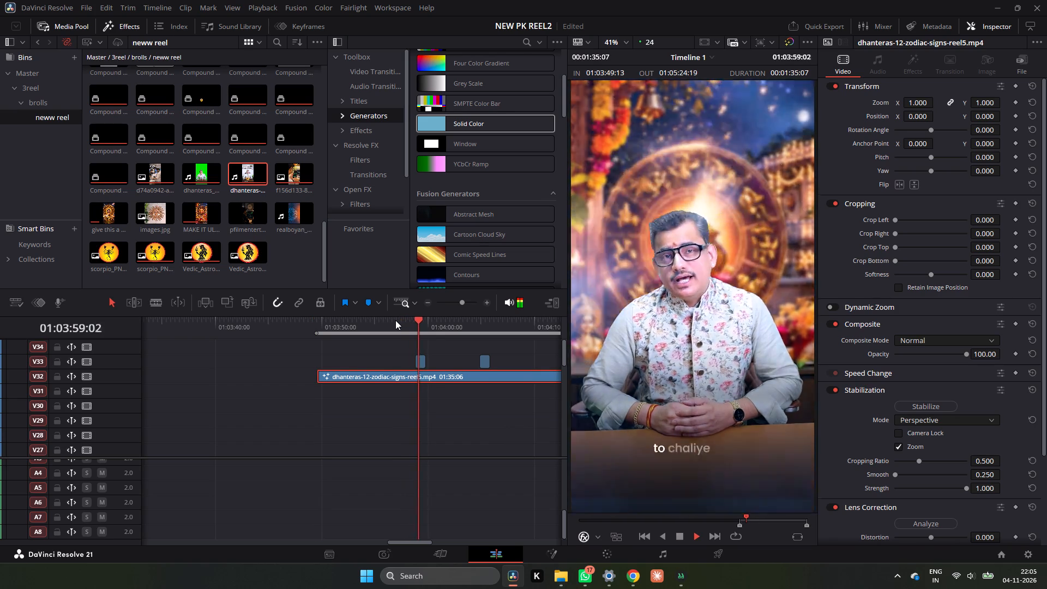
{"action": "key", "text": "space"}
{"action": "left_click", "coordinate": [407, 316]}
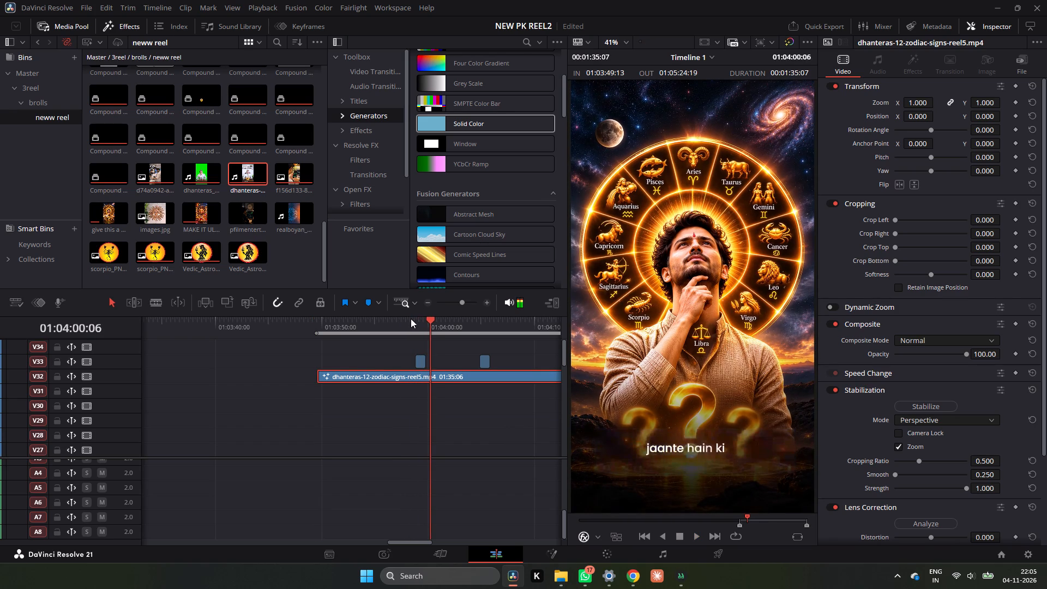
{"action": "left_click", "coordinate": [411, 318]}
{"action": "key", "text": "space"}
{"action": "key", "text": "space"}
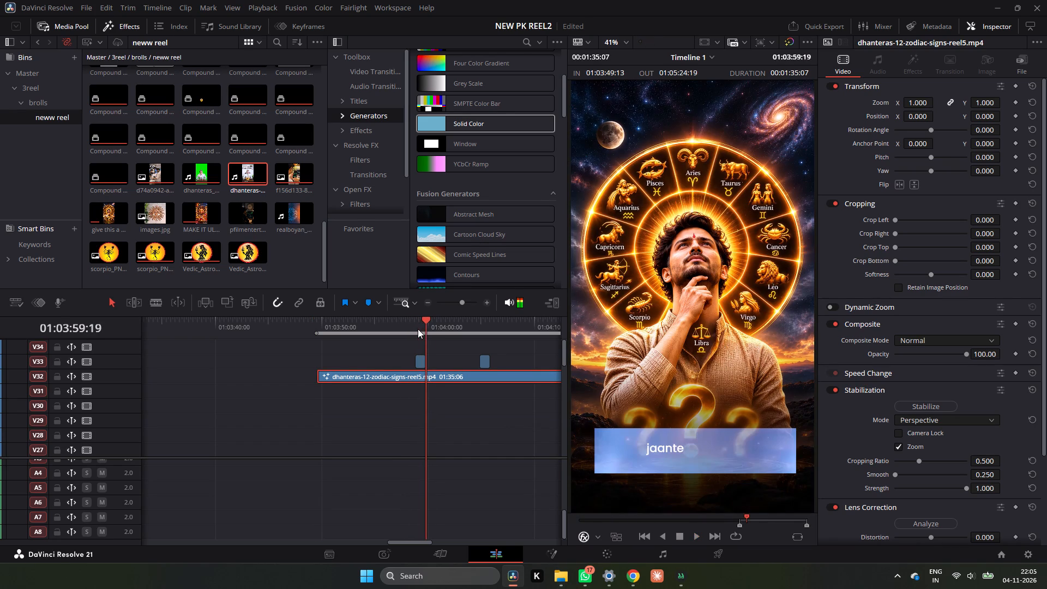
{"action": "key", "text": "space"}
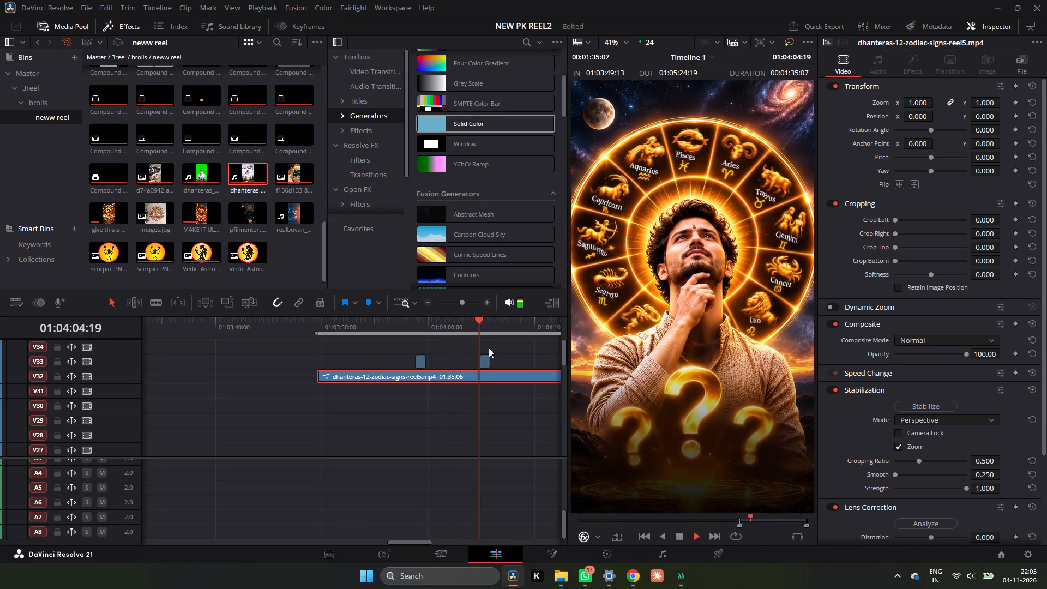
{"action": "left_click", "coordinate": [426, 299]}
{"action": "left_click", "coordinate": [426, 299]}
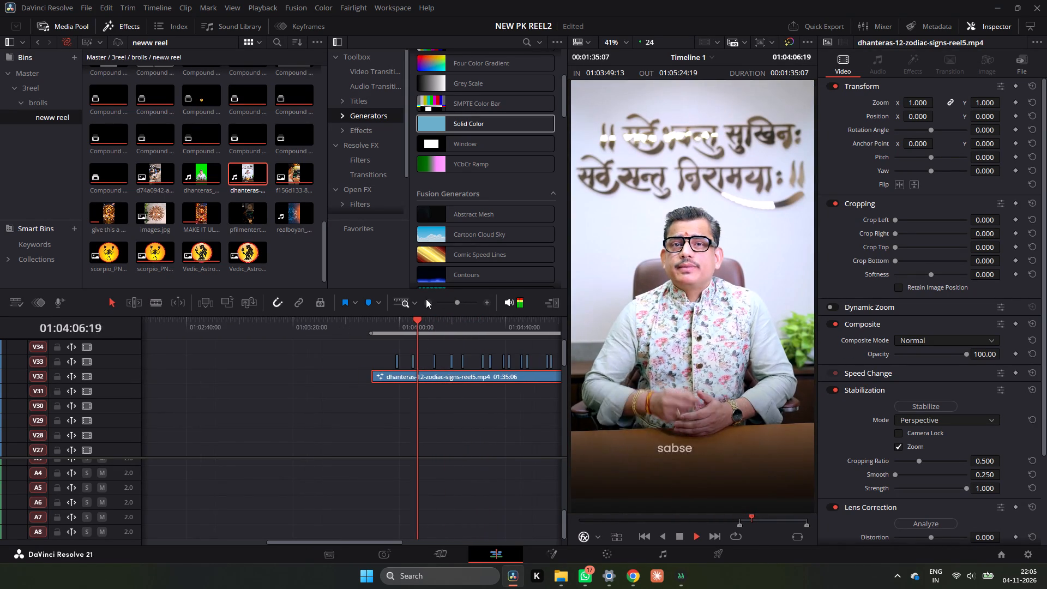
{"action": "key", "text": "space"}
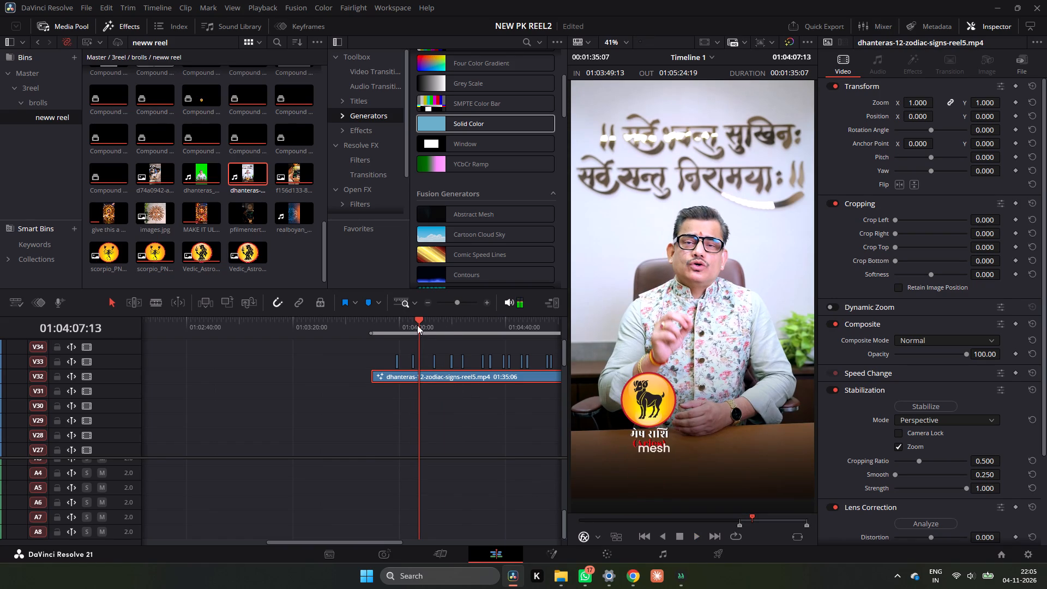
Inspect the track stack at the Dhanteras reel's start, from V1 up to the captioned clip on V32.
{"action": "left_click_drag", "start_coordinate": [416, 324], "coordinate": [365, 330]}
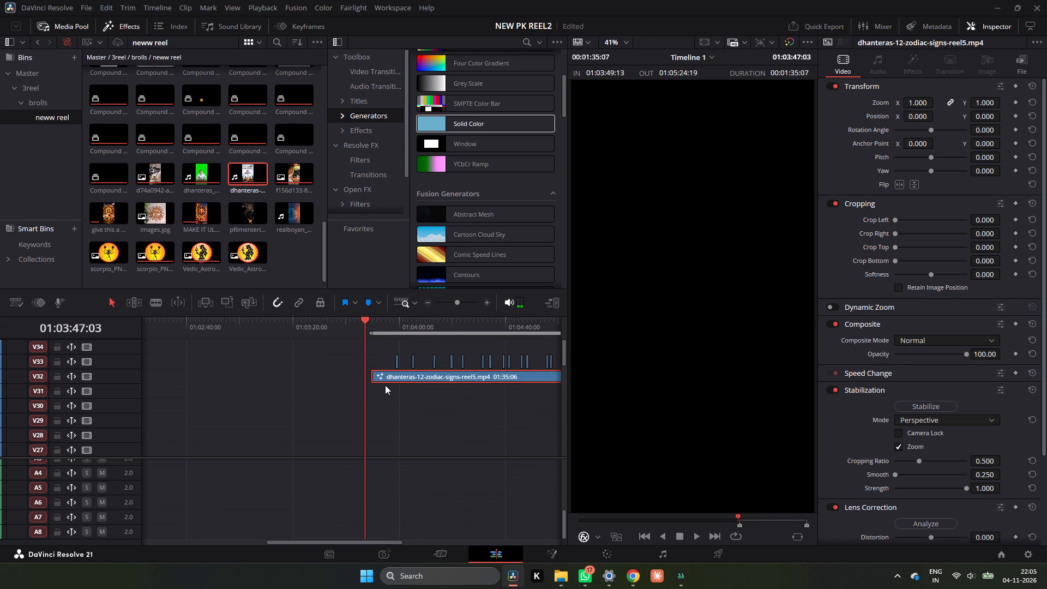
{"action": "scroll", "coordinate": [385, 386], "scroll_direction": "down", "scroll_amount": 10}
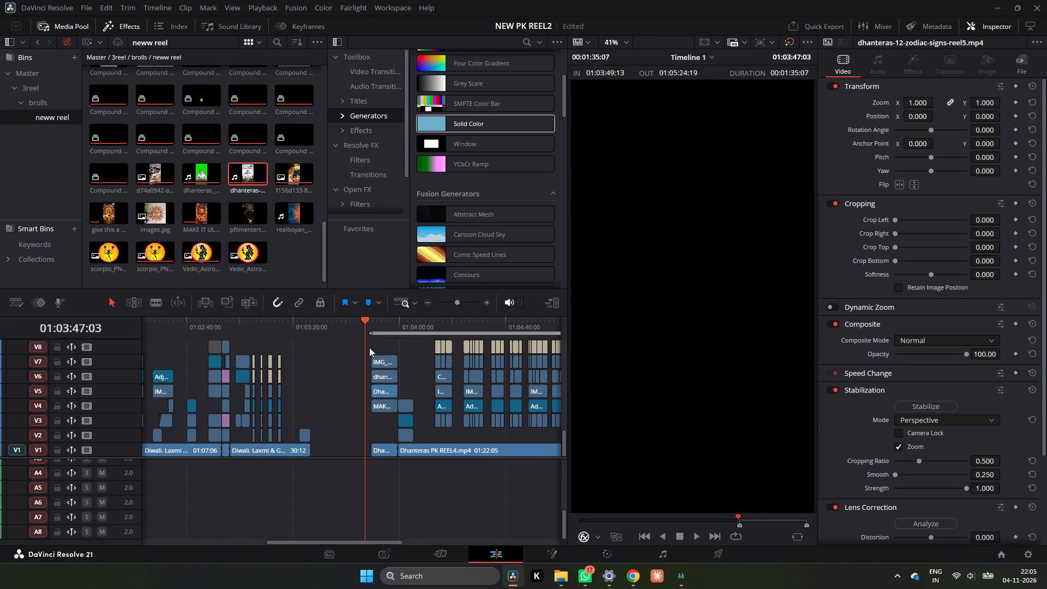
{"action": "left_click", "coordinate": [365, 329]}
{"action": "scroll", "coordinate": [426, 366], "scroll_direction": "up", "scroll_amount": 5}
{"action": "scroll", "coordinate": [425, 366], "scroll_direction": "down", "scroll_amount": 1}
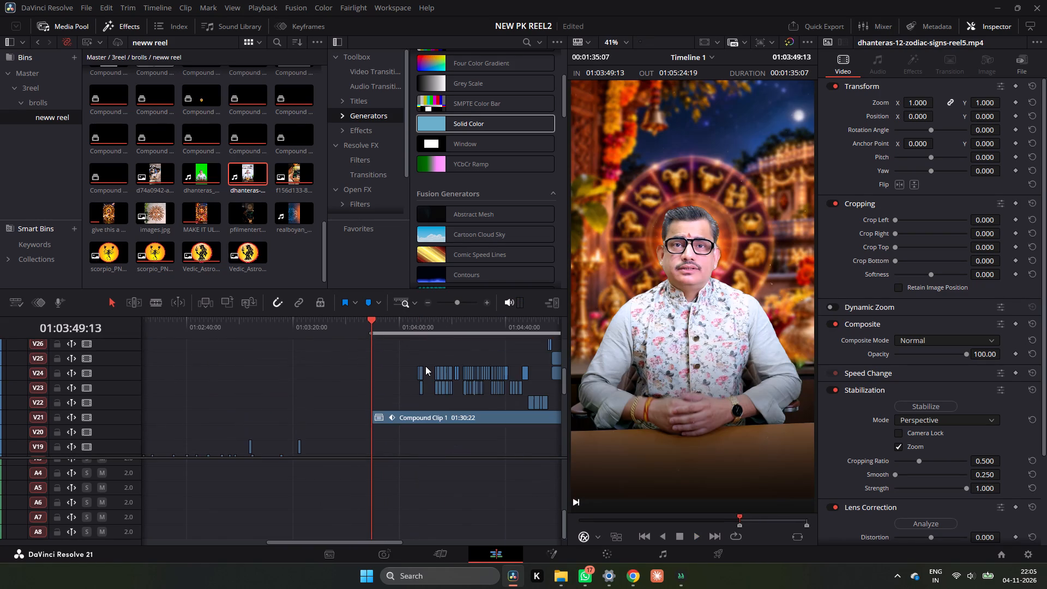
{"action": "scroll", "coordinate": [425, 366], "scroll_direction": "up", "scroll_amount": 5}
{"action": "double_click", "coordinate": [430, 302]}
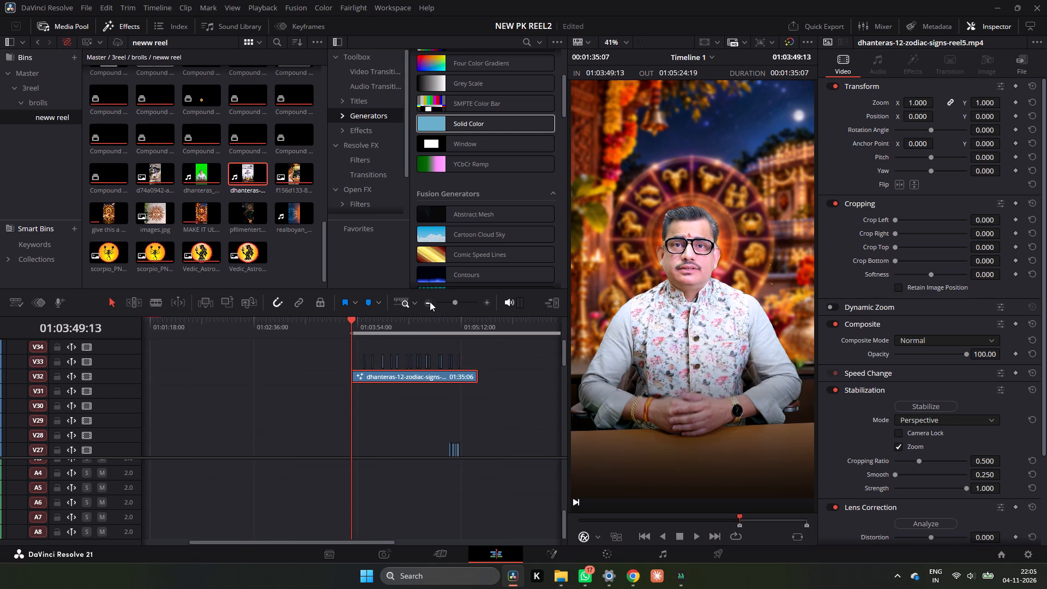
Scrub the reel's closing section up to the transition at 01:05:11:05 and check the caption mask area.
{"action": "left_click_drag", "start_coordinate": [364, 323], "coordinate": [340, 334]}
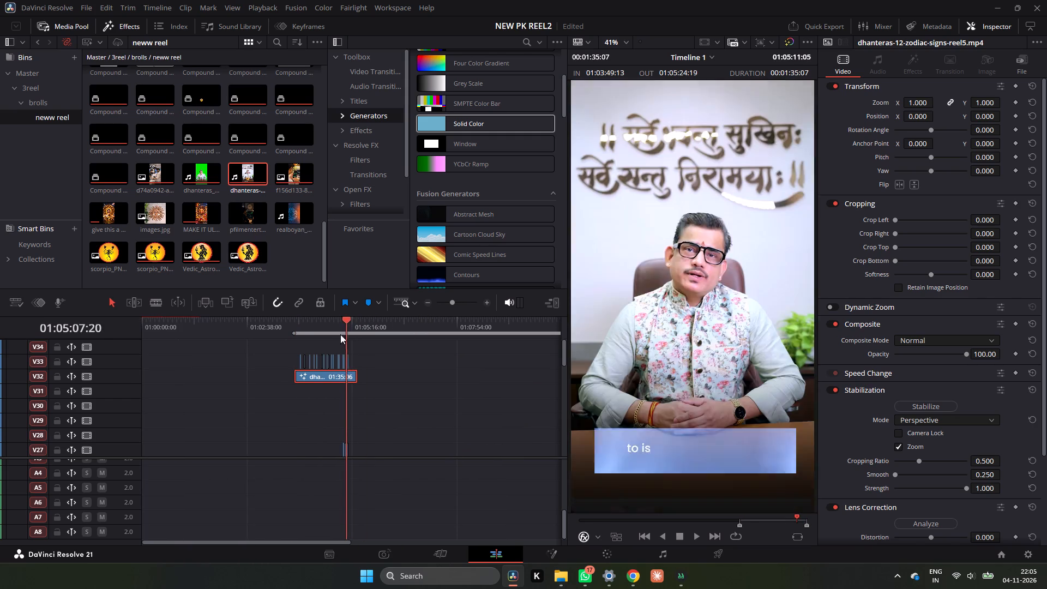
{"action": "left_click_drag", "start_coordinate": [340, 334], "coordinate": [339, 334]}
{"action": "triple_click", "coordinate": [487, 305]}
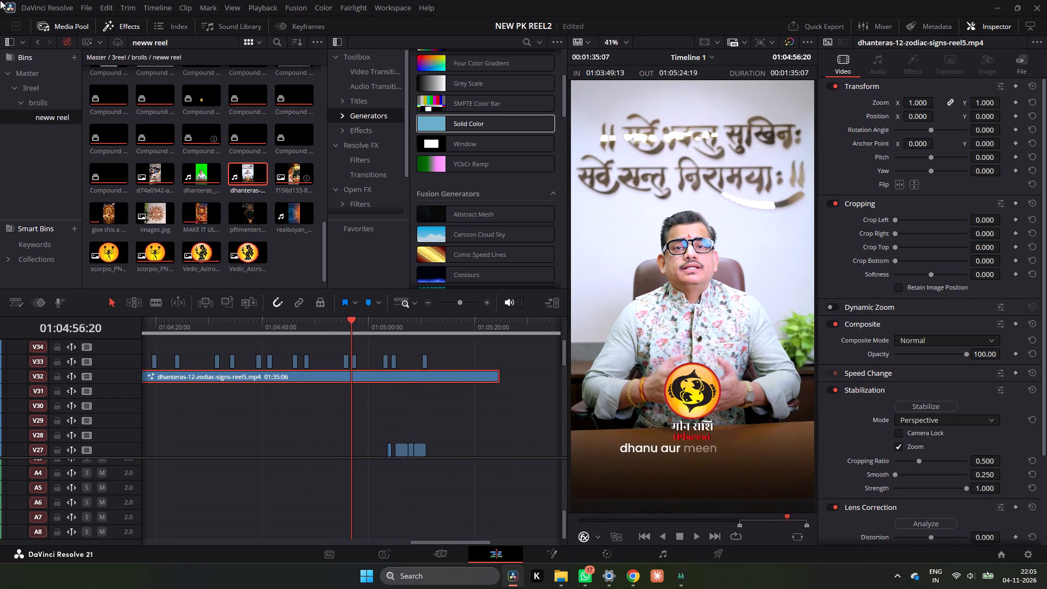
{"action": "left_click_drag", "start_coordinate": [351, 322], "coordinate": [412, 329]}
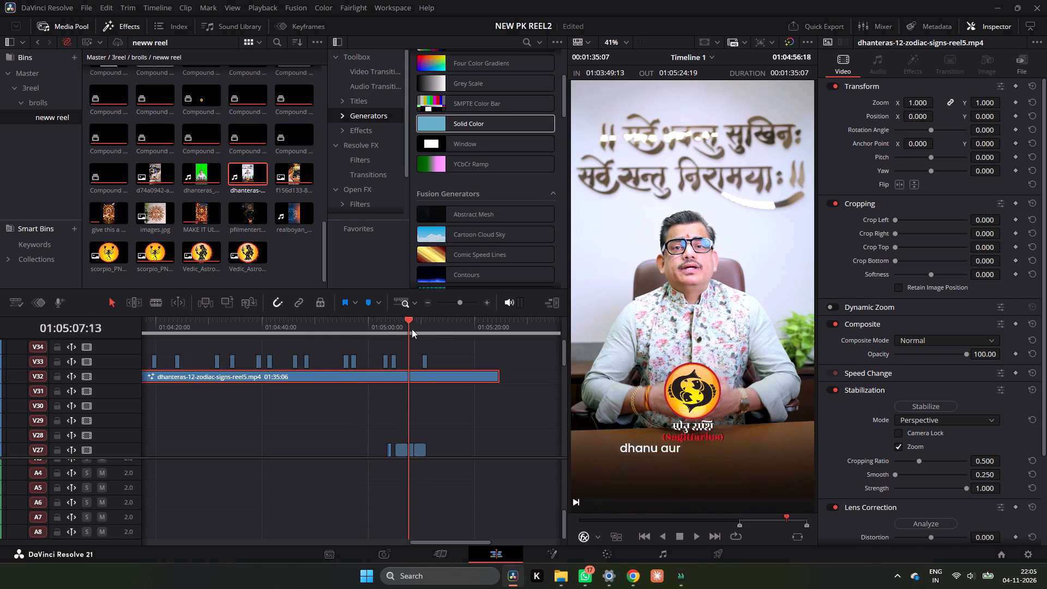
{"action": "left_click_drag", "start_coordinate": [412, 329], "coordinate": [417, 341]}
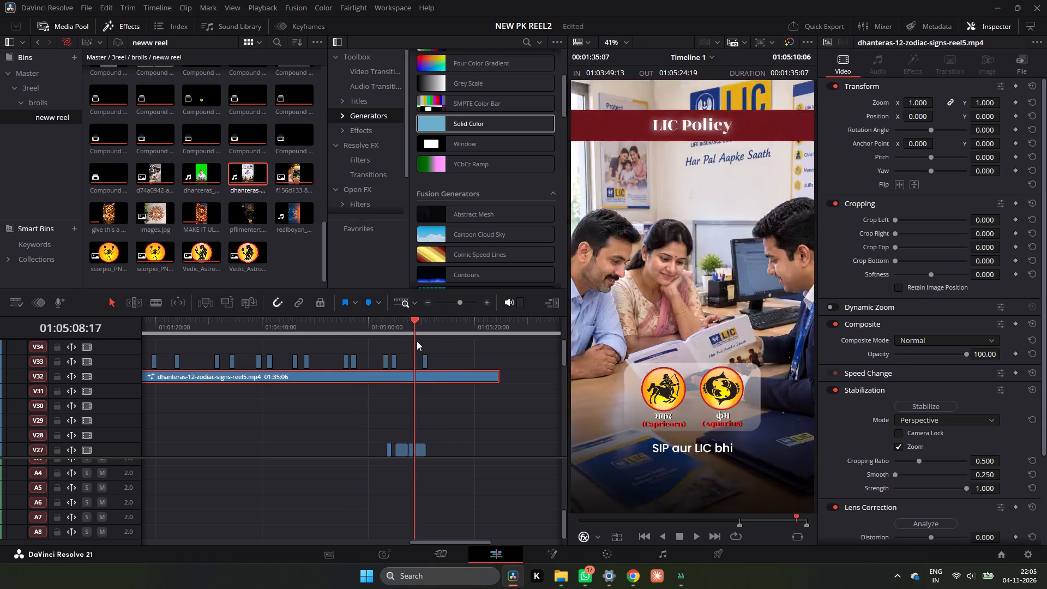
{"action": "left_click_drag", "start_coordinate": [417, 341], "coordinate": [431, 343]}
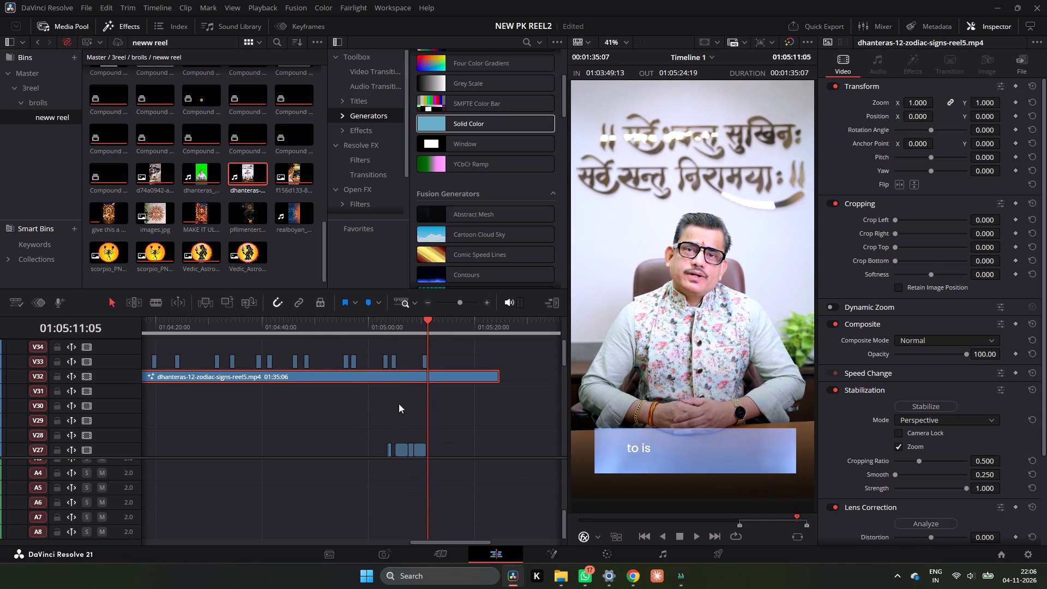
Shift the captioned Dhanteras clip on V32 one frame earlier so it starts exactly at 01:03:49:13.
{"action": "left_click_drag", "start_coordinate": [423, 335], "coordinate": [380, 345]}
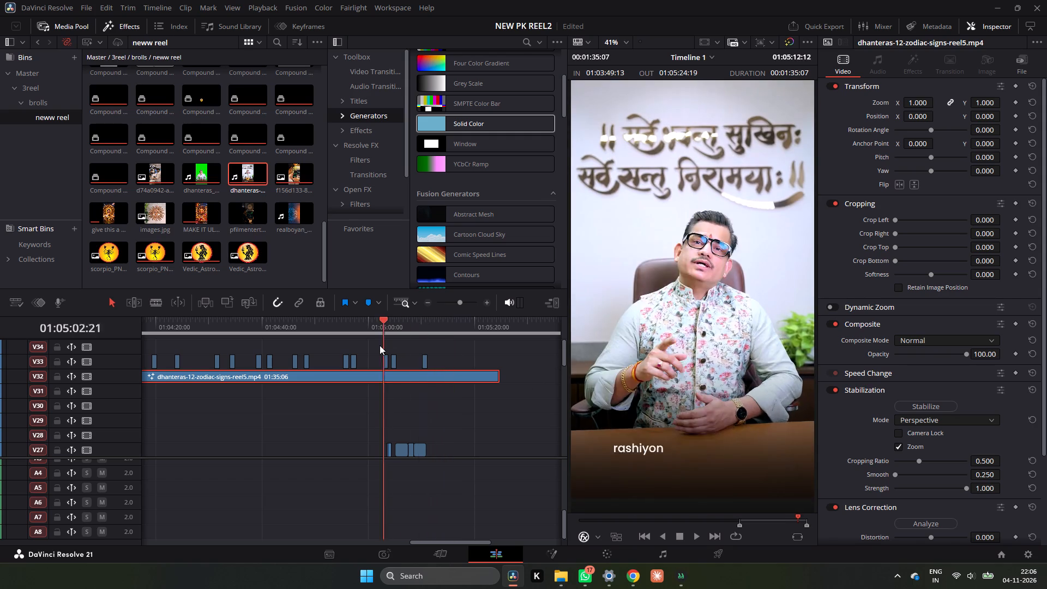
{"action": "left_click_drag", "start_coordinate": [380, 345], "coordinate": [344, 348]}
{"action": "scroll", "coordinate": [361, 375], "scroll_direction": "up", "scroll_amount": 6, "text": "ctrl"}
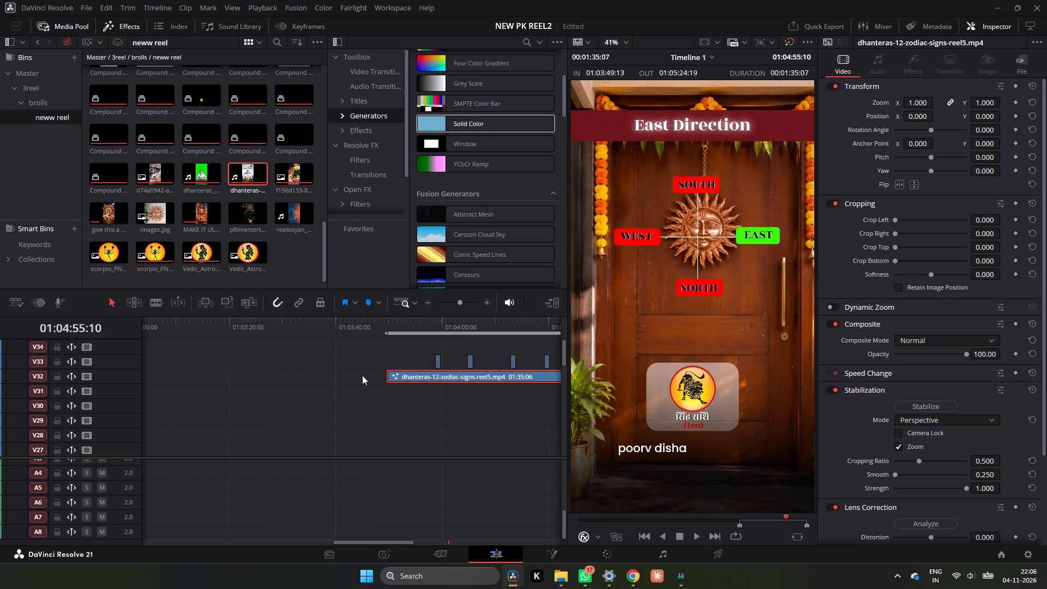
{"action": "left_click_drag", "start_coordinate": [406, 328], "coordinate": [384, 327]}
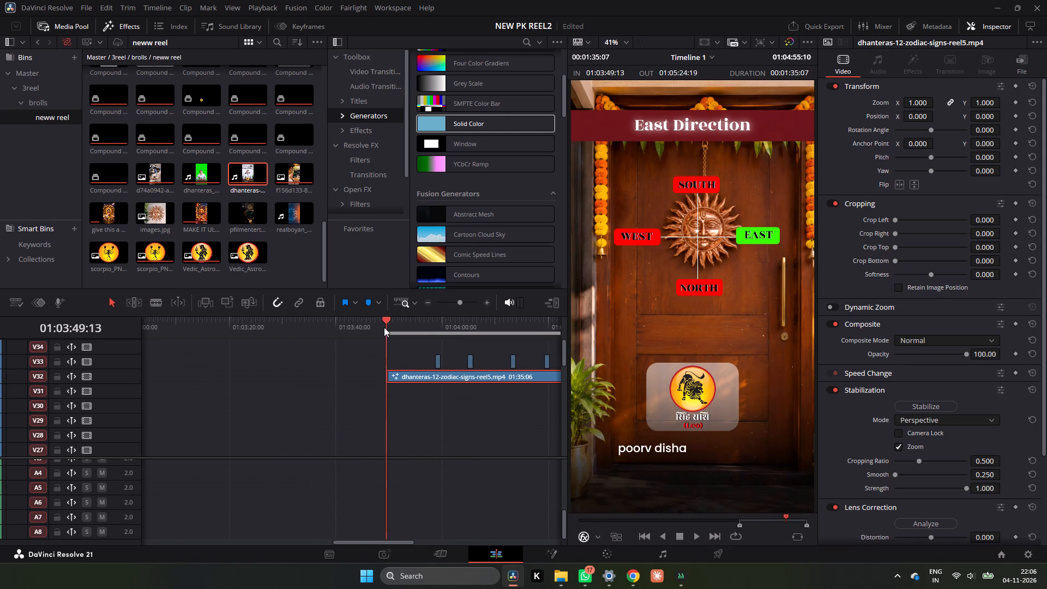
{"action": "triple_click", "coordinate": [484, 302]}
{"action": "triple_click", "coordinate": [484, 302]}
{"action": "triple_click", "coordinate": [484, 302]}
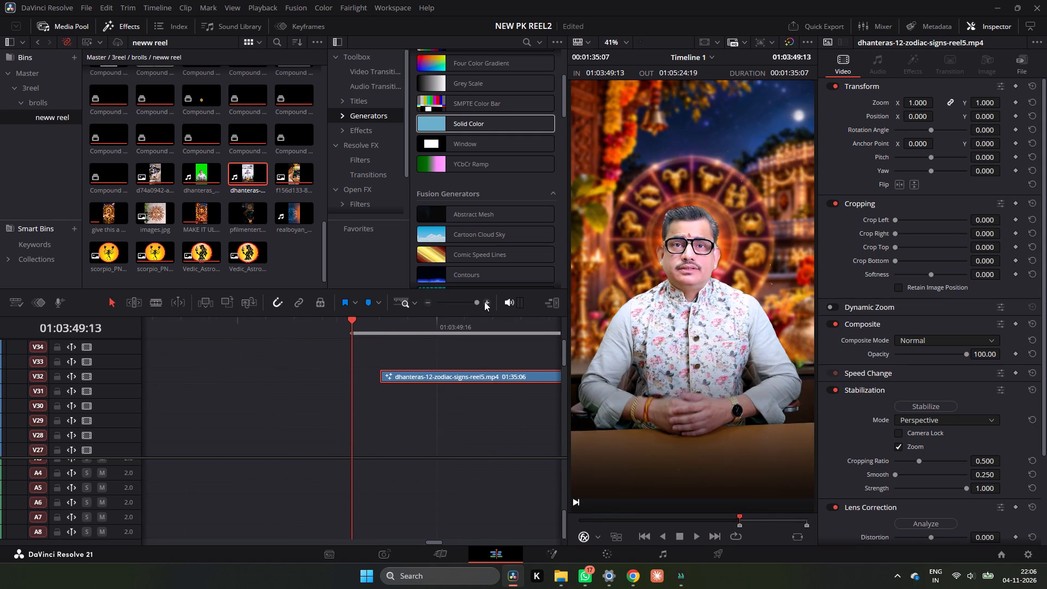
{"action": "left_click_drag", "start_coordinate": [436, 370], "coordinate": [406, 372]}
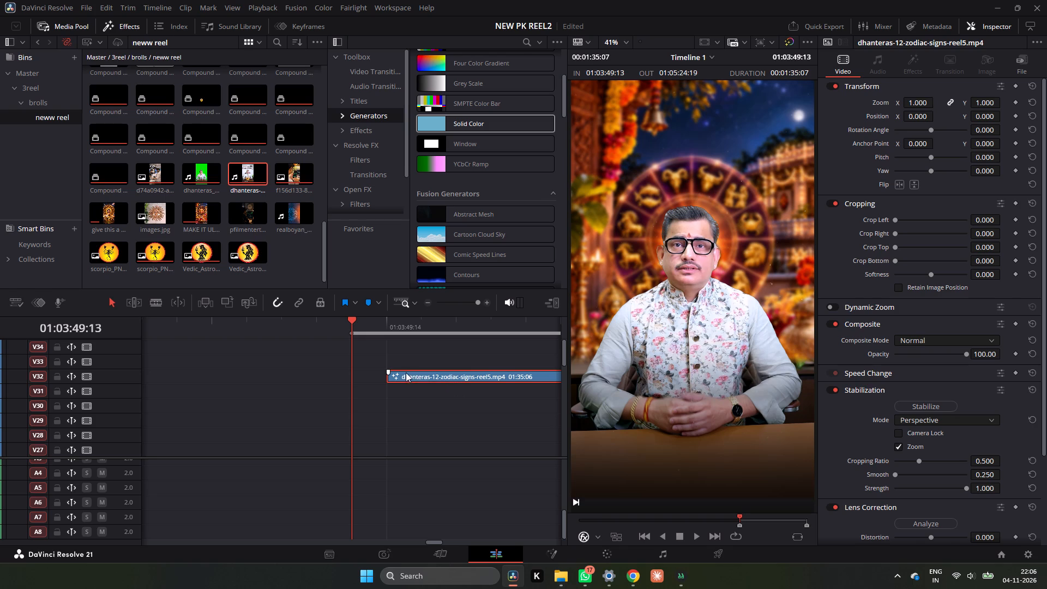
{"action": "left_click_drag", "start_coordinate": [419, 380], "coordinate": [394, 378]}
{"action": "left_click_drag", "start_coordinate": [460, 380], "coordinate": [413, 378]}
Inspect the video tracks below V32 at the reel's start, 01:03:49:13, and return to the captioned clip.
{"action": "scroll", "coordinate": [417, 396], "scroll_direction": "down", "scroll_amount": 2}
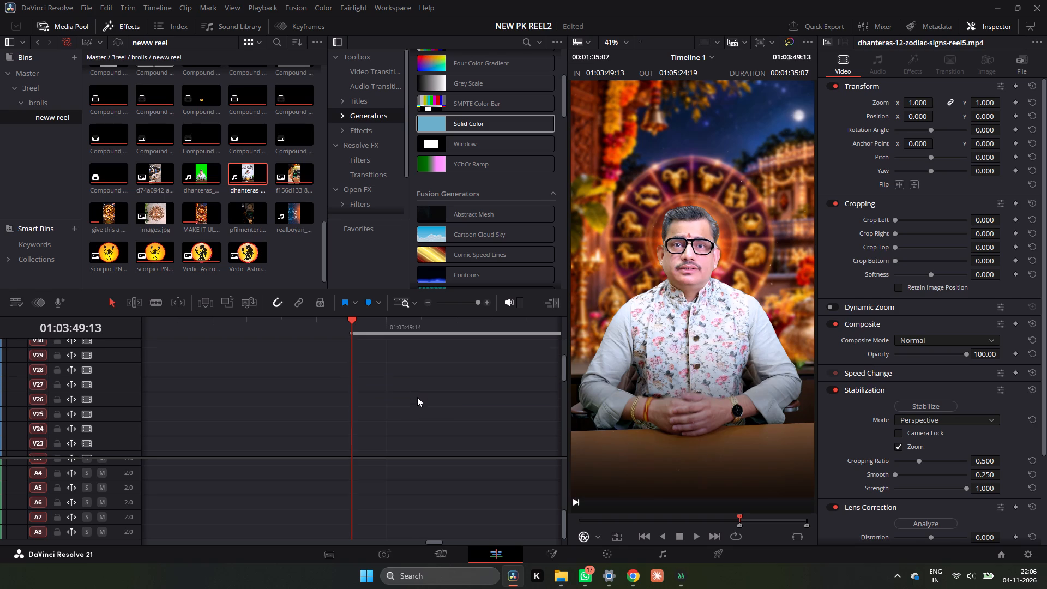
{"action": "scroll", "coordinate": [417, 397], "scroll_direction": "down", "scroll_amount": 5}
{"action": "scroll", "coordinate": [415, 397], "scroll_direction": "up", "scroll_amount": 5}
{"action": "scroll", "coordinate": [414, 397], "scroll_direction": "down", "scroll_amount": 3}
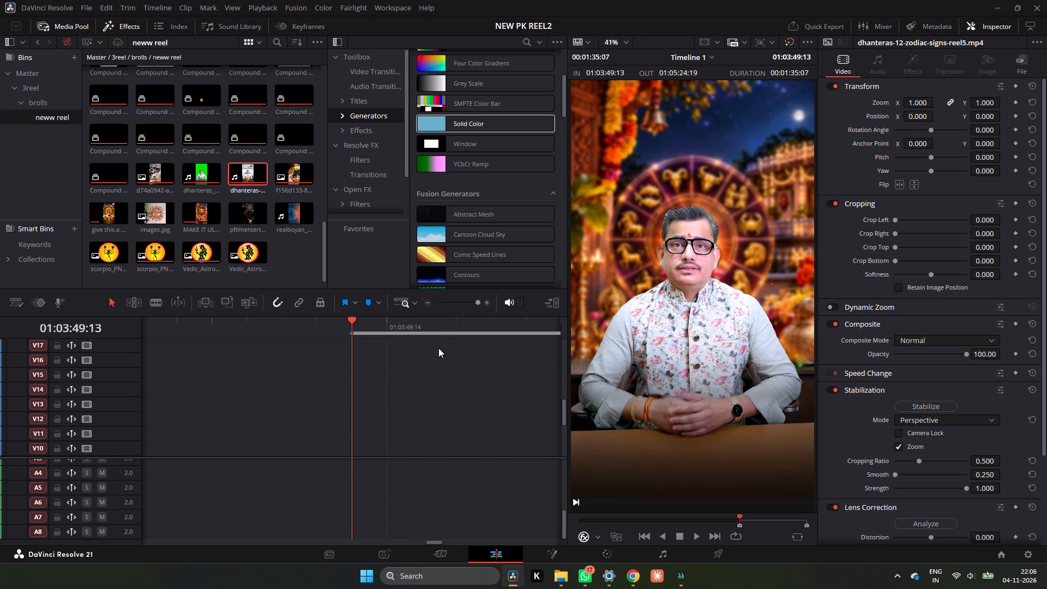
{"action": "triple_click", "coordinate": [428, 300]}
{"action": "left_click", "coordinate": [428, 300]}
{"action": "scroll", "coordinate": [411, 390], "scroll_direction": "down", "scroll_amount": 1}
{"action": "scroll", "coordinate": [411, 390], "scroll_direction": "up", "scroll_amount": 2}
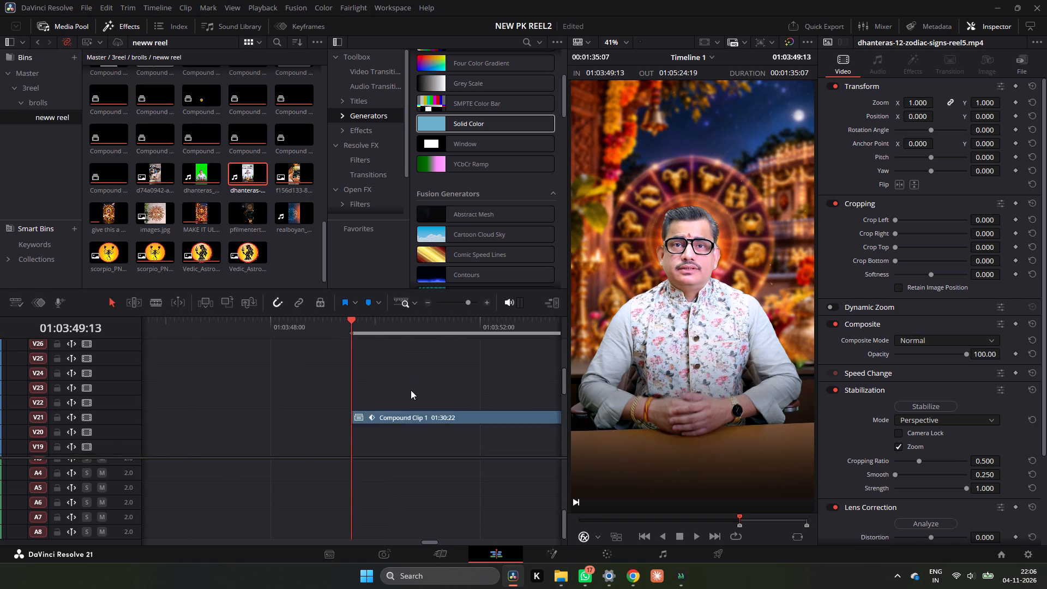
{"action": "scroll", "coordinate": [411, 390], "scroll_direction": "up", "scroll_amount": 8}
Play the reel from 01:03:49:13 through the zodiac wheel transition around 01:03:59, then replay that transition up to 01:03:59:14.
{"action": "key", "text": "space"}
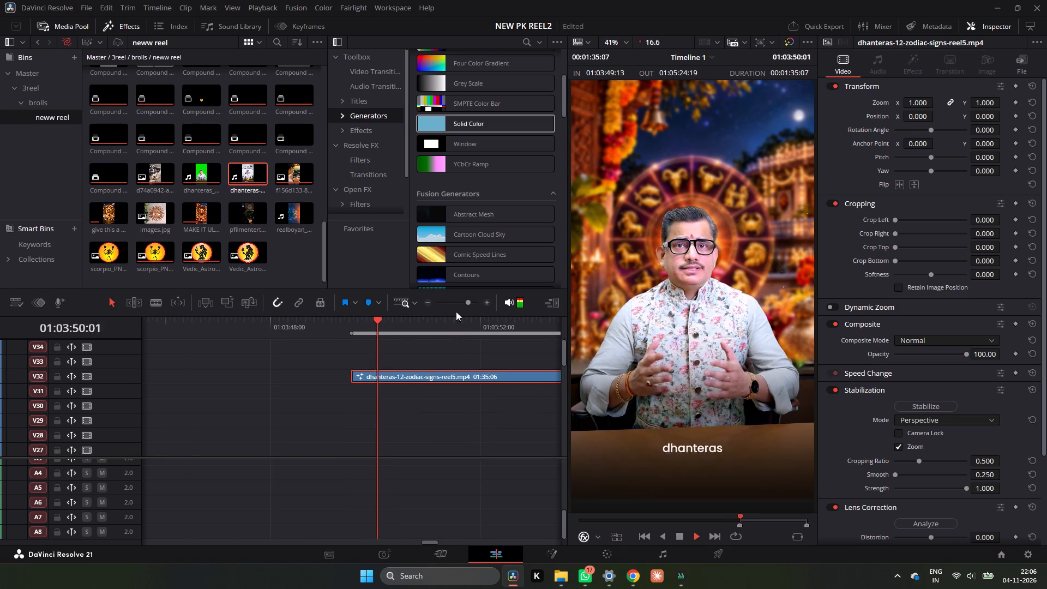
{"action": "triple_click", "coordinate": [429, 303]}
{"action": "left_click", "coordinate": [428, 303]}
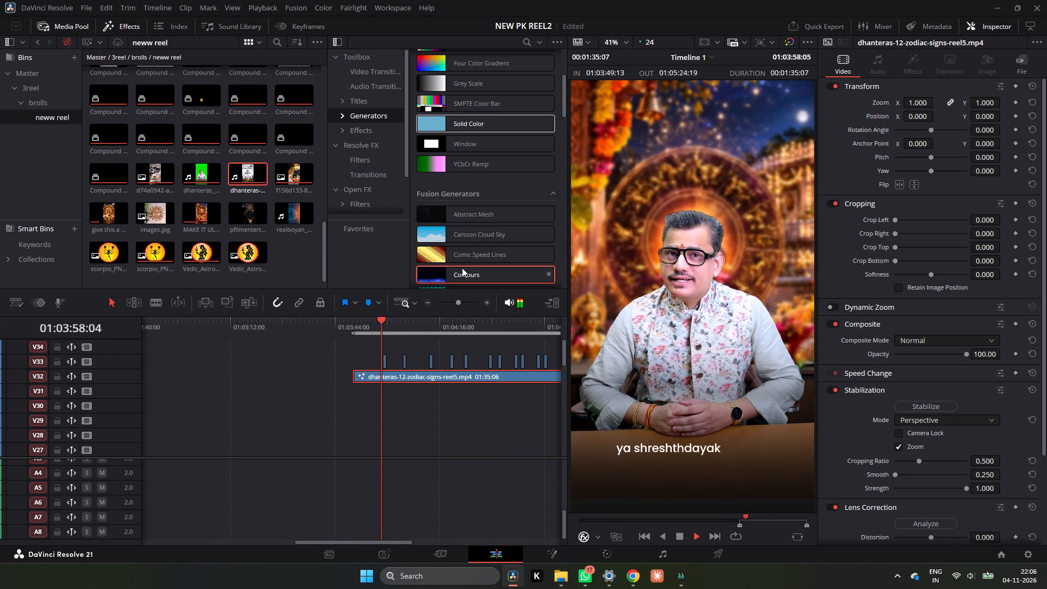
{"action": "key", "text": "space"}
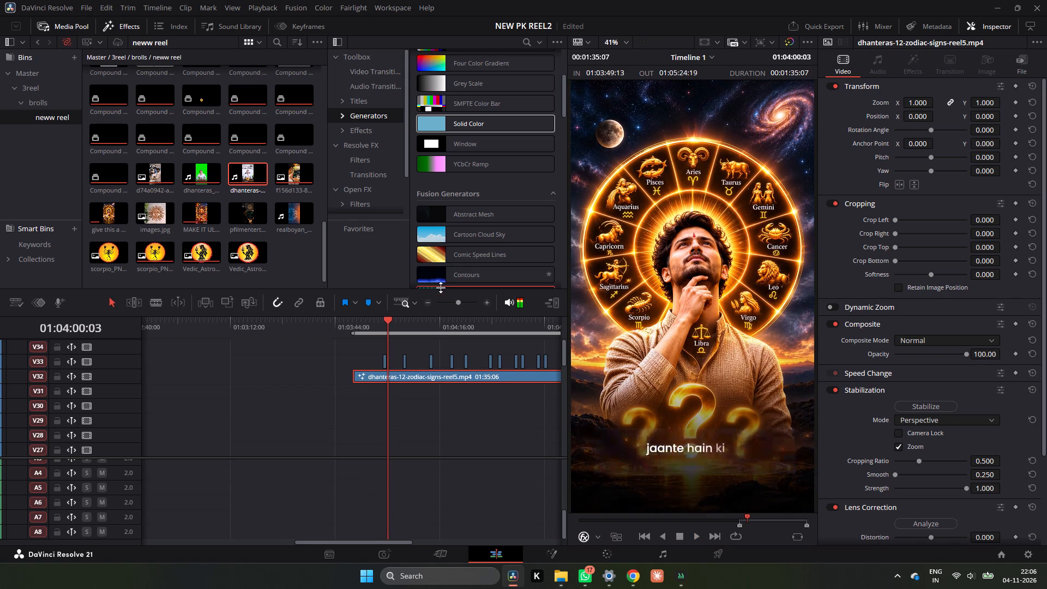
{"action": "left_click_drag", "start_coordinate": [389, 325], "coordinate": [376, 331]}
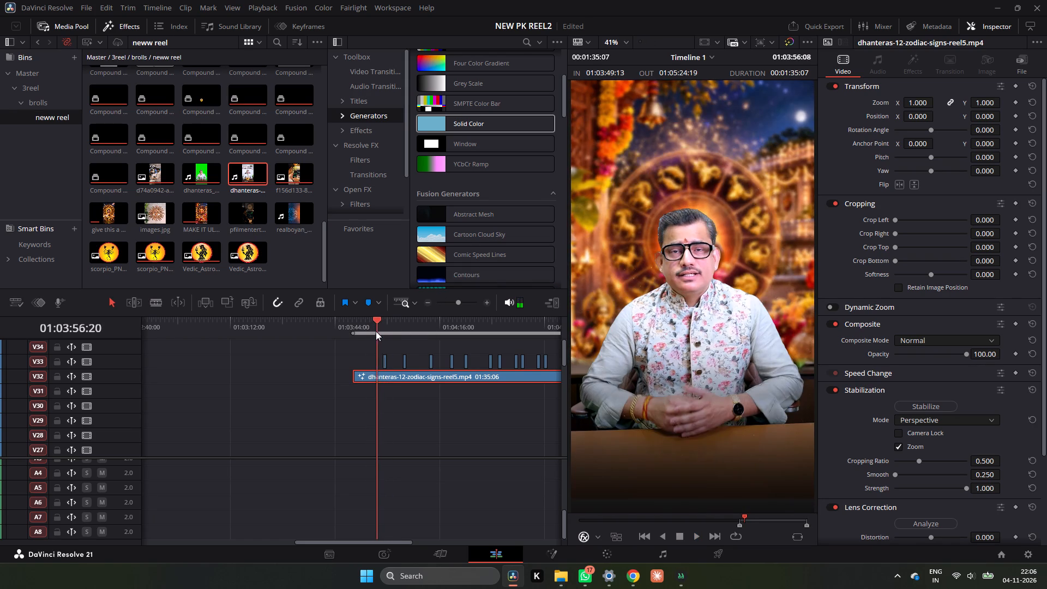
{"action": "left_click_drag", "start_coordinate": [376, 331], "coordinate": [381, 338]}
{"action": "key", "text": "space"}
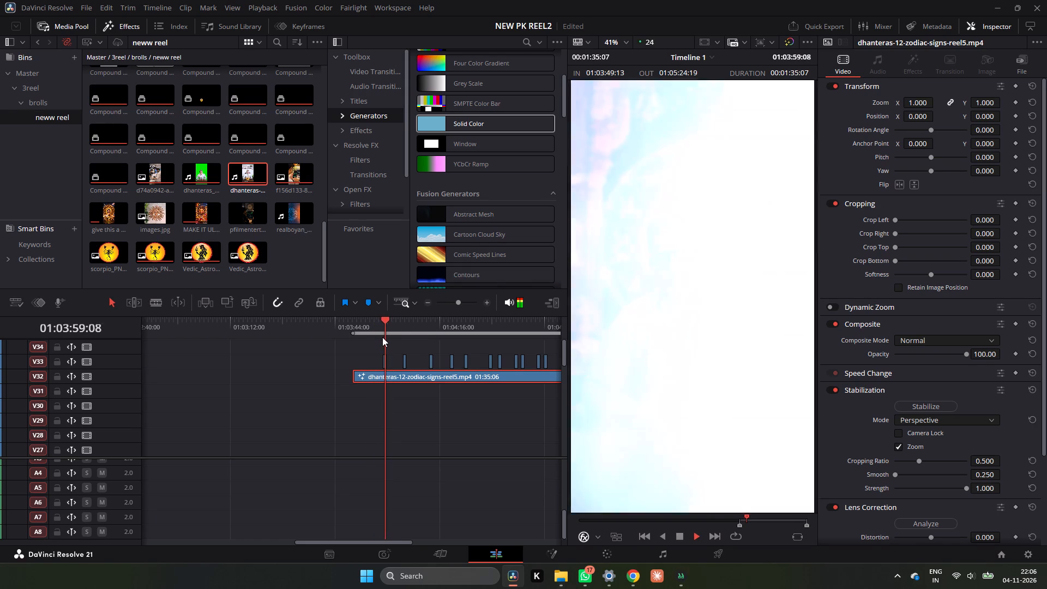
{"action": "key", "text": "space"}
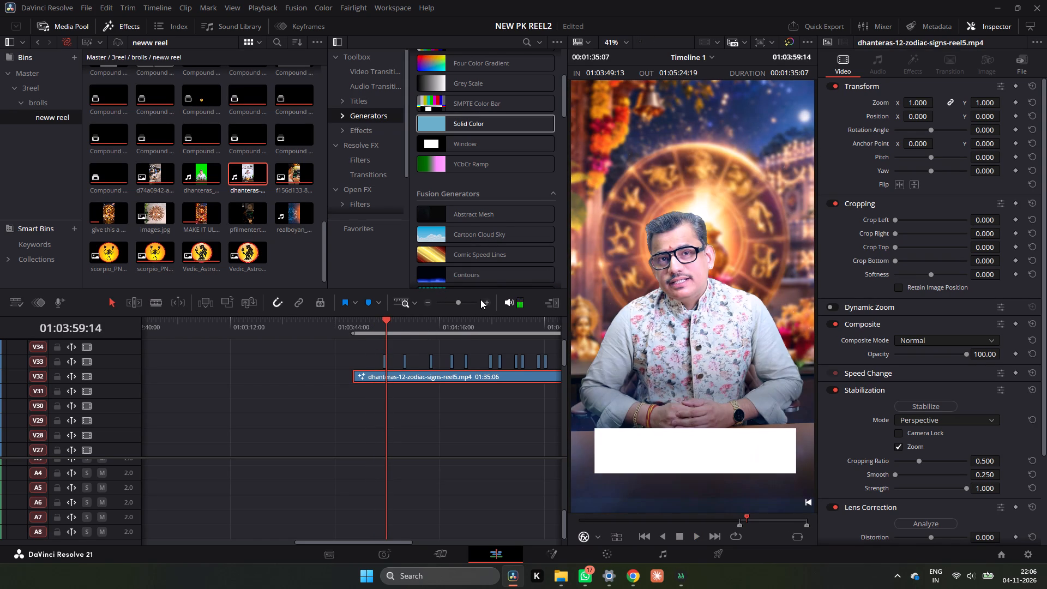
Replay the flash transition around 01:03:59 twice at closer range, checking the caption area.
{"action": "triple_click", "coordinate": [486, 302]}
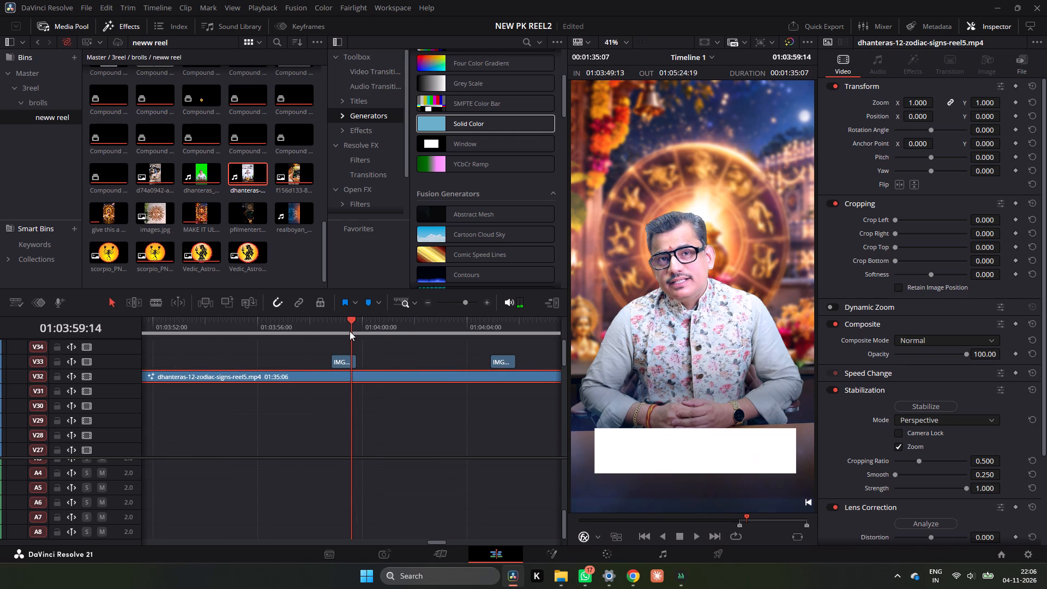
{"action": "left_click_drag", "start_coordinate": [349, 328], "coordinate": [344, 334]}
{"action": "key", "text": "space"}
{"action": "key", "text": "space"}
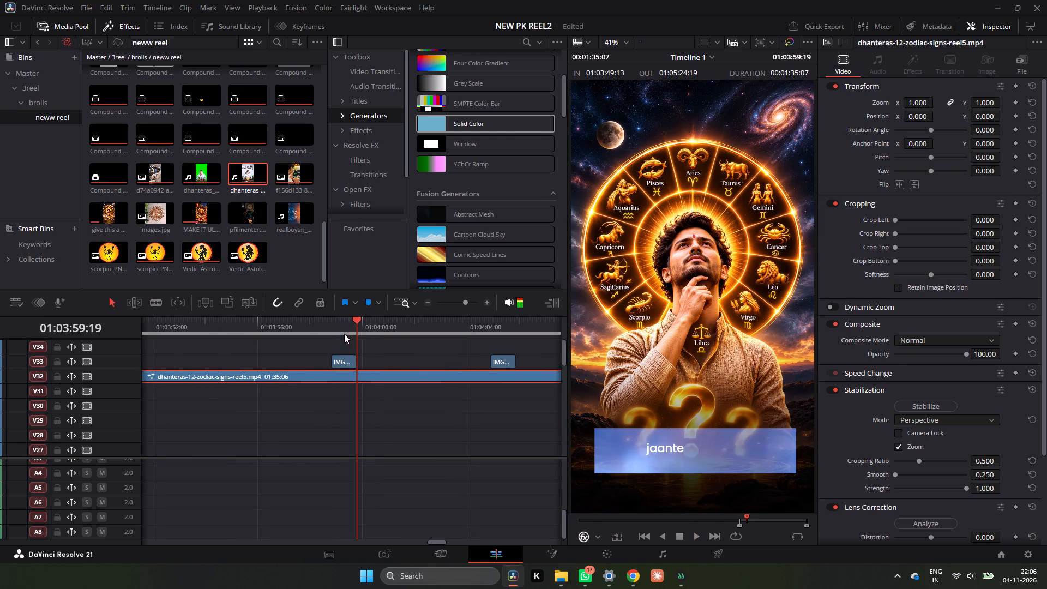
{"action": "left_click_drag", "start_coordinate": [342, 326], "coordinate": [341, 332]}
{"action": "key", "text": "space"}
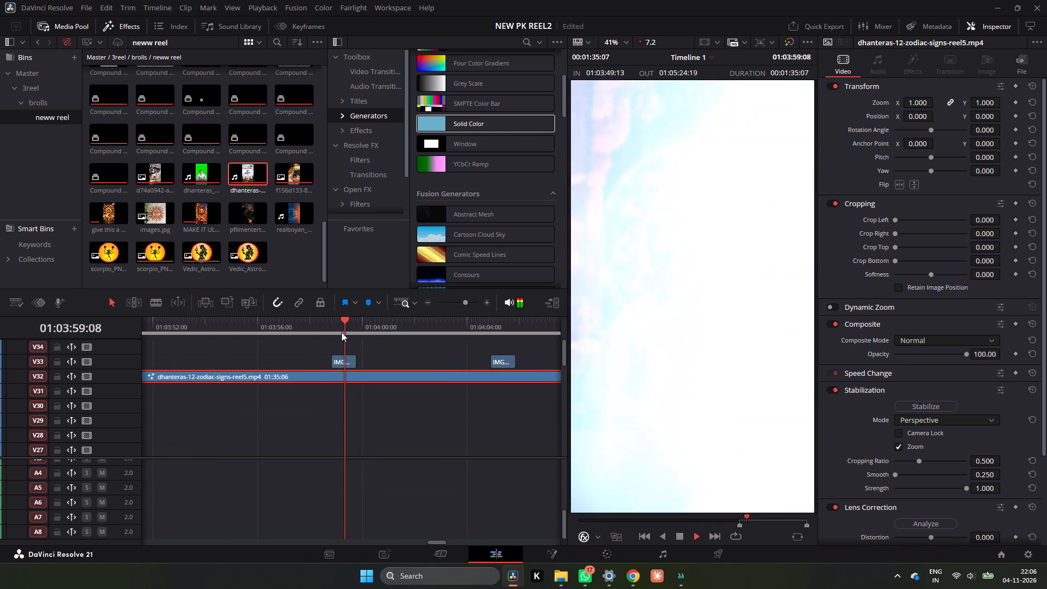
{"action": "key", "text": "space"}
Examine the clips stacked on V1 to V7 at the reel's start.
{"action": "scroll", "coordinate": [482, 387], "scroll_direction": "up", "scroll_amount": 2, "text": "ctrl"}
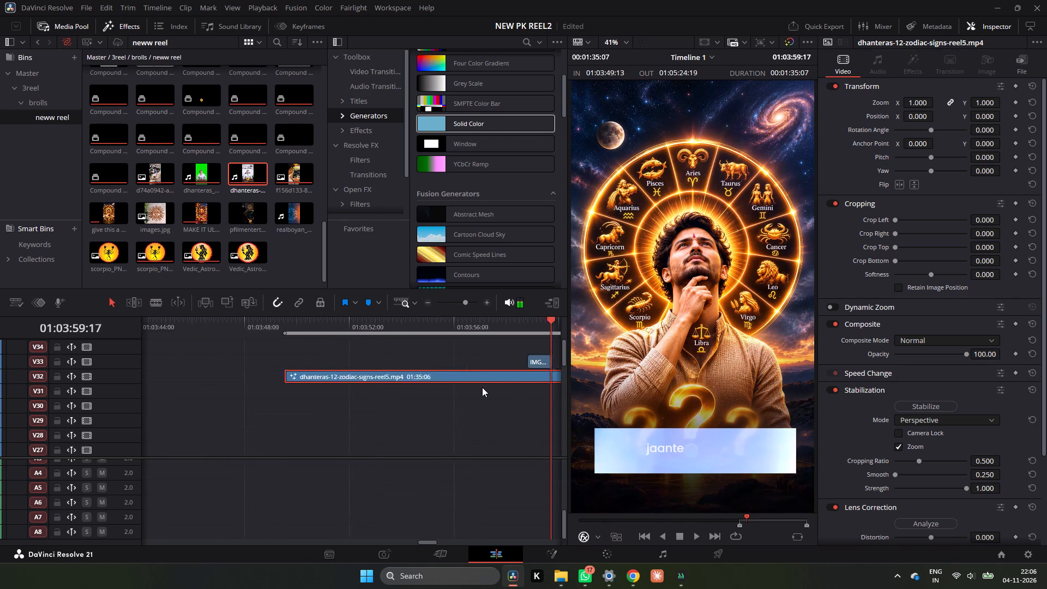
{"action": "scroll", "coordinate": [482, 387], "scroll_direction": "up", "scroll_amount": 4, "text": "ctrl"}
{"action": "left_click_drag", "start_coordinate": [488, 323], "coordinate": [476, 323]}
{"action": "scroll", "coordinate": [500, 391], "scroll_direction": "down", "scroll_amount": 4}
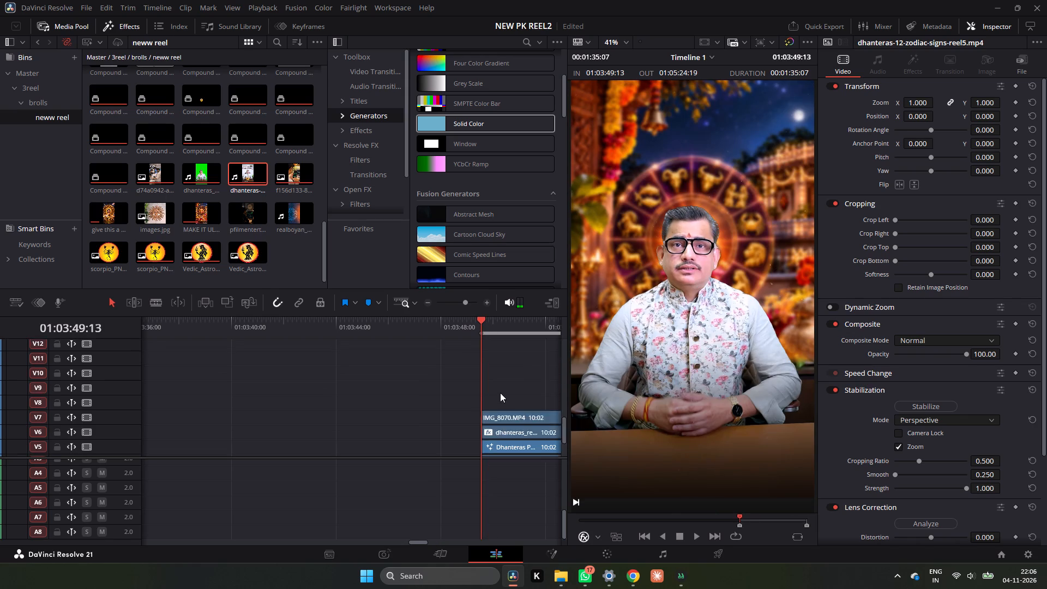
{"action": "scroll", "coordinate": [500, 393], "scroll_direction": "down", "scroll_amount": 3}
{"action": "scroll", "coordinate": [500, 393], "scroll_direction": "up", "scroll_amount": 3, "text": "ctrl"}
{"action": "scroll", "coordinate": [500, 393], "scroll_direction": "down", "scroll_amount": 6, "text": "ctrl"}
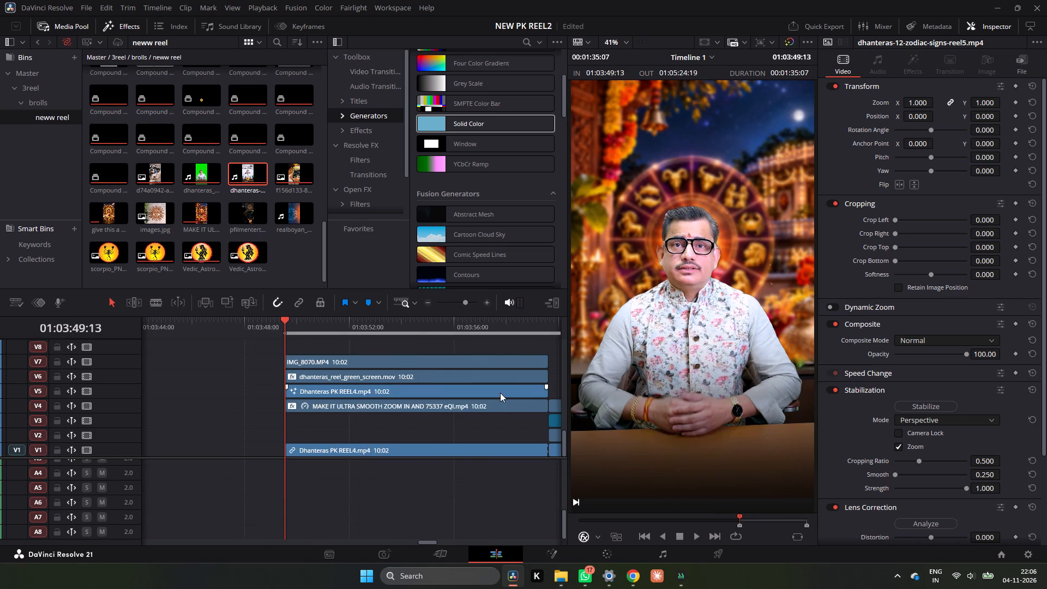
{"action": "scroll", "coordinate": [499, 393], "scroll_direction": "down", "scroll_amount": 3, "text": "ctrl"}
Examine the transition frame by frame between 01:03:59:09 and 01:03:59:23 against the cuts on V1 to V7.
{"action": "left_click_drag", "start_coordinate": [378, 326], "coordinate": [353, 333]}
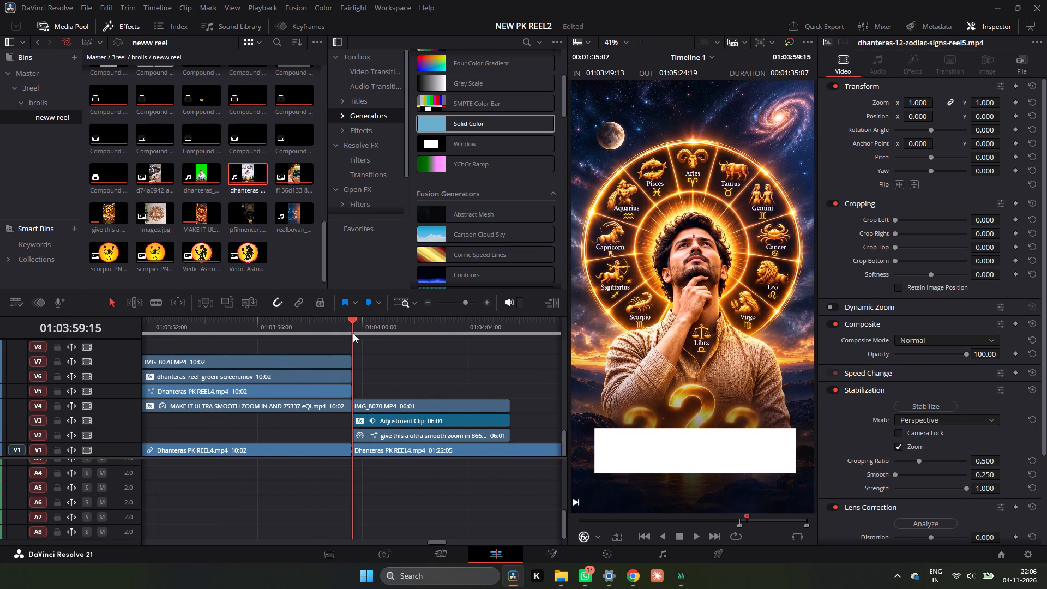
{"action": "left_click_drag", "start_coordinate": [353, 333], "coordinate": [347, 339]}
{"action": "key", "text": "Left"}
{"action": "key", "text": "Left"}
{"action": "key", "text": "Left"}
{"action": "key", "text": "Left"}
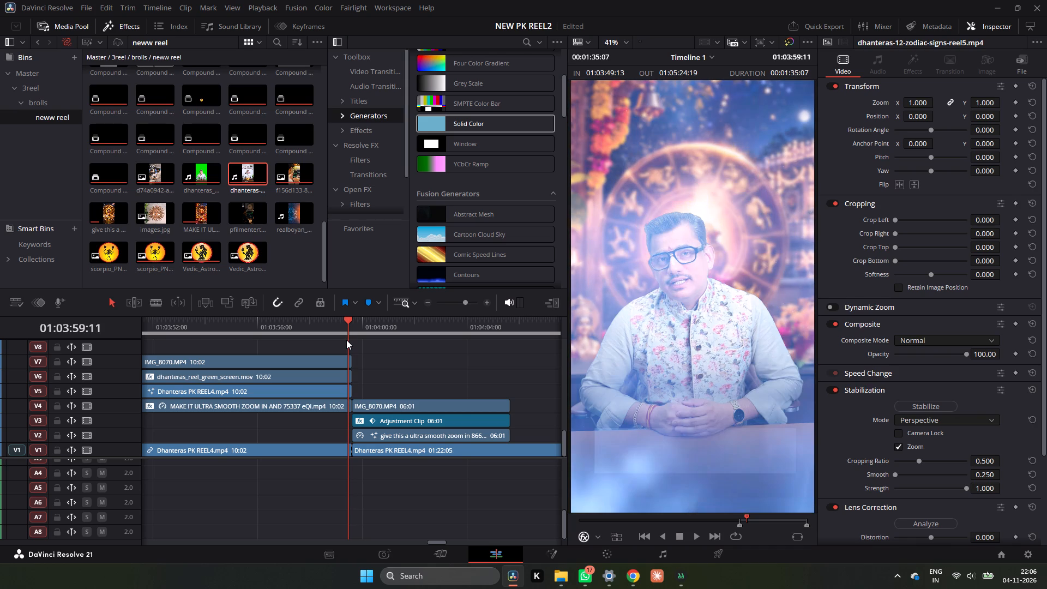
{"action": "key", "text": "Left"}
{"action": "key", "text": "Left"}
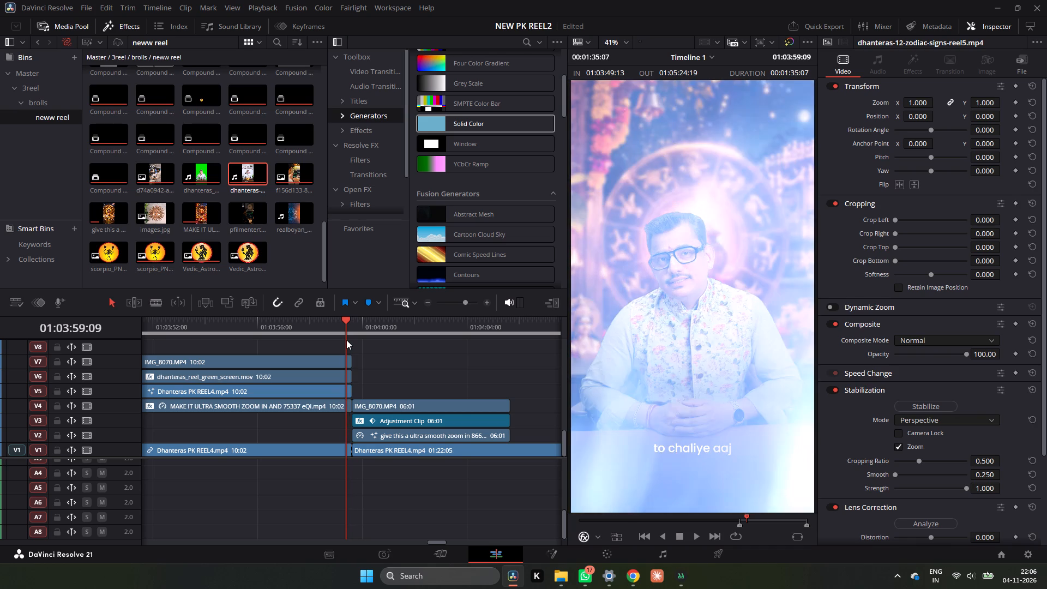
{"action": "key", "text": "Right"}
{"action": "key", "text": "Right"}
{"action": "key", "text": "Right"}
{"action": "key", "text": "Right"}
{"action": "key", "text": "Right"}
{"action": "key", "text": "Right"}
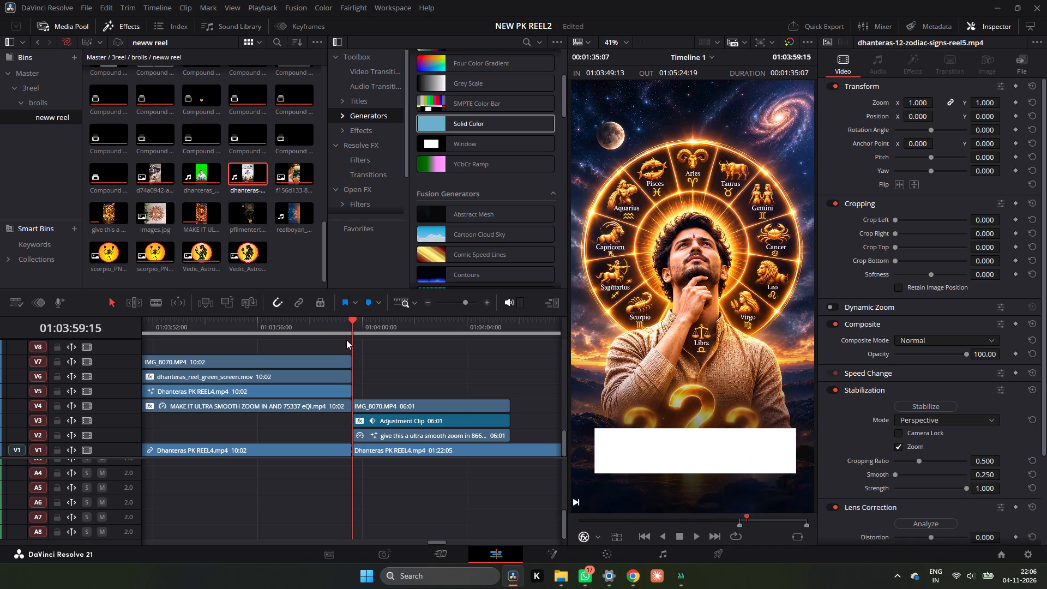
{"action": "key", "text": "Right"}
{"action": "key", "text": "Right"}
{"action": "key", "text": "Right"}
{"action": "key", "text": "Right"}
{"action": "key", "text": "Right"}
{"action": "key", "text": "Right"}
{"action": "key", "text": "Right"}
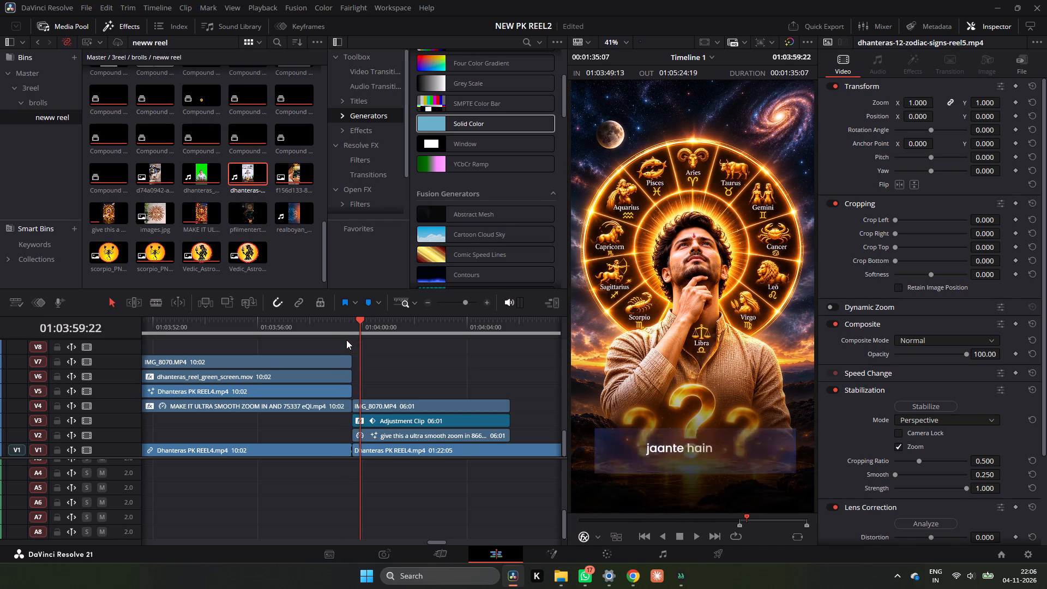
{"action": "key", "text": "Right"}
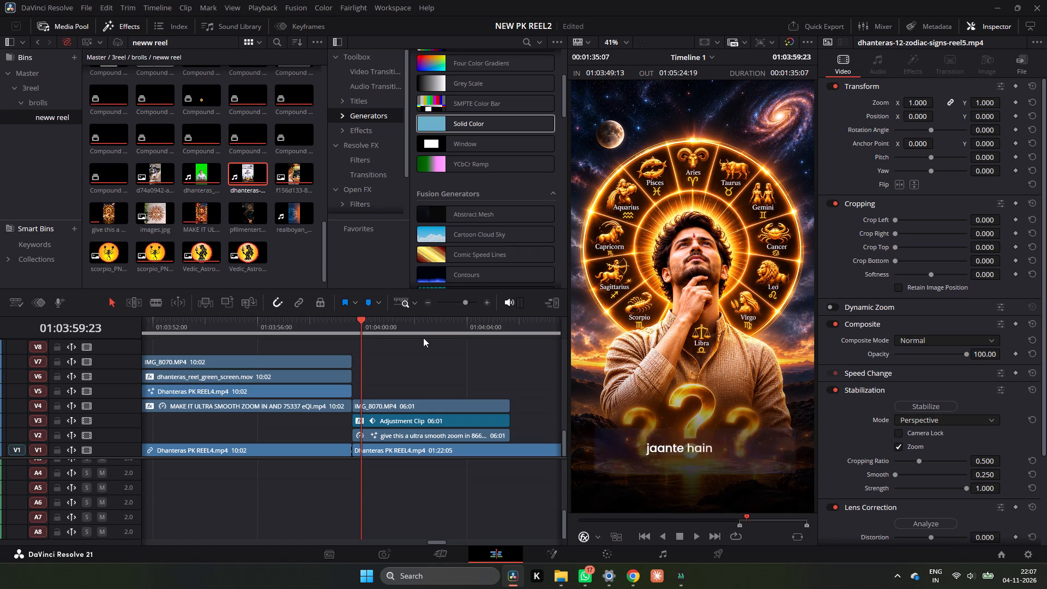
Step back frame by frame from 01:03:59:23 to 01:03:59:15, comparing the V33 overlay with the V32 caption clip.
{"action": "left_click", "coordinate": [427, 308]}
{"action": "scroll", "coordinate": [412, 386], "scroll_direction": "up", "scroll_amount": 12}
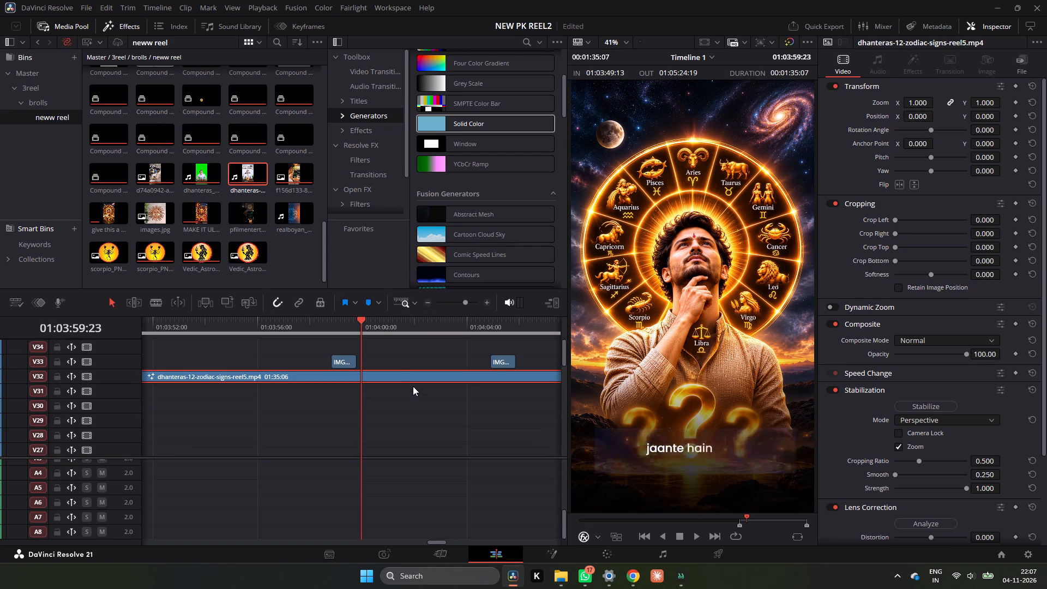
{"action": "key", "text": "Left"}
{"action": "key", "text": "Left"}
{"action": "key", "text": "Left"}
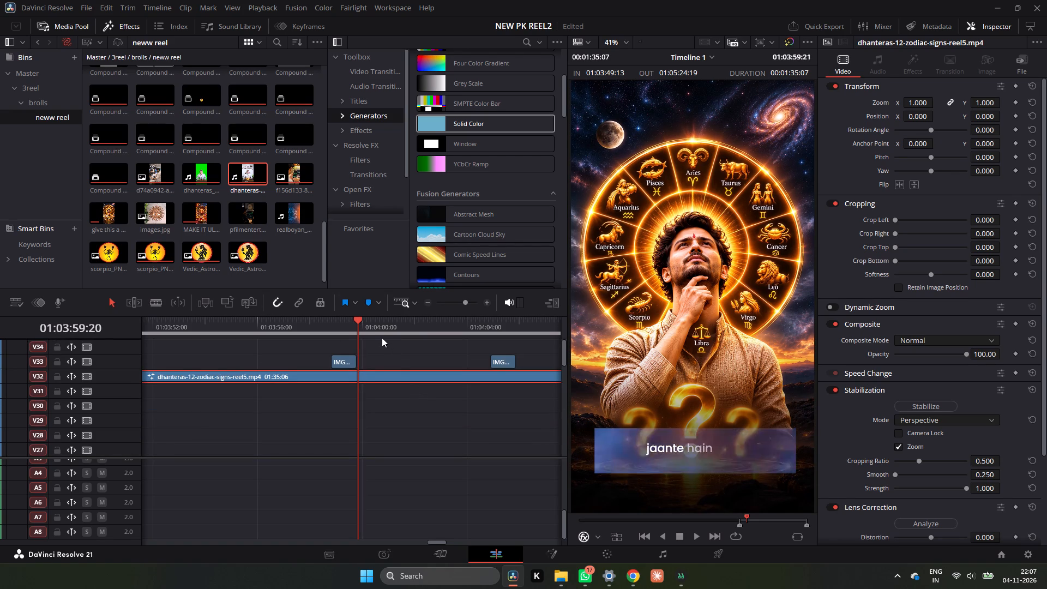
{"action": "key", "text": "Left"}
{"action": "key", "text": "Left"}
{"action": "key", "text": "Left"}
{"action": "key", "text": "Left"}
{"action": "key", "text": "Left"}
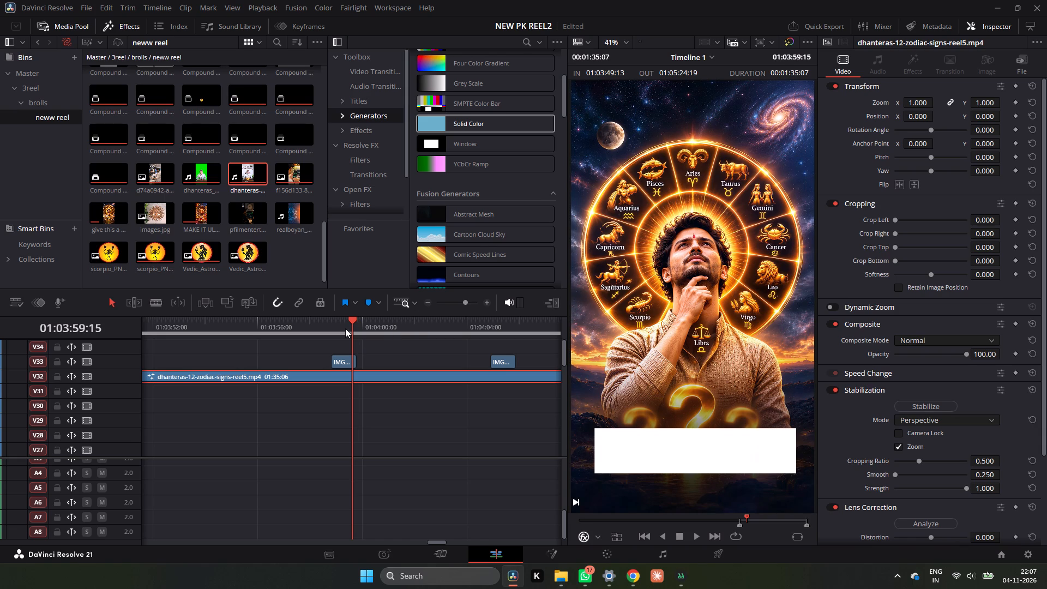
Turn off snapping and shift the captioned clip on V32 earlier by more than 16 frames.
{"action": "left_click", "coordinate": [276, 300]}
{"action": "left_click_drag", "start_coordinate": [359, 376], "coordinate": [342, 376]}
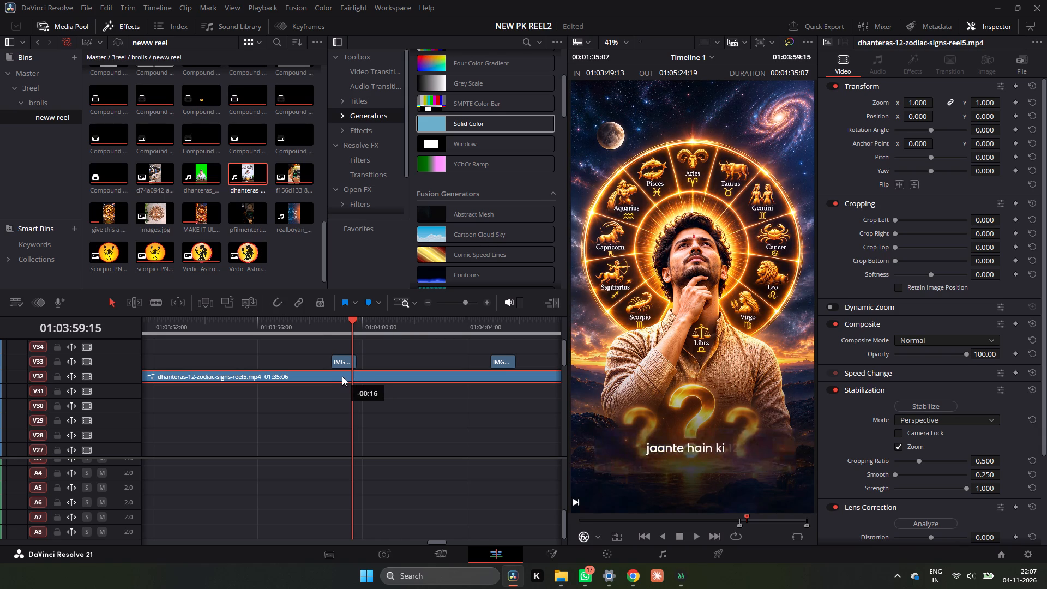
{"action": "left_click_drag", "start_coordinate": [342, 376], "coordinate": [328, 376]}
Step back frame by frame from 01:03:59:15 to 01:03:58:14, checking the caption area with the shifted clip.
{"action": "key", "text": "Left"}
{"action": "key", "text": "Left"}
{"action": "key", "text": "Left"}
{"action": "key", "text": "Left"}
{"action": "key", "text": "Left"}
{"action": "key", "text": "Left"}
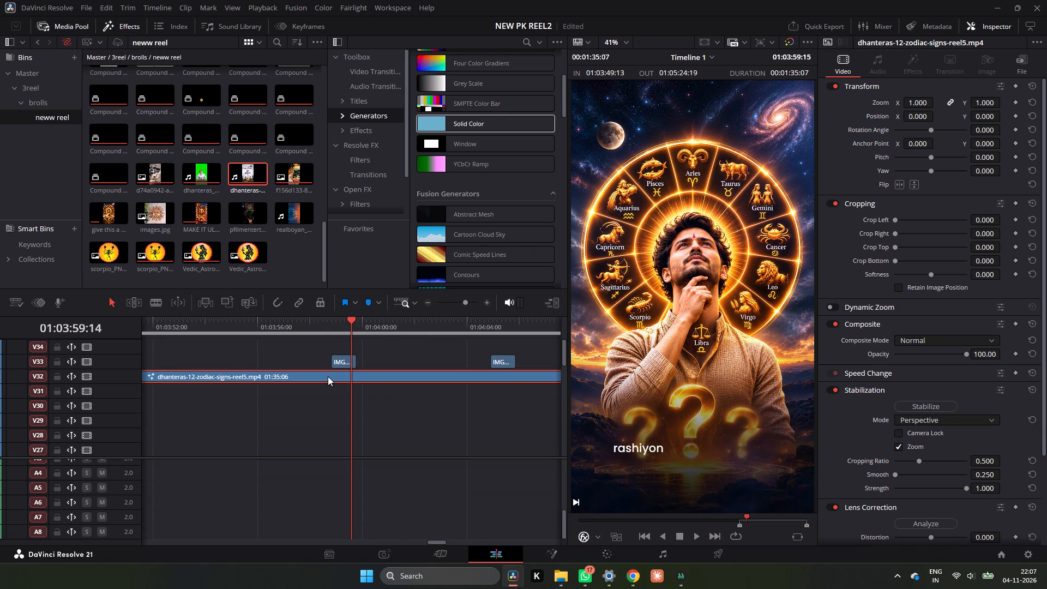
{"action": "key", "text": "Left"}
{"action": "key", "text": "Left"}
{"action": "key", "text": "Left"}
{"action": "key", "text": "Left"}
{"action": "key", "text": "Left"}
{"action": "key", "text": "Left"}
{"action": "key", "text": "Left"}
{"action": "key", "text": "Left"}
{"action": "key", "text": "Left"}
{"action": "key", "text": "Left"}
{"action": "key", "text": "Left"}
{"action": "key", "text": "Left"}
{"action": "key", "text": "Left"}
{"action": "key", "text": "Left"}
{"action": "key", "text": "Left"}
{"action": "key", "text": "Left"}
{"action": "key", "text": "Left"}
{"action": "key", "text": "Left"}
{"action": "key", "text": "Left"}
{"action": "key", "text": "Left"}
{"action": "key", "text": "Left"}
{"action": "key", "text": "Left"}
{"action": "key", "text": "Left"}
{"action": "key", "text": "Left"}
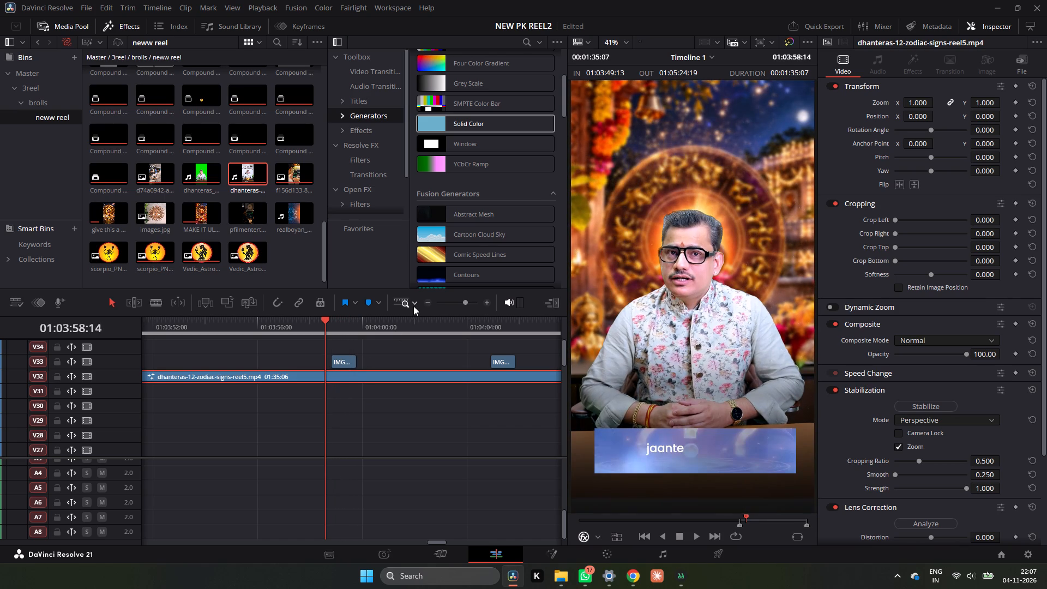
Undo the recent timeline edits, including the captioned clip's time shifts, its placement on V32 and the 01:05:24:19 out point.
{"action": "triple_click", "coordinate": [428, 303]}
{"action": "double_click", "coordinate": [428, 303]}
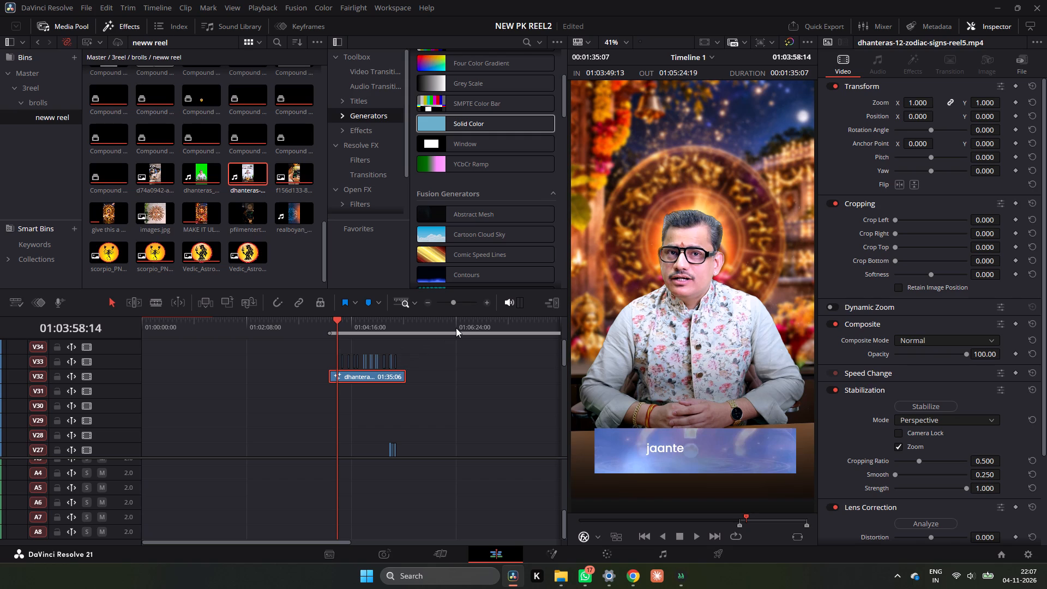
{"action": "key", "text": "ctrl+z"}
{"action": "key", "text": "ctrl+z"}
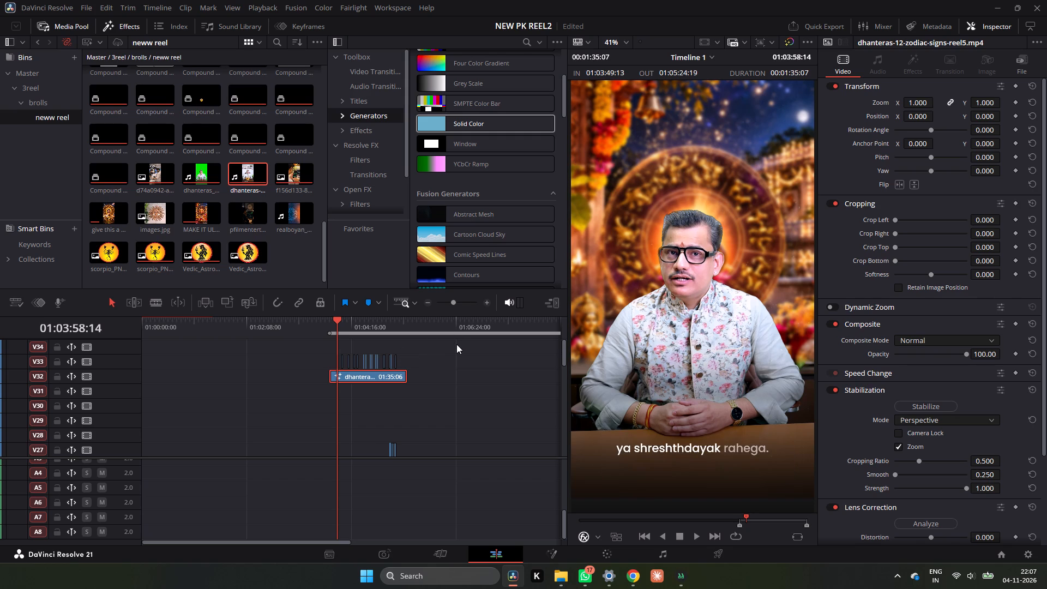
{"action": "key", "text": "ctrl+z"}
{"action": "key", "text": "ctrl+z"}
{"action": "key", "text": "ctrl+z"}
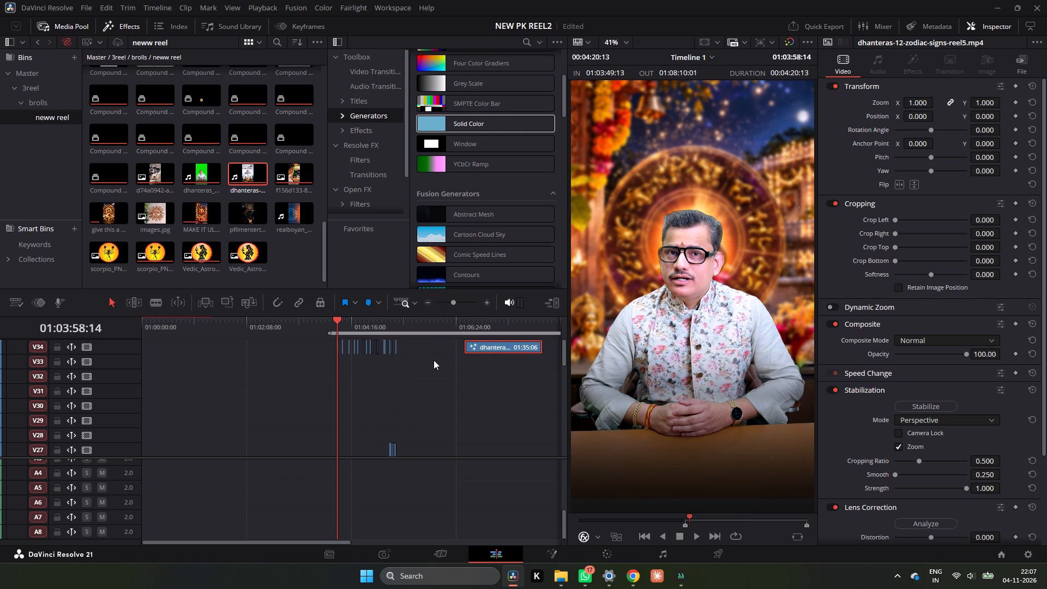
Turn on snapping and move all the short Screen-mode transition clips from V34 down to V33 without changing their timing.
{"action": "scroll", "coordinate": [433, 360], "scroll_direction": "up", "scroll_amount": 3}
{"action": "left_click_drag", "start_coordinate": [412, 328], "coordinate": [365, 329]}
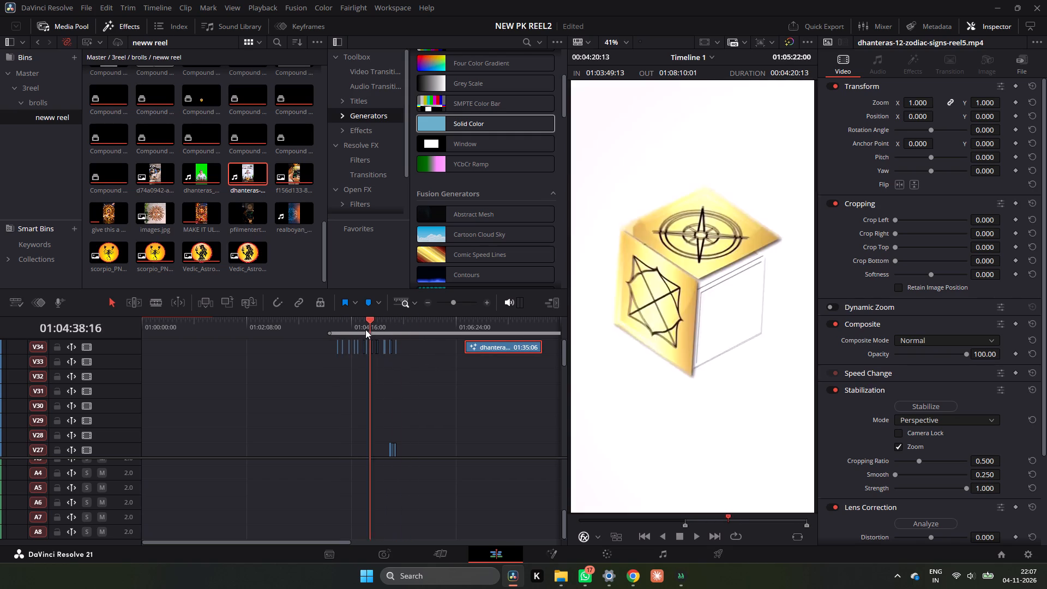
{"action": "left_click_drag", "start_coordinate": [365, 329], "coordinate": [333, 333]}
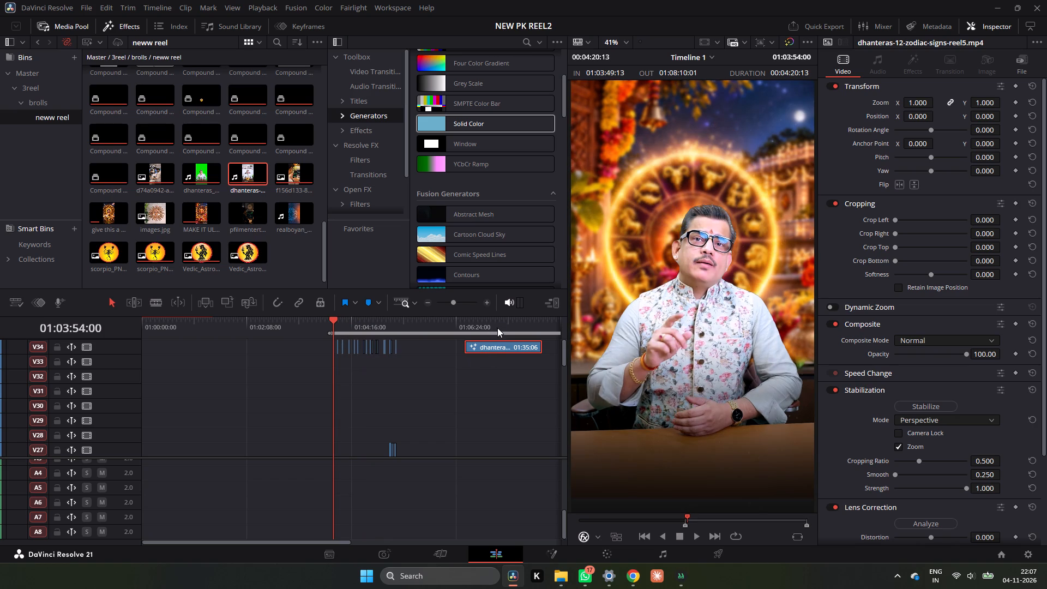
{"action": "triple_click", "coordinate": [487, 300]}
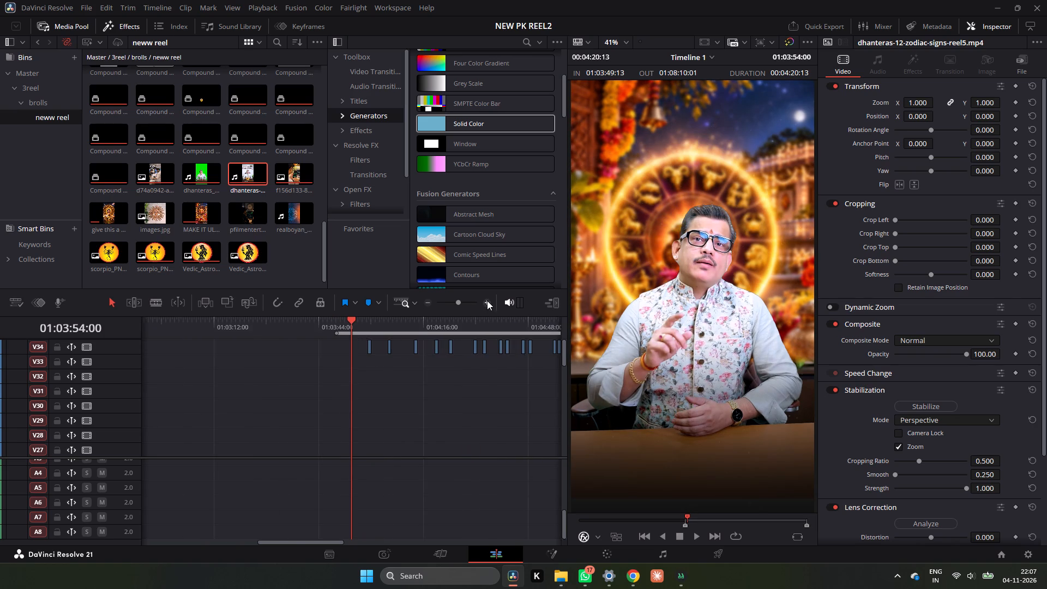
{"action": "left_click_drag", "start_coordinate": [352, 355], "coordinate": [440, 356], "text": "ctrl"}
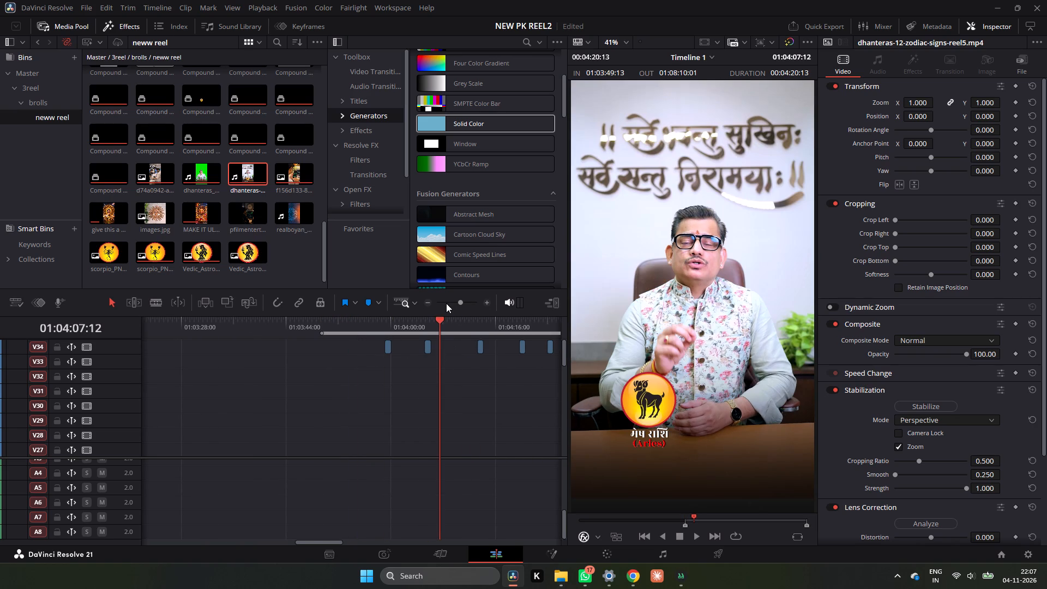
{"action": "triple_click", "coordinate": [425, 302]}
{"action": "left_click_drag", "start_coordinate": [414, 347], "coordinate": [320, 360]}
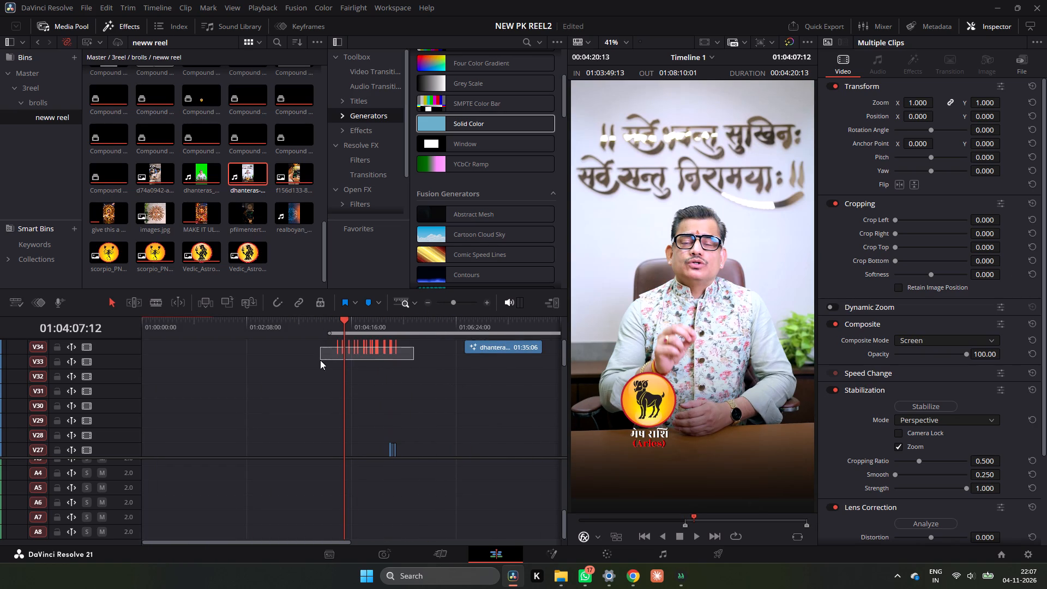
{"action": "left_click_drag", "start_coordinate": [320, 360], "coordinate": [320, 360]}
{"action": "left_click_drag", "start_coordinate": [407, 324], "coordinate": [394, 328]}
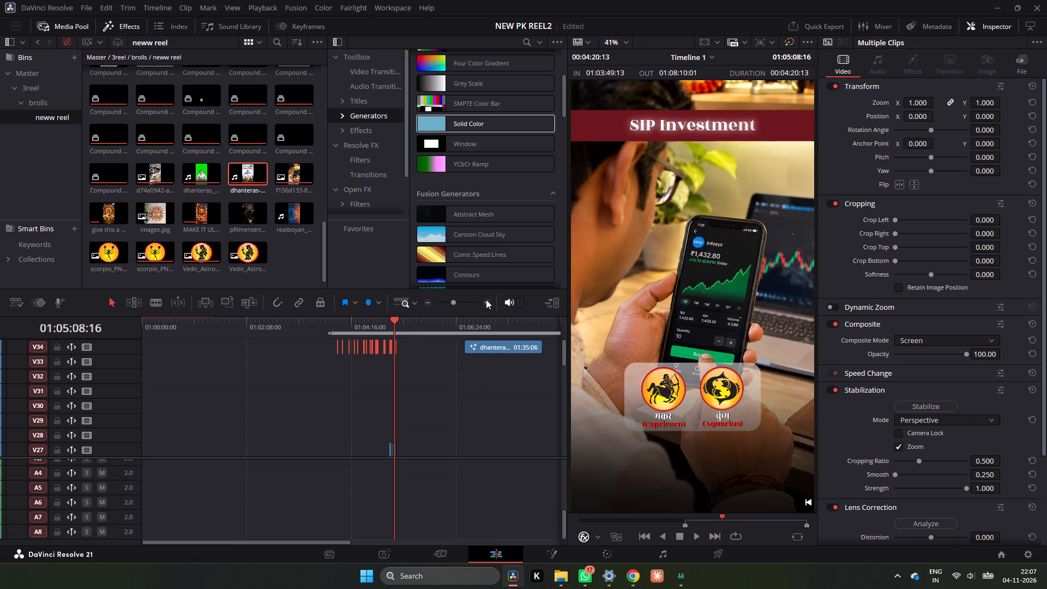
{"action": "triple_click", "coordinate": [486, 299]}
{"action": "left_click", "coordinate": [486, 299]}
{"action": "left_click_drag", "start_coordinate": [395, 328], "coordinate": [389, 334]}
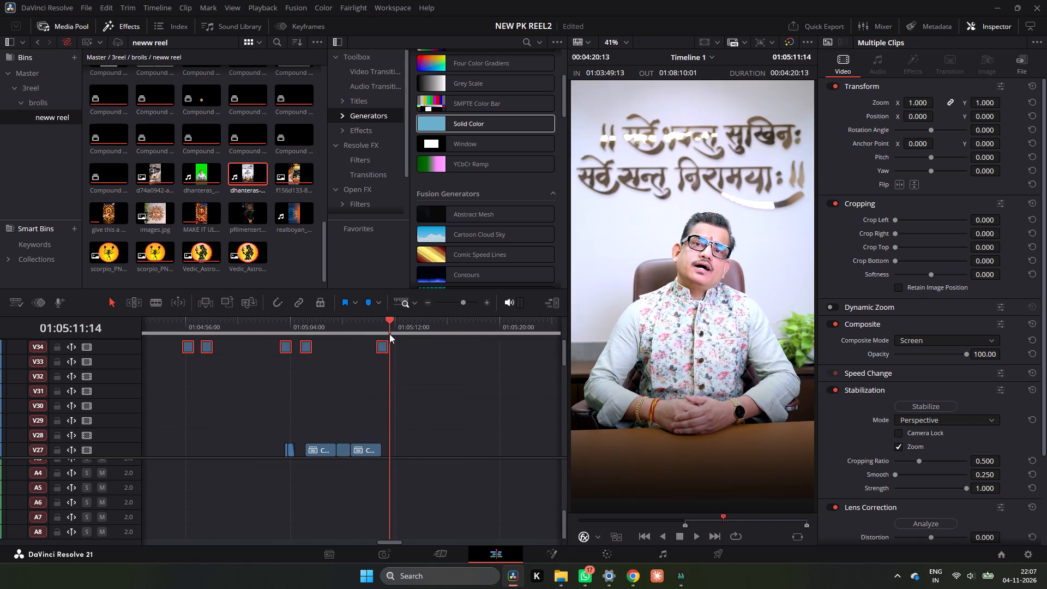
{"action": "left_click_drag", "start_coordinate": [389, 334], "coordinate": [384, 336]}
{"action": "left_click", "coordinate": [281, 300]}
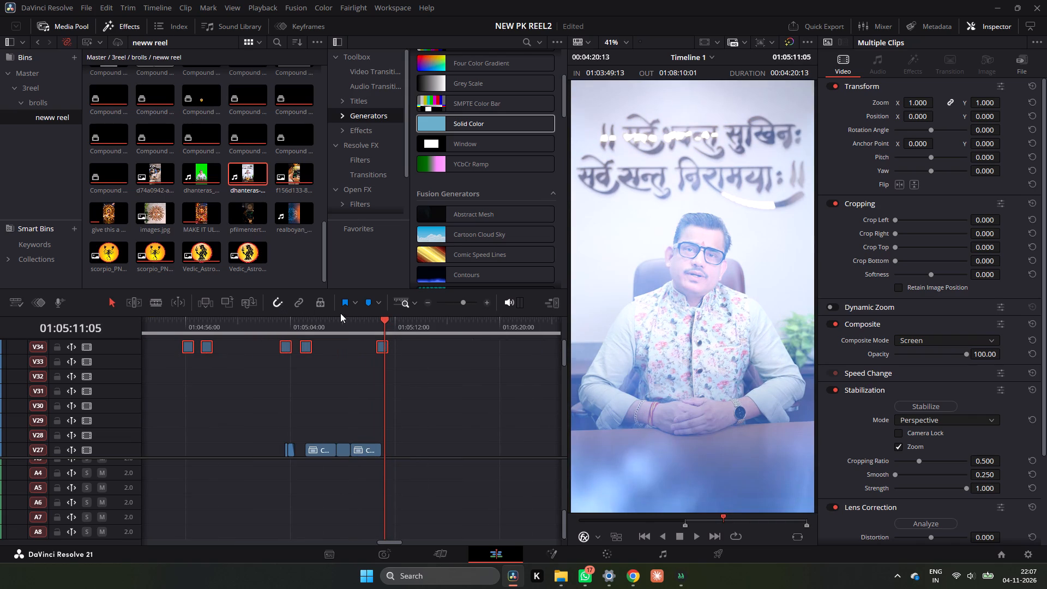
{"action": "left_click_drag", "start_coordinate": [382, 323], "coordinate": [390, 334]}
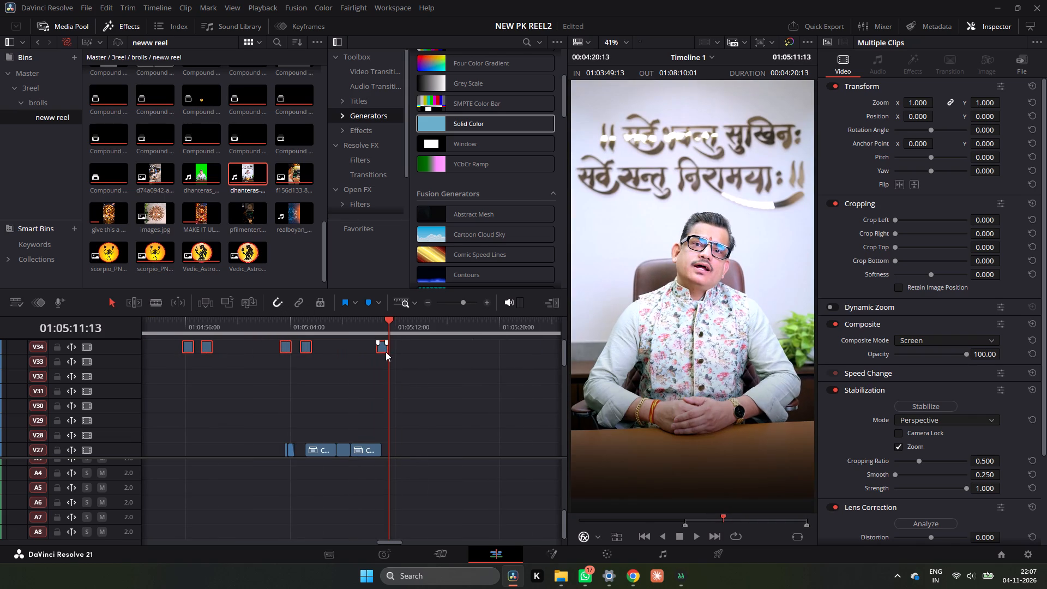
{"action": "left_click_drag", "start_coordinate": [382, 351], "coordinate": [382, 358]}
Move the dhanteras-12-zodiac-signs-reel5.mp4 clip from V34 to V32, earlier in time beneath the V33 transition clips.
{"action": "triple_click", "coordinate": [430, 301]}
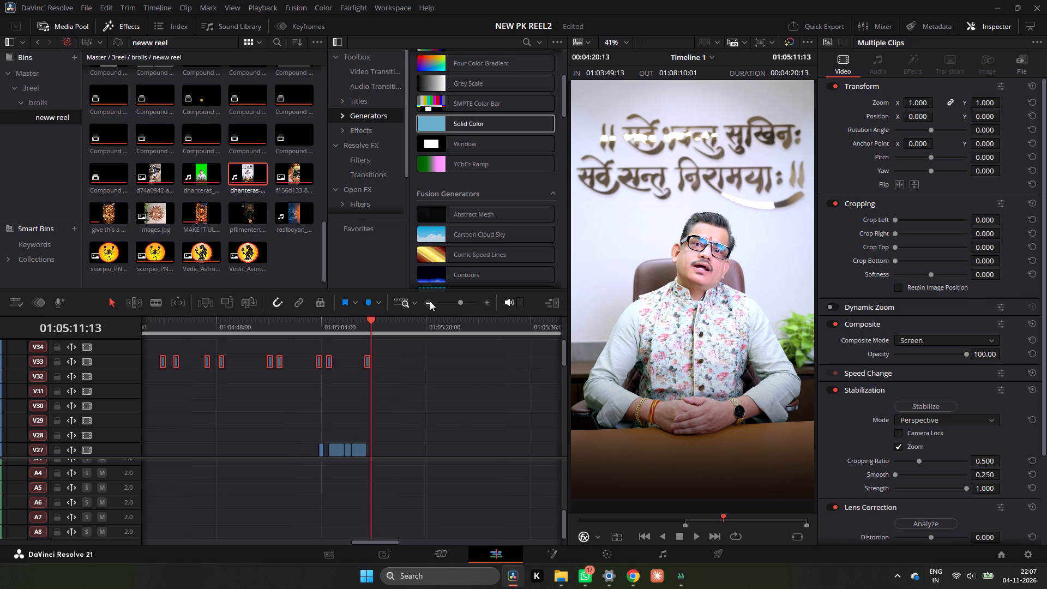
{"action": "left_click", "coordinate": [430, 301]}
{"action": "left_click_drag", "start_coordinate": [449, 353], "coordinate": [409, 349]}
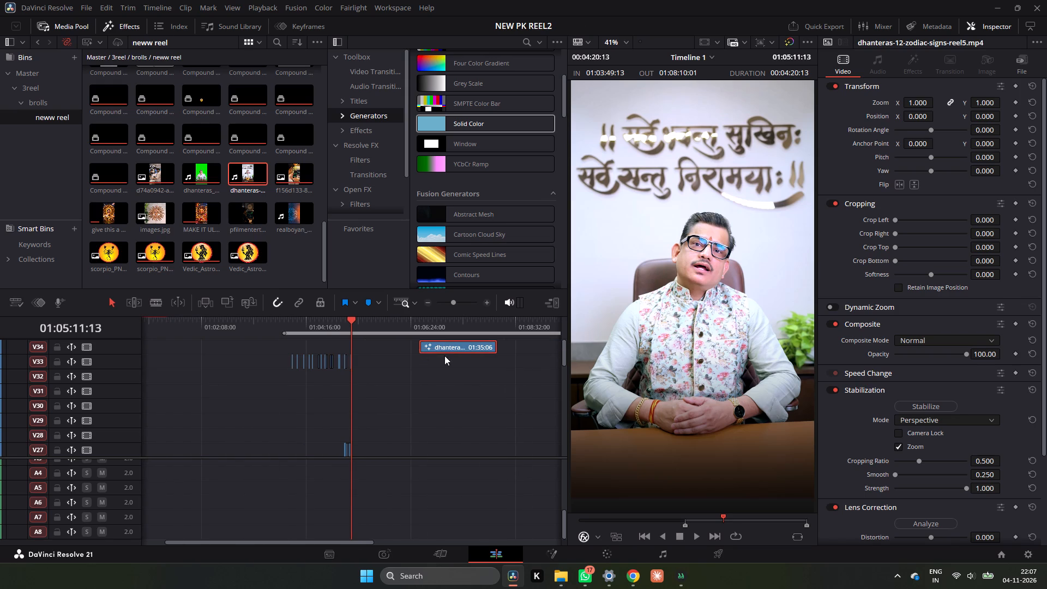
{"action": "left_click_drag", "start_coordinate": [449, 353], "coordinate": [432, 350]}
{"action": "left_click_drag", "start_coordinate": [456, 350], "coordinate": [334, 378]}
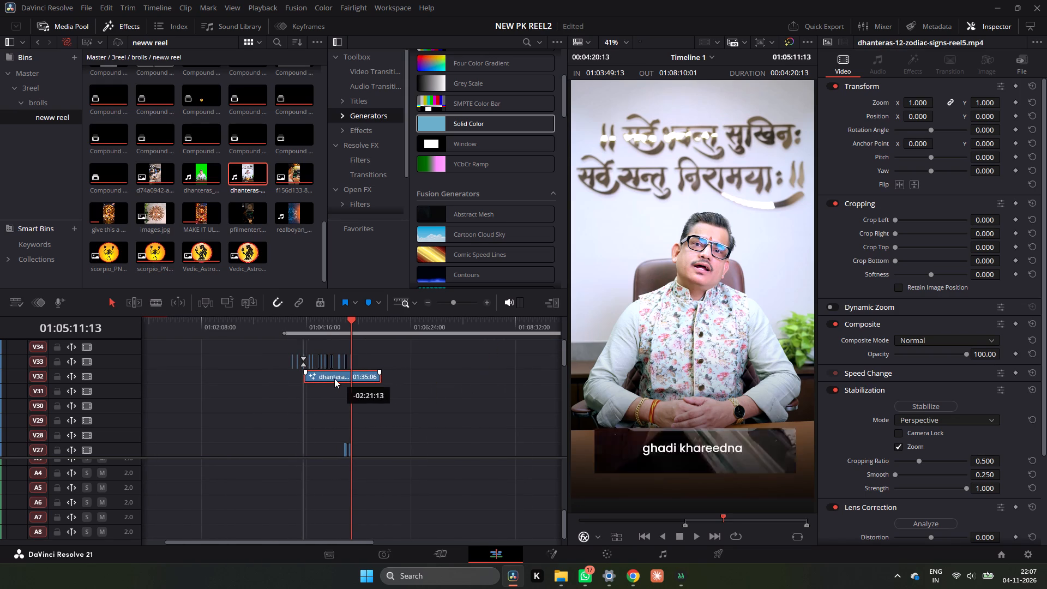
{"action": "left_click_drag", "start_coordinate": [334, 378], "coordinate": [329, 383]}
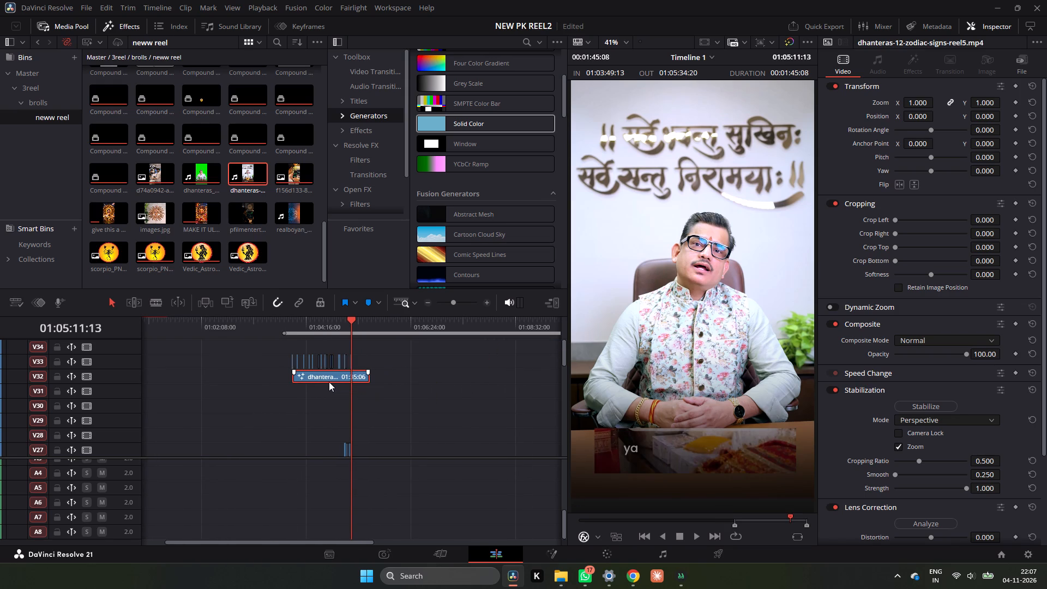
{"action": "left_click", "coordinate": [482, 303]}
{"action": "left_click_drag", "start_coordinate": [365, 375], "coordinate": [364, 374]}
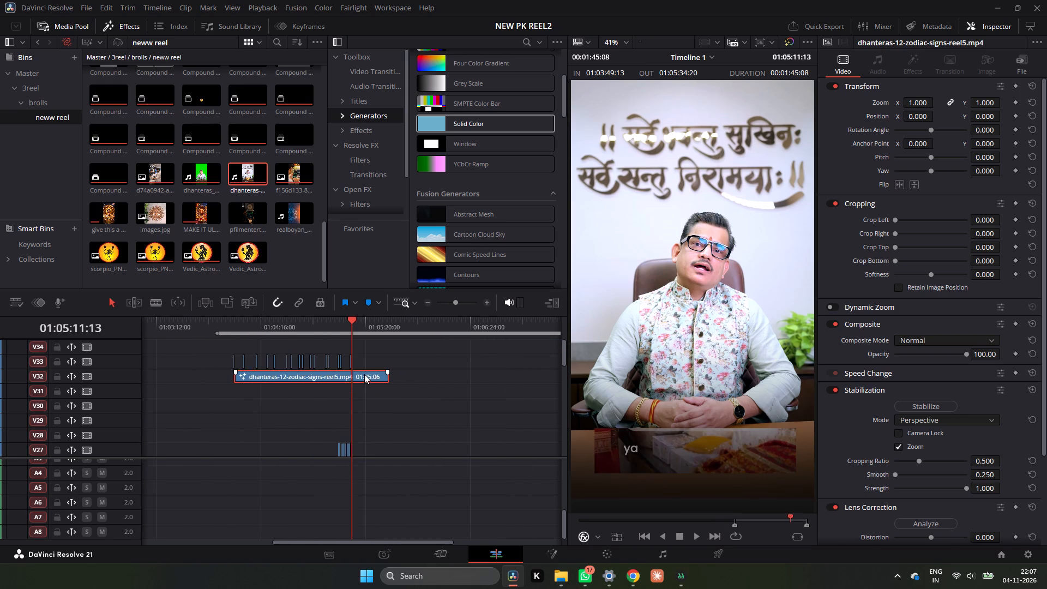
{"action": "left_click_drag", "start_coordinate": [364, 374], "coordinate": [346, 380]}
Align the start of the captioned reel clip on V32 to 01:03:49:13.
{"action": "left_click_drag", "start_coordinate": [240, 319], "coordinate": [215, 326]}
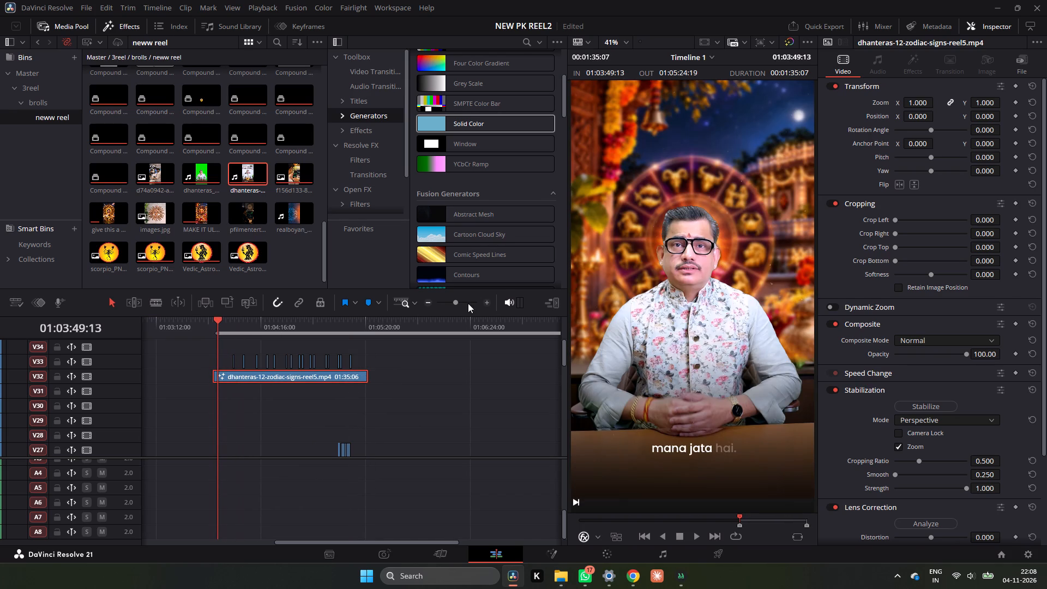
{"action": "left_click", "coordinate": [492, 302]}
{"action": "double_click", "coordinate": [485, 303]}
{"action": "scroll", "coordinate": [378, 388], "scroll_direction": "down", "scroll_amount": 3}
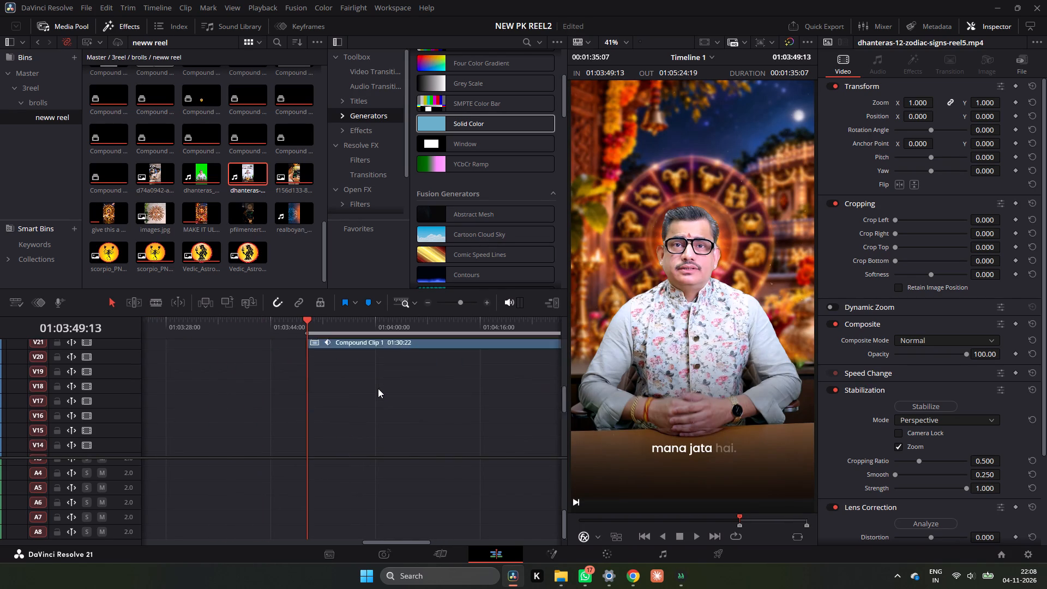
{"action": "scroll", "coordinate": [378, 388], "scroll_direction": "down", "scroll_amount": 2}
{"action": "triple_click", "coordinate": [488, 302]}
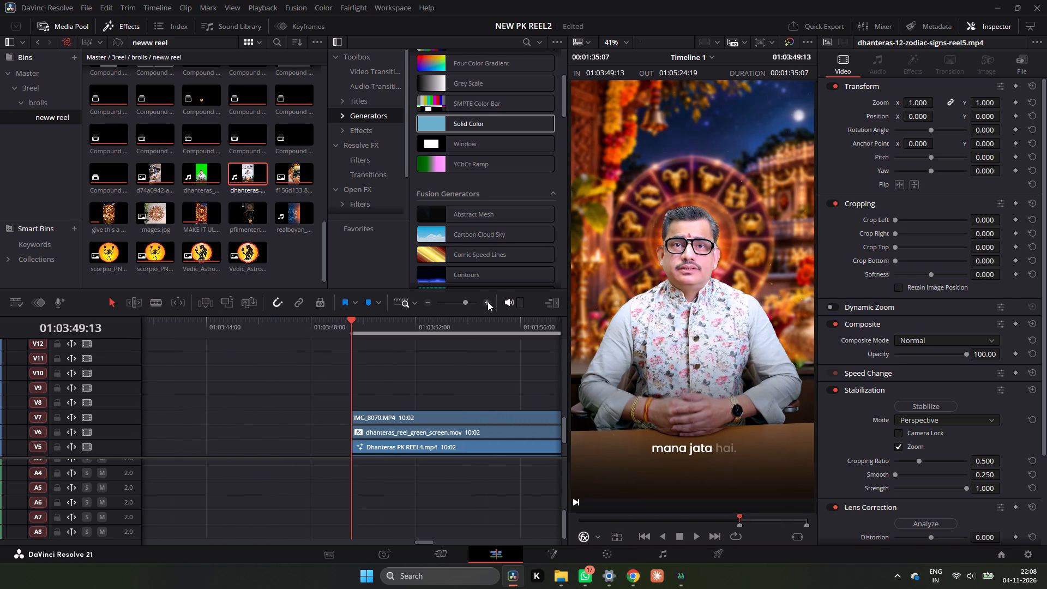
{"action": "left_click", "coordinate": [488, 302]}
{"action": "scroll", "coordinate": [410, 383], "scroll_direction": "up", "scroll_amount": 9}
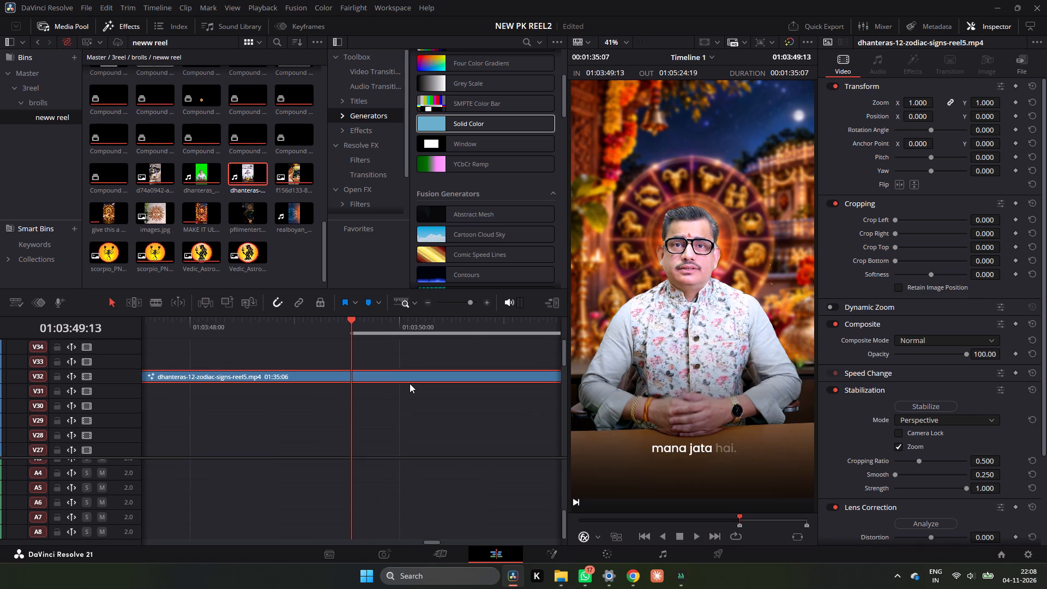
{"action": "left_click_drag", "start_coordinate": [401, 381], "coordinate": [507, 382]}
{"action": "left_click_drag", "start_coordinate": [398, 372], "coordinate": [511, 378]}
{"action": "left_click_drag", "start_coordinate": [362, 372], "coordinate": [451, 375]}
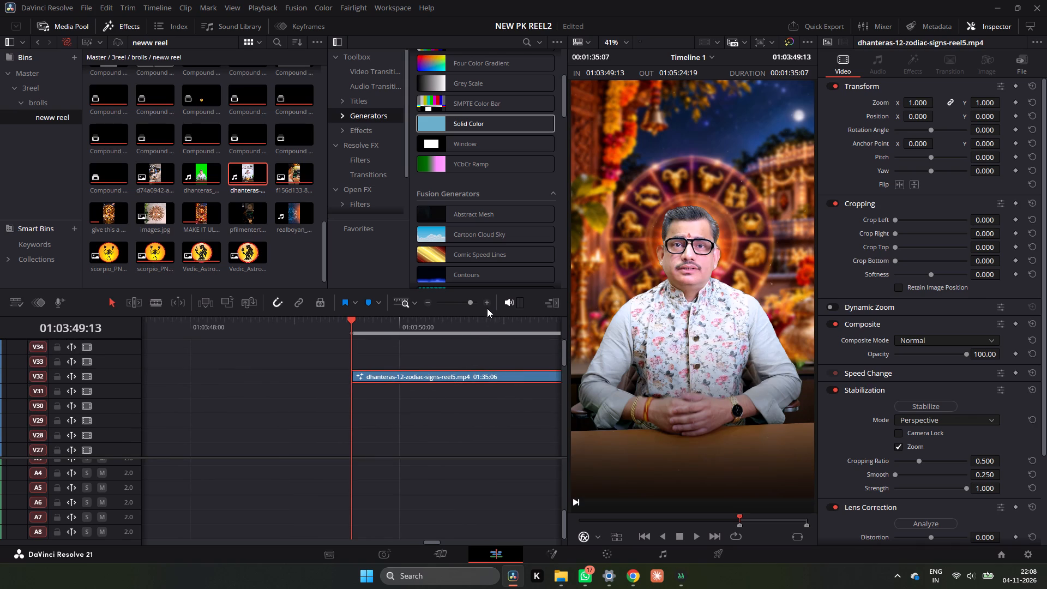
Check at frame level that the captioned clip's start on V32 lines up with the clips on the lower tracks.
{"action": "triple_click", "coordinate": [488, 304]}
{"action": "left_click", "coordinate": [485, 309]}
{"action": "double_click", "coordinate": [486, 304]}
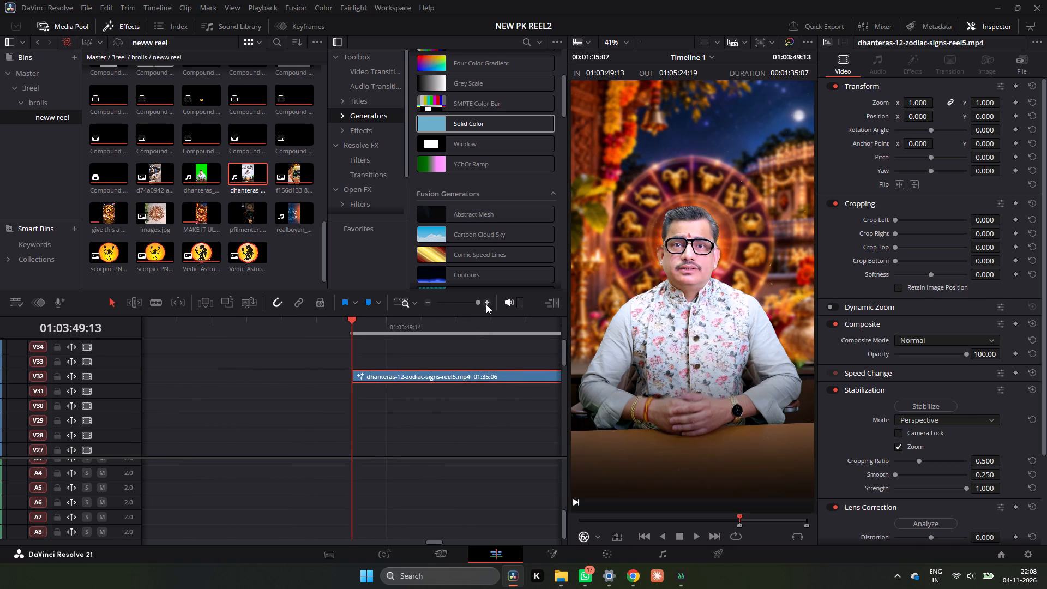
{"action": "scroll", "coordinate": [406, 417], "scroll_direction": "down", "scroll_amount": 6}
{"action": "triple_click", "coordinate": [429, 300]}
{"action": "triple_click", "coordinate": [429, 300]}
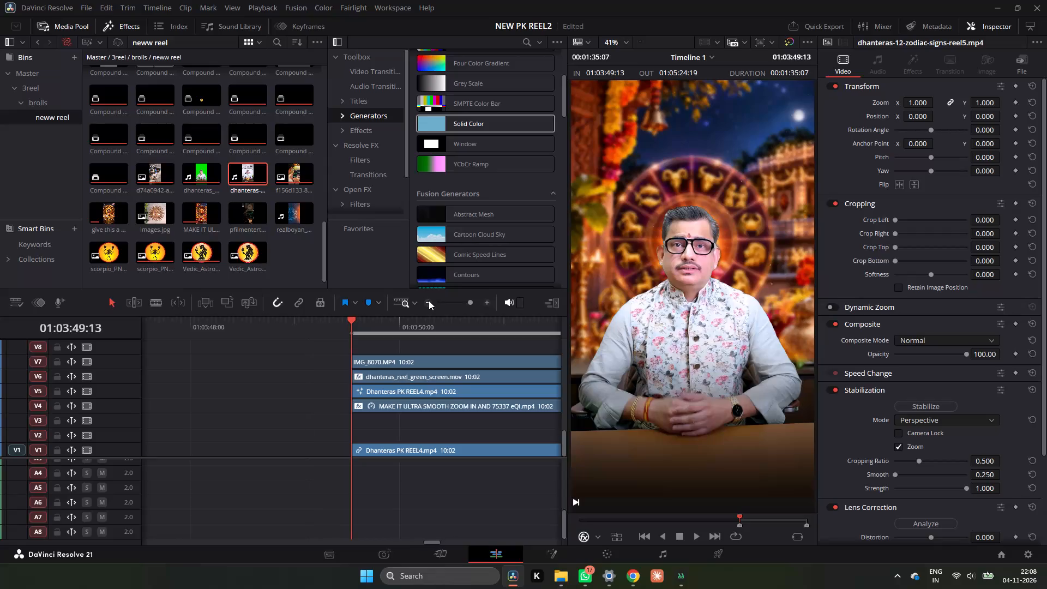
{"action": "double_click", "coordinate": [429, 300]}
{"action": "scroll", "coordinate": [400, 362], "scroll_direction": "up", "scroll_amount": 5}
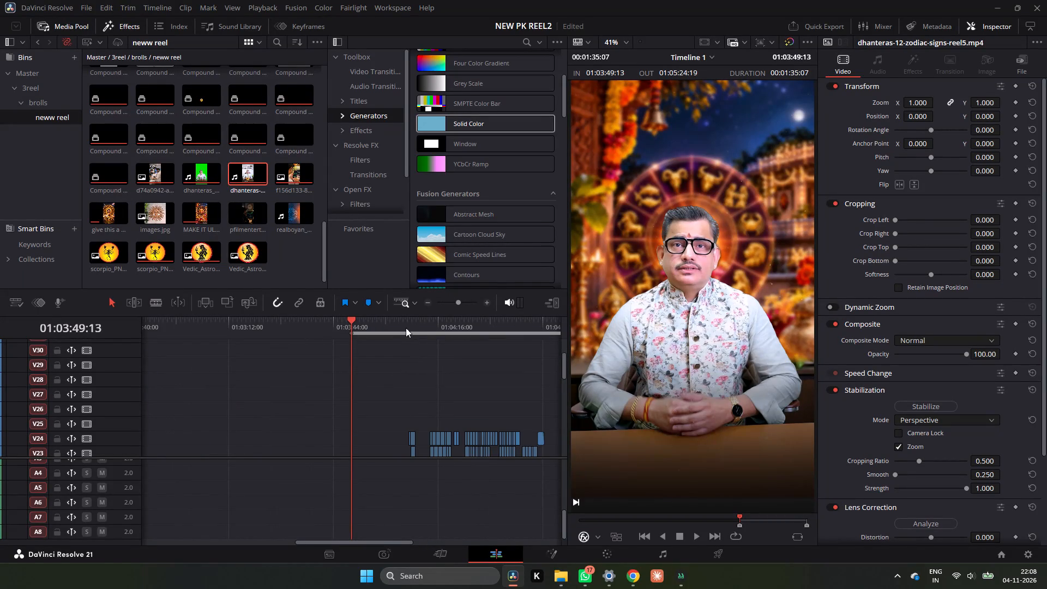
{"action": "scroll", "coordinate": [404, 348], "scroll_direction": "up", "scroll_amount": 6}
Play back from 01:03:49:13 and review the transition around 01:03:59, checking the caption area.
{"action": "key", "text": "space"}
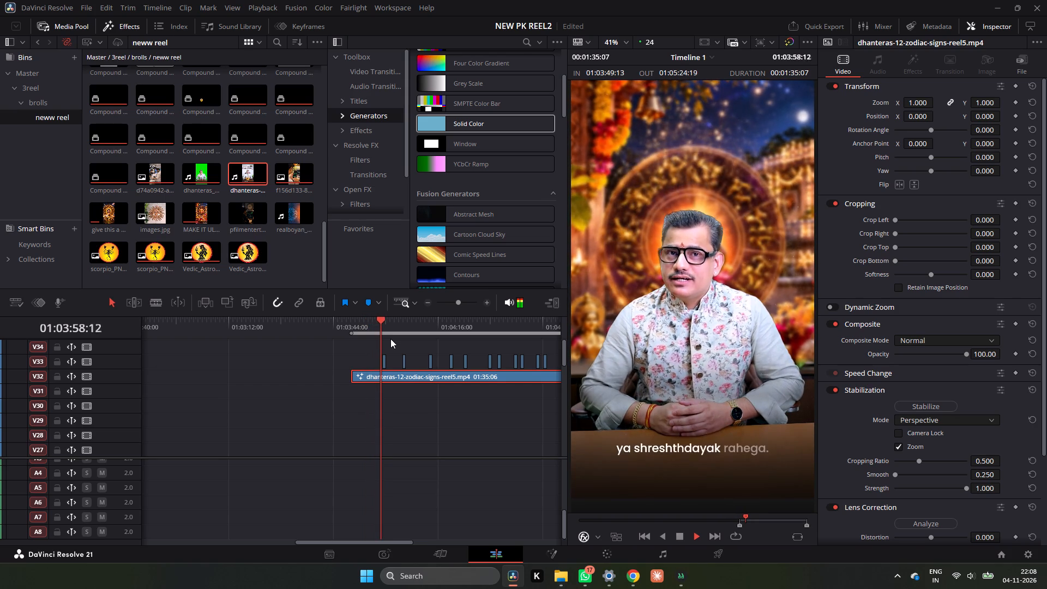
{"action": "key", "text": "space"}
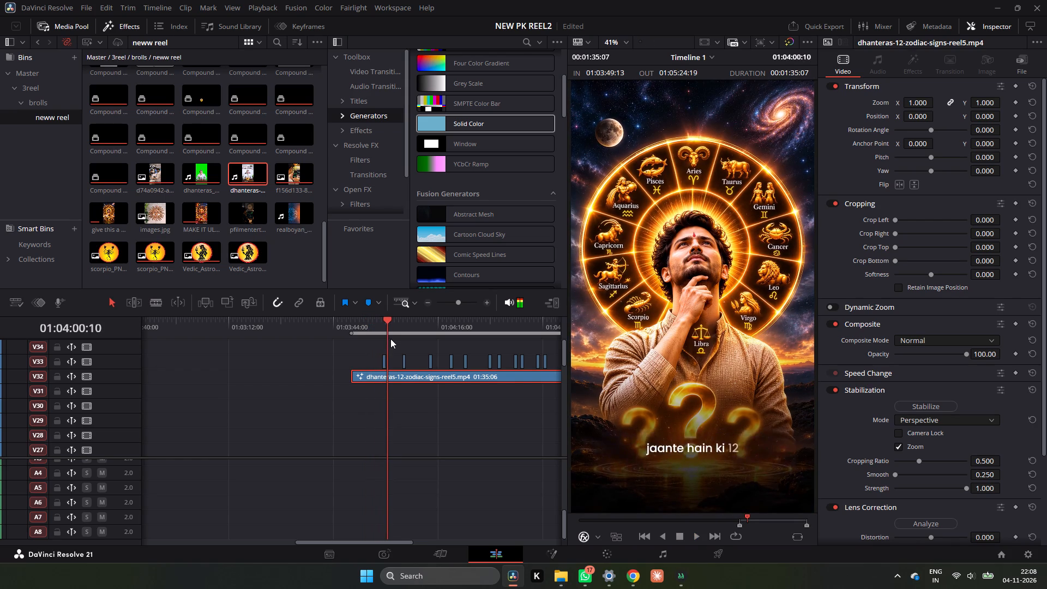
{"action": "left_click", "coordinate": [377, 323]}
{"action": "key", "text": "space"}
{"action": "key", "text": "space"}
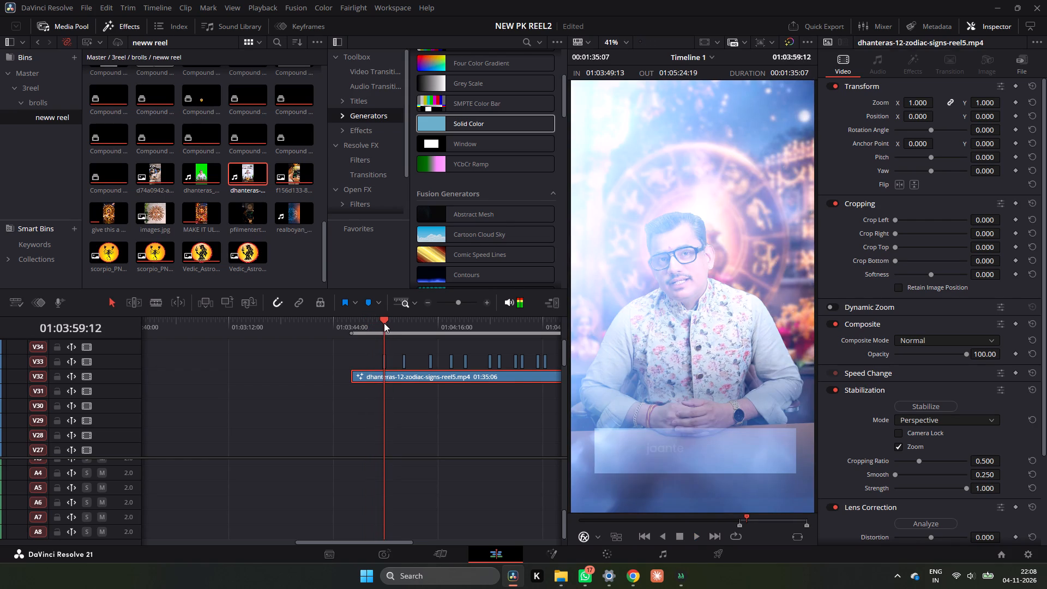
{"action": "scroll", "coordinate": [388, 356], "scroll_direction": "down", "scroll_amount": 5}
{"action": "left_click", "coordinate": [386, 333]}
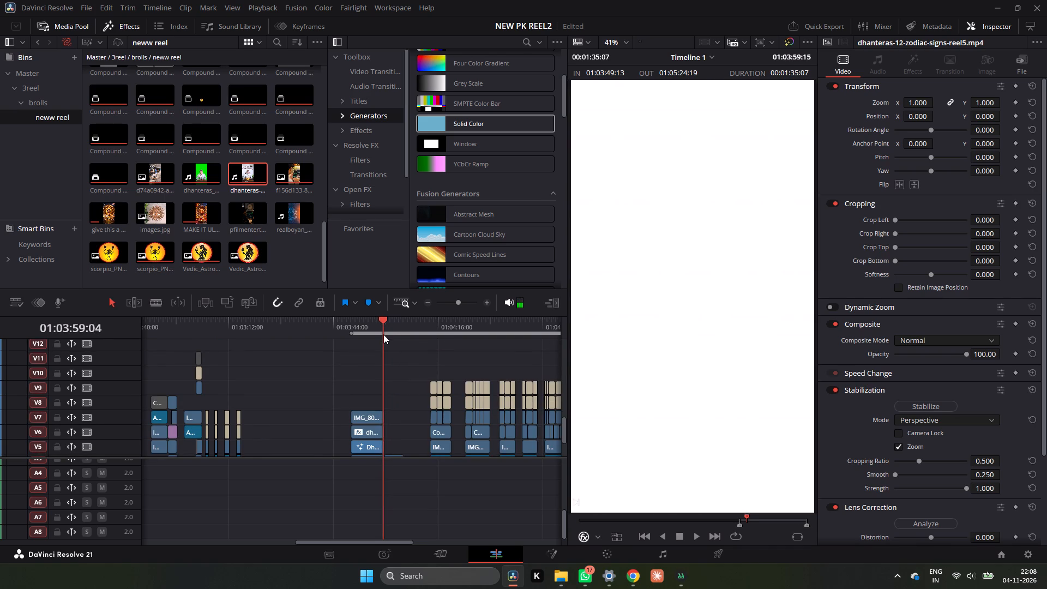
{"action": "double_click", "coordinate": [489, 301]}
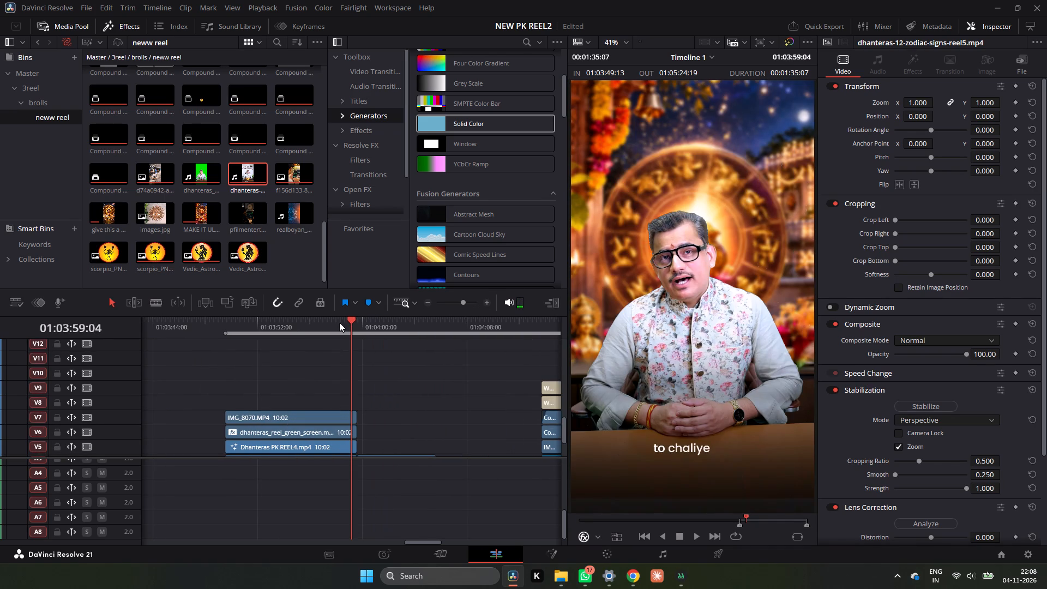
{"action": "left_click_drag", "start_coordinate": [339, 322], "coordinate": [357, 332]}
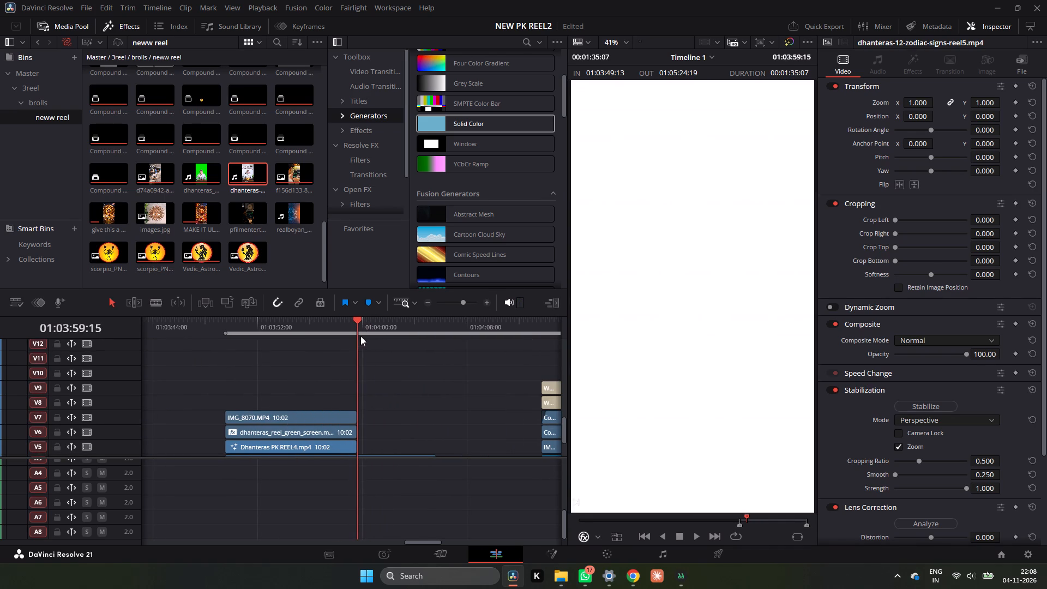
{"action": "left_click", "coordinate": [340, 322]}
{"action": "key", "text": "space"}
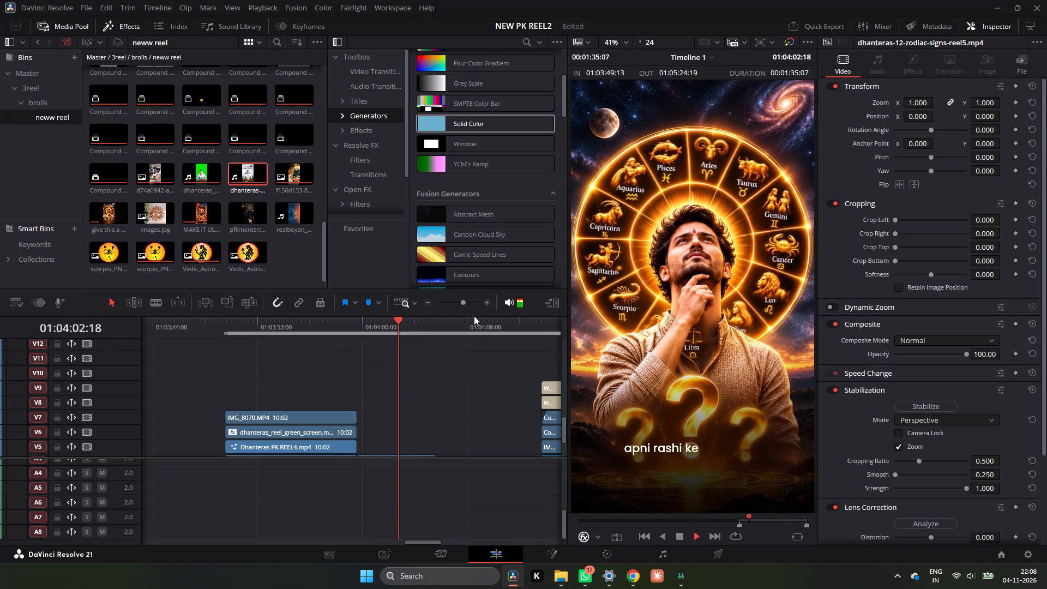
Scrub and play through the next transitions up to 01:04:14:05, checking the caption area for a visible mask box.
{"action": "left_click_drag", "start_coordinate": [422, 322], "coordinate": [480, 330]}
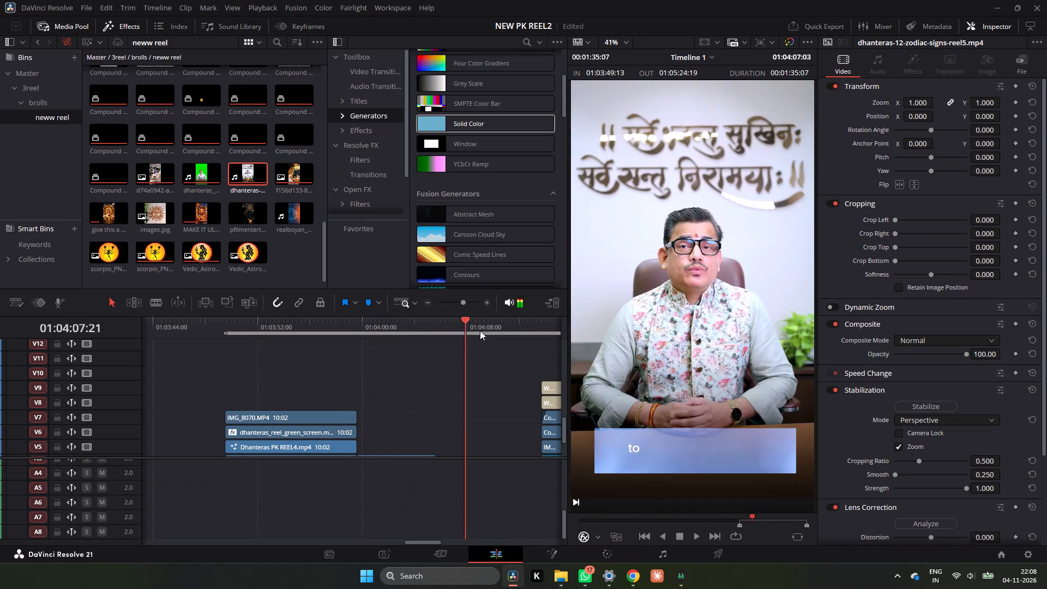
{"action": "left_click_drag", "start_coordinate": [480, 330], "coordinate": [541, 342]}
{"action": "key", "text": "space"}
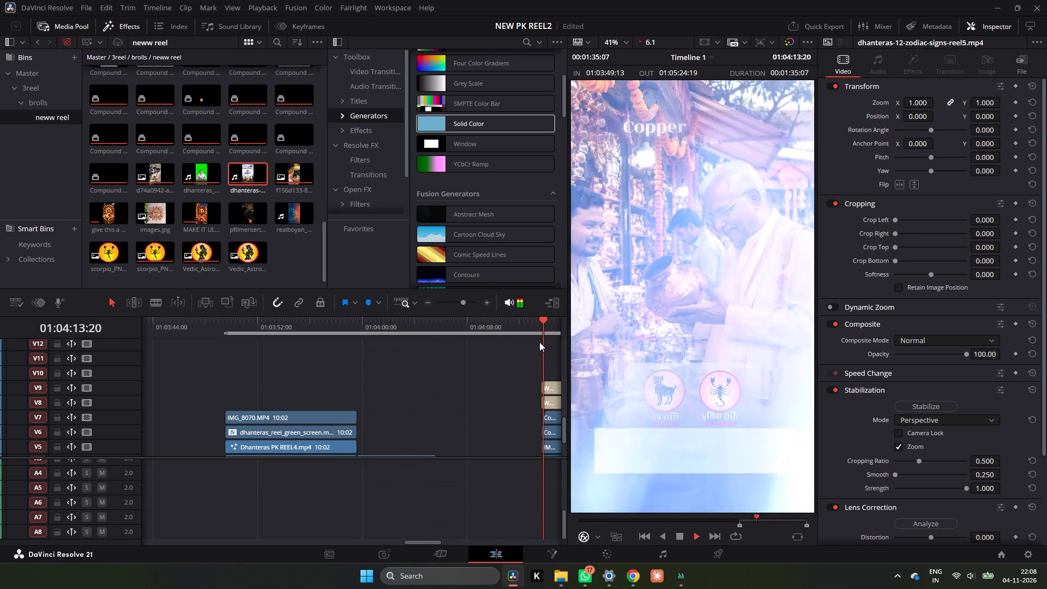
{"action": "key", "text": "space"}
{"action": "key", "text": "space"}
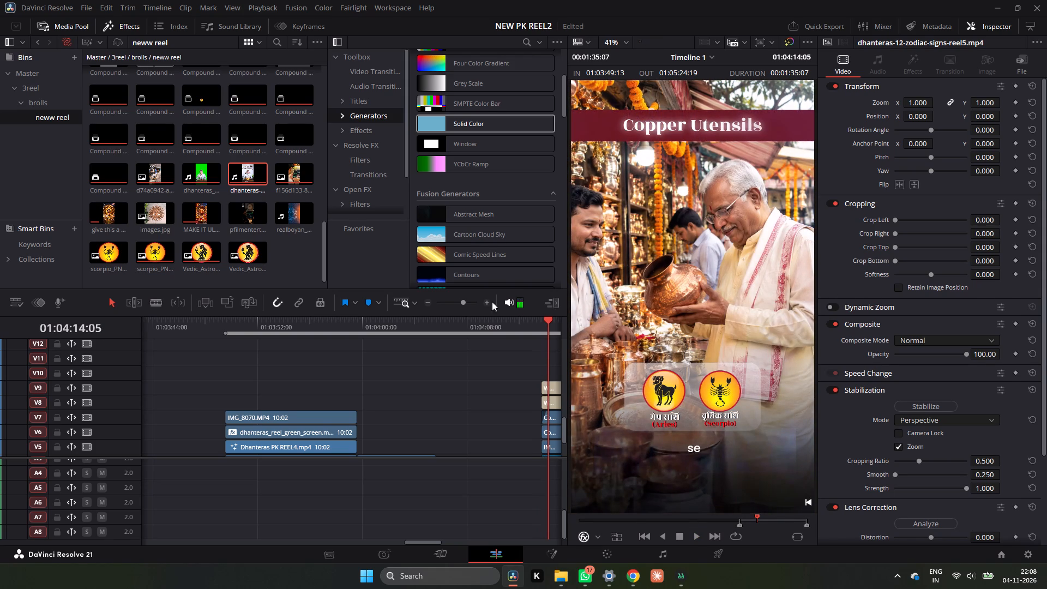
Open the captioned dhanteras-12-zodiac-signs-reel5.mp4 clip on V32 in the Fusion page.
{"action": "scroll", "coordinate": [439, 359], "scroll_direction": "up", "scroll_amount": 7}
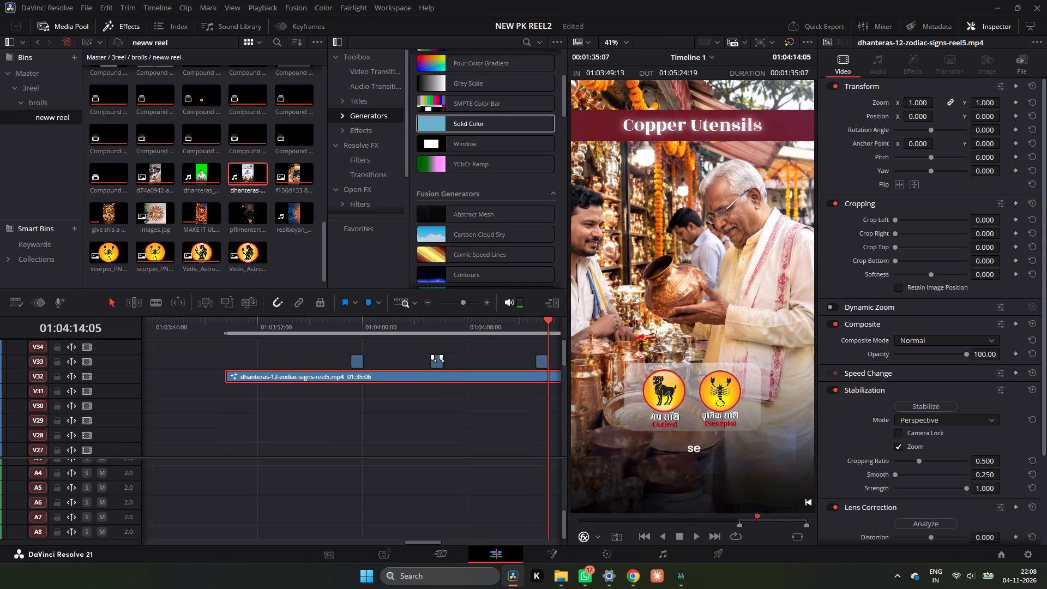
{"action": "right_click", "coordinate": [439, 374]}
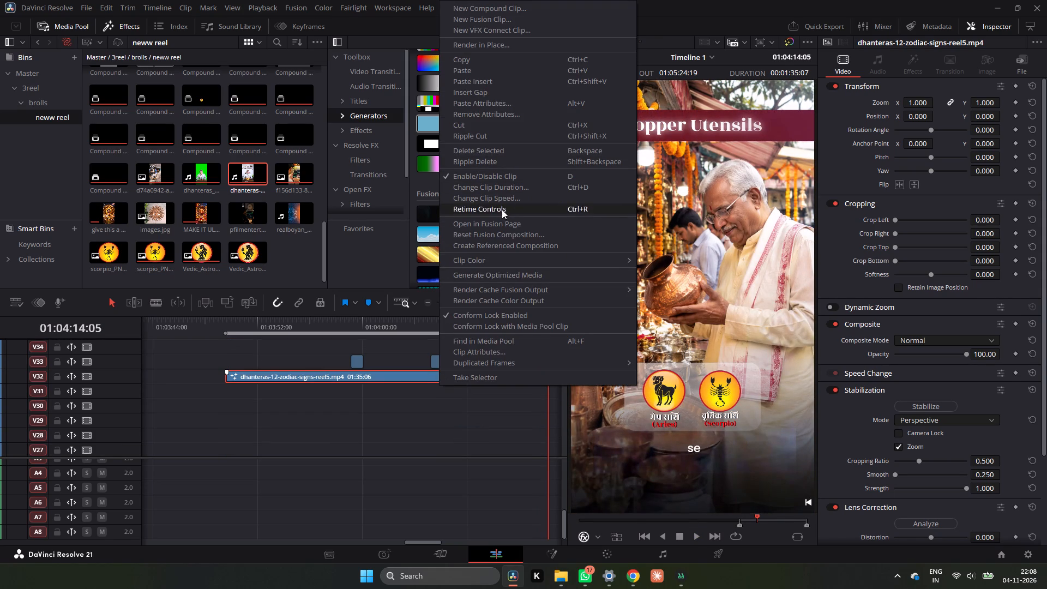
{"action": "left_click", "coordinate": [502, 220]}
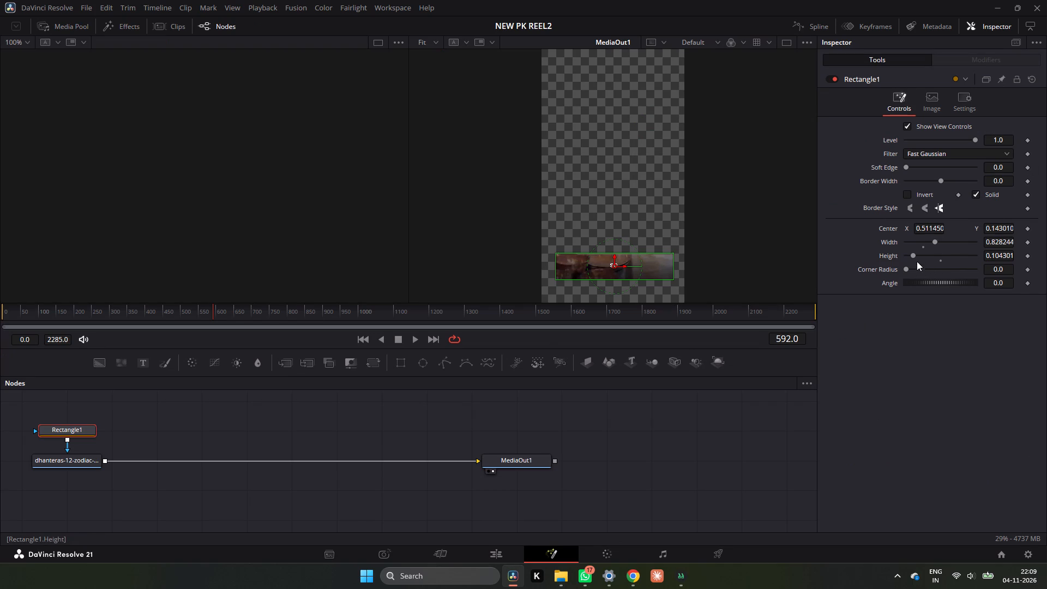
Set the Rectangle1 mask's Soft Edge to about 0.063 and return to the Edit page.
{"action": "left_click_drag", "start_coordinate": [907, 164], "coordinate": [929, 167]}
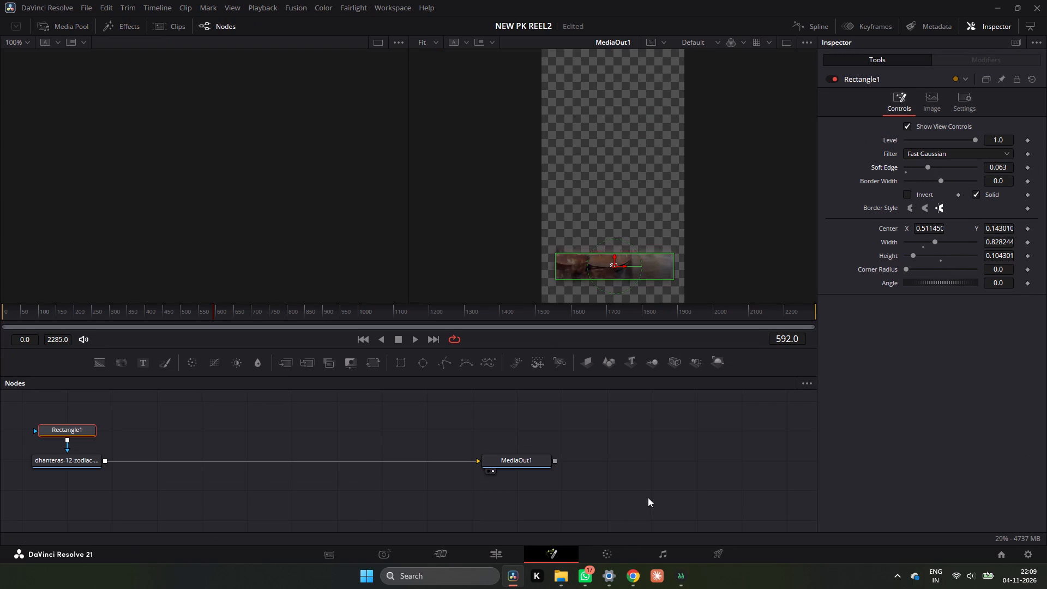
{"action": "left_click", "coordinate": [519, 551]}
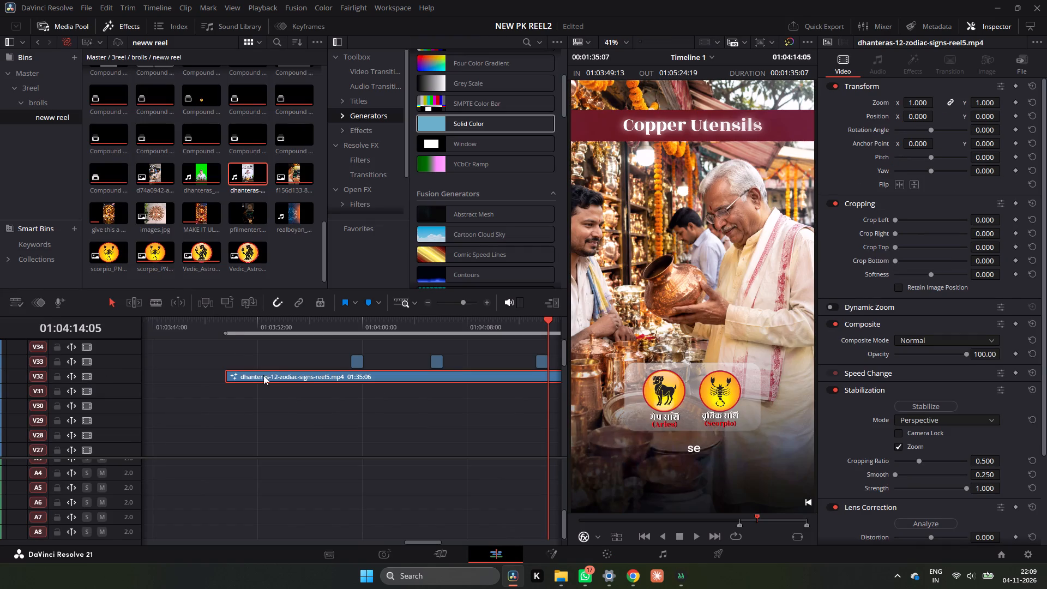
Play the transition around 01:03:59 several times, checking the caption area for a visible mask edge.
{"action": "left_click", "coordinate": [232, 326]}
{"action": "left_click", "coordinate": [351, 323]}
{"action": "key", "text": "space"}
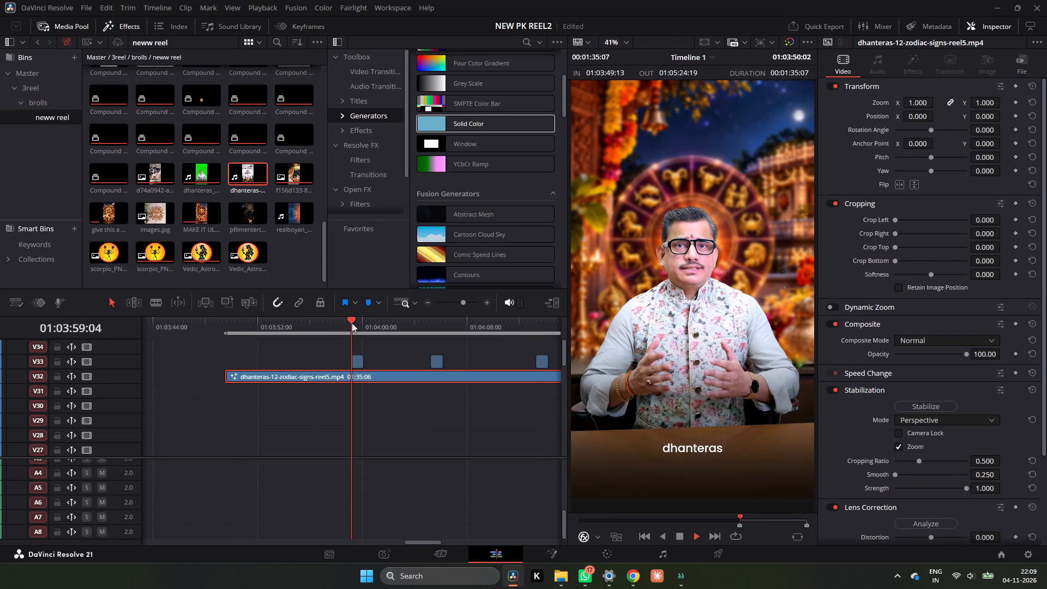
{"action": "key", "text": "space"}
{"action": "left_click", "coordinate": [352, 323]}
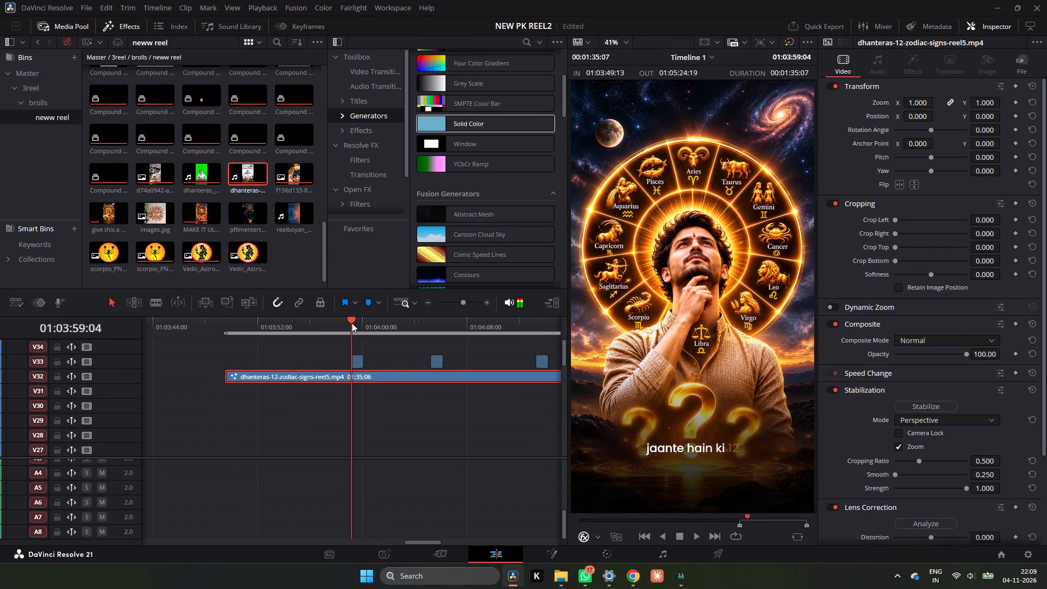
{"action": "left_click", "coordinate": [352, 323]}
{"action": "key", "text": "space"}
{"action": "key", "text": "space"}
{"action": "key", "text": "space"}
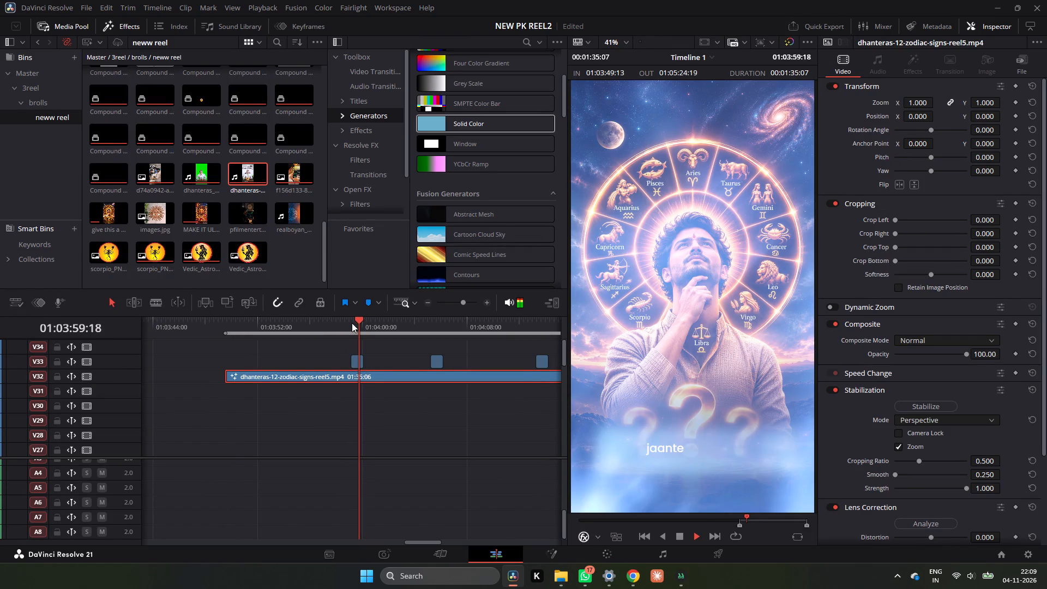
{"action": "key", "text": "space"}
{"action": "left_click", "coordinate": [352, 323]}
{"action": "key", "text": "space"}
{"action": "key", "text": "space"}
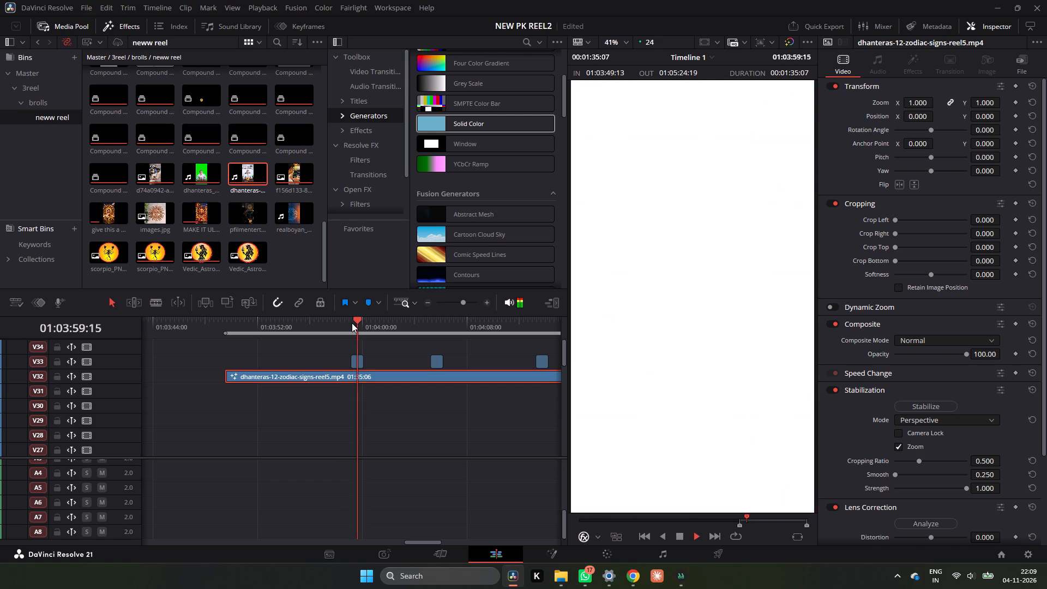
{"action": "key", "text": "space"}
{"action": "key", "text": "space"}
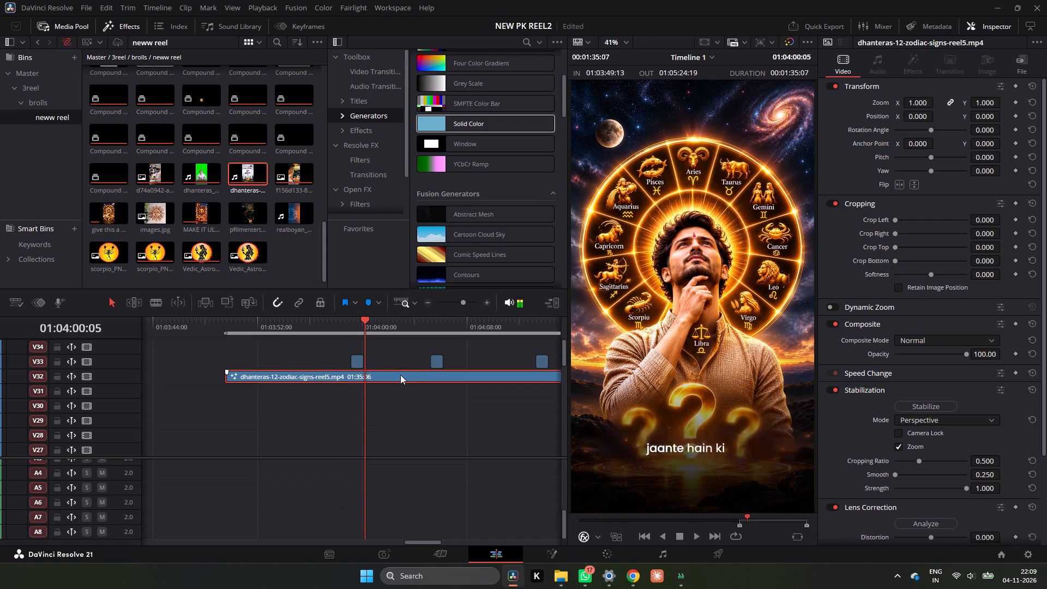
Raise the Soft Edge of the V32 caption clip's Rectangle1 mask in Fusion to about 0.10 and return to the Edit page.
{"action": "right_click", "coordinate": [400, 375]}
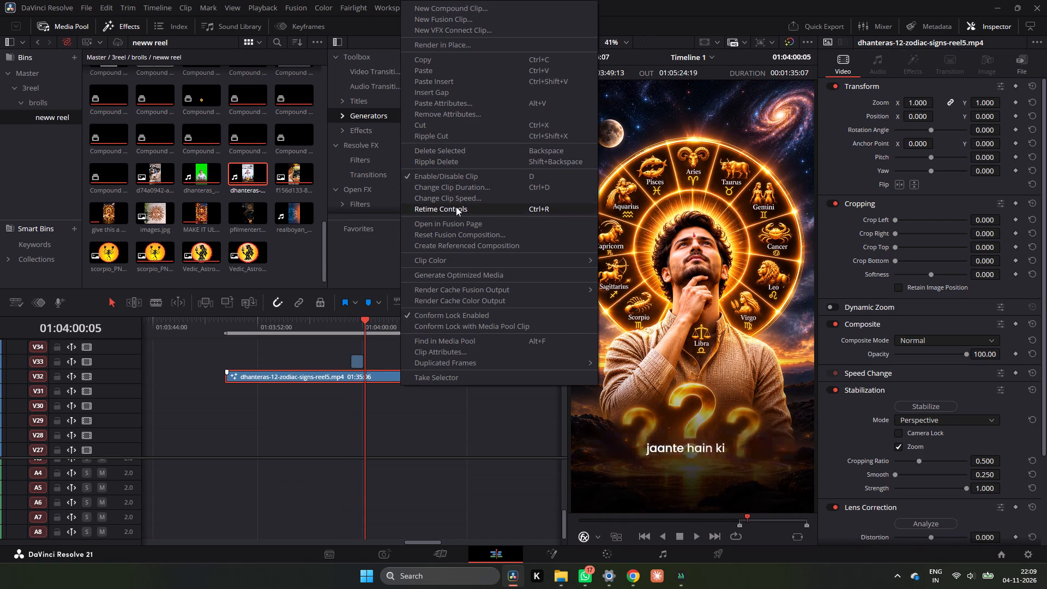
{"action": "left_click", "coordinate": [454, 222]}
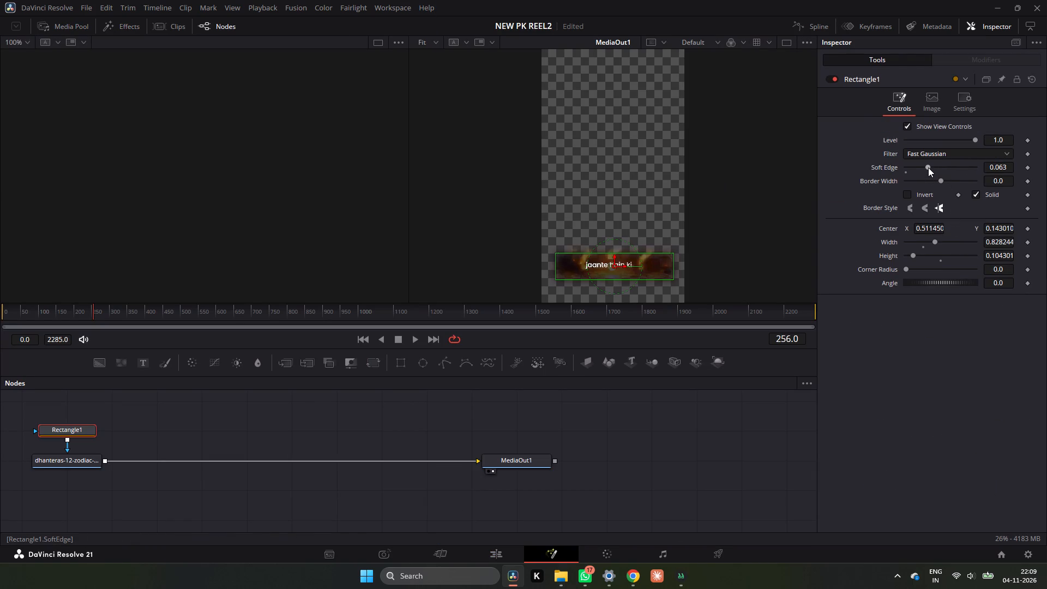
{"action": "left_click_drag", "start_coordinate": [928, 167], "coordinate": [942, 169]}
{"action": "left_click", "coordinate": [490, 550]}
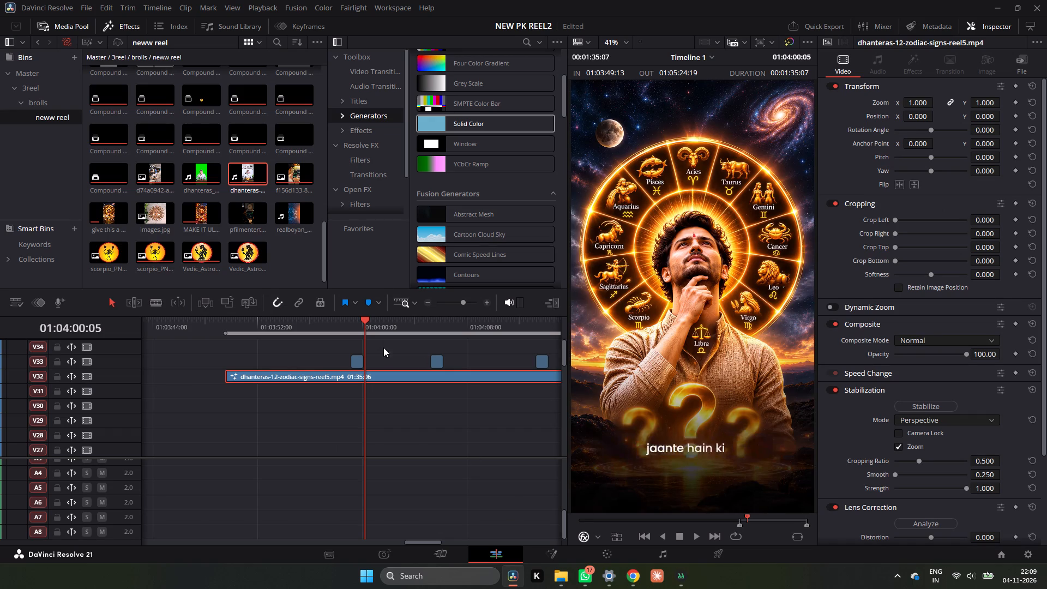
Replay the transition around 01:03:59 to check how the softened caption mask blends.
{"action": "left_click", "coordinate": [354, 323]}
{"action": "key", "text": "space"}
{"action": "key", "text": "space"}
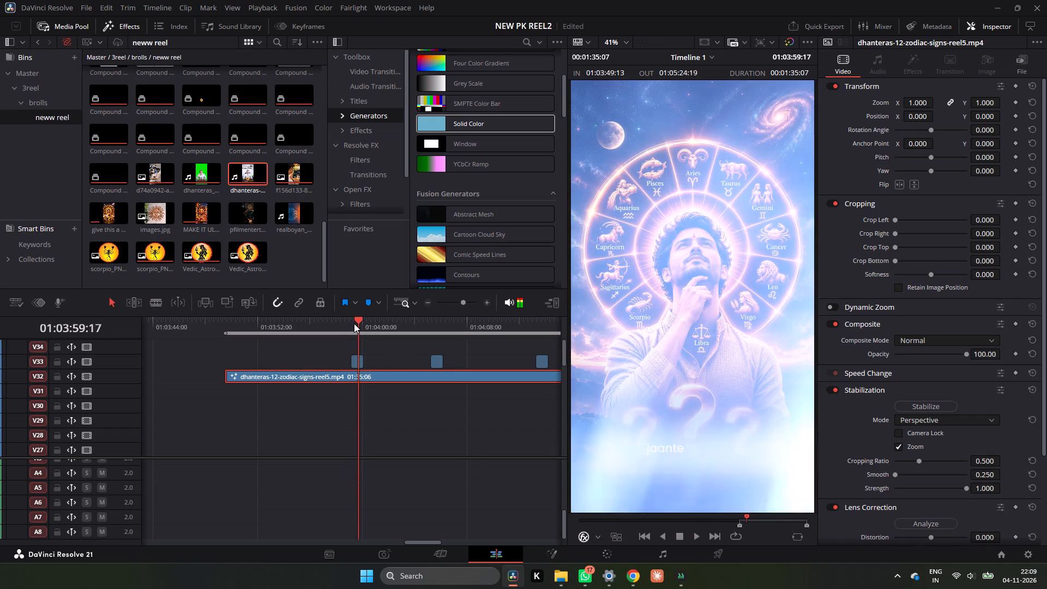
{"action": "key", "text": "space"}
{"action": "key", "text": "space"}
{"action": "key", "text": "space"}
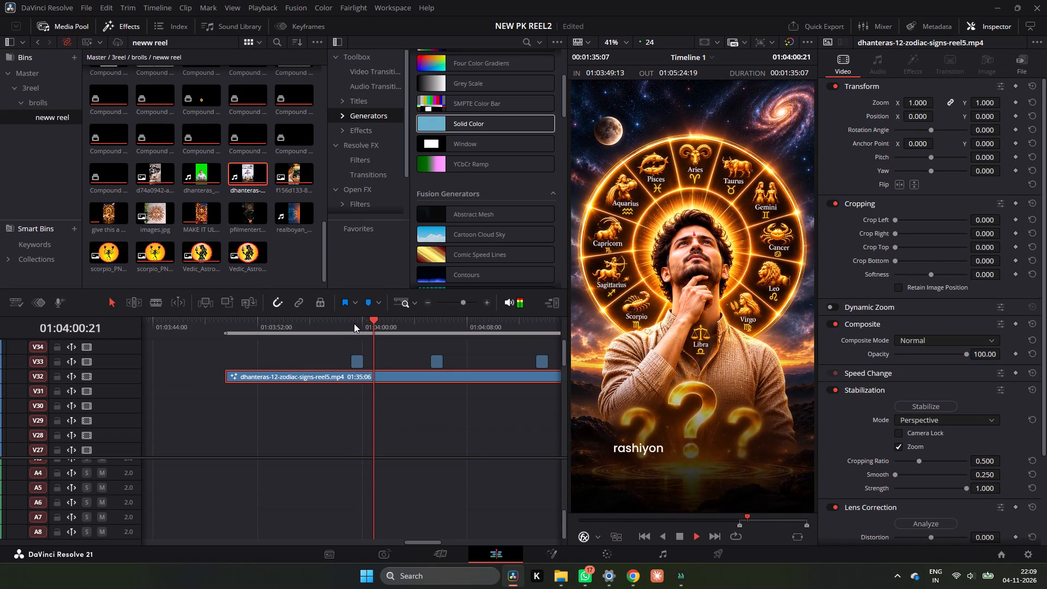
Review the captions and transitions further along the reel, up to about 01:04:58.
{"action": "left_click", "coordinate": [430, 304]}
{"action": "left_click", "coordinate": [430, 304]}
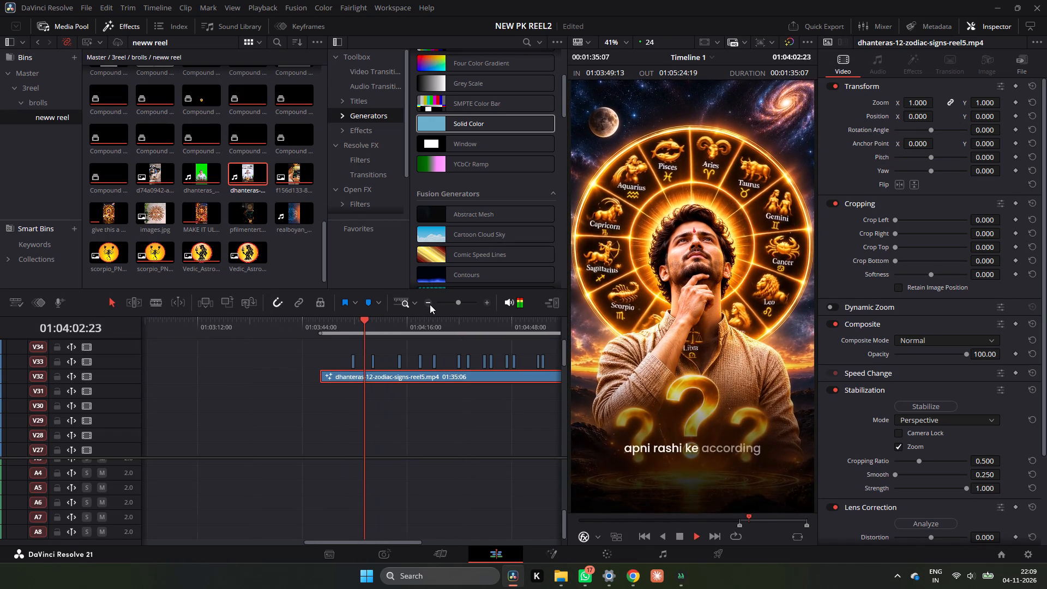
{"action": "left_click", "coordinate": [404, 321]}
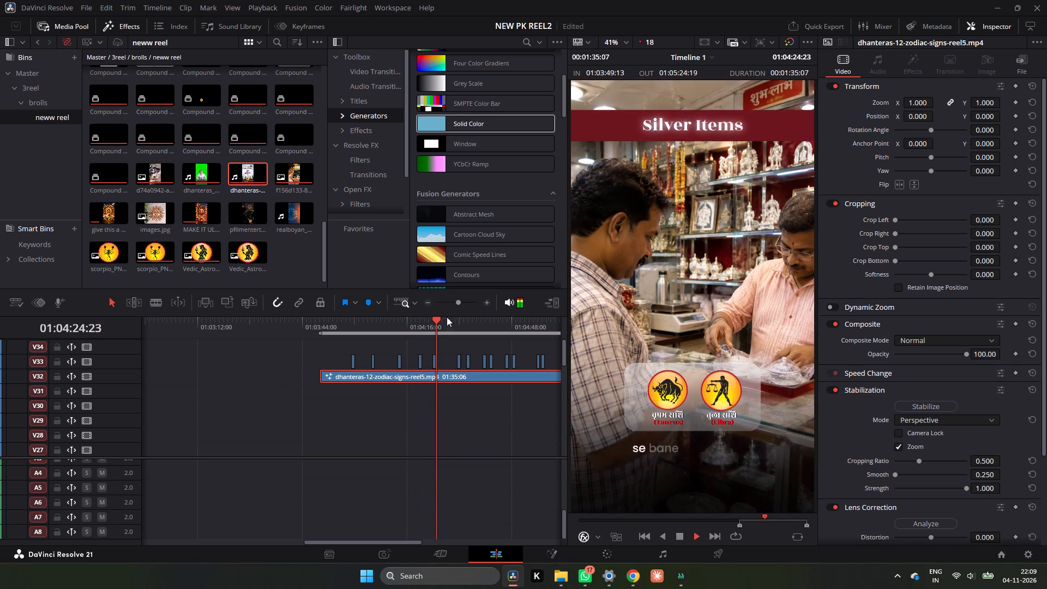
{"action": "scroll", "coordinate": [451, 317], "scroll_direction": "down", "scroll_amount": 4, "text": "ctrl"}
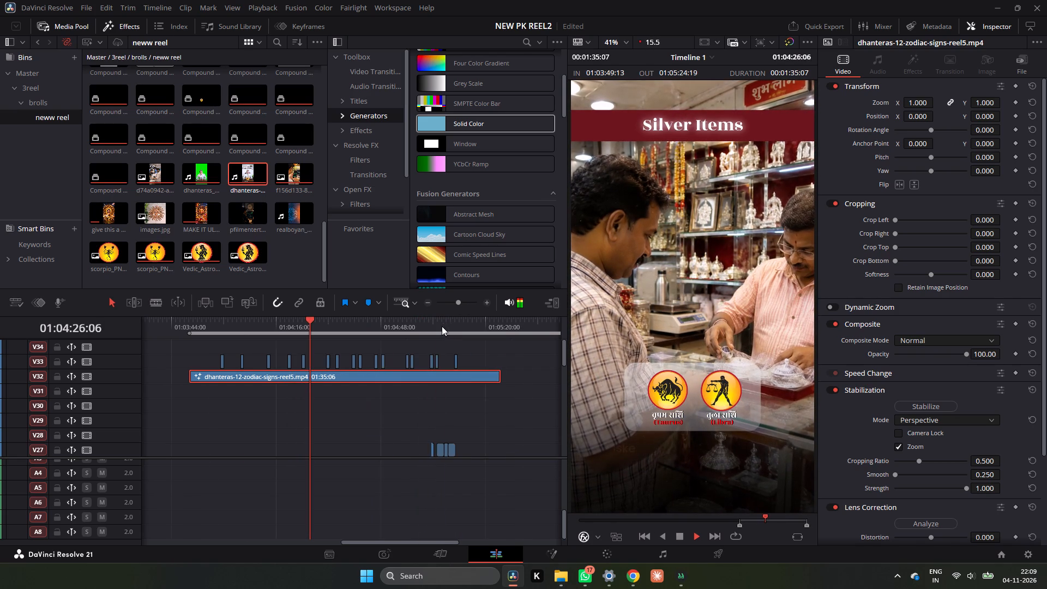
{"action": "key", "text": "space"}
{"action": "left_click_drag", "start_coordinate": [294, 326], "coordinate": [274, 336]}
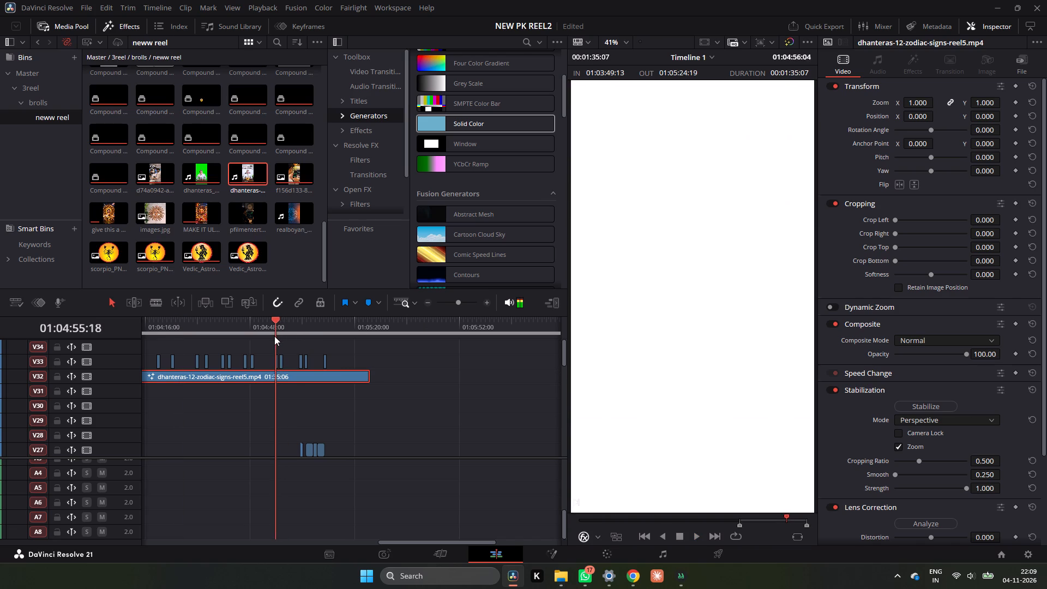
{"action": "key", "text": "space"}
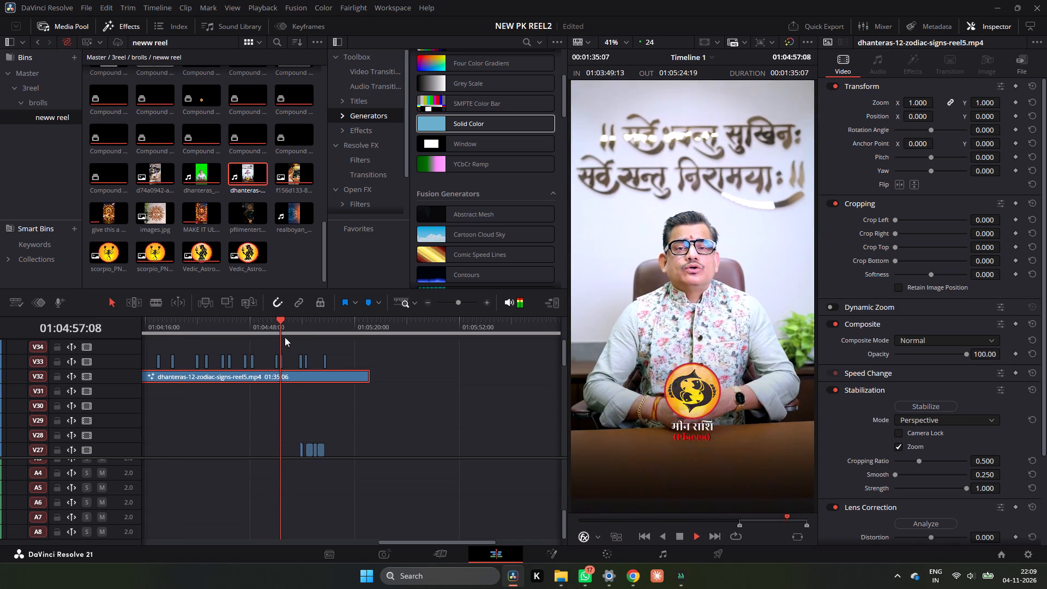
{"action": "key", "text": "space"}
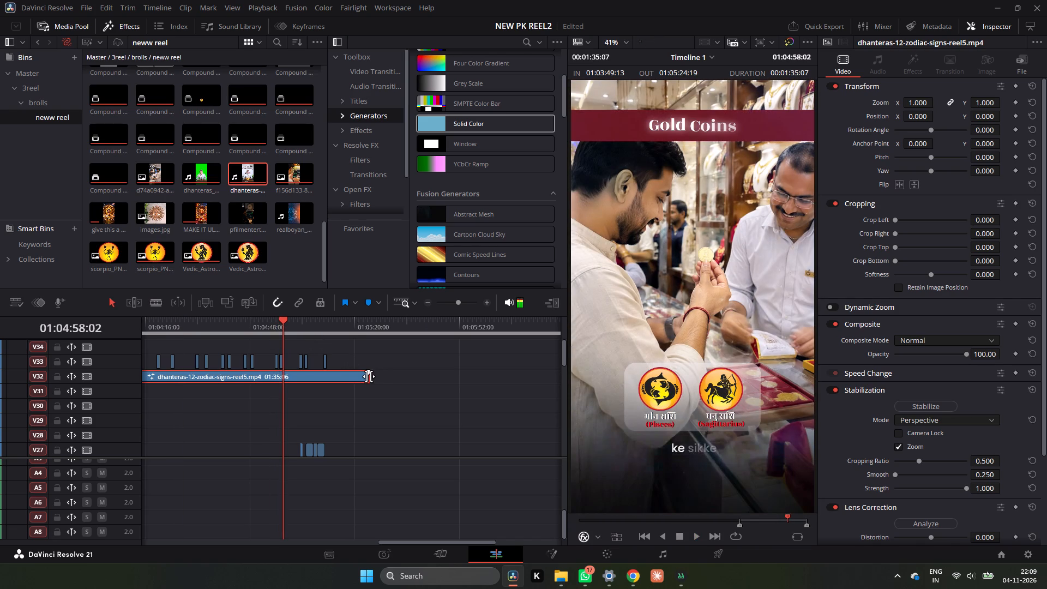
Trim the end of the captioned clip on V32 to 01:05:20:11, where the closing clip on V2 begins.
{"action": "scroll", "coordinate": [369, 376], "scroll_direction": "down", "scroll_amount": 3}
{"action": "scroll", "coordinate": [369, 374], "scroll_direction": "up", "scroll_amount": 2}
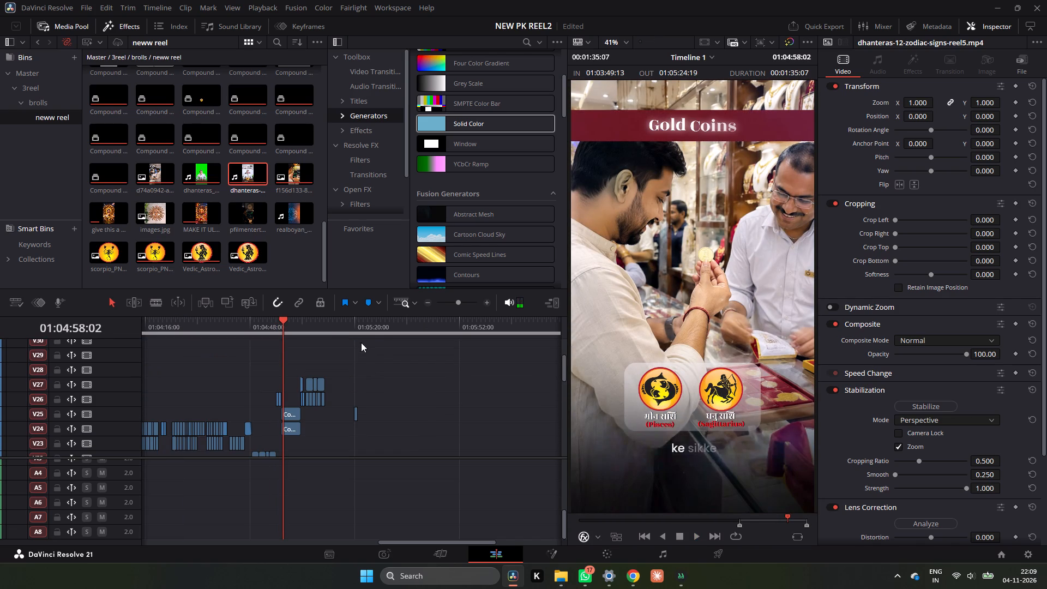
{"action": "left_click_drag", "start_coordinate": [361, 328], "coordinate": [352, 333]}
{"action": "scroll", "coordinate": [364, 348], "scroll_direction": "up", "scroll_amount": 1}
{"action": "scroll", "coordinate": [364, 351], "scroll_direction": "down", "scroll_amount": 3}
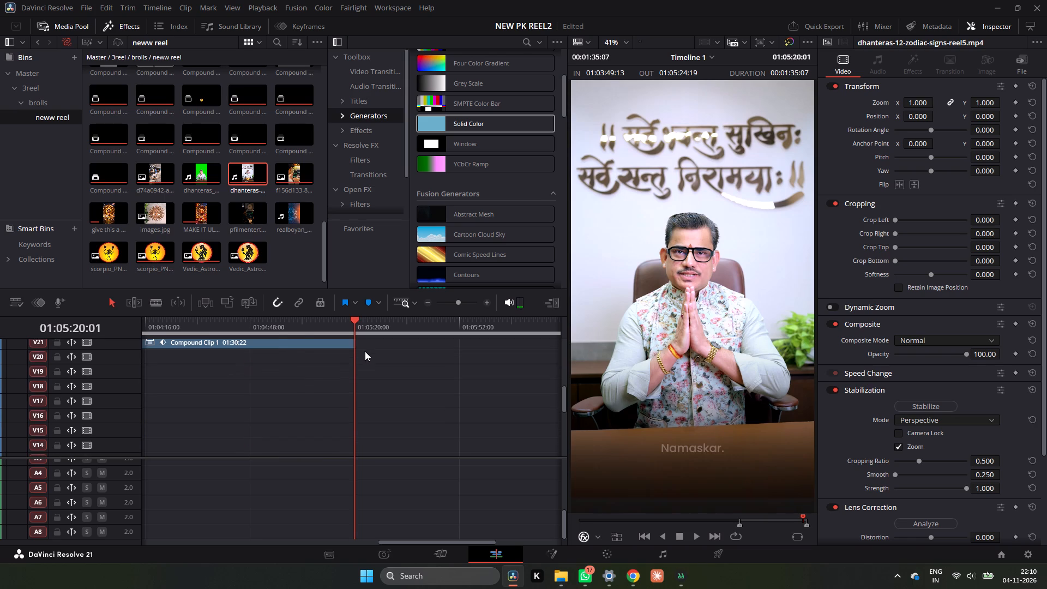
{"action": "scroll", "coordinate": [364, 351], "scroll_direction": "up", "scroll_amount": 1}
{"action": "scroll", "coordinate": [364, 351], "scroll_direction": "down", "scroll_amount": 2}
{"action": "scroll", "coordinate": [364, 351], "scroll_direction": "up", "scroll_amount": 1}
{"action": "scroll", "coordinate": [364, 351], "scroll_direction": "down", "scroll_amount": 3}
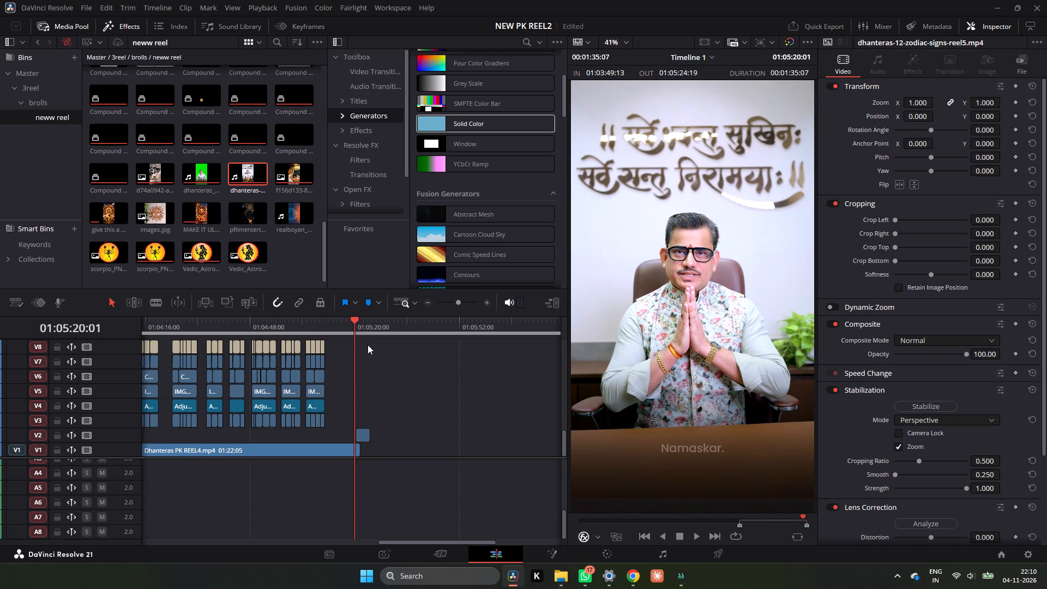
{"action": "left_click", "coordinate": [488, 298]}
{"action": "triple_click", "coordinate": [488, 301]}
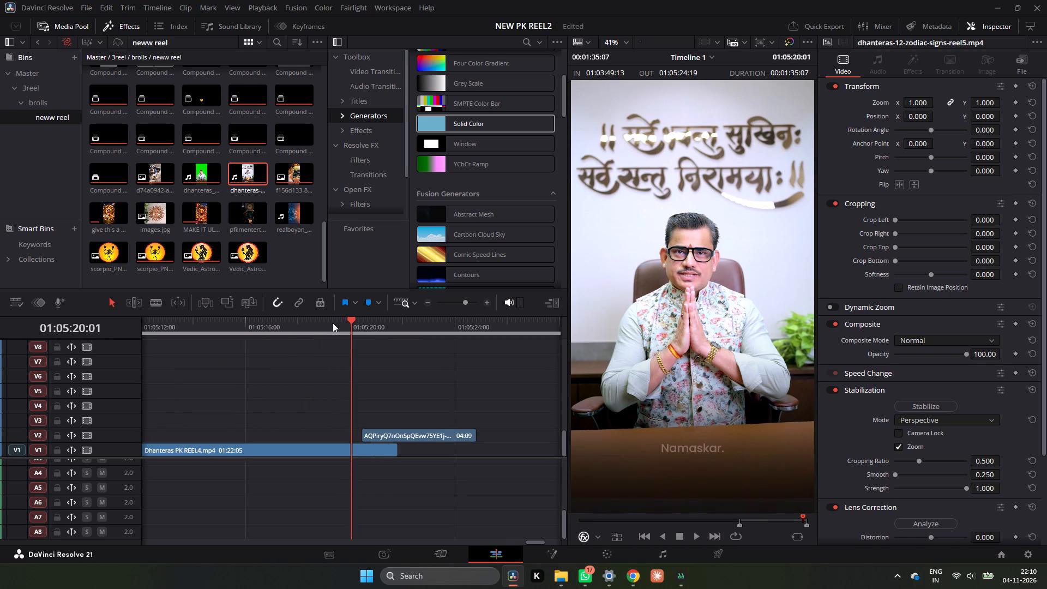
{"action": "left_click_drag", "start_coordinate": [356, 323], "coordinate": [366, 324]}
{"action": "scroll", "coordinate": [382, 350], "scroll_direction": "up", "scroll_amount": 6}
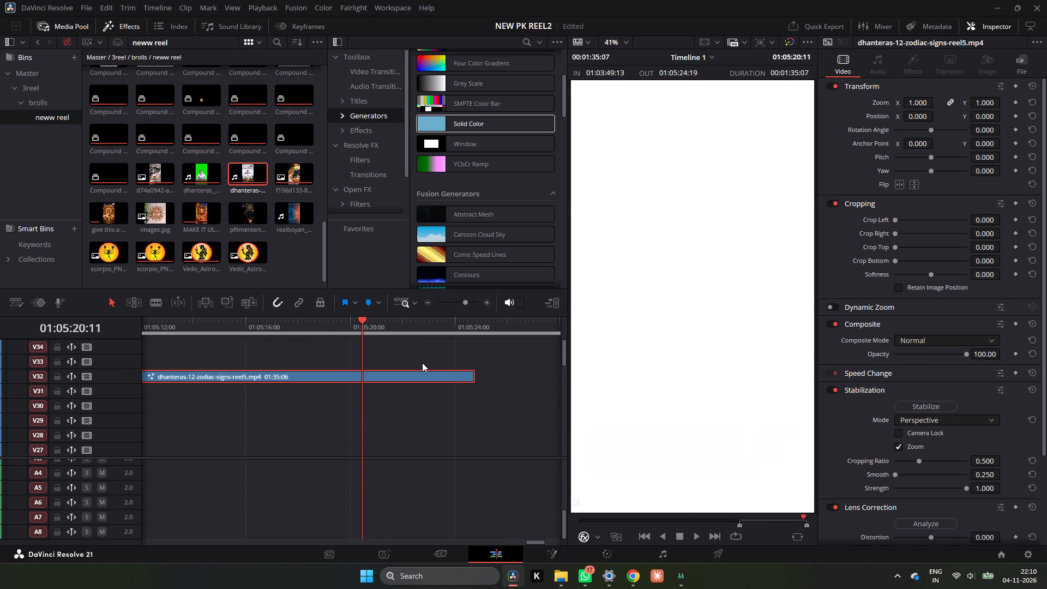
{"action": "left_click_drag", "start_coordinate": [477, 378], "coordinate": [359, 390]}
{"action": "scroll", "coordinate": [369, 390], "scroll_direction": "down", "scroll_amount": 4}
{"action": "scroll", "coordinate": [369, 386], "scroll_direction": "up", "scroll_amount": 4}
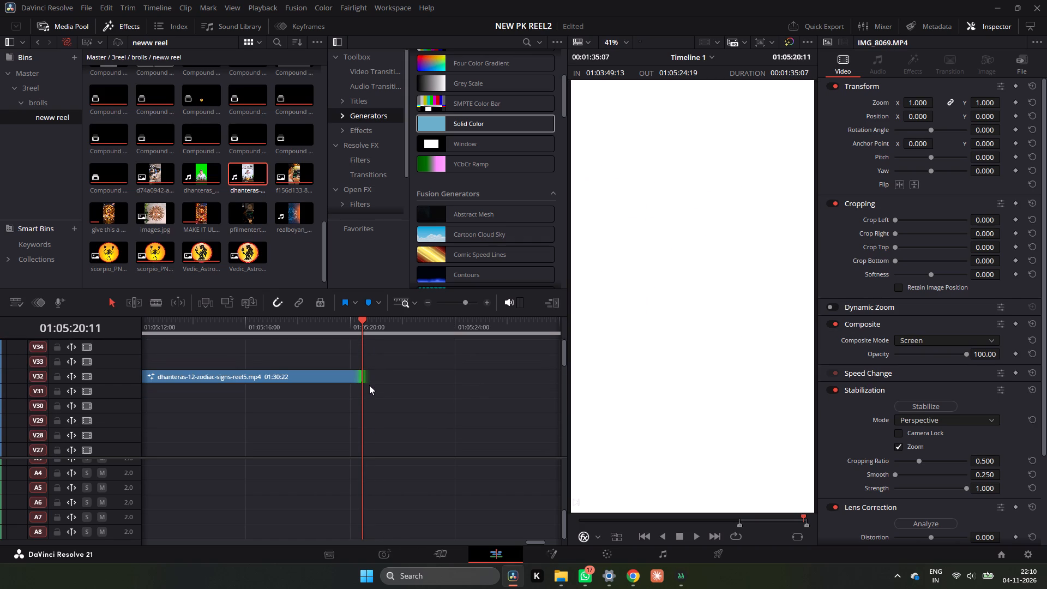
Play the end of the reel around 01:05:20 to check the caption during the final transition.
{"action": "left_click", "coordinate": [334, 322]}
{"action": "key", "text": "space"}
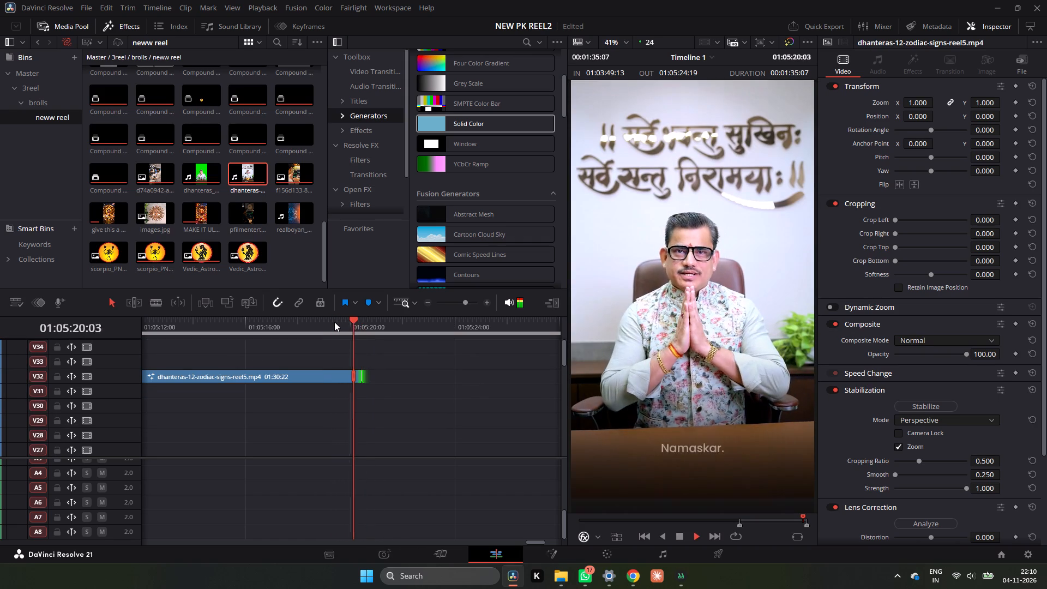
{"action": "left_click", "coordinate": [334, 322]}
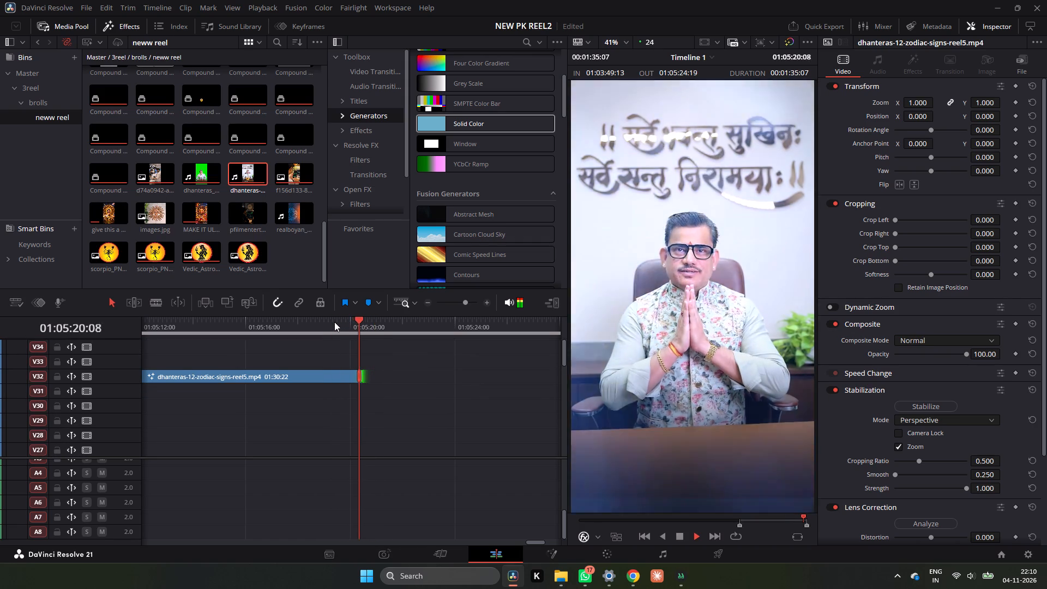
{"action": "key", "text": "space"}
Move the final transition clip IMG_8069.MP4 from V25 up to V33, above the captioned clip, keeping its start at 01:05:20:01.
{"action": "scroll", "coordinate": [358, 350], "scroll_direction": "down", "scroll_amount": 2}
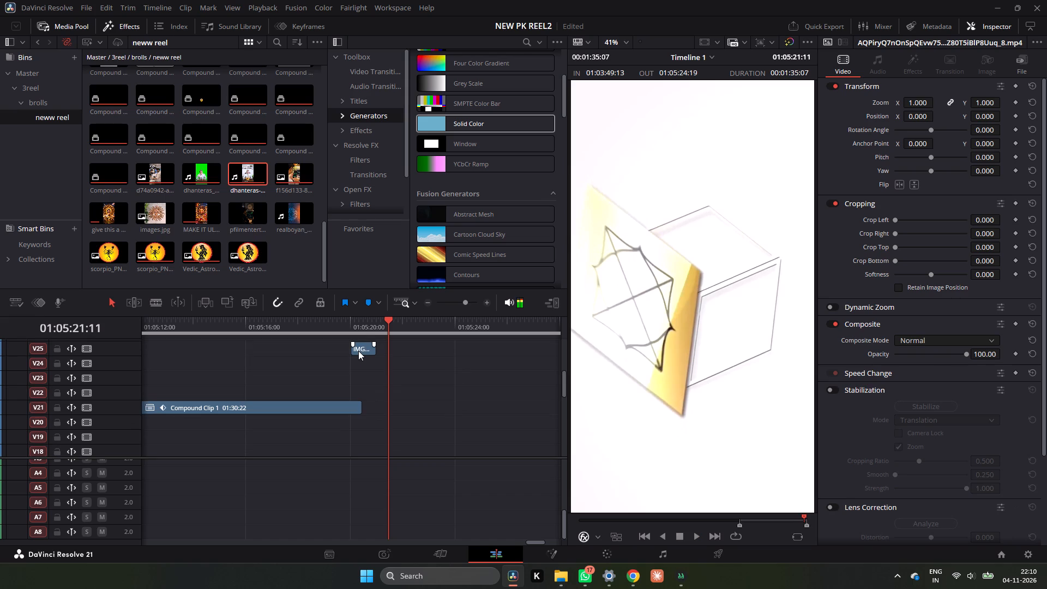
{"action": "left_click_drag", "start_coordinate": [363, 326], "coordinate": [353, 332]}
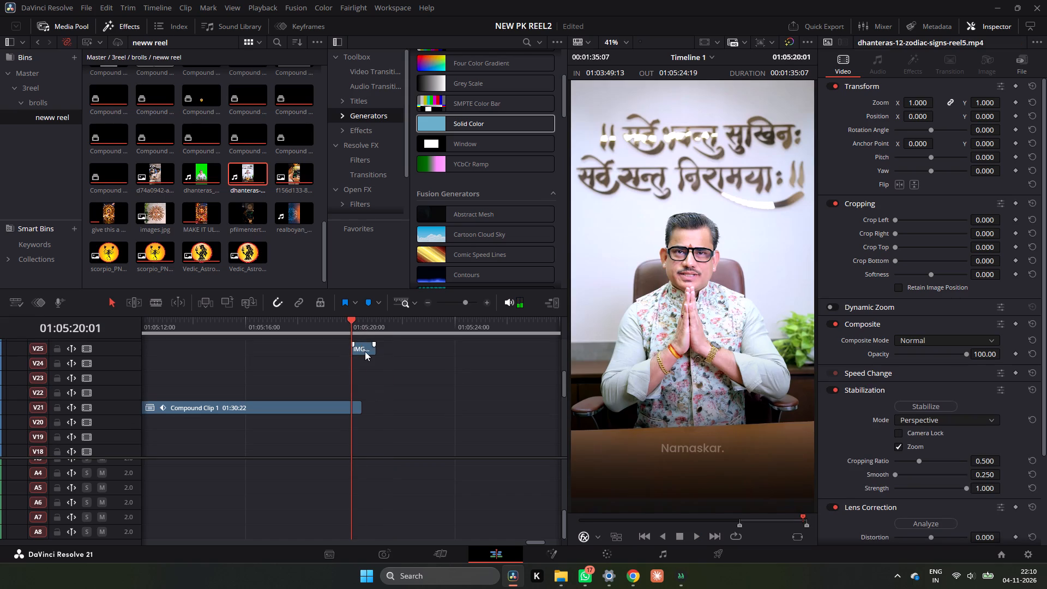
{"action": "scroll", "coordinate": [365, 351], "scroll_direction": "up", "scroll_amount": 2}
{"action": "scroll", "coordinate": [371, 414], "scroll_direction": "down", "scroll_amount": 1}
{"action": "left_click_drag", "start_coordinate": [371, 414], "coordinate": [371, 407]}
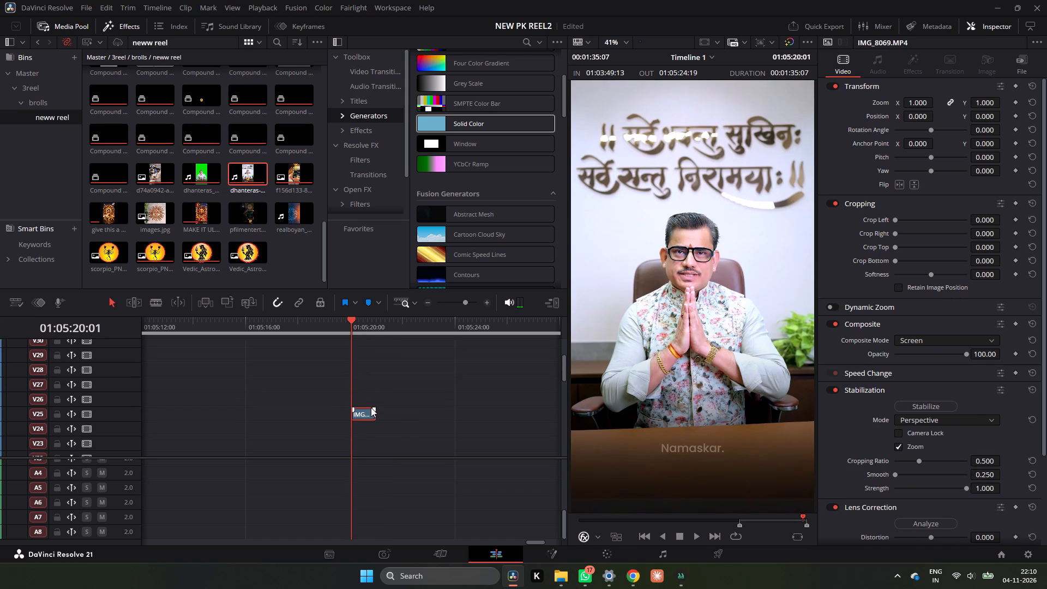
{"action": "left_click_drag", "start_coordinate": [371, 407], "coordinate": [368, 357]}
{"action": "scroll", "coordinate": [368, 356], "scroll_direction": "up", "scroll_amount": 1}
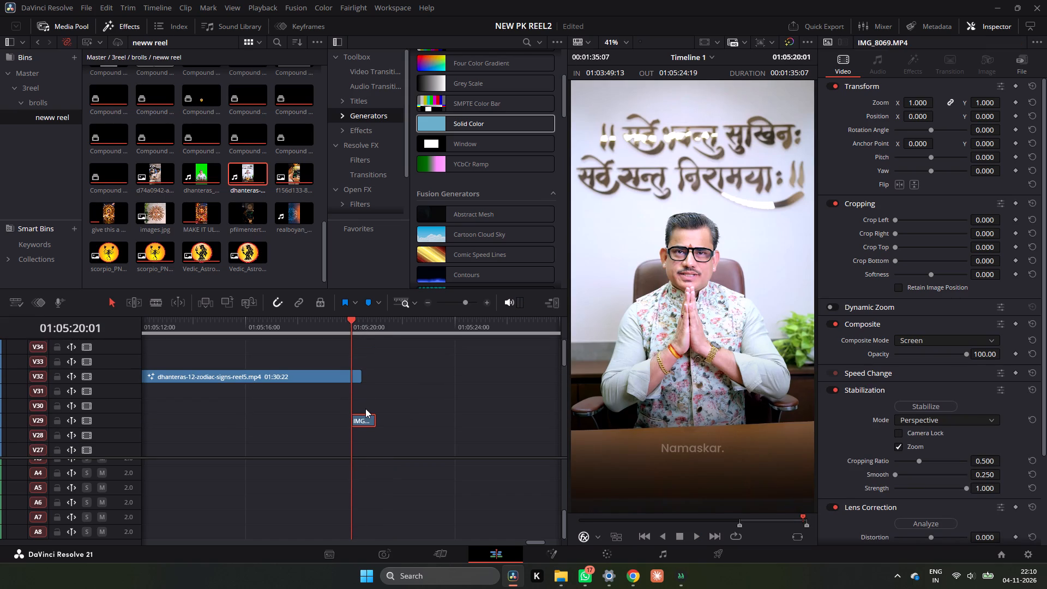
{"action": "left_click_drag", "start_coordinate": [361, 426], "coordinate": [360, 356]}
Play back the final transition from about 01:05:19 into the closing clip to check the caption.
{"action": "key", "text": "space"}
{"action": "key", "text": "space"}
{"action": "left_click", "coordinate": [345, 326]}
{"action": "key", "text": "space"}
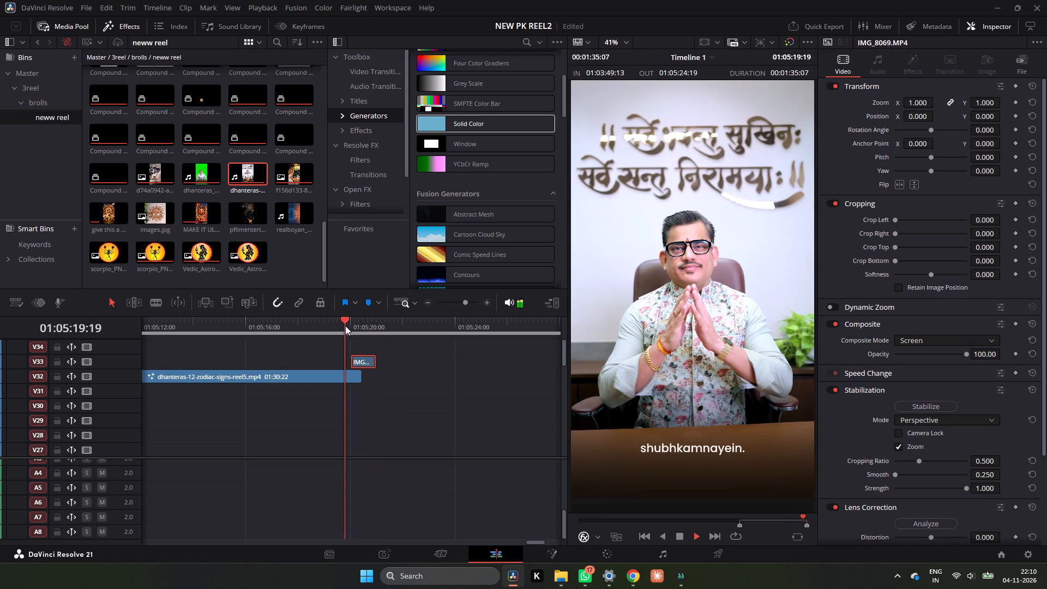
{"action": "key", "text": "space"}
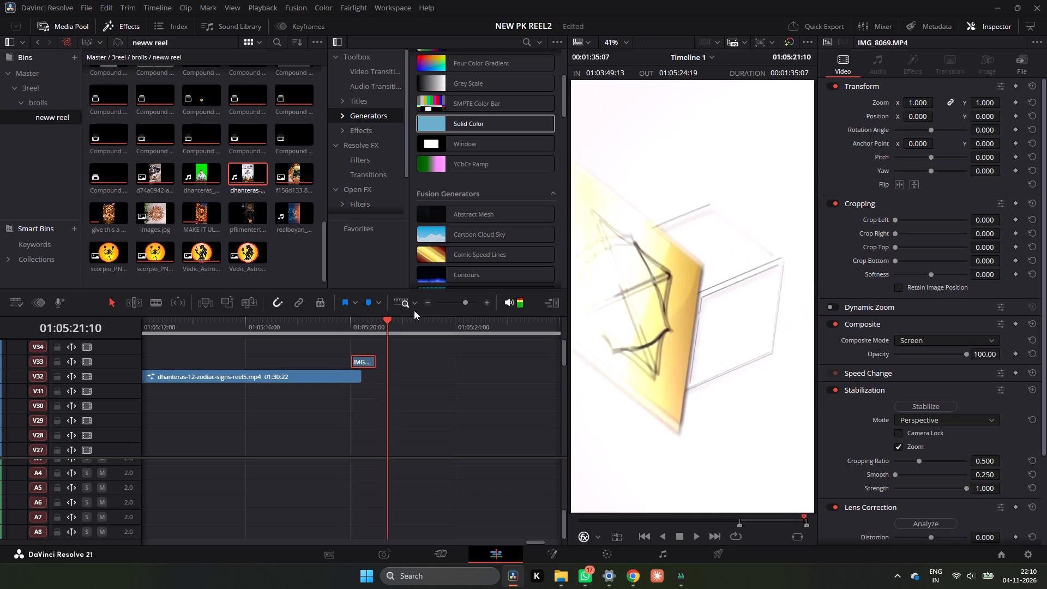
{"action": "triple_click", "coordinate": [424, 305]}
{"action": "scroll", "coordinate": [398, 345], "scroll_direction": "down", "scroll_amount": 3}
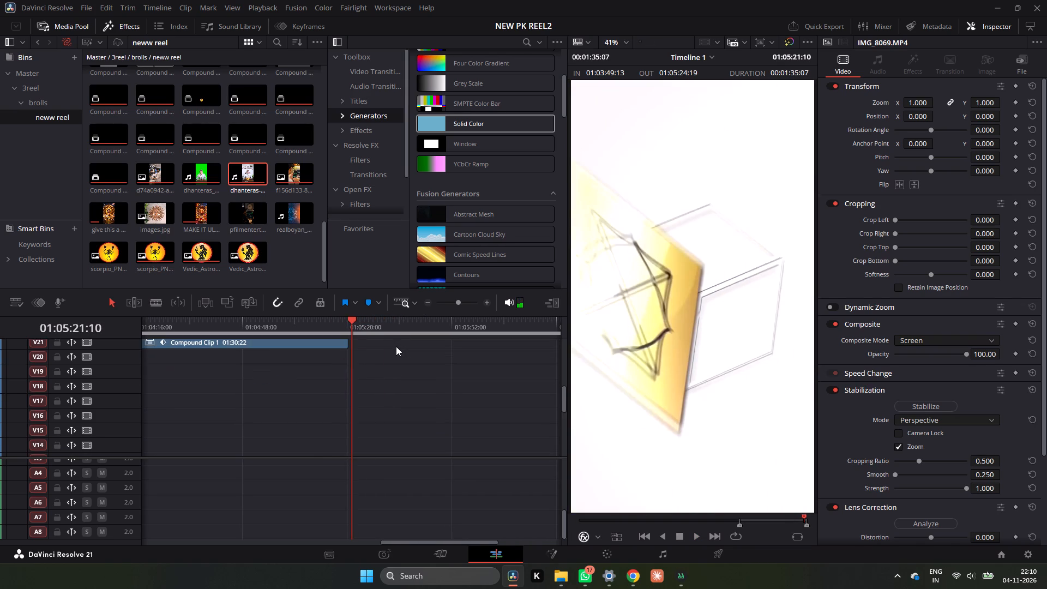
Set the timeline's out point to 01:05:24:20, at the end of the closing clip on V2, and check the marked range.
{"action": "scroll", "coordinate": [395, 346], "scroll_direction": "down", "scroll_amount": 4}
{"action": "left_click_drag", "start_coordinate": [358, 328], "coordinate": [366, 327]}
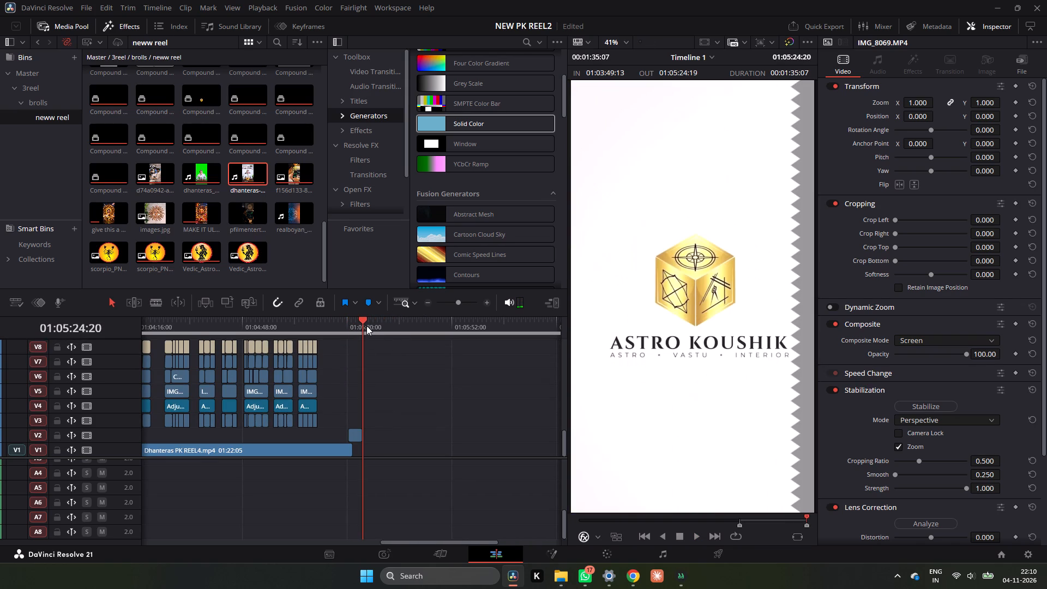
{"action": "key", "text": "o"}
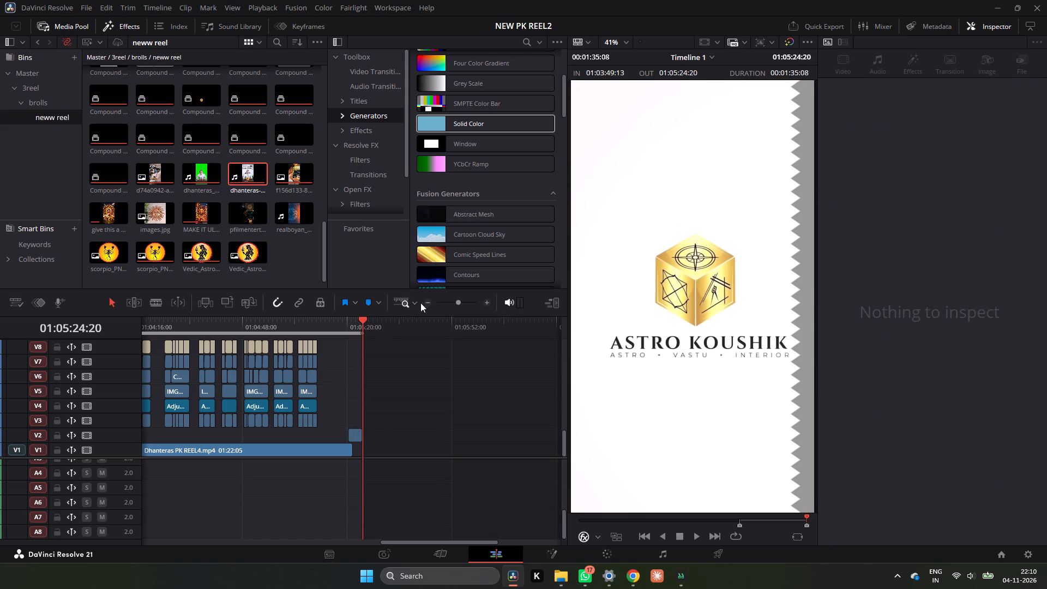
{"action": "triple_click", "coordinate": [424, 300]}
{"action": "left_click_drag", "start_coordinate": [273, 321], "coordinate": [233, 329]}
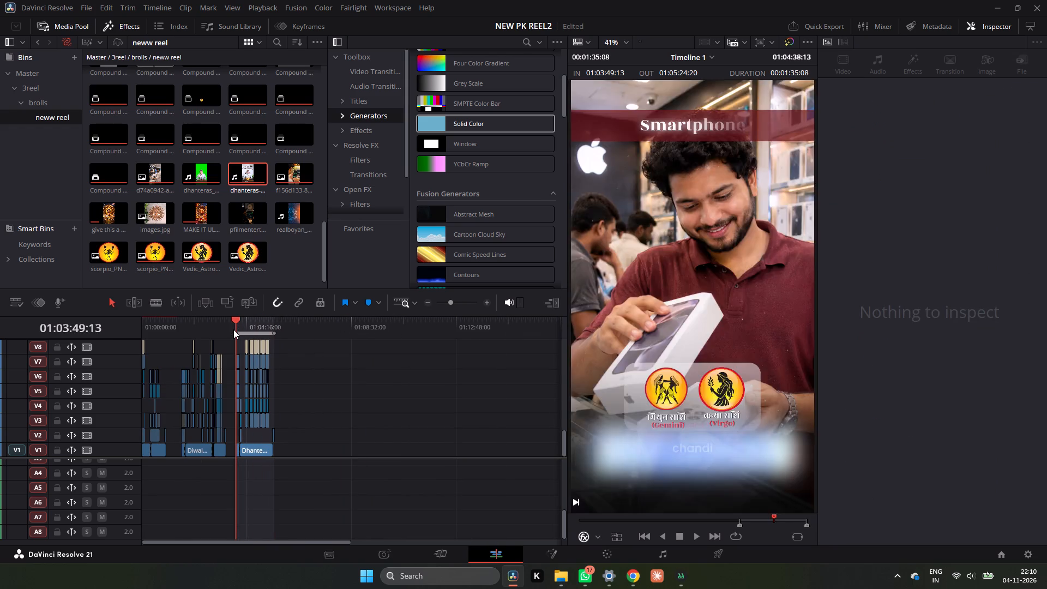
{"action": "left_click_drag", "start_coordinate": [233, 329], "coordinate": [254, 334]}
Set the export file name to "Dhanteras 12 Zodiac Signs Reel 5 FINAL WITH SUB" in the delivery settings.
{"action": "left_click", "coordinate": [711, 553]}
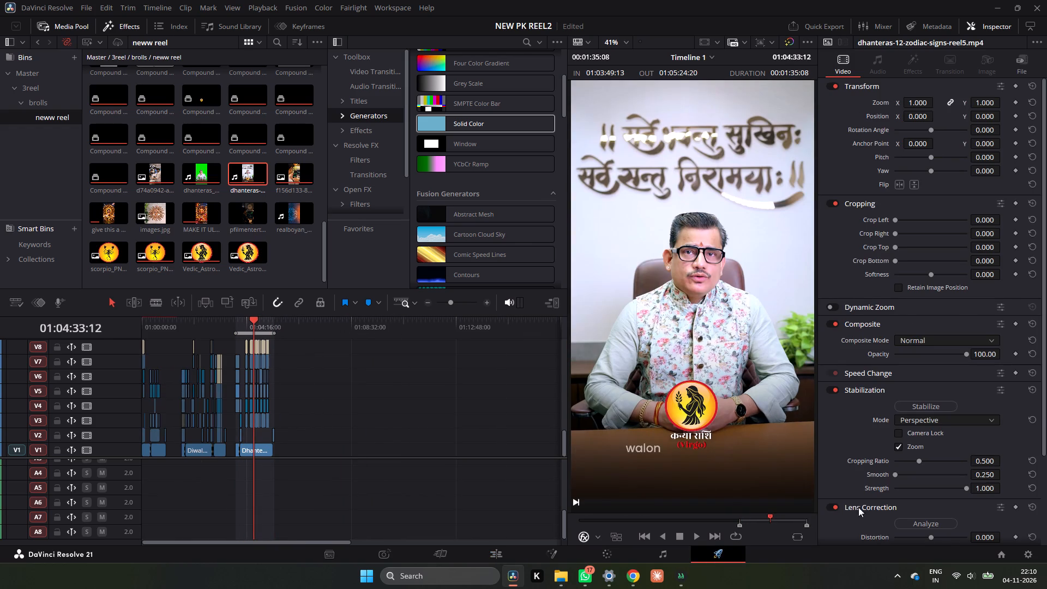
{"action": "scroll", "coordinate": [103, 151], "scroll_direction": "up", "scroll_amount": 14}
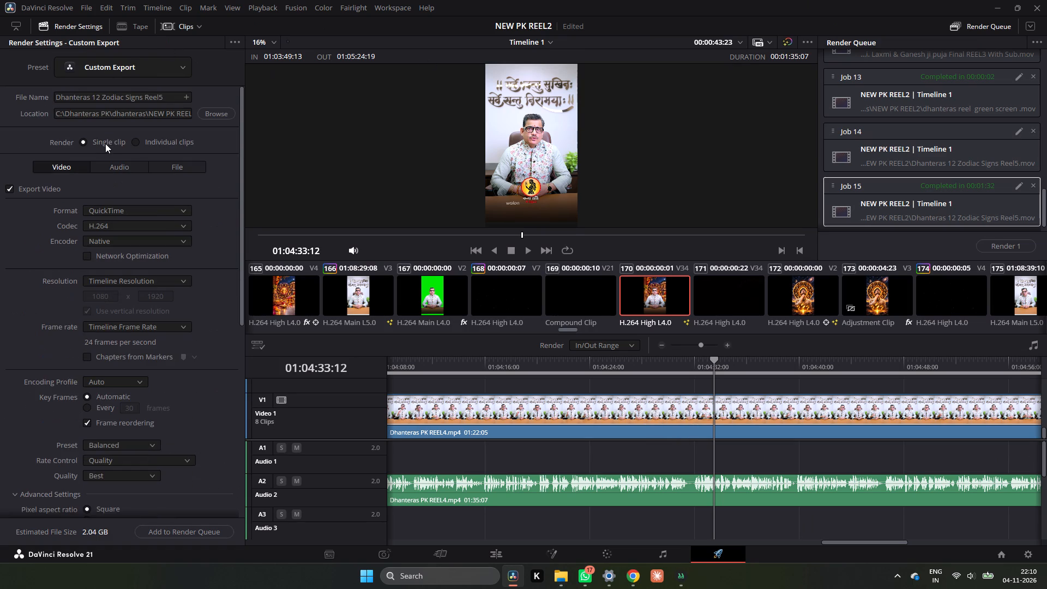
{"action": "left_click", "coordinate": [166, 97]}
{"action": "key", "text": "space"}
{"action": "type", "text": "FINAL"}
{"action": "key", "text": "space"}
{"action": "key", "text": "shift+w"}
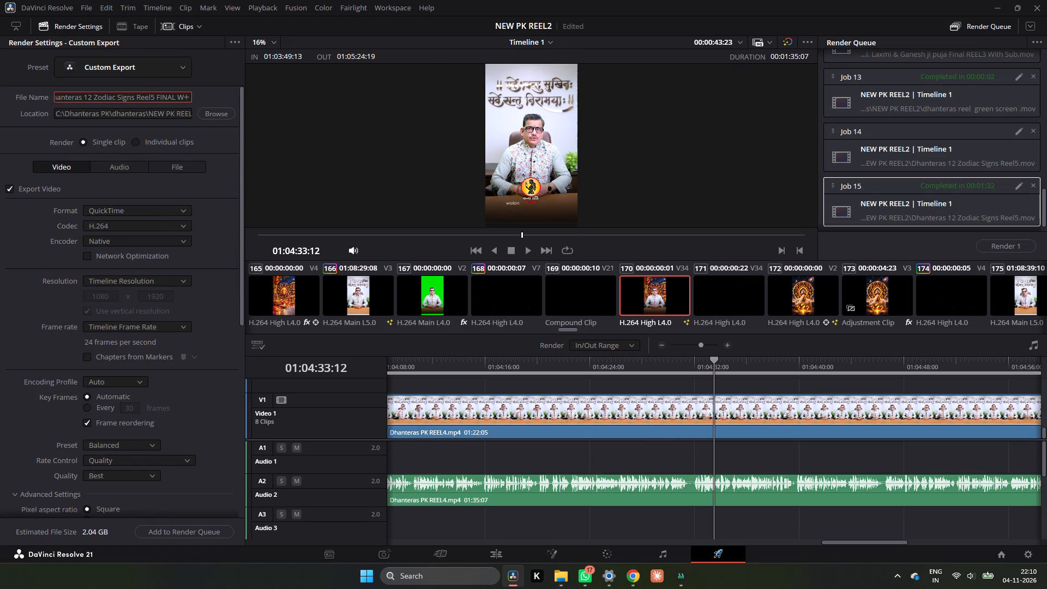
{"action": "type", "text": "ITH SUB"}
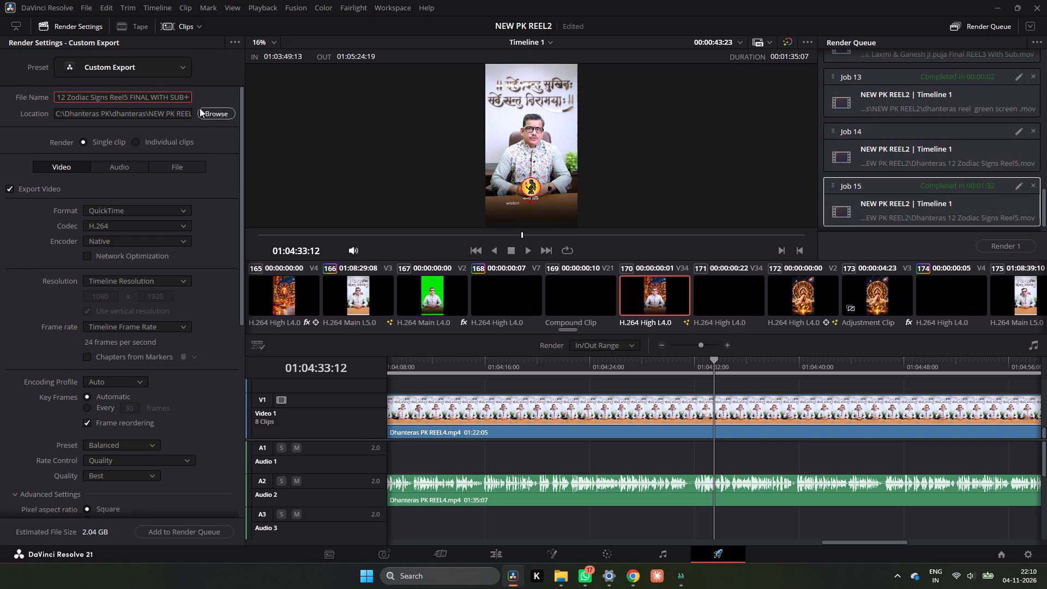
{"action": "left_click", "coordinate": [124, 95]}
{"action": "key", "text": "space"}
Queue the in/out range of Timeline 1 as a new render job with the current settings and start rendering it.
{"action": "scroll", "coordinate": [190, 171], "scroll_direction": "down", "scroll_amount": 6}
{"action": "scroll", "coordinate": [198, 272], "scroll_direction": "down", "scroll_amount": 7}
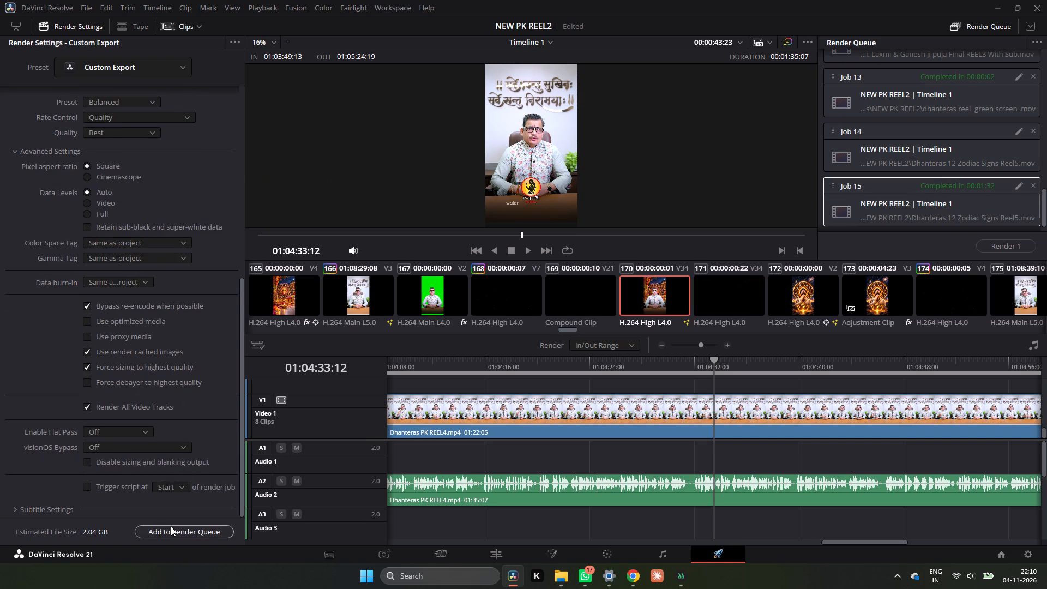
{"action": "left_click", "coordinate": [171, 526]}
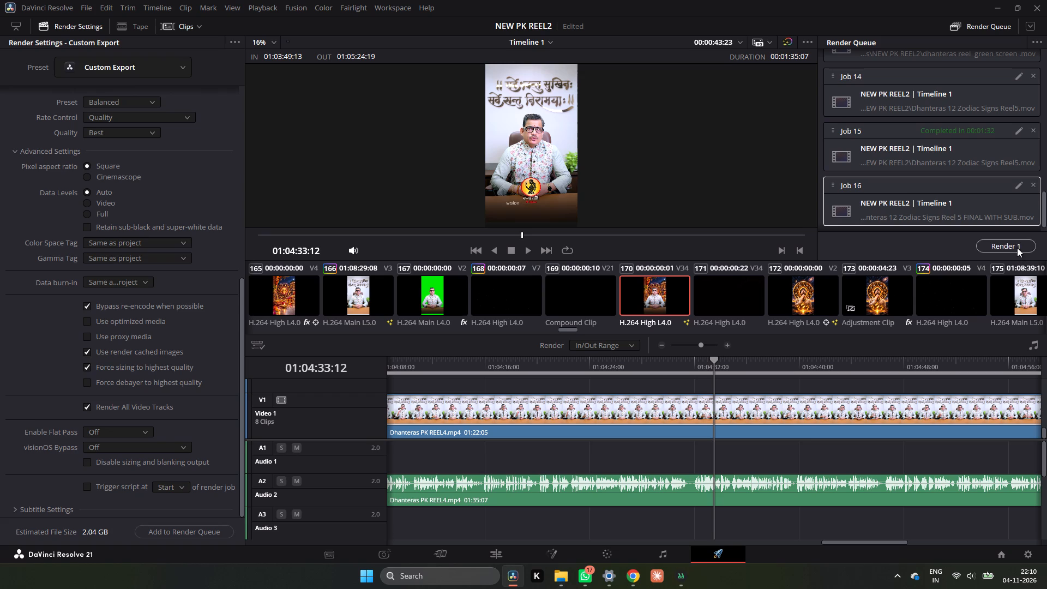
{"action": "left_click", "coordinate": [1017, 248]}
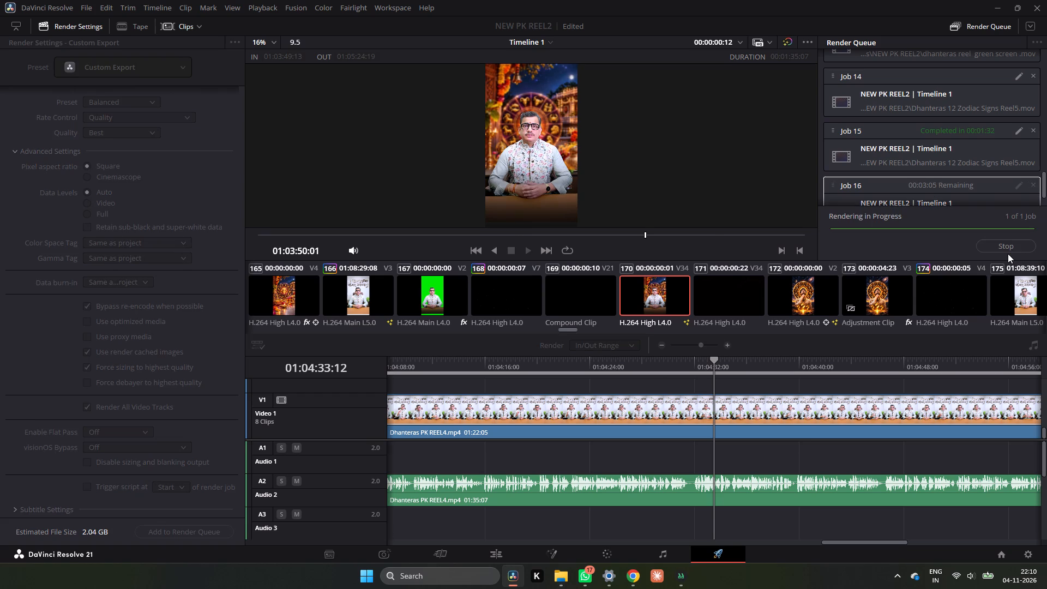
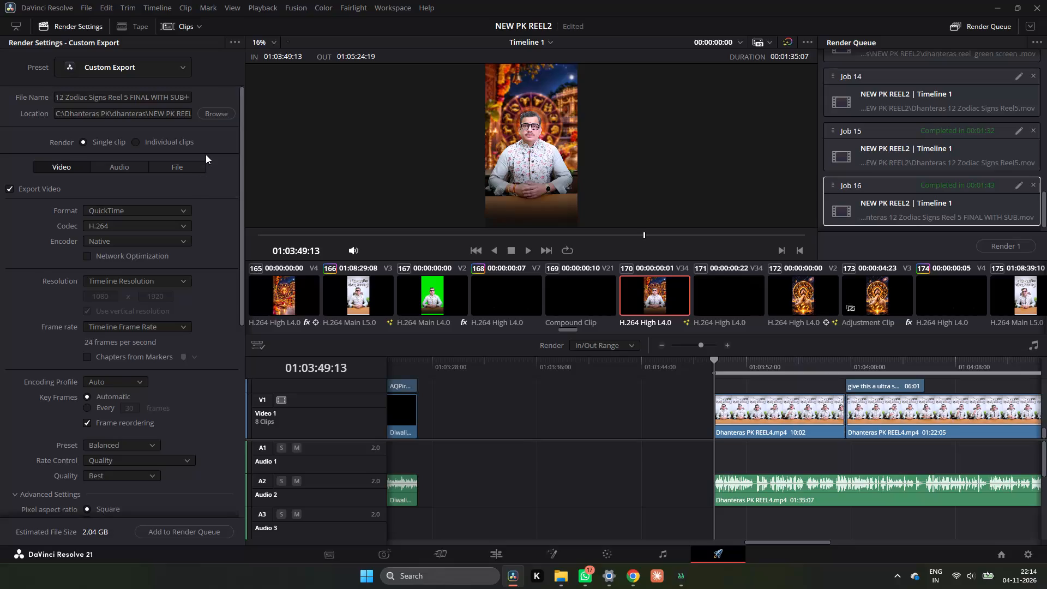
Switch from the finished render to the Google Chrome browser.
{"action": "left_click", "coordinate": [630, 580]}
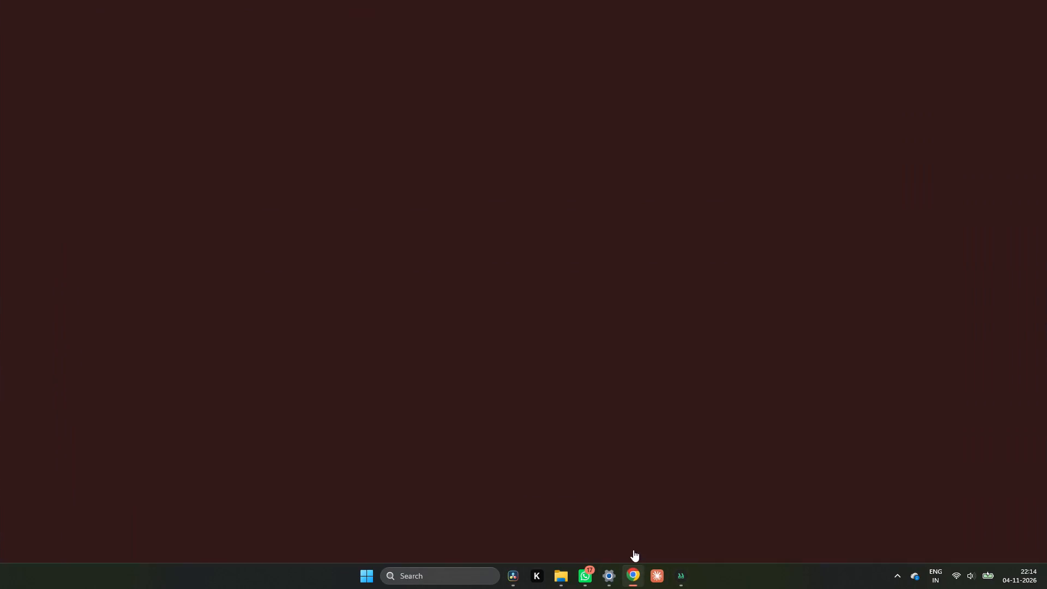
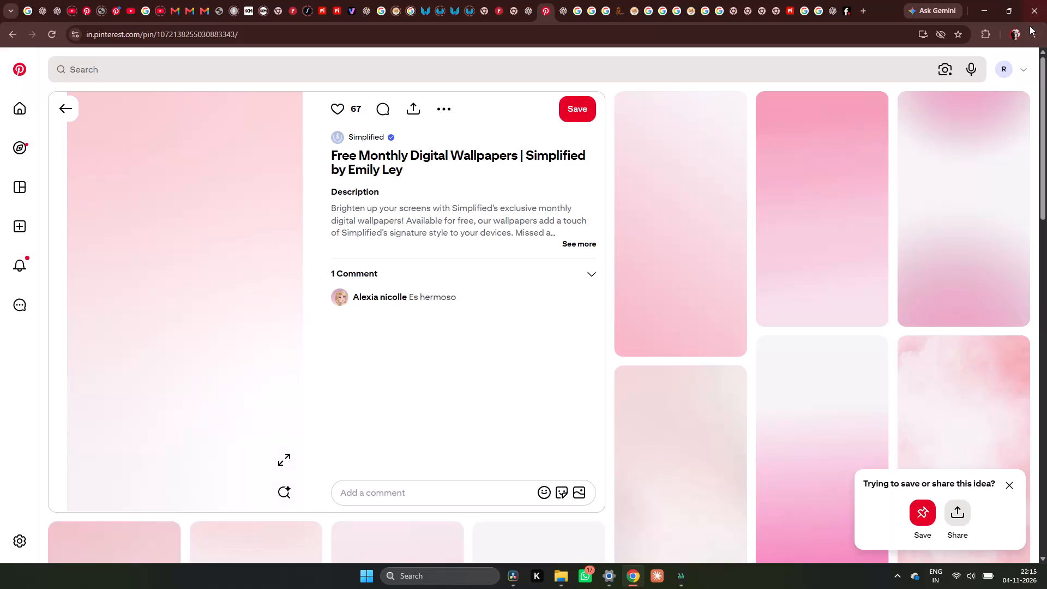
Close the Google Chrome window.
{"action": "triple_click", "coordinate": [1043, 8]}
Close DaVinci Resolve with the NEW PK REEL2 project.
{"action": "left_click", "coordinate": [1043, 8]}
{"action": "left_click_drag", "start_coordinate": [1037, 12], "coordinate": [1043, 8]}
{"action": "triple_click", "coordinate": [1043, 8]}
{"action": "triple_click", "coordinate": [1043, 8]}
{"action": "triple_click", "coordinate": [1043, 8]}
{"action": "triple_click", "coordinate": [1043, 8]}
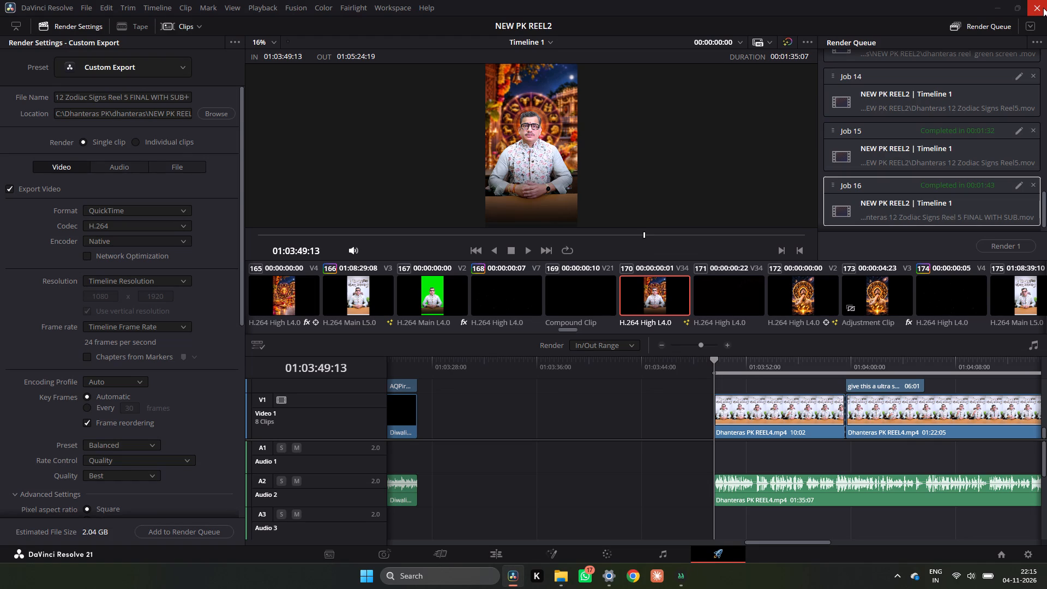
{"action": "triple_click", "coordinate": [1043, 8]}
{"action": "left_click", "coordinate": [1043, 8]}
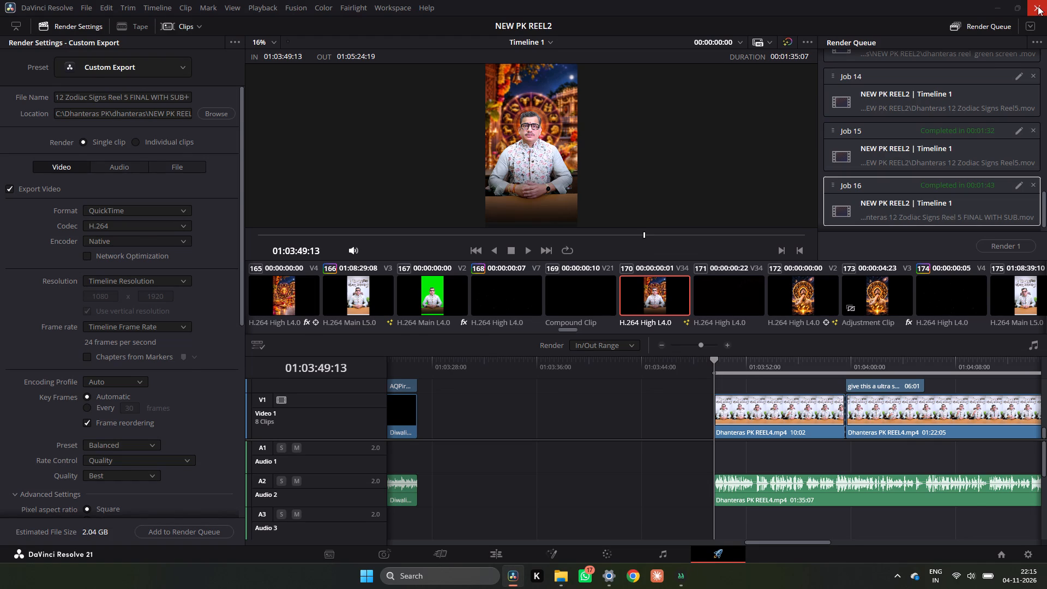
{"action": "left_click", "coordinate": [1038, 6]}
Close the Kalakar captioning window with the Dhanteras 12 Zodiac Signs Reel5 project.
{"action": "triple_click", "coordinate": [971, 41]}
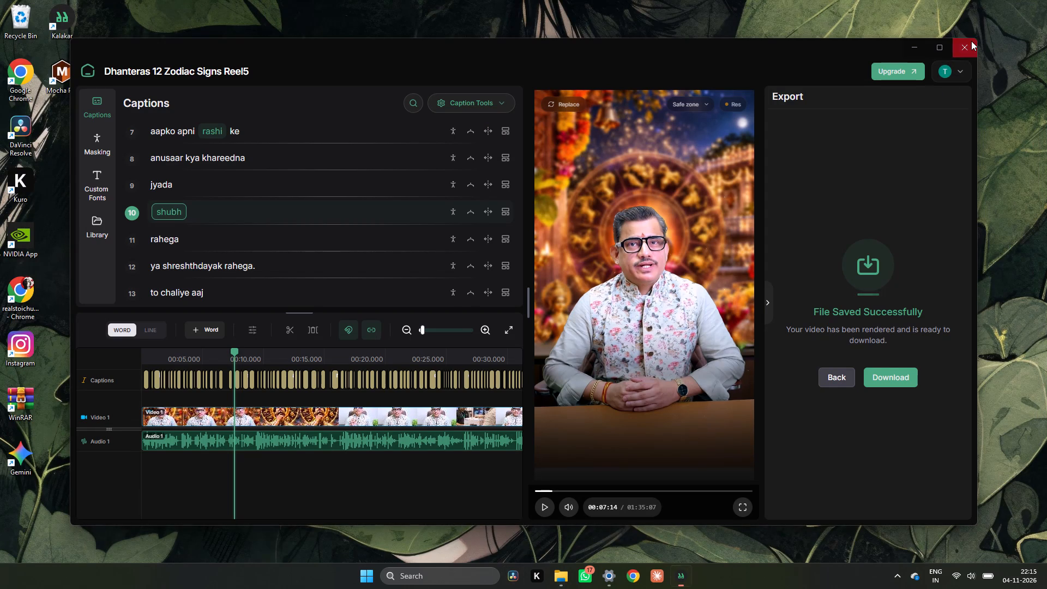
{"action": "double_click", "coordinate": [971, 41]}
{"action": "left_click_drag", "start_coordinate": [971, 41], "coordinate": [551, 329]}
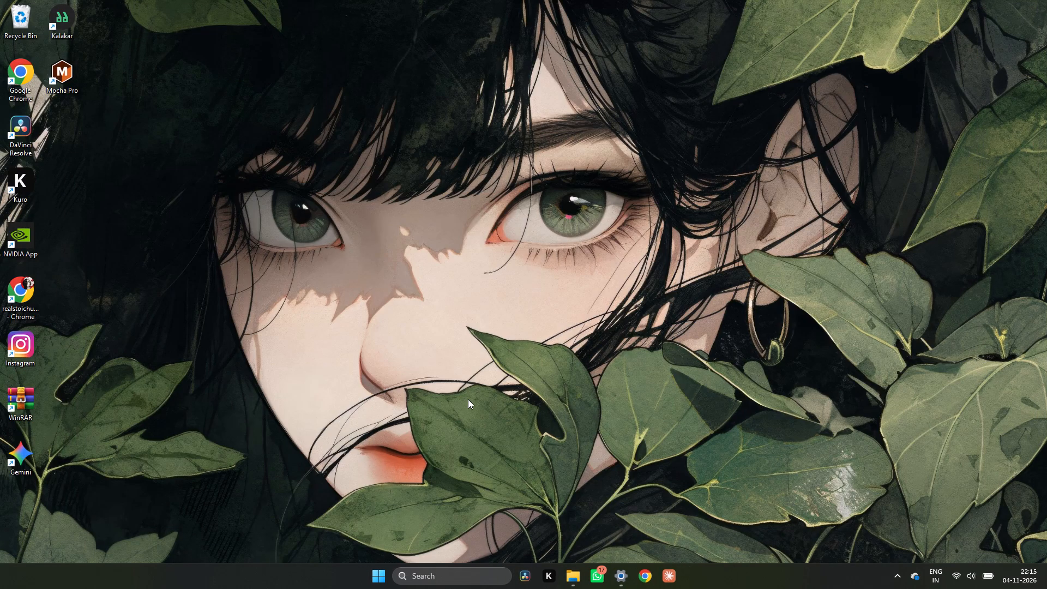
Refresh the Windows desktop.
{"action": "right_click", "coordinate": [468, 399]}
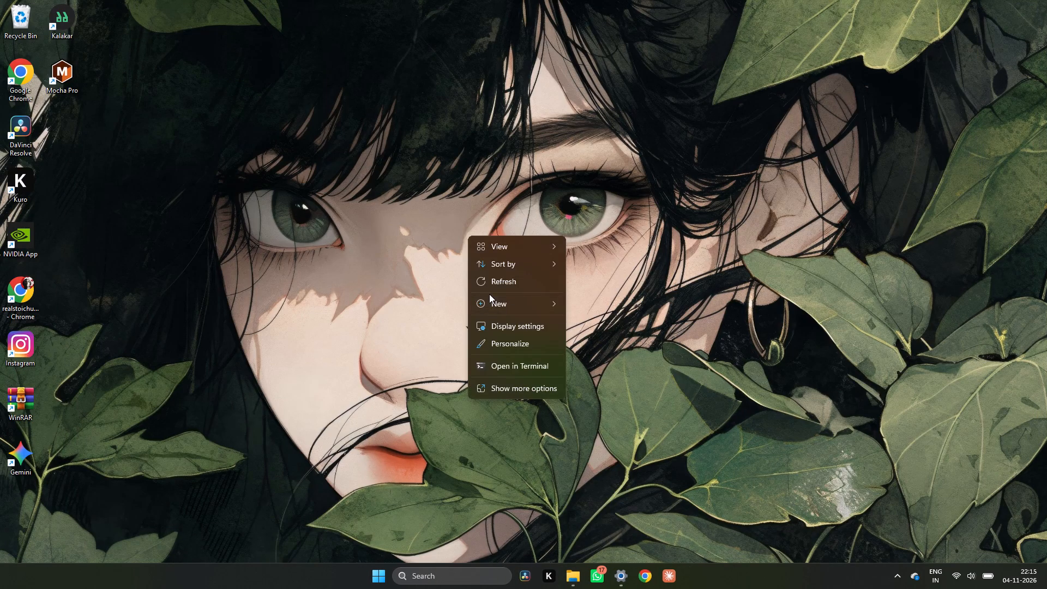
{"action": "left_click_drag", "start_coordinate": [486, 273], "coordinate": [486, 280]}
{"action": "left_click", "coordinate": [486, 280]}
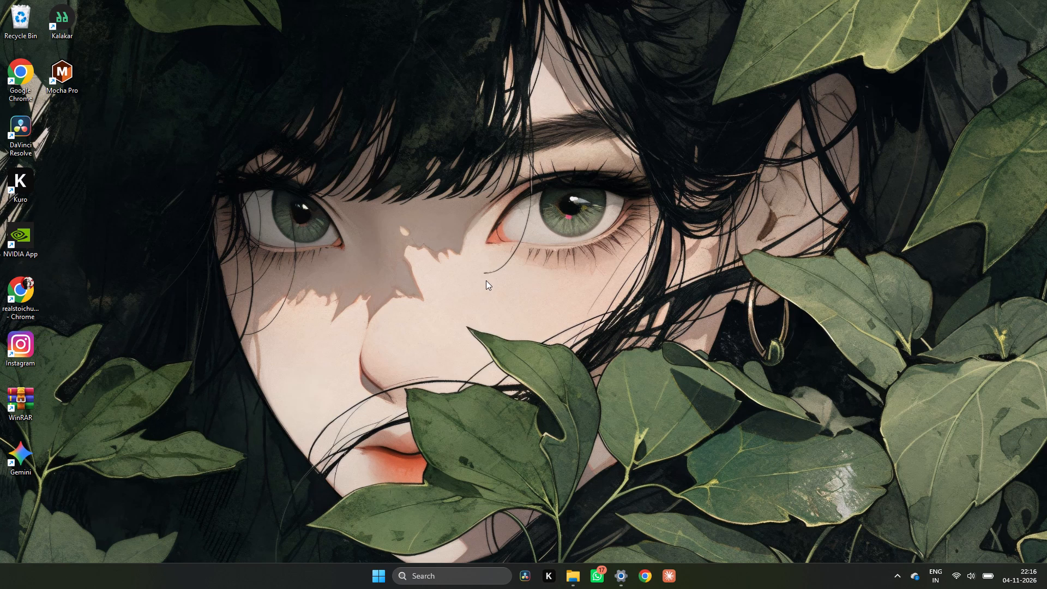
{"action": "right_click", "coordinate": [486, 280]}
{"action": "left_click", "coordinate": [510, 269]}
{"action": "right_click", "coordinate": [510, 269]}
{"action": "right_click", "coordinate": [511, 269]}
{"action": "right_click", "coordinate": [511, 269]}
Call up the Windows shut-down dialog from the desktop.
{"action": "key", "text": "alt+F4"}
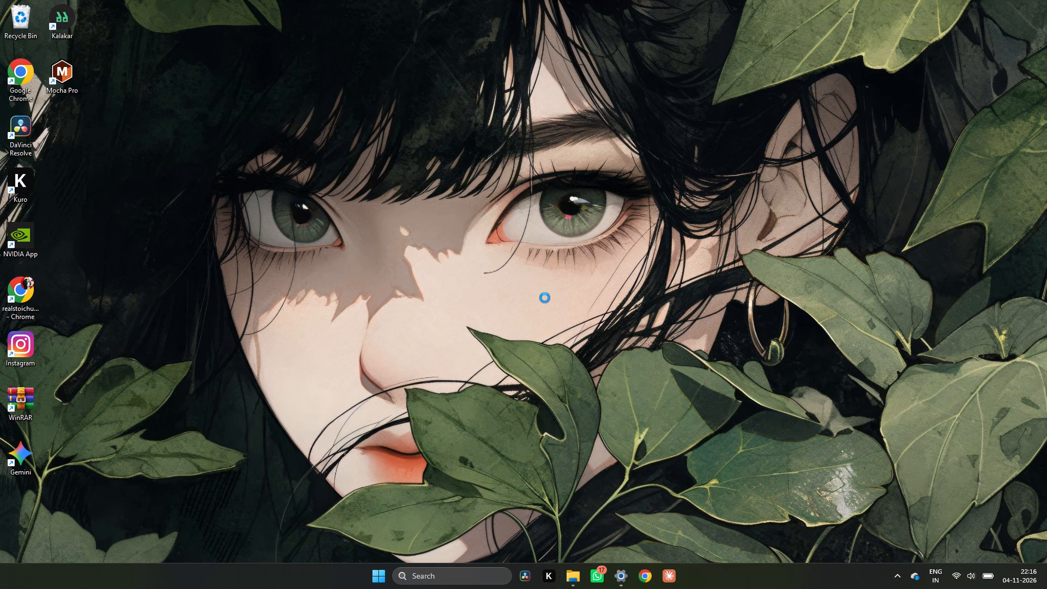